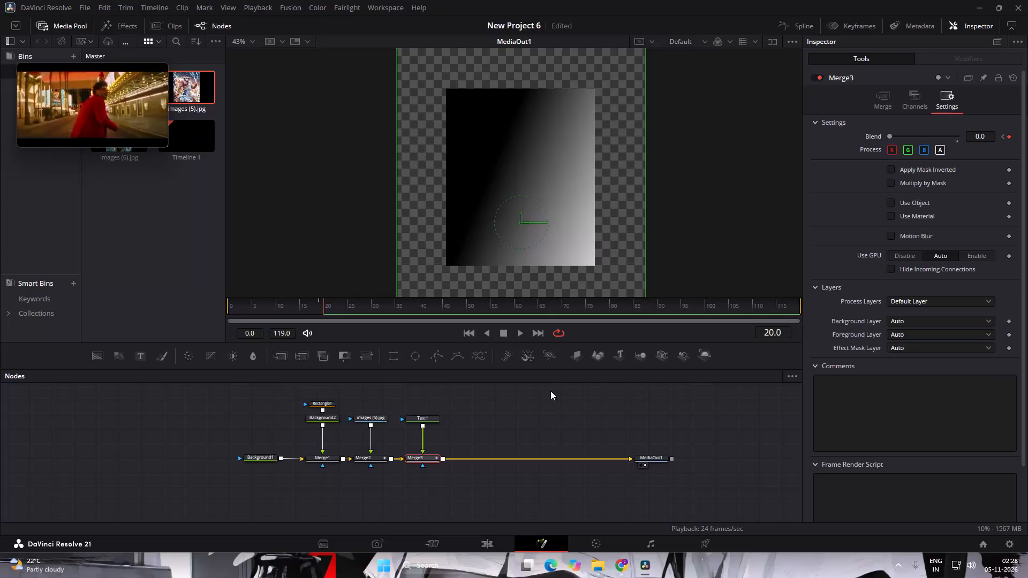
Play the composition in reverse to check the ZEUS card's fade, stopping at about frame 91.
double_click(495, 332)
click(489, 333)
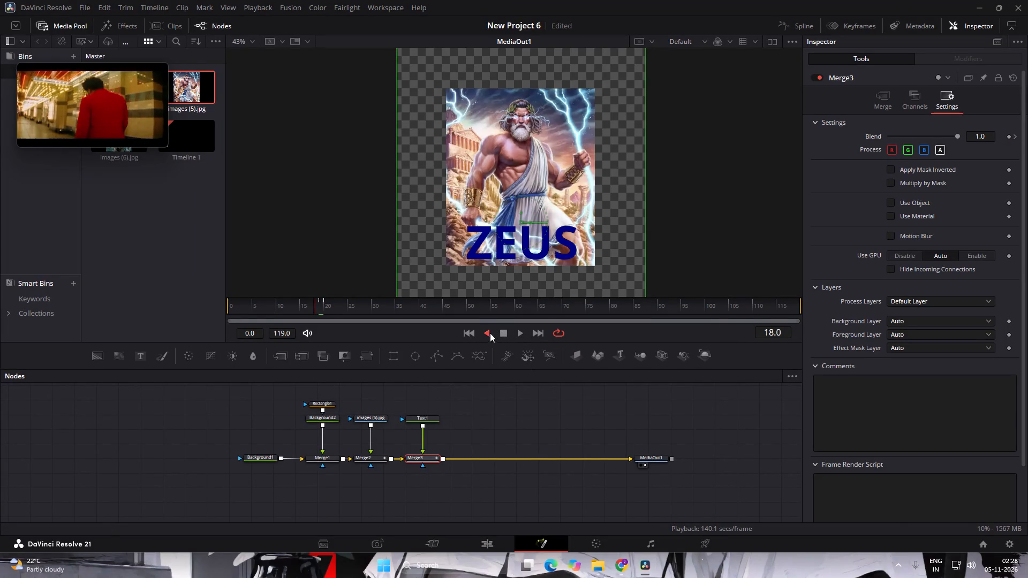
click(512, 332)
click(508, 332)
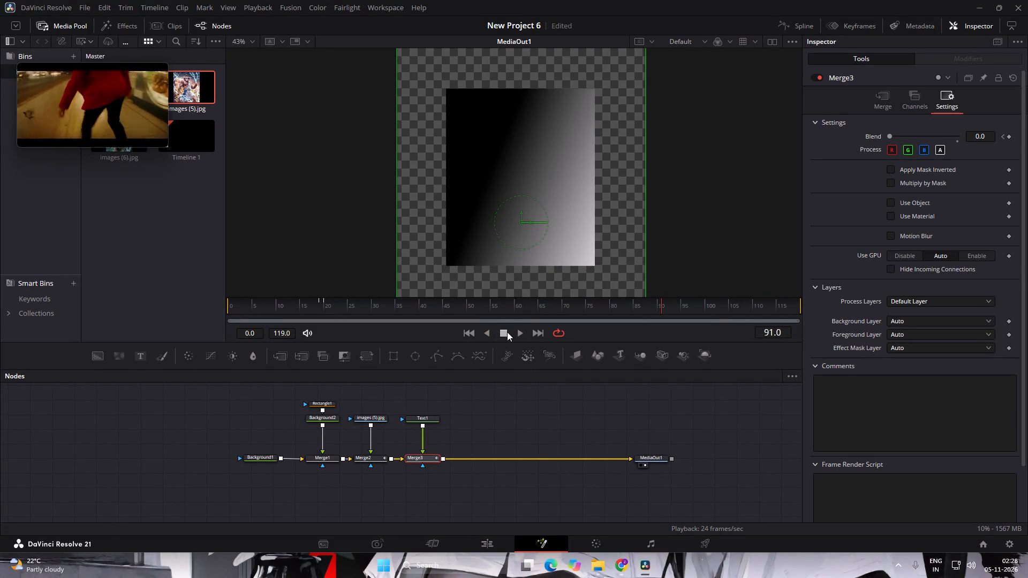
Add images (6).jpg to the node graph, uncovering its clip first, and merge it over the chain after Merge3.
drag(104, 70, 81, 116)
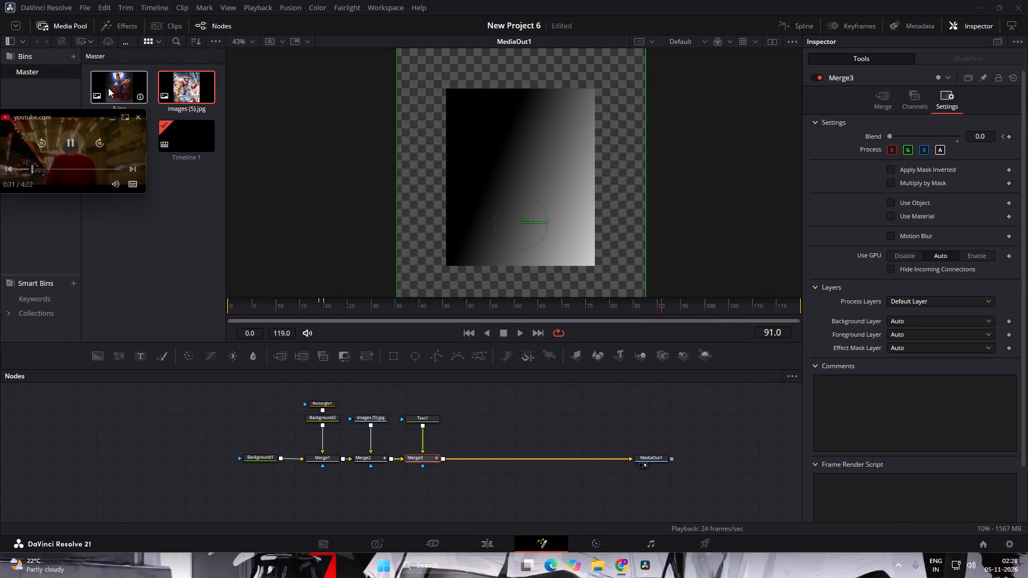
drag(78, 122, 82, 188)
drag(119, 132, 461, 401)
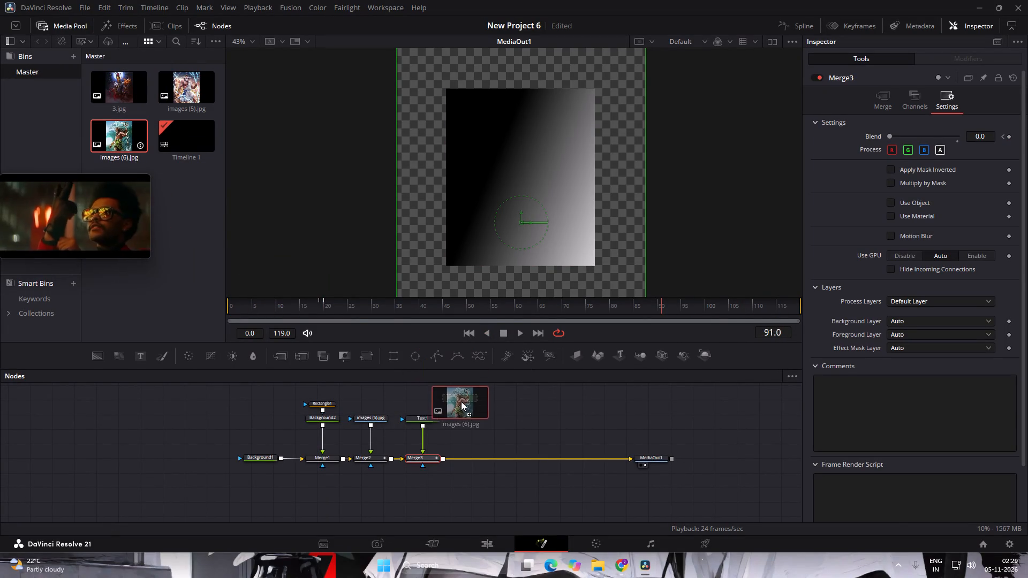
drag(461, 401, 478, 414)
drag(496, 414, 495, 416)
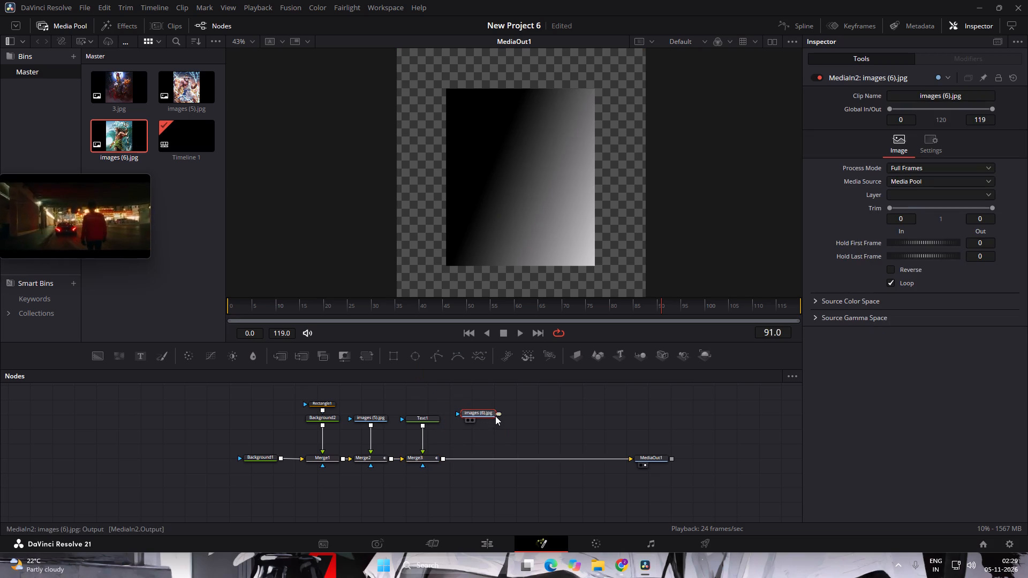
drag(495, 416, 442, 460)
click(478, 413)
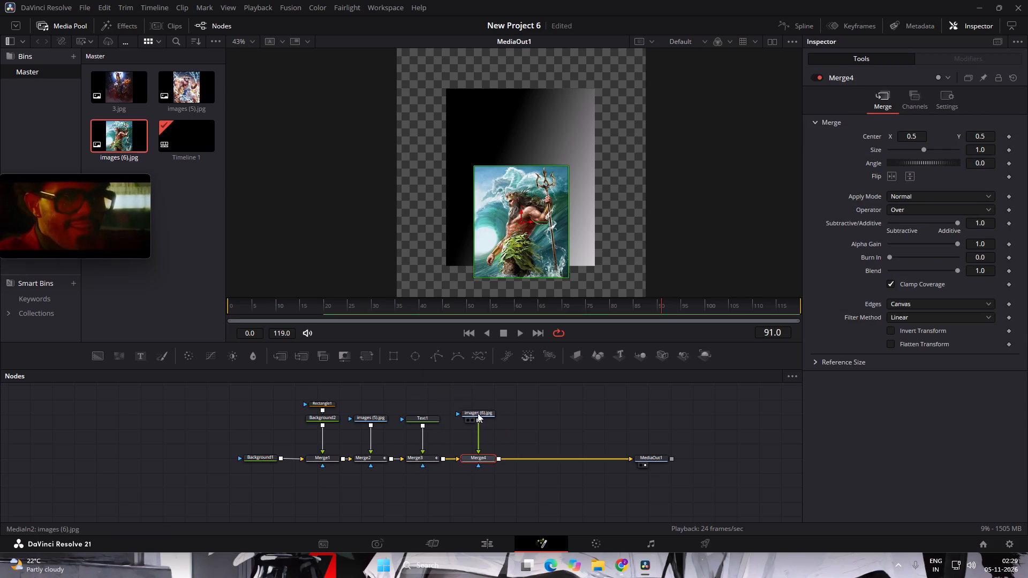
drag(480, 458, 474, 454)
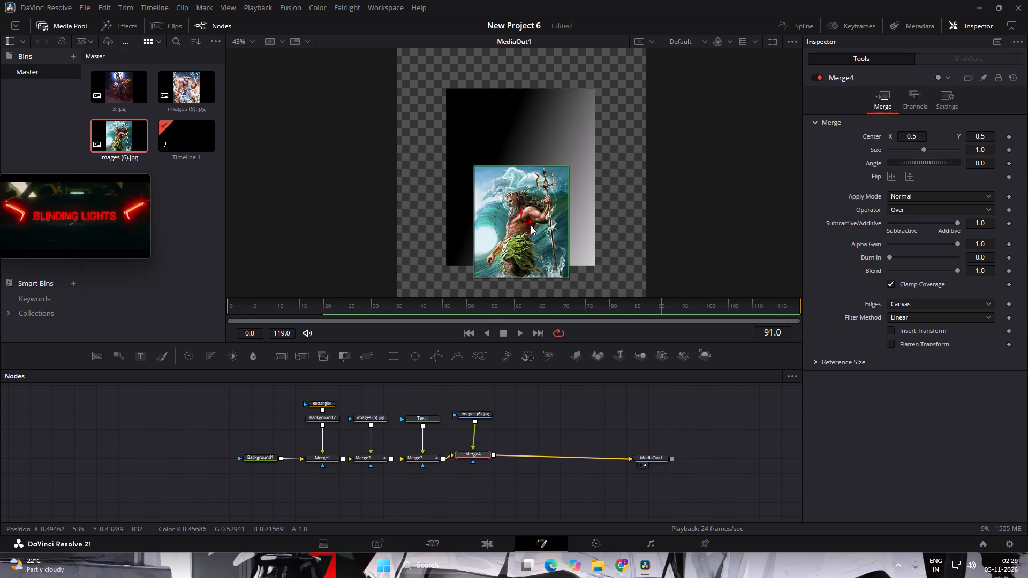
Enlarge the Poseidon image to a size of about 2.13 and centre it over the card at about X 0.49, Y 0.57.
drag(523, 221, 495, 144)
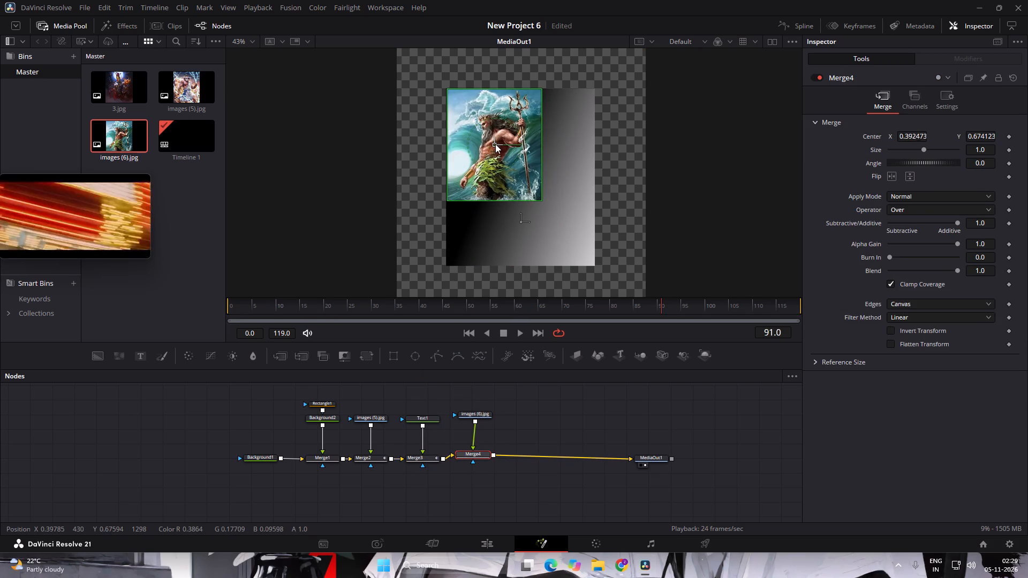
drag(495, 144, 494, 144)
drag(537, 199, 591, 253)
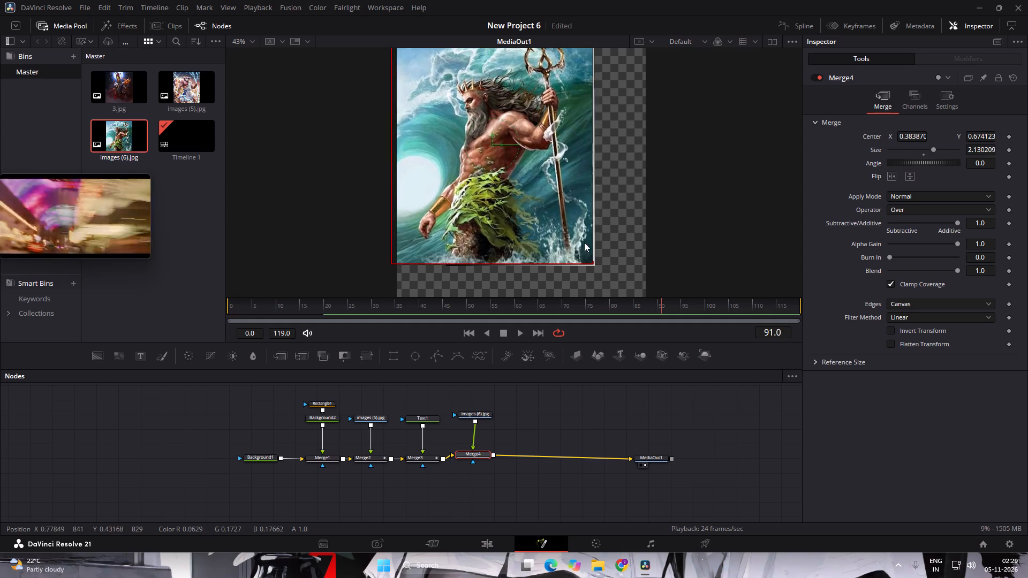
drag(493, 143, 519, 188)
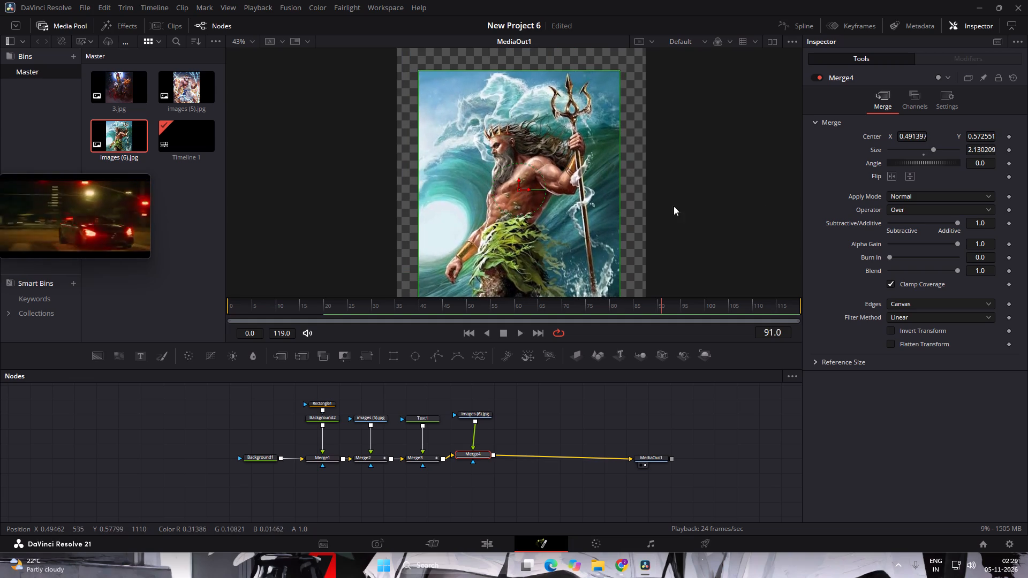
Set Merge4's operator to Atop so the image is confined to the card shape.
click(911, 214)
click(910, 255)
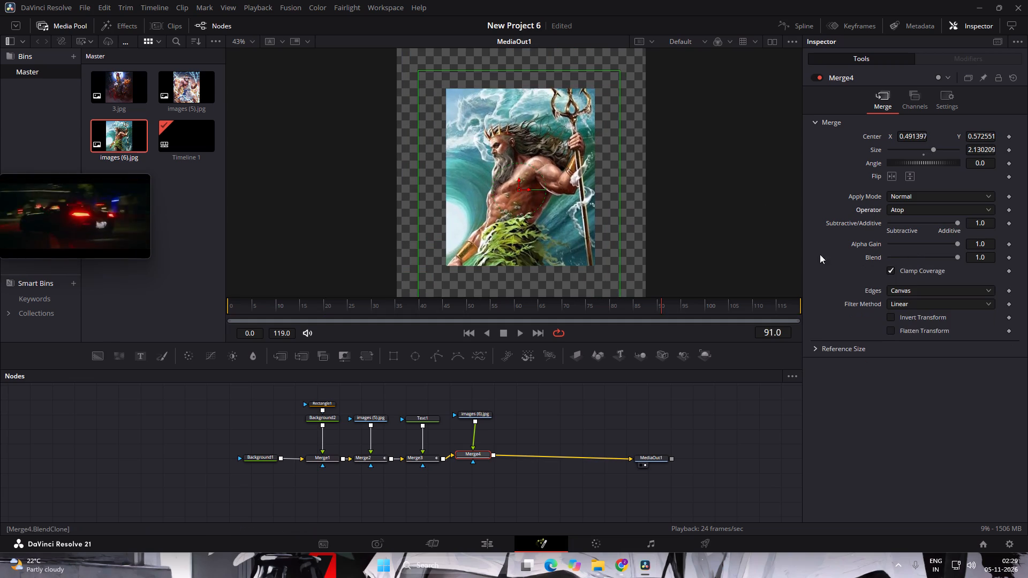
click(716, 225)
double_click(718, 234)
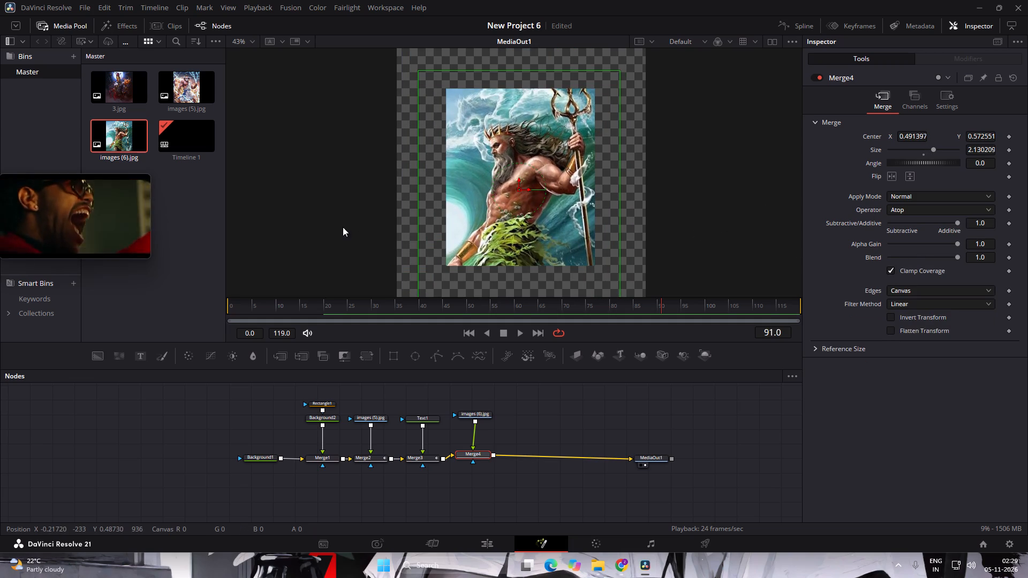
click(343, 227)
Align Merge4 with the row of merge nodes and place the images (6).jpg node directly above it.
drag(479, 453, 485, 453)
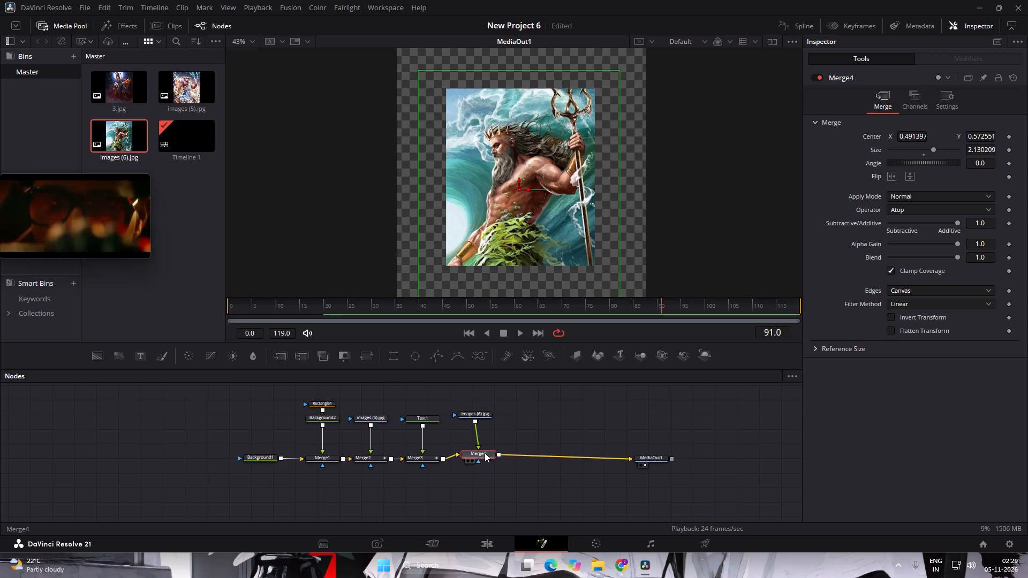
drag(485, 453, 485, 457)
click(478, 412)
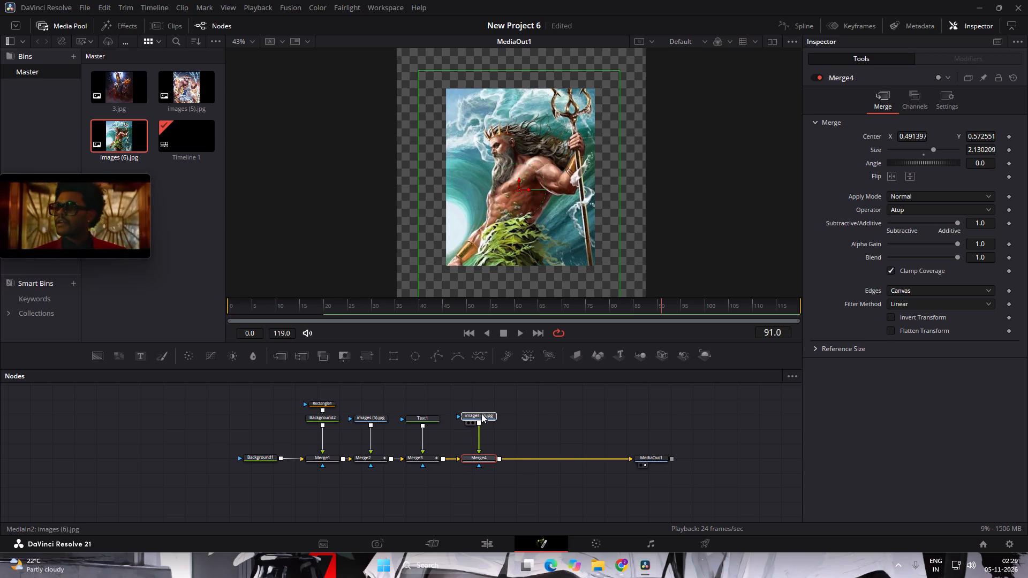
Switch to Chrome, start the Lana Del Rey - Brooklyn Baby animated lyric video, and return to DaVinci Resolve.
click(621, 566)
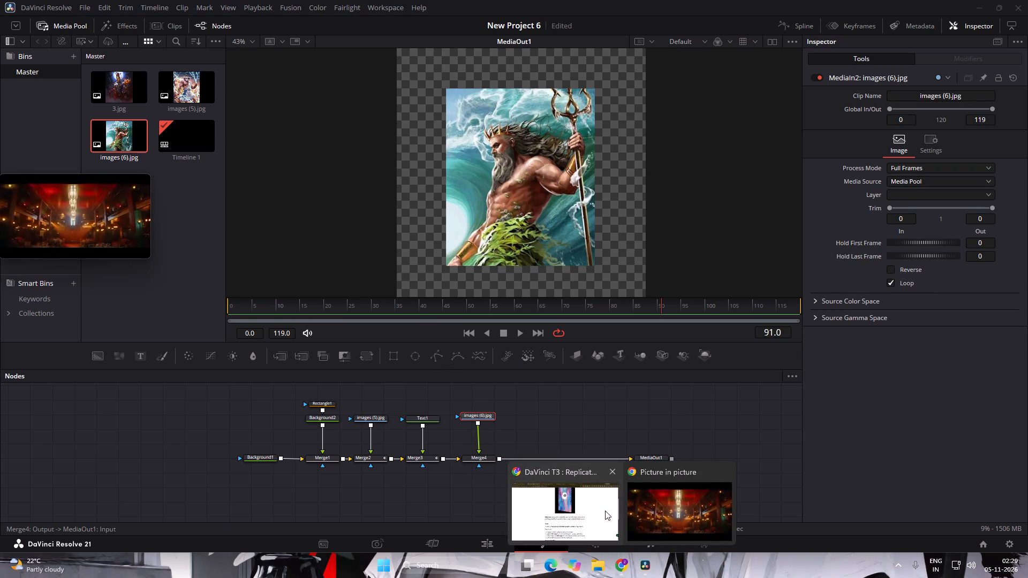
click(562, 504)
click(318, 0)
drag(405, 227, 413, 237)
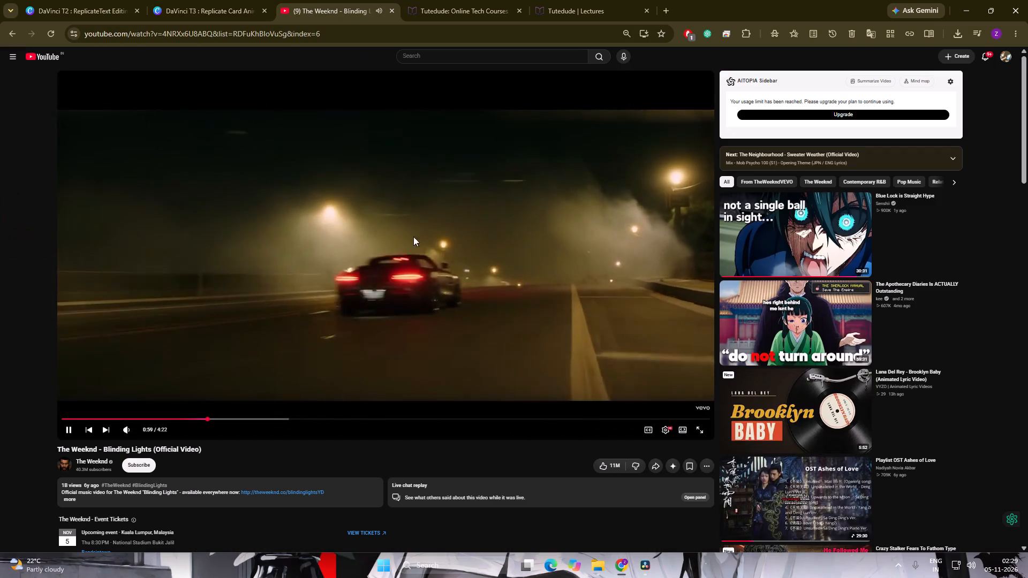
drag(413, 237, 409, 233)
scroll(745, 351, down, 2)
click(786, 332)
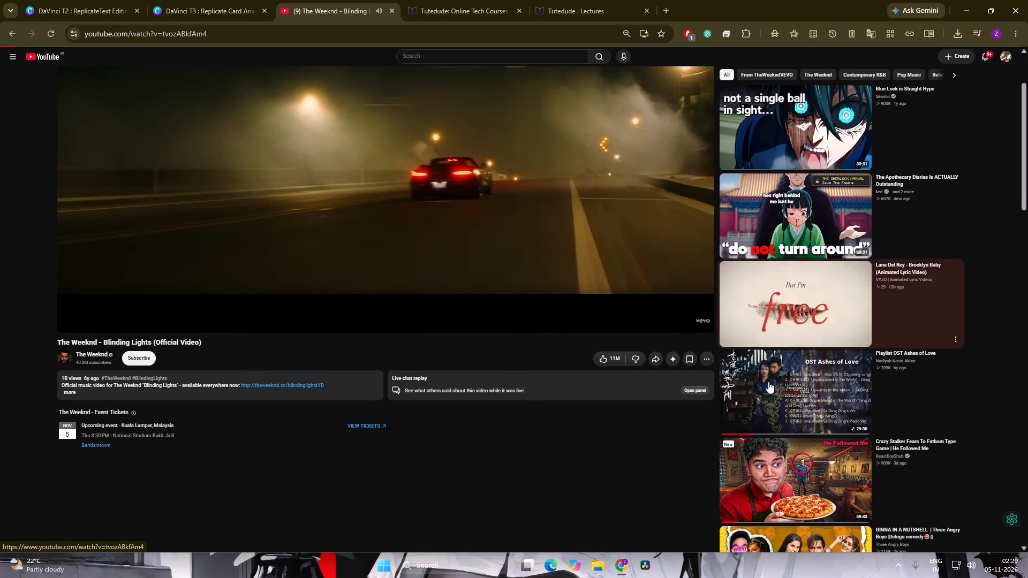
click(645, 567)
click(719, 244)
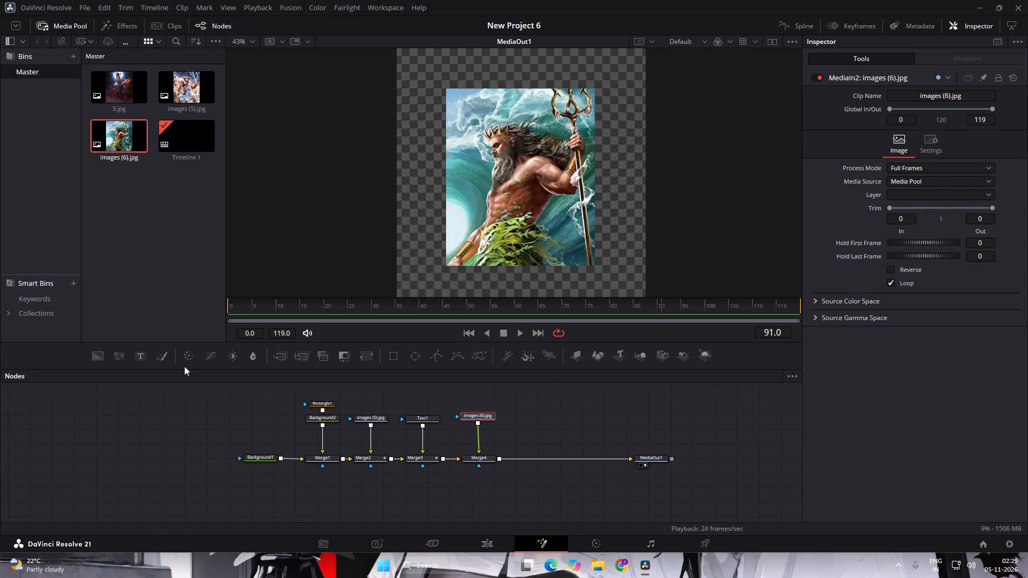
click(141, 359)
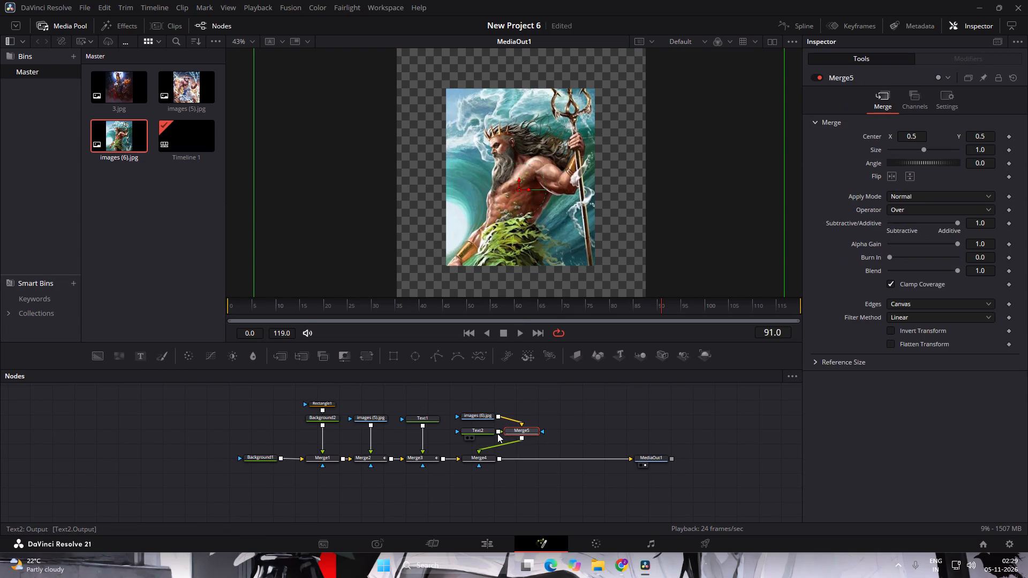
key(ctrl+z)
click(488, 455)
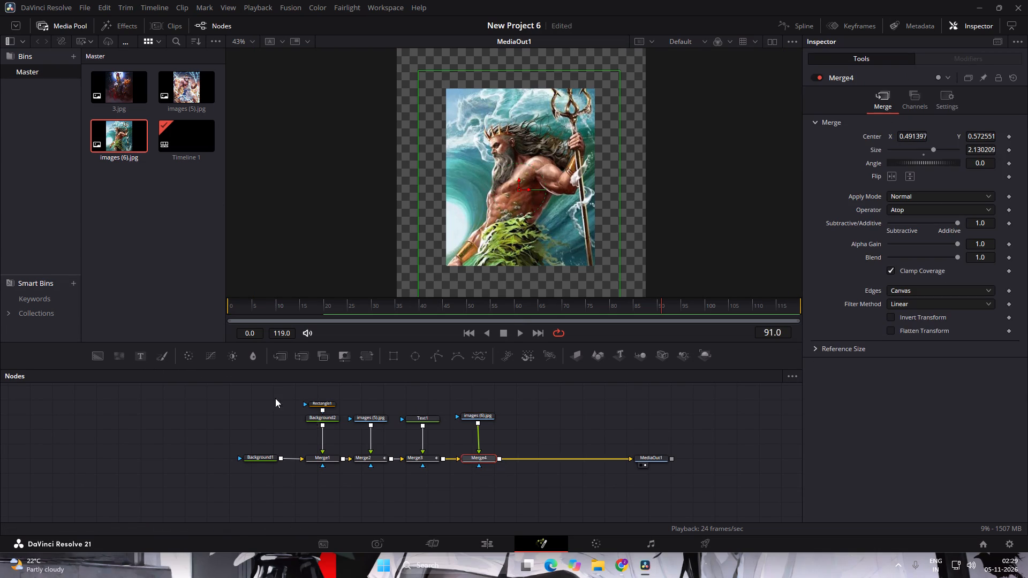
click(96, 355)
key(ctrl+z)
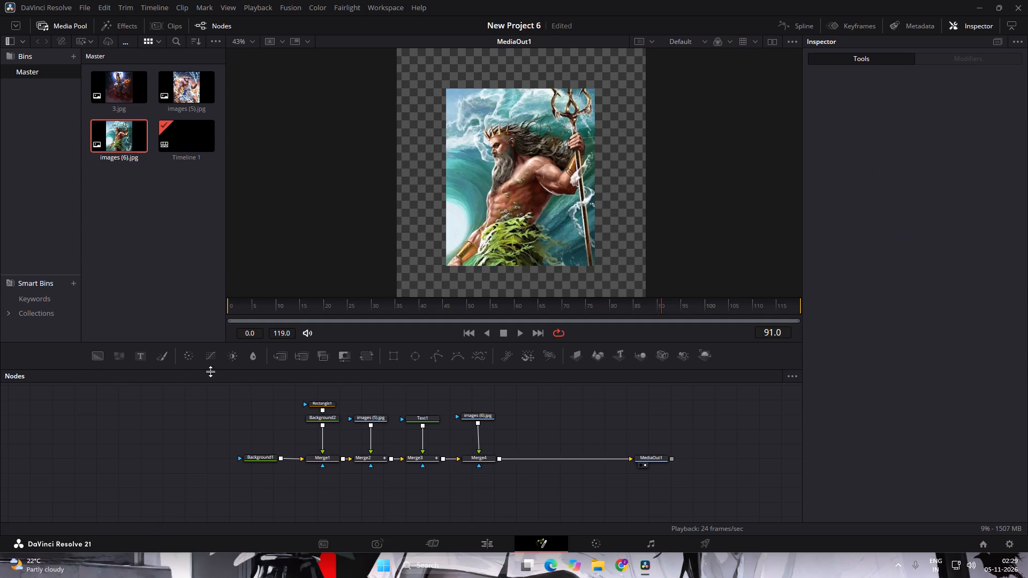
Add an unconnected Text+ node beside images (6).jpg and merge it into the chain after Merge4.
click(147, 359)
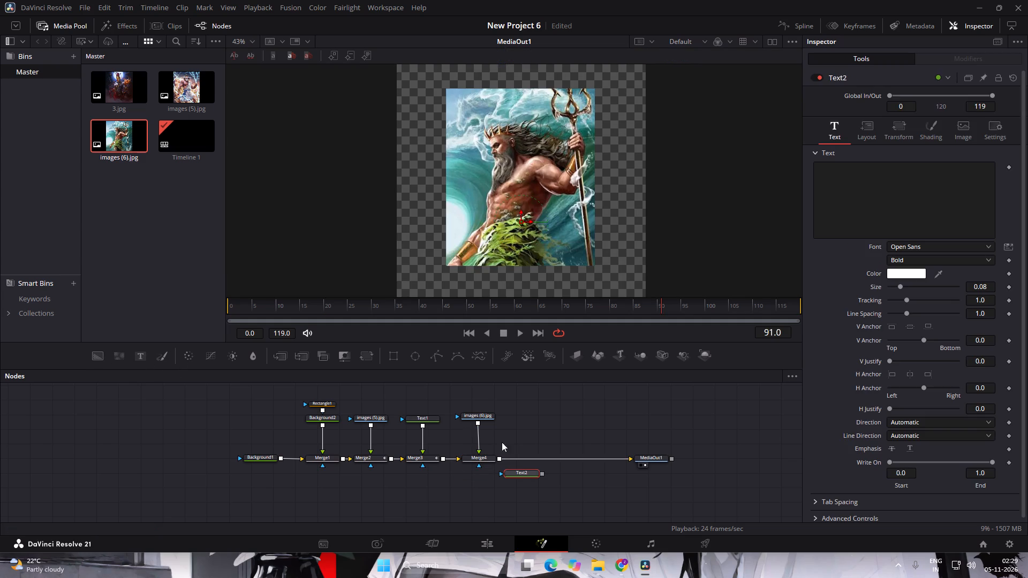
drag(523, 474, 528, 414)
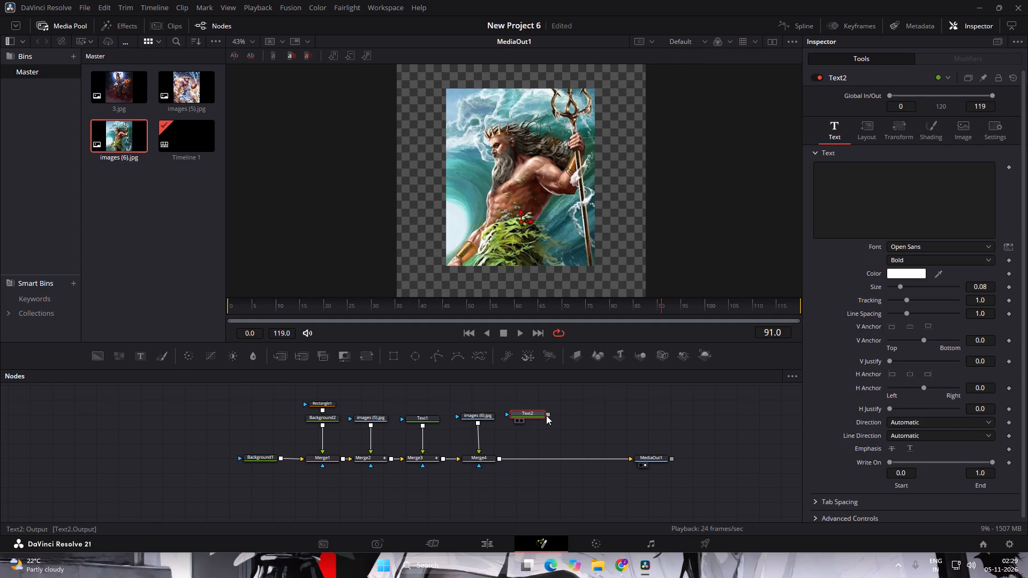
drag(546, 415, 499, 457)
Move MediaOut1 farther along the chain and line up the images (6).jpg and Text2 nodes above their merges.
drag(660, 459, 720, 458)
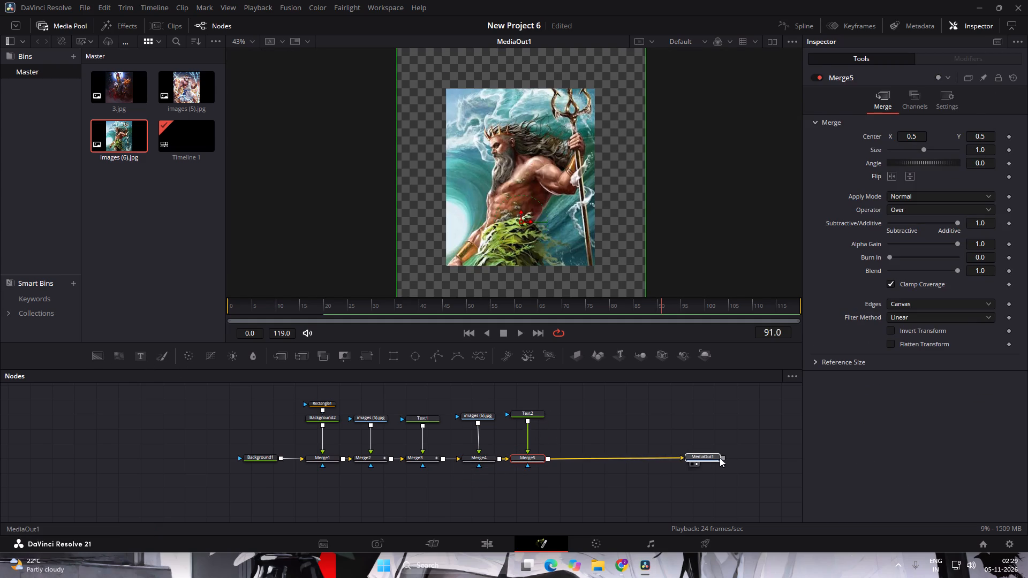
drag(720, 458, 739, 458)
click(663, 420)
click(527, 412)
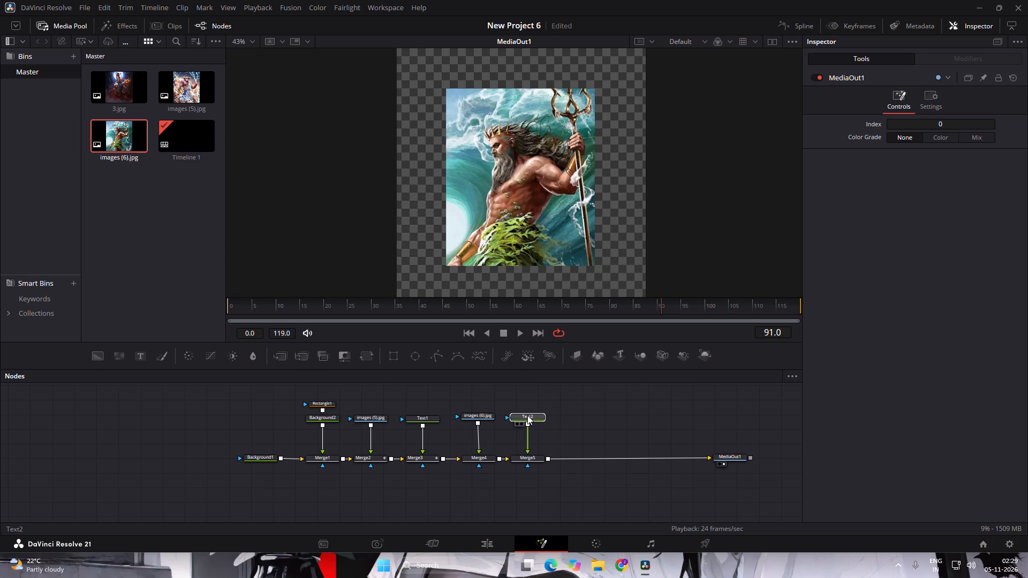
click(483, 417)
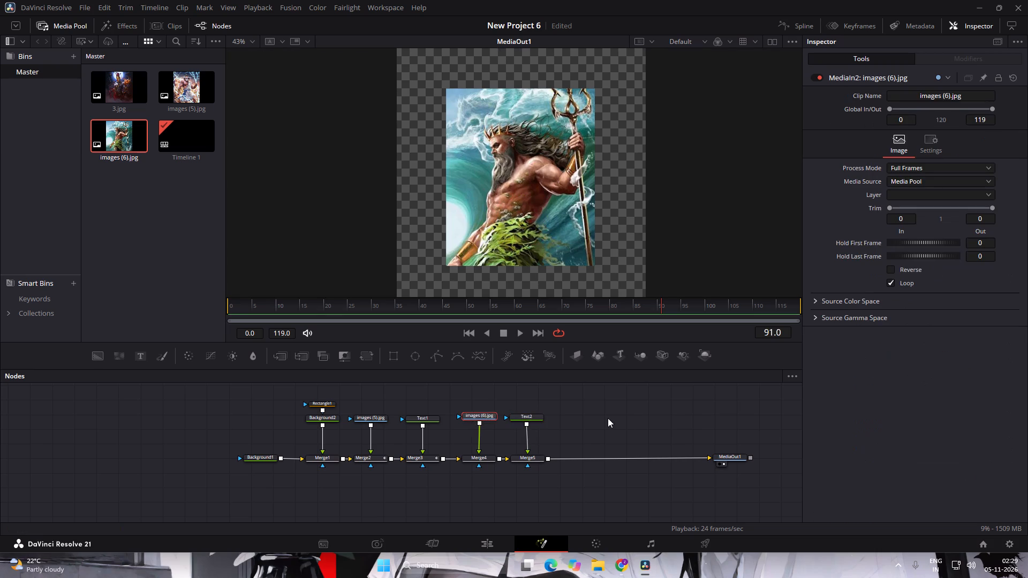
click(608, 418)
click(520, 415)
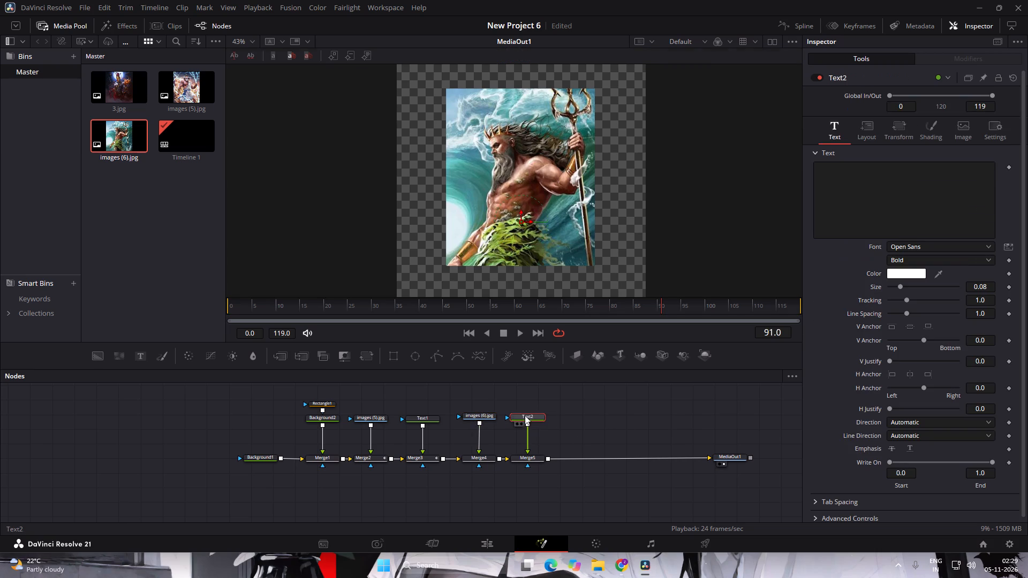
Switch to Chrome and search Google in a new tab for Poseidon to check the name's spelling.
click(623, 551)
click(626, 566)
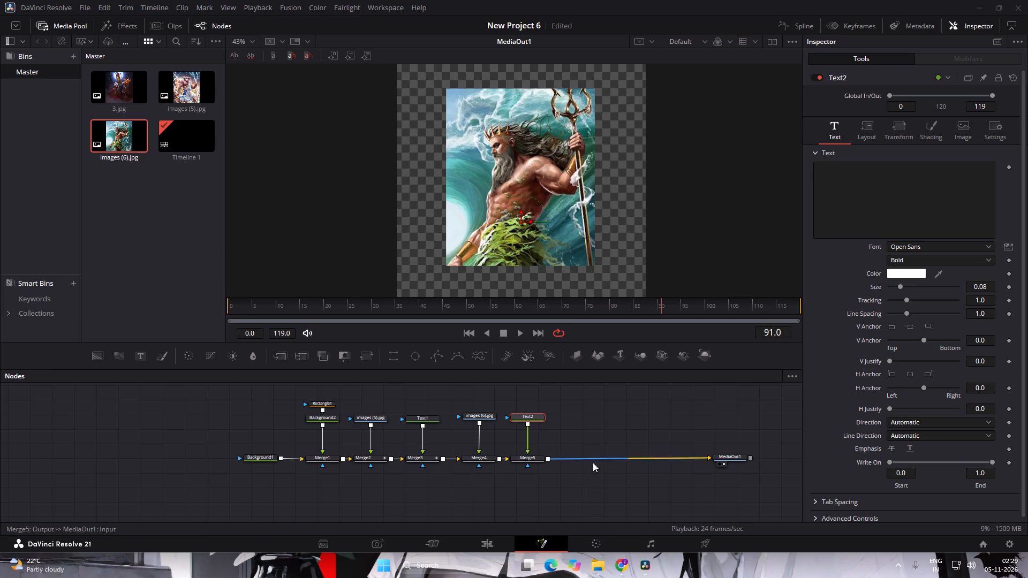
click(624, 566)
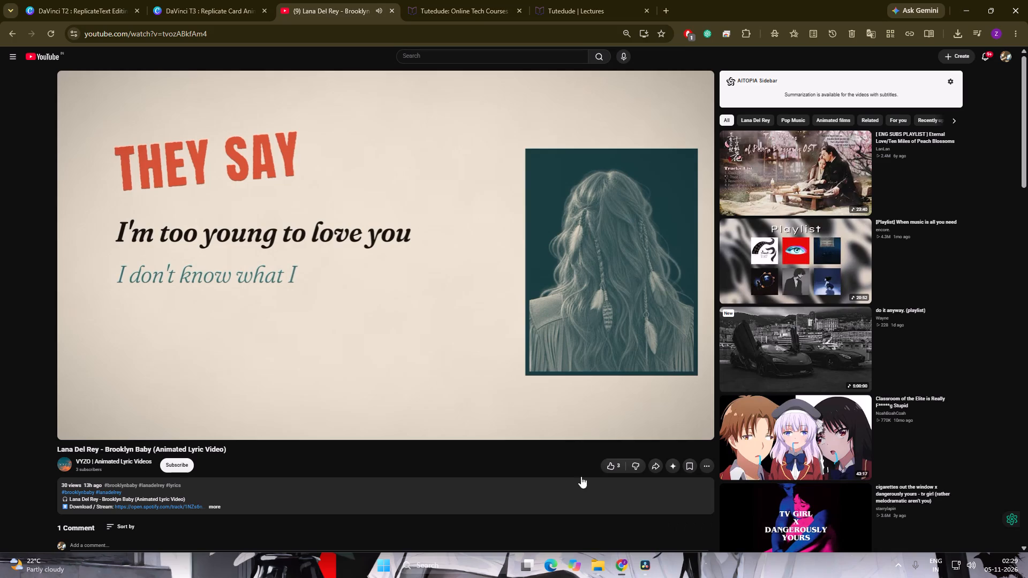
click(668, 11)
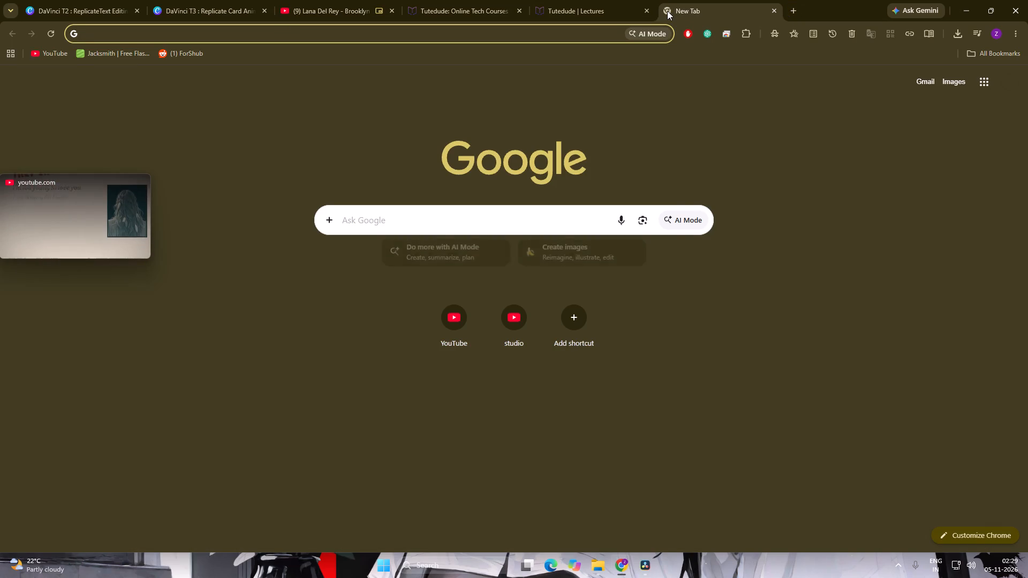
key(o)
key(Insert)
key(BackSpace)
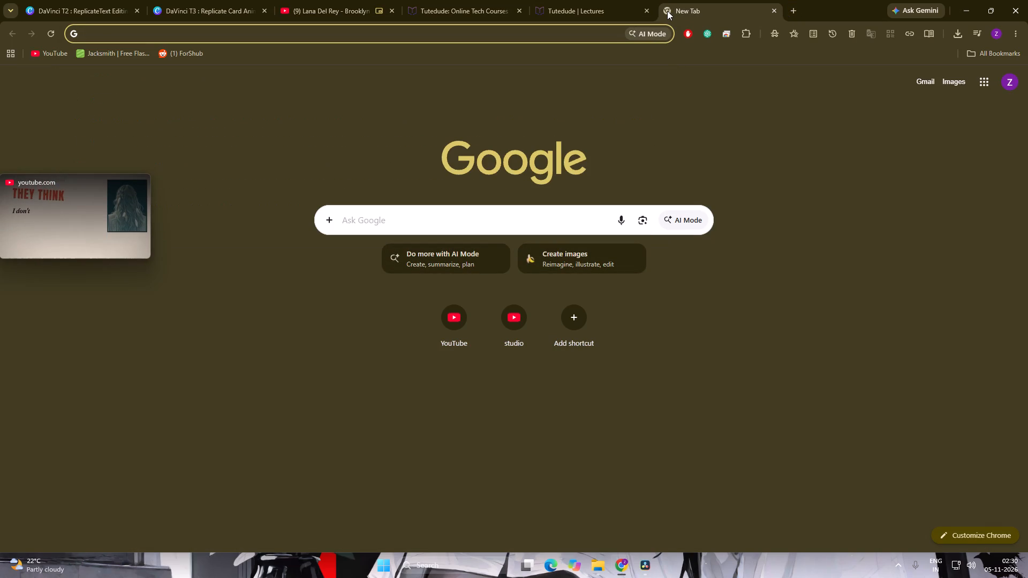
text(POSIDO)
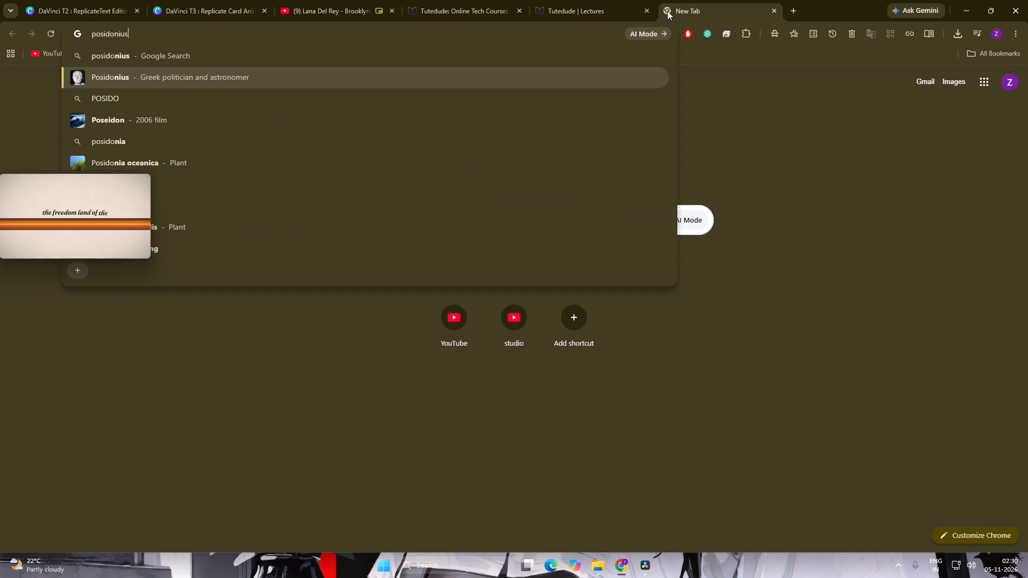
key(Down)
key(Down)
key(Down)
key(Return)
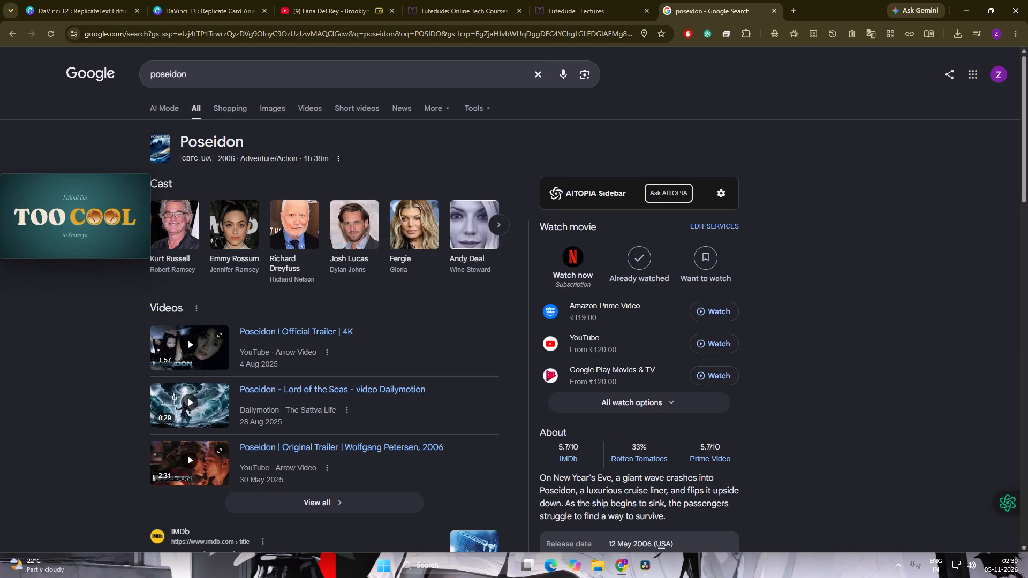
Return to DaVinci Resolve and enter POSEDION as the text of the Text2 node.
key(alt+Tab)
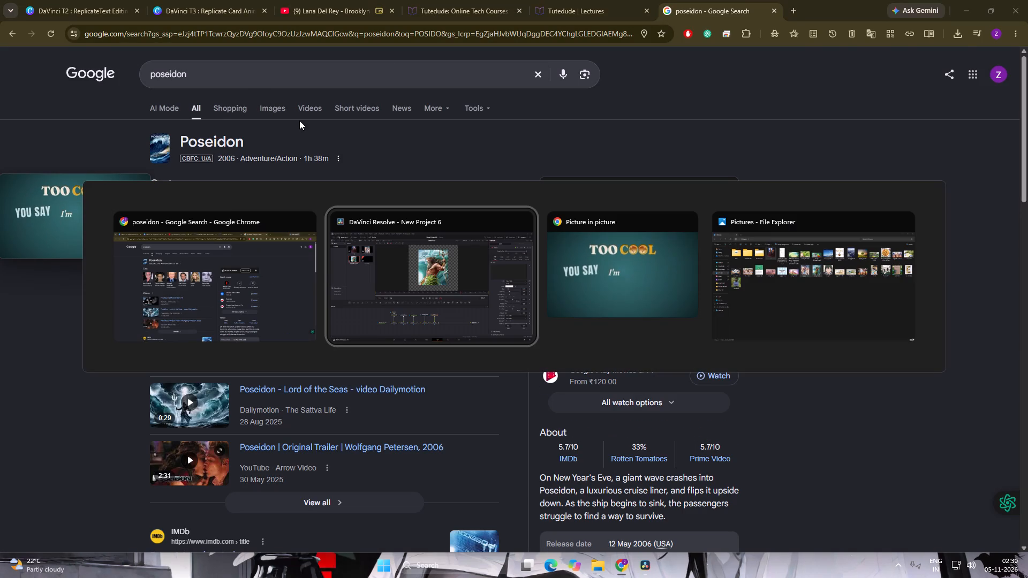
click(871, 188)
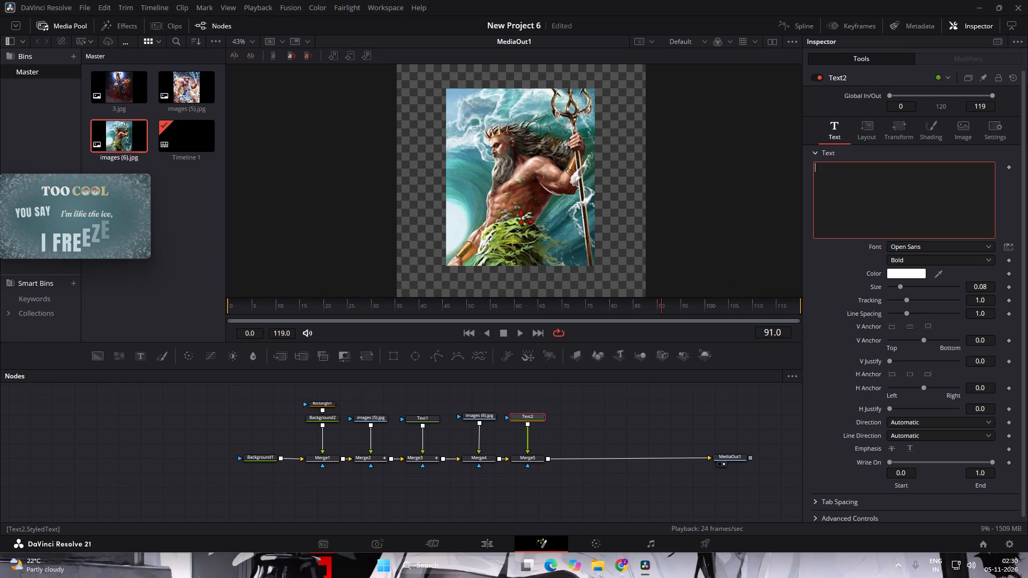
text(POSE)
text(DION)
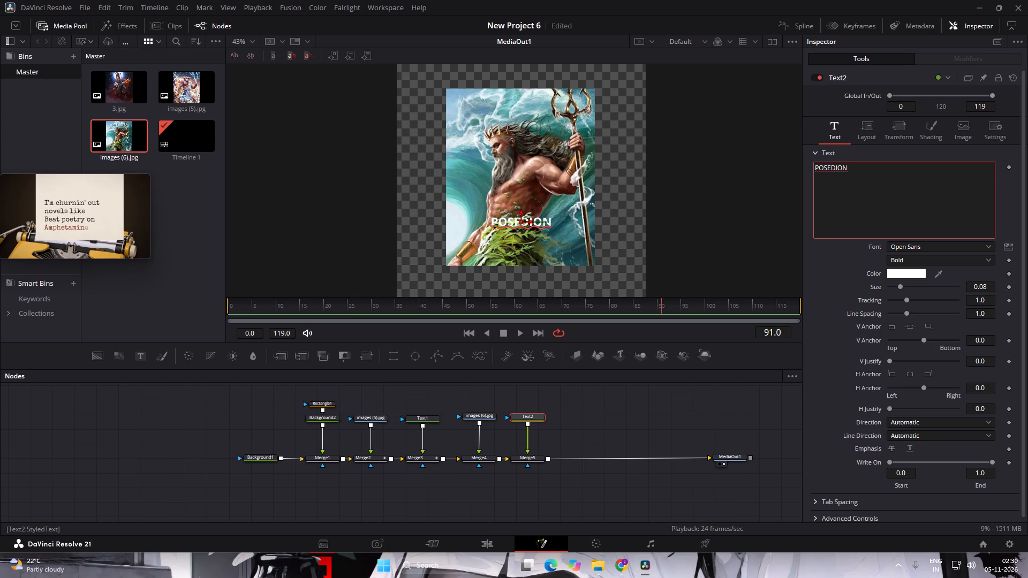
Move the POSEDION title down near the bottom edge of the Poseidon image and enlarge it to size 0.1732.
drag(521, 224, 519, 237)
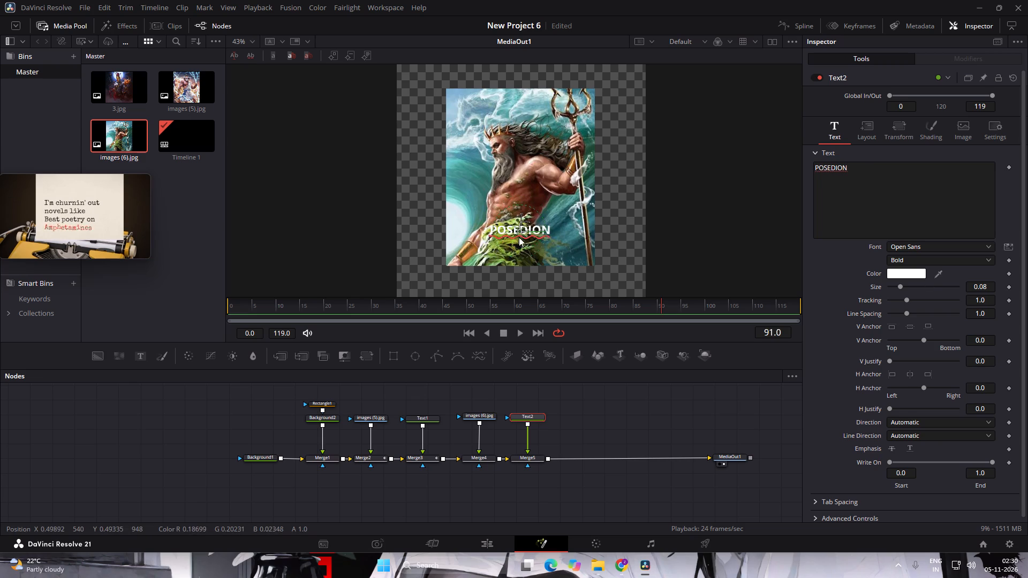
drag(519, 237, 518, 246)
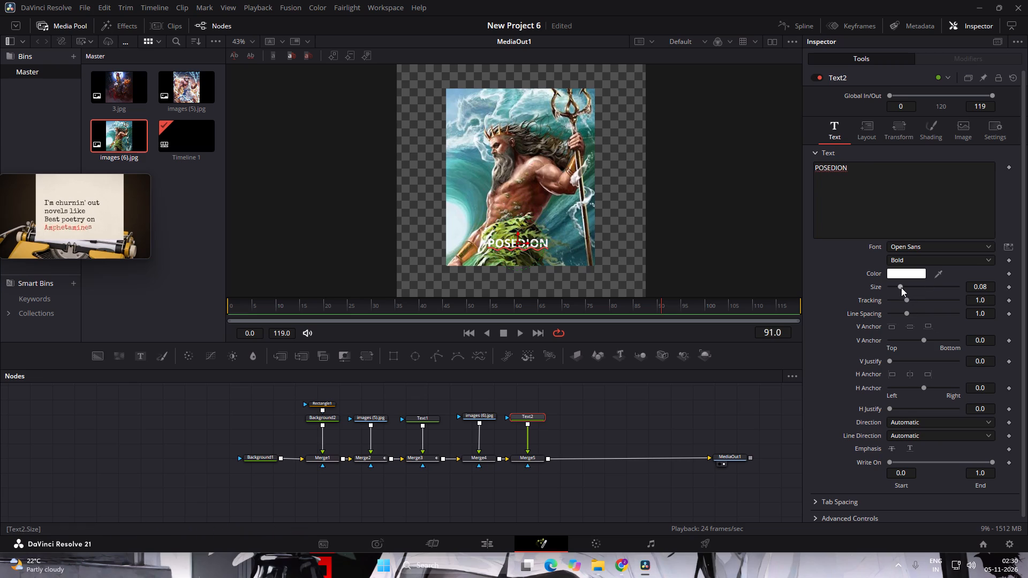
drag(901, 287, 914, 291)
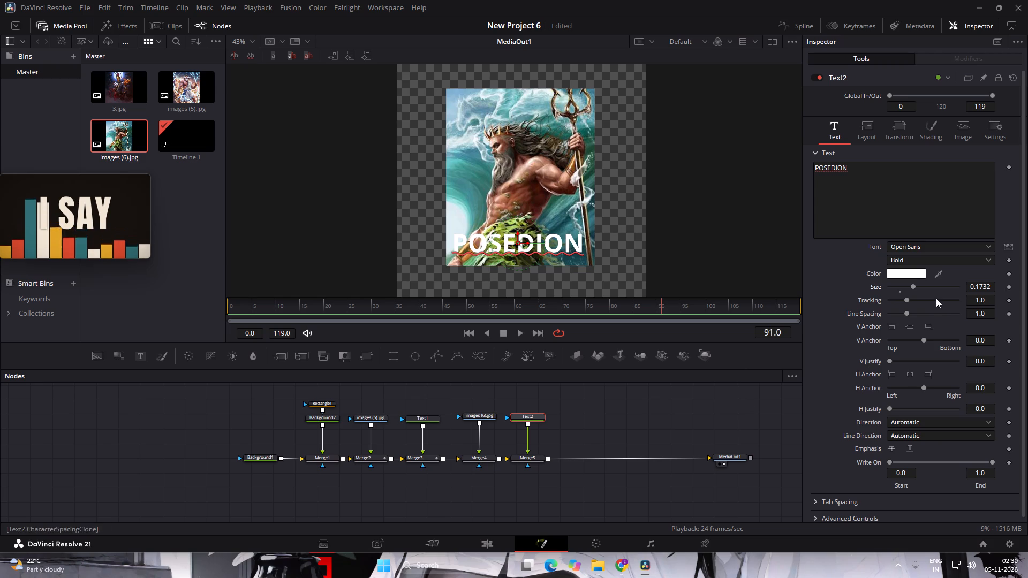
Open the POSEDION title's text colour, pick light cyan #aaffff, and move the colour dialog clear of the preview.
click(916, 277)
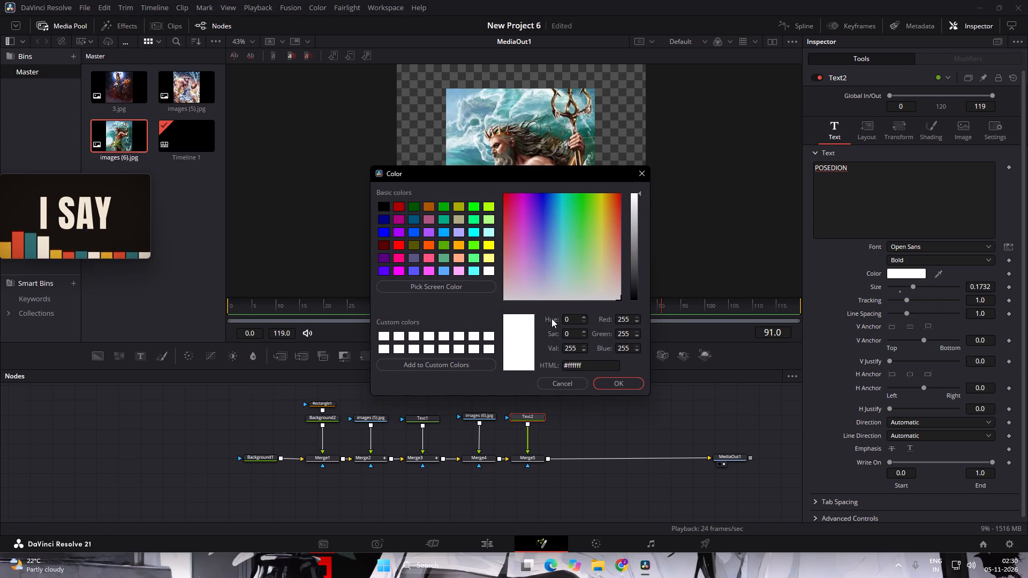
click(490, 227)
drag(562, 182, 740, 253)
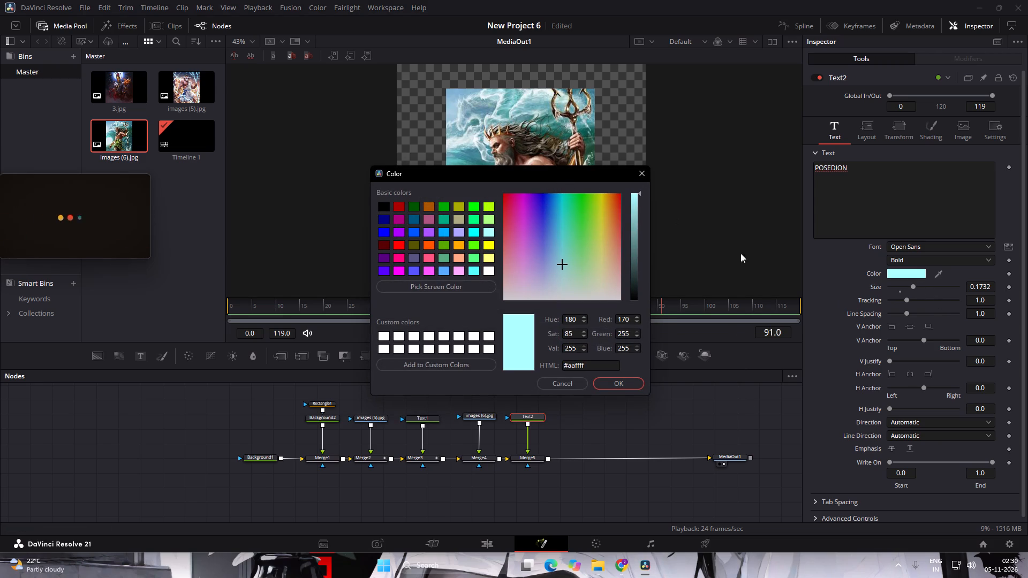
drag(740, 253, 773, 275)
drag(539, 181, 825, 279)
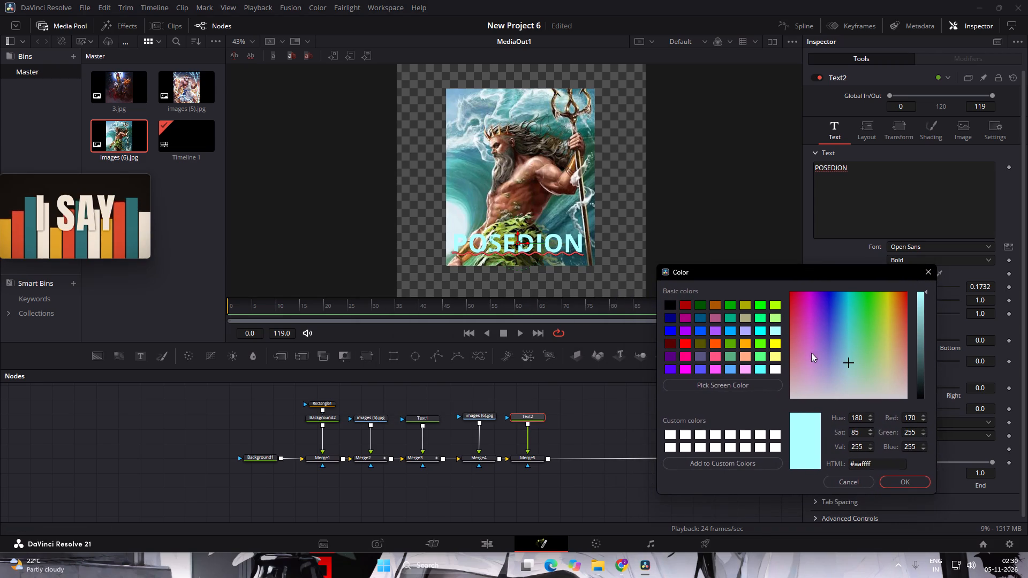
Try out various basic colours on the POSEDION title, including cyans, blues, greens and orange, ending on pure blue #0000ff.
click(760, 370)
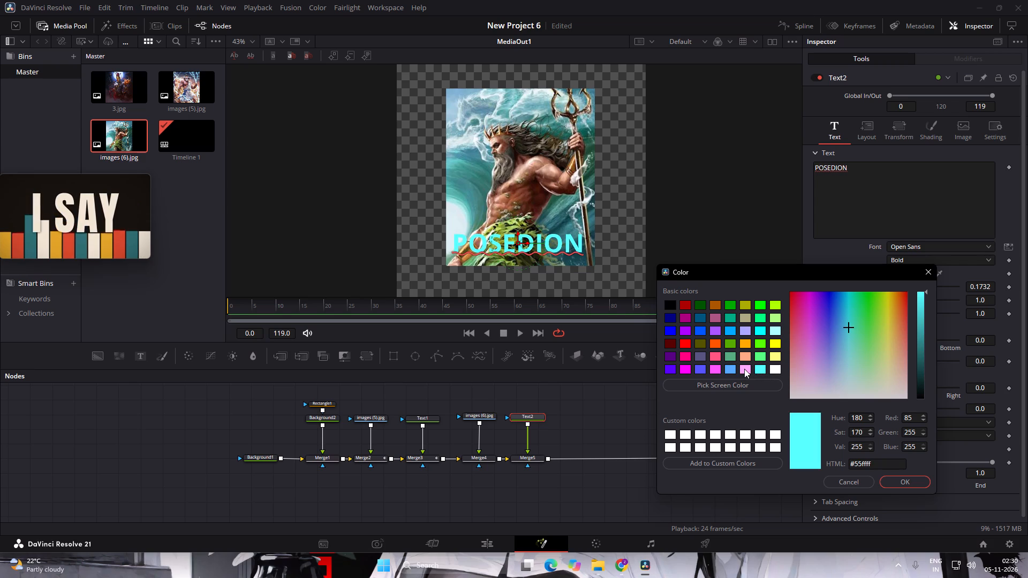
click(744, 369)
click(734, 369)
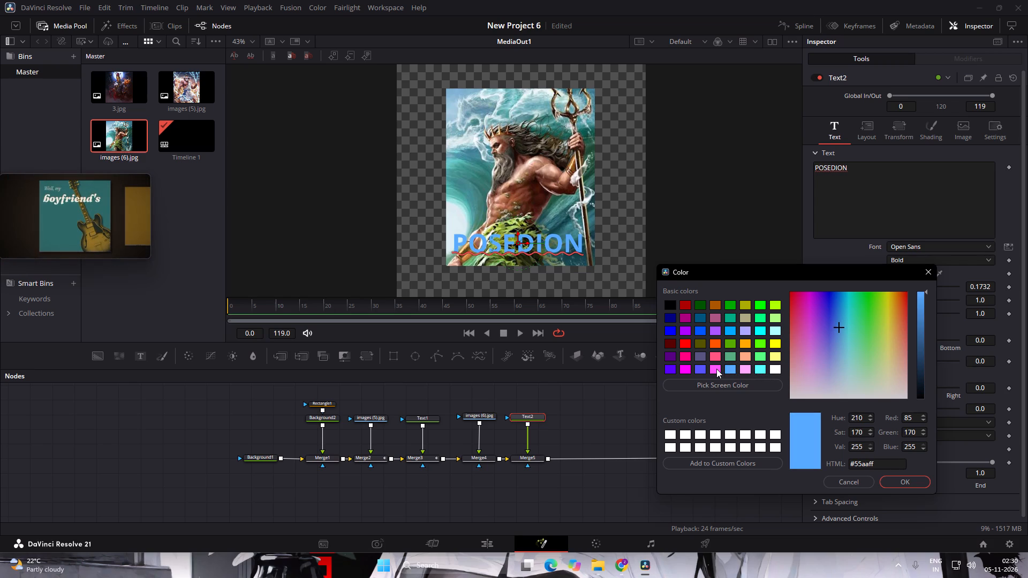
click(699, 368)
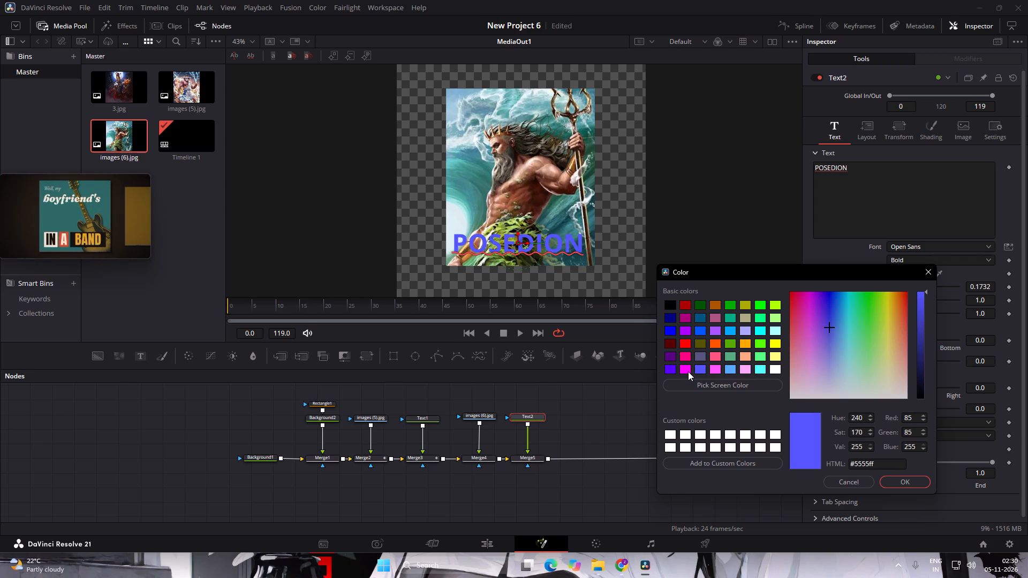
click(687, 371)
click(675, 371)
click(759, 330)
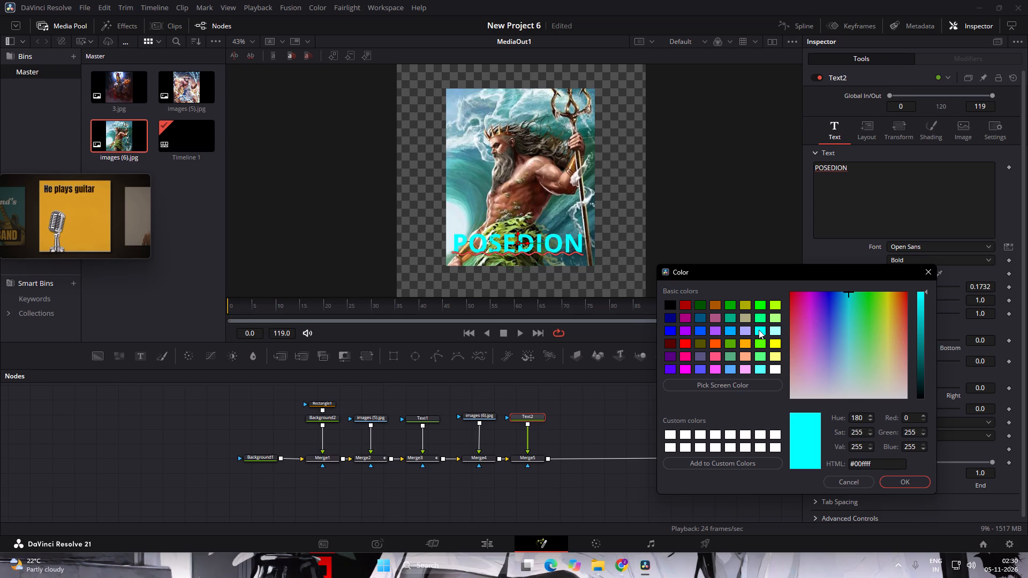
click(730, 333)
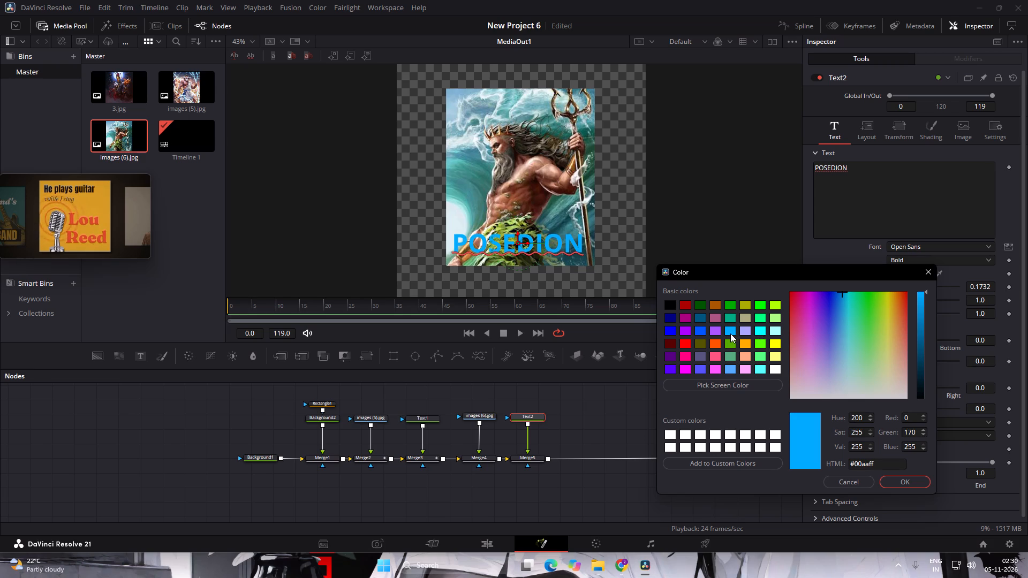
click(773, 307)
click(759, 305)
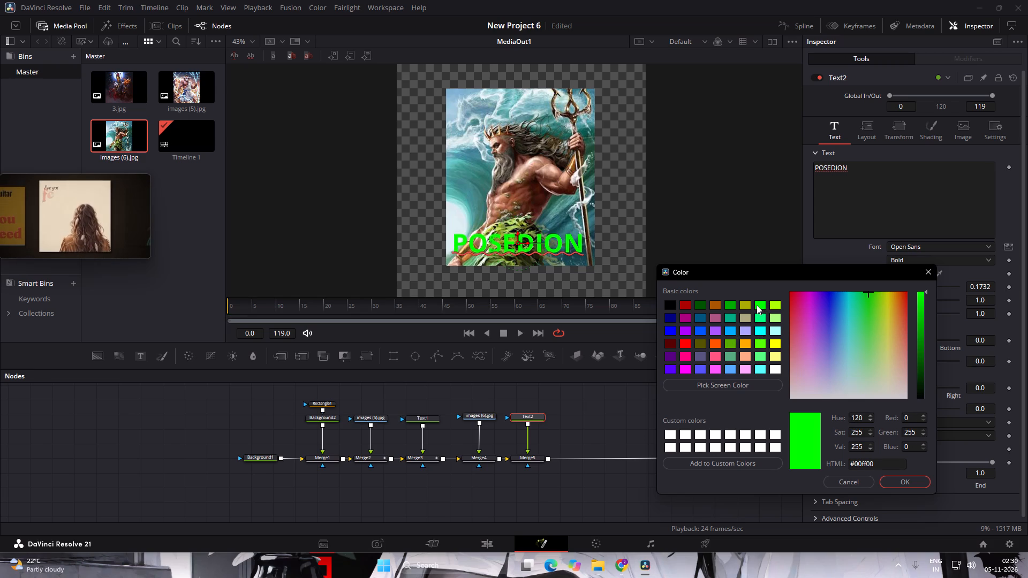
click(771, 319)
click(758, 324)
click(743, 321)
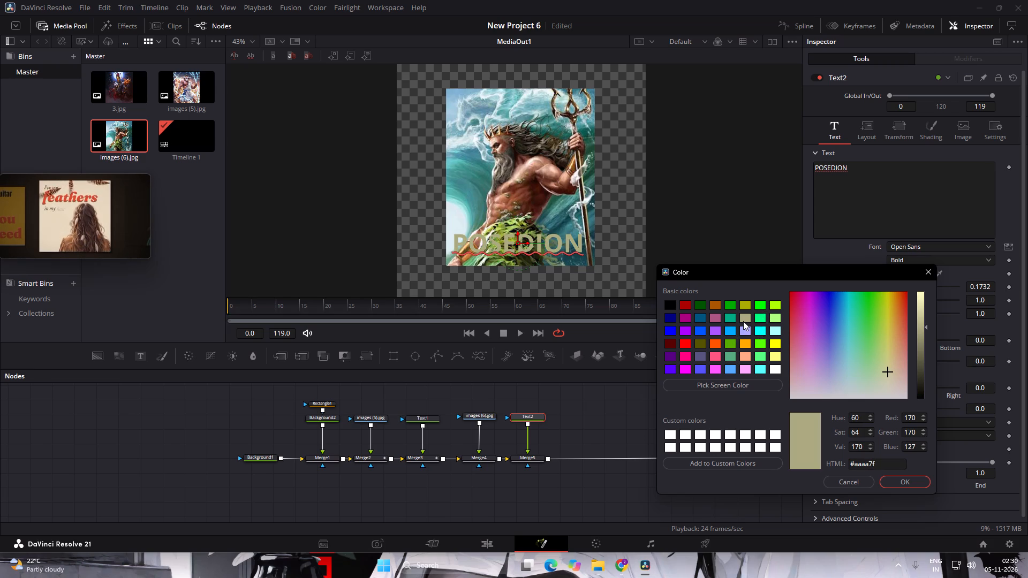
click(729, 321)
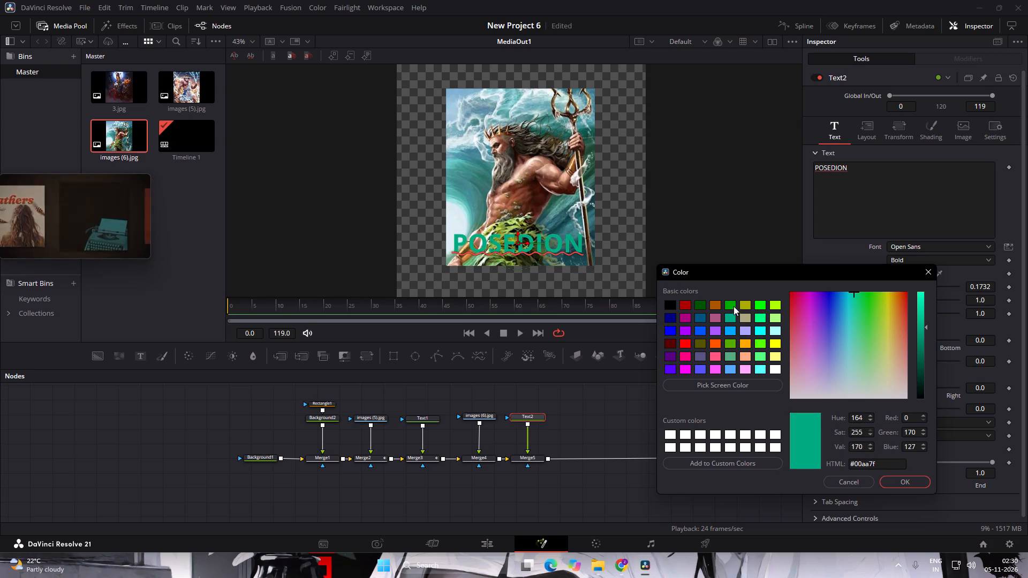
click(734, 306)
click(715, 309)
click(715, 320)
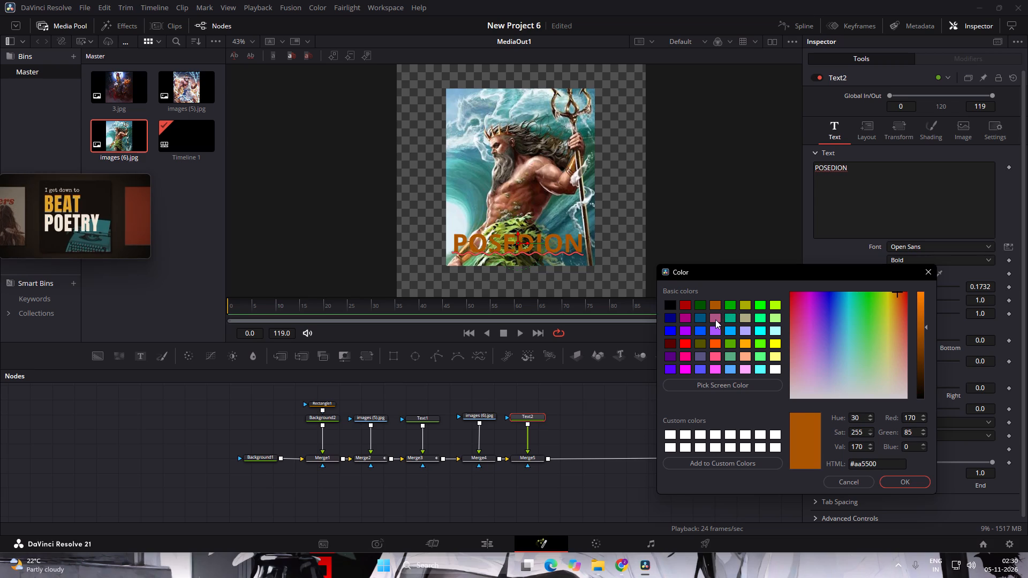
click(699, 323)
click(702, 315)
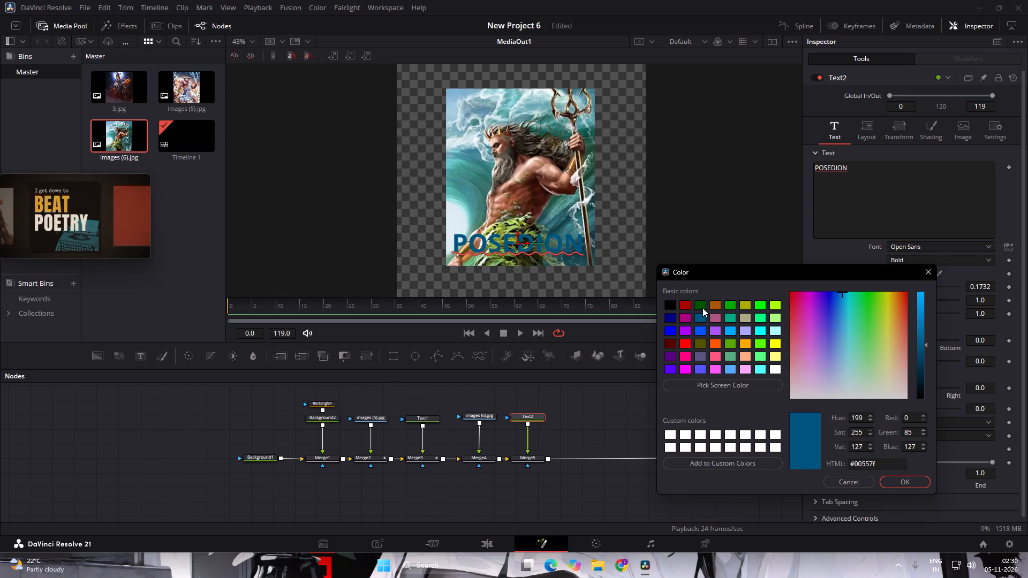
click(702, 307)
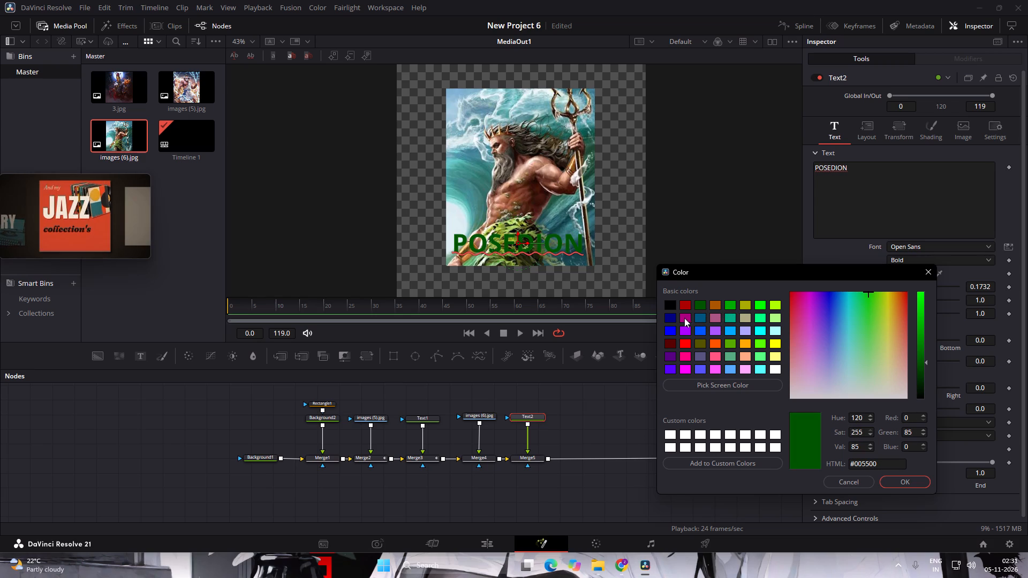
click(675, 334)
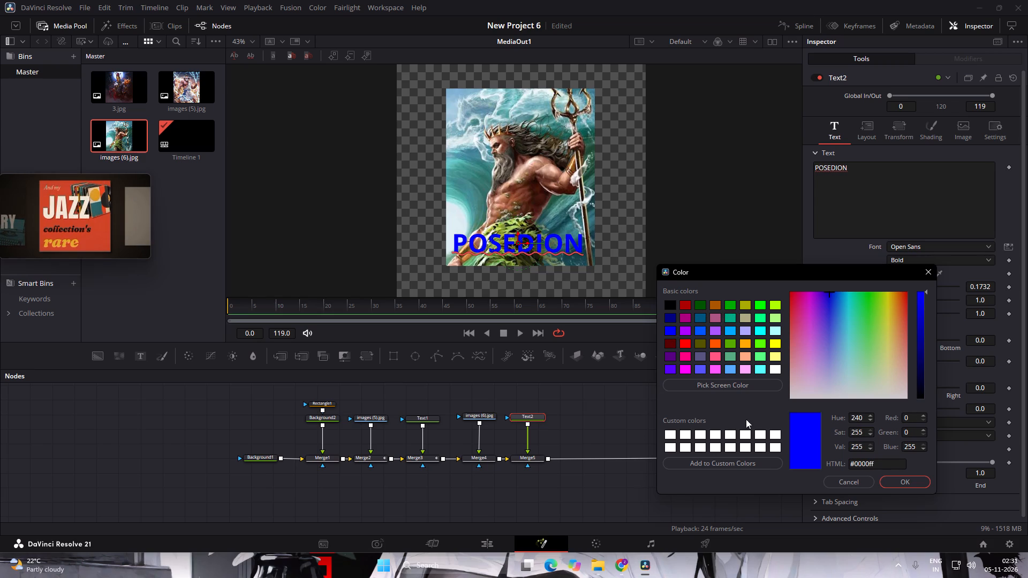
Set the POSEDION title to the dark red basic colour #550000, darken it slightly, accept it, and deselect the node.
click(676, 345)
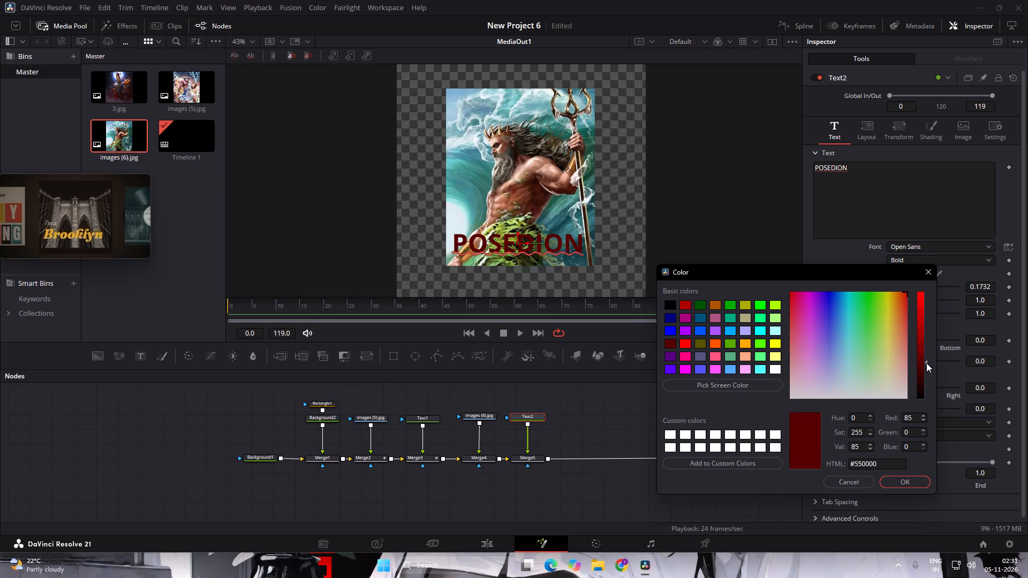
drag(926, 362, 925, 361)
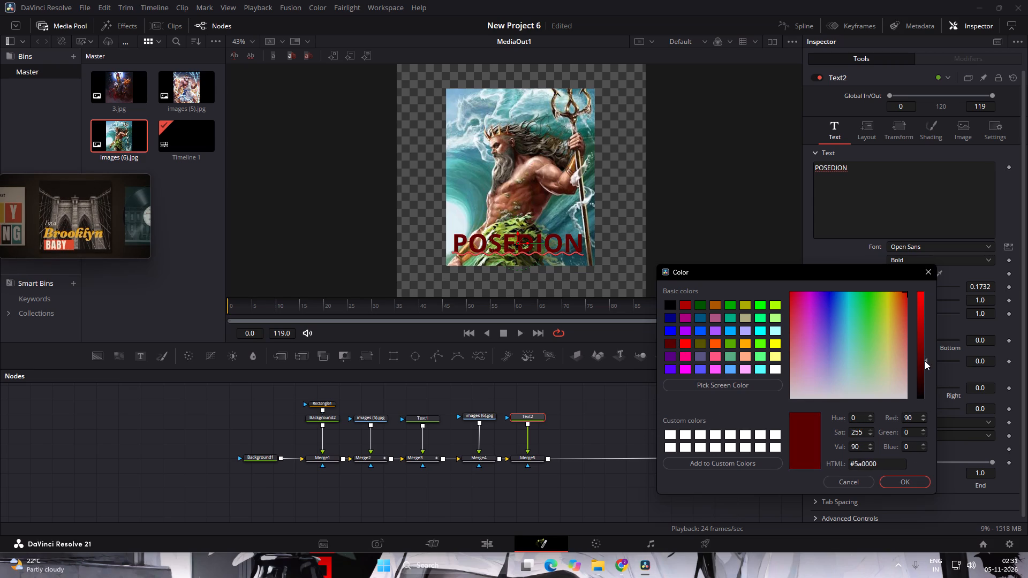
drag(925, 361, 924, 368)
click(917, 487)
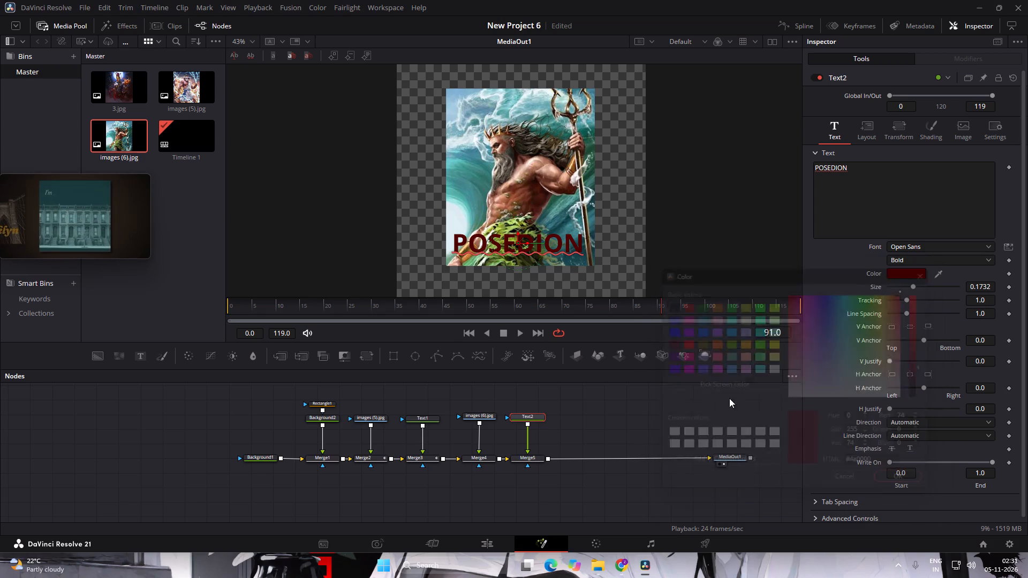
double_click(708, 273)
double_click(670, 439)
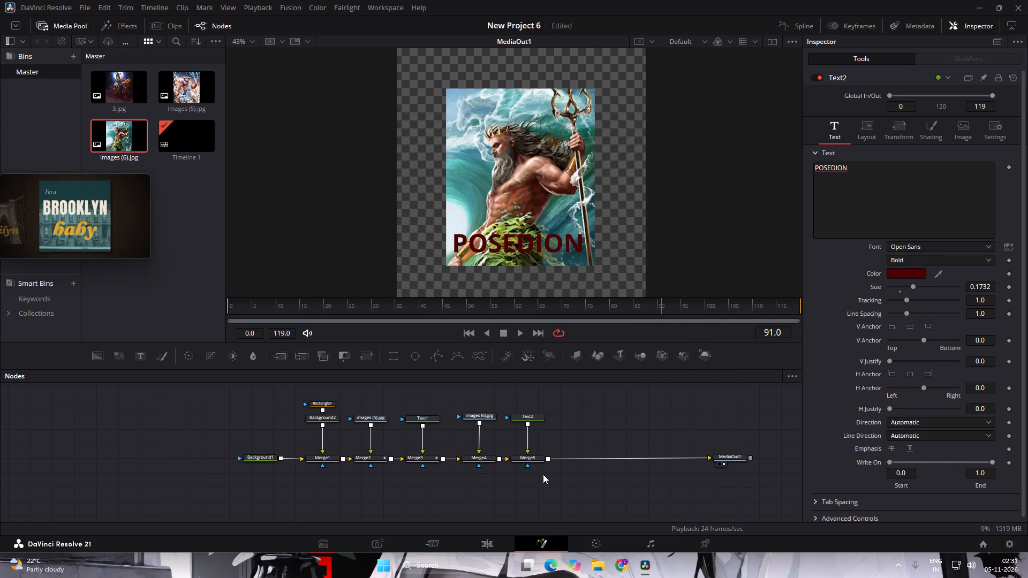
click(566, 501)
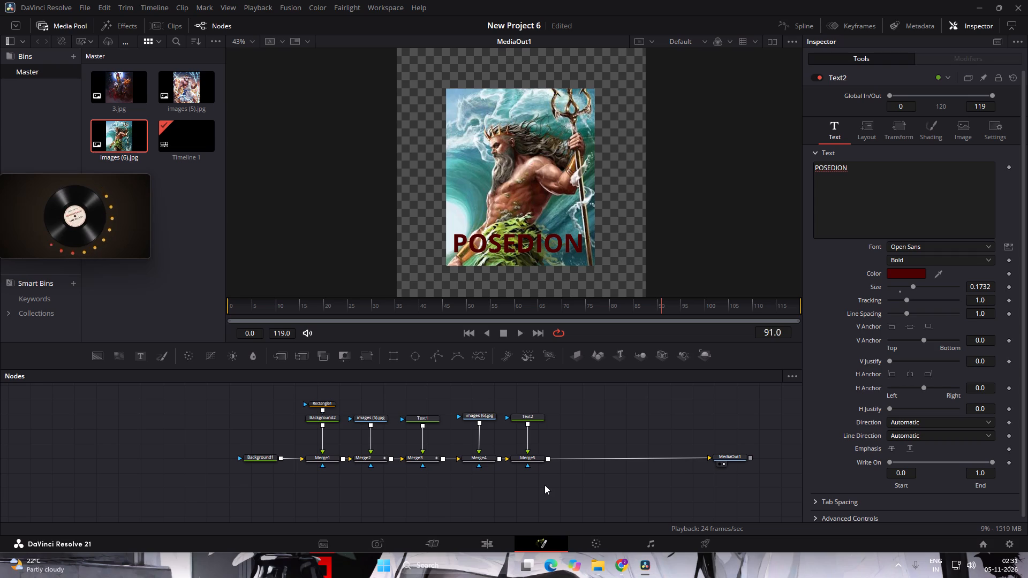
Switch to Chrome and read the tasks and requirements in the DaVinci T3 card animation brief.
click(619, 567)
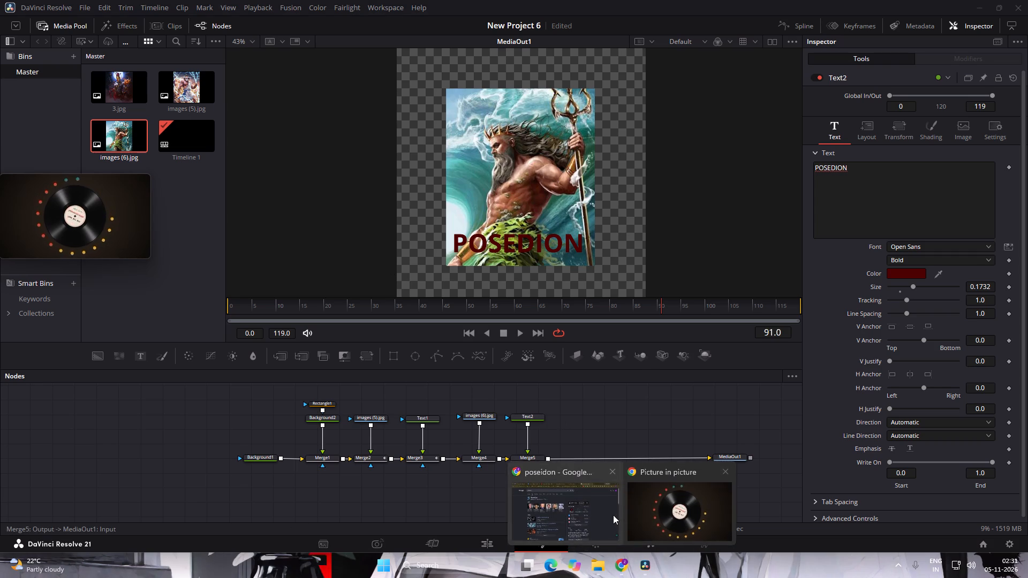
click(613, 515)
click(211, 0)
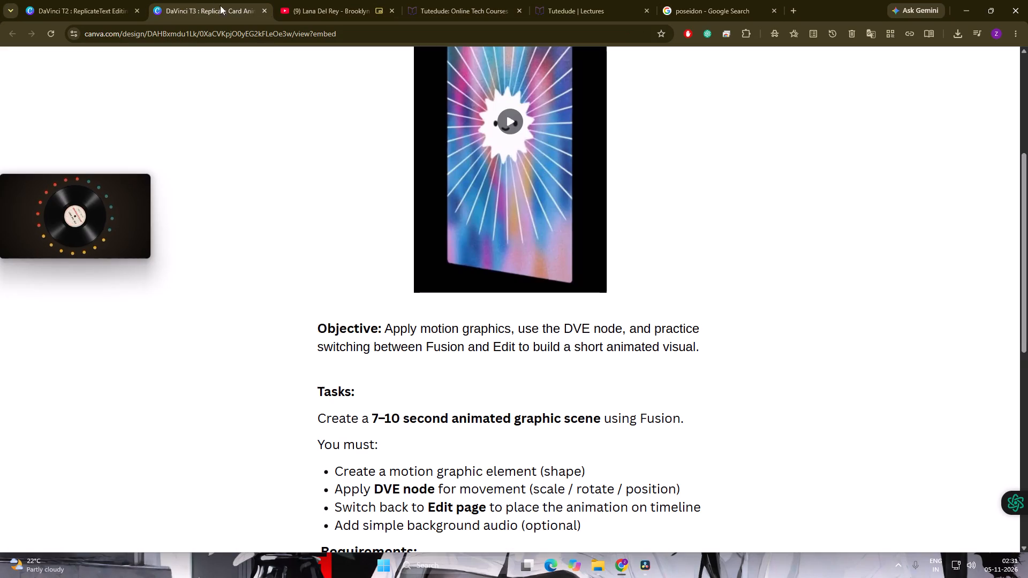
scroll(545, 409, down, 1)
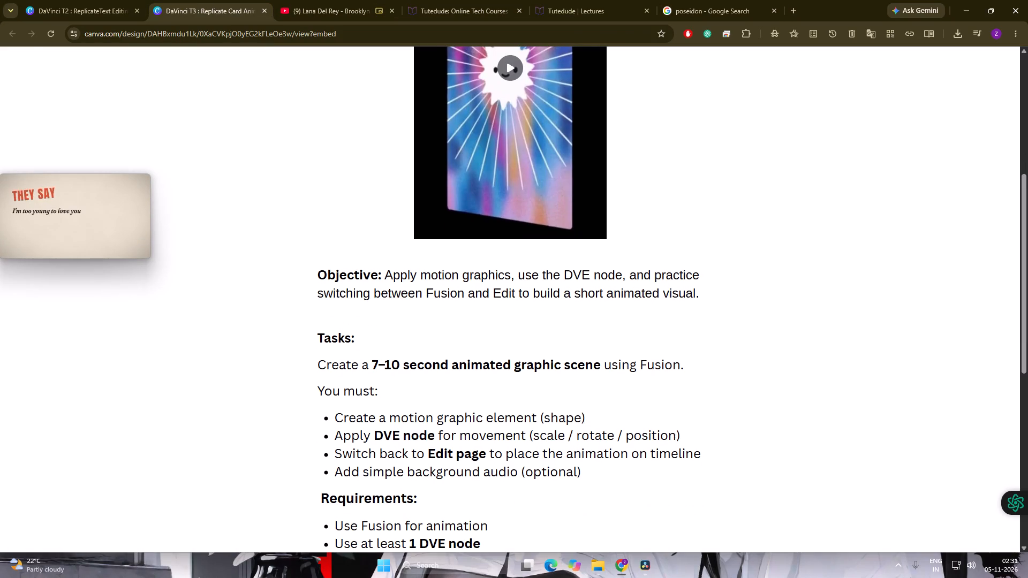
scroll(519, 370, down, 2)
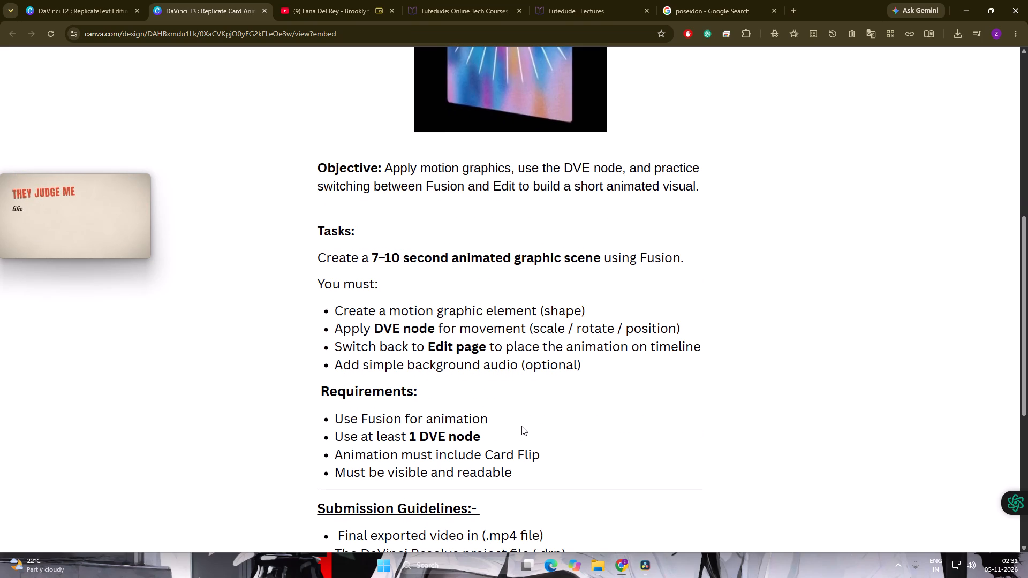
Switch back to DaVinci Resolve, go to frame 20, and set the operator of the POSEDION title's Merge5 node to Atop.
click(643, 566)
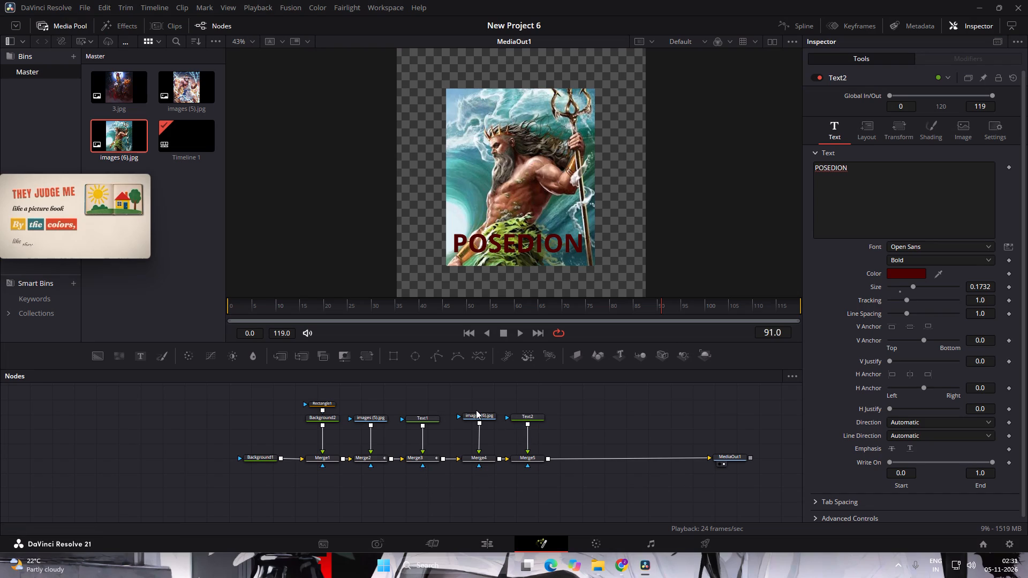
drag(662, 306, 268, 324)
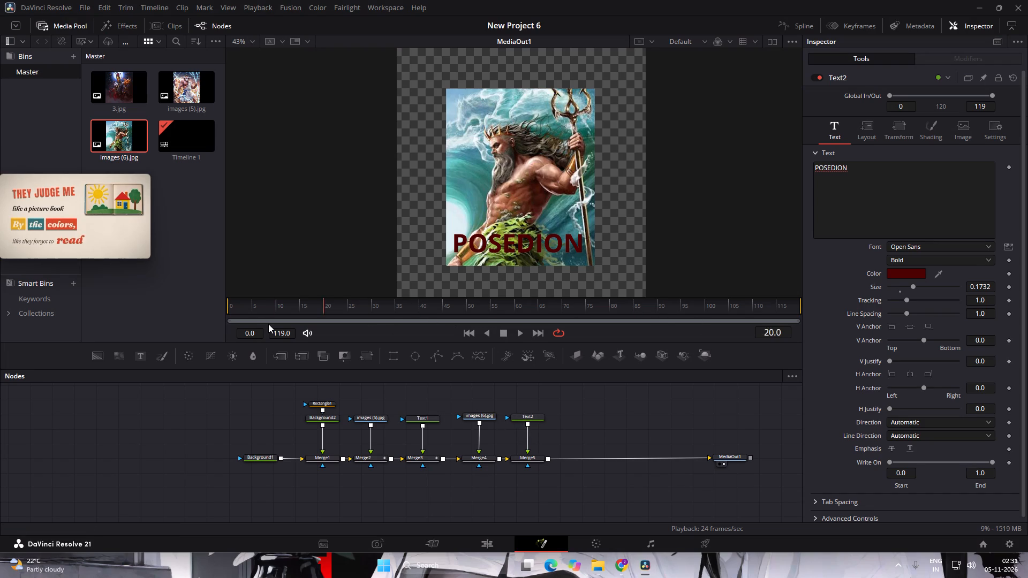
drag(268, 324, 326, 313)
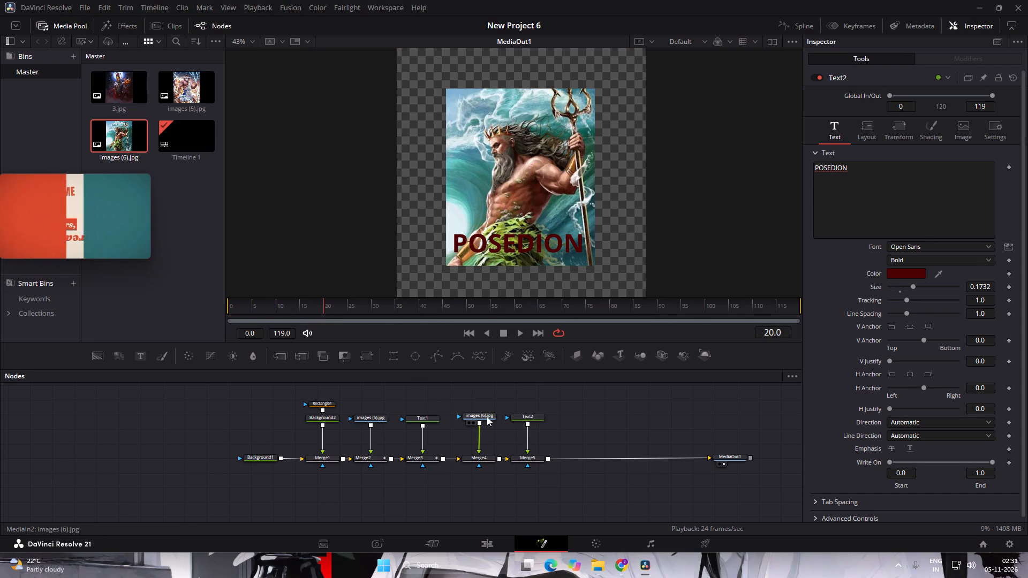
click(487, 416)
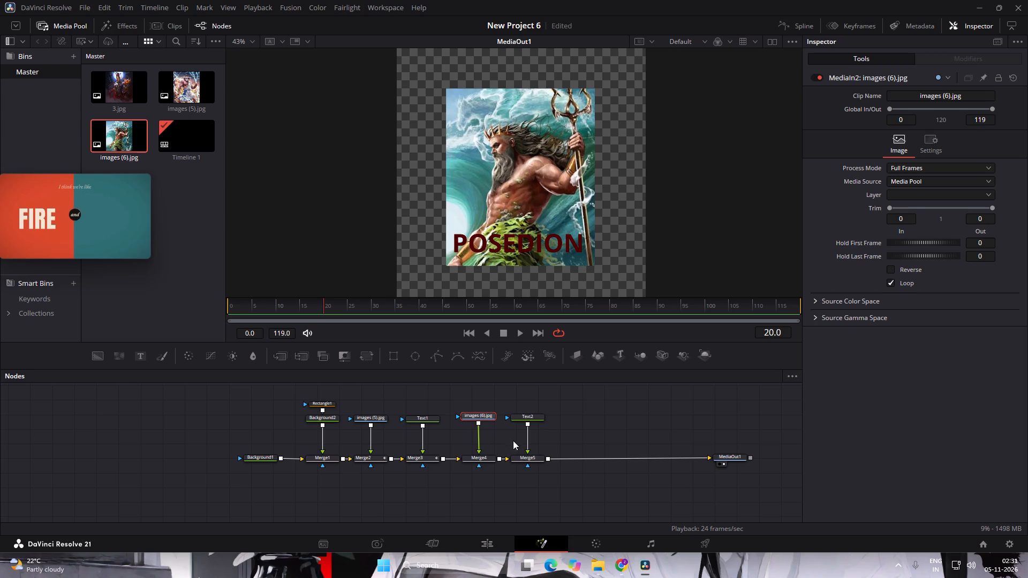
double_click(533, 456)
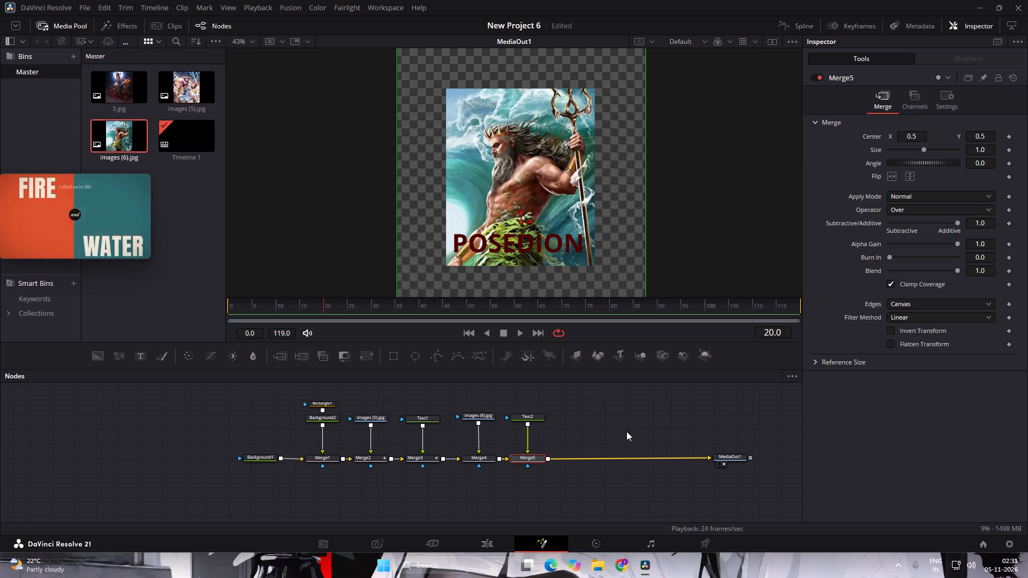
click(935, 214)
click(920, 257)
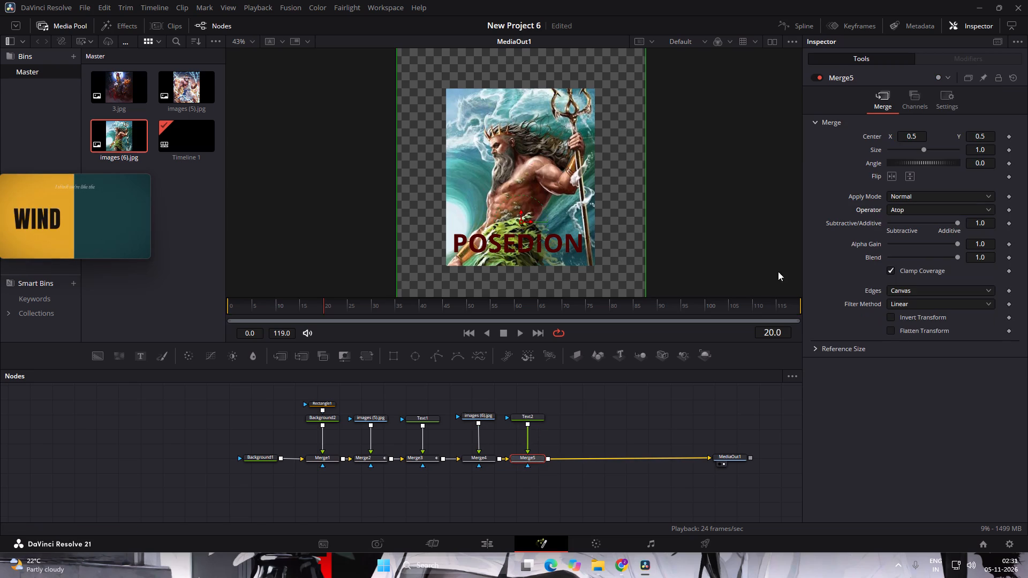
Move the POSEDION title straight down over the Poseidon image, to a Merge5 centre Y of about 0.475.
drag(523, 227, 523, 233)
drag(521, 215, 521, 220)
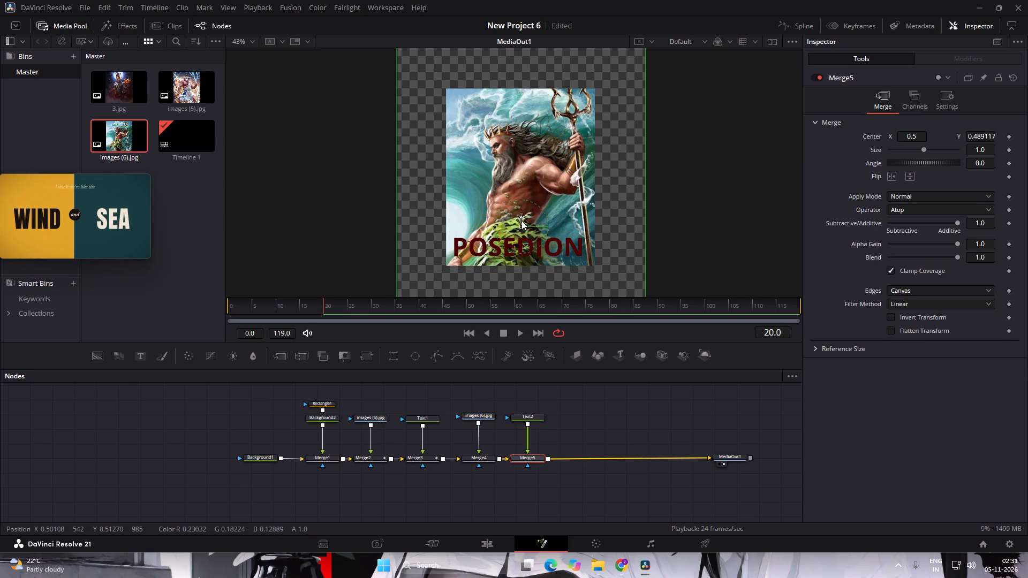
drag(521, 220, 519, 226)
drag(307, 224, 308, 224)
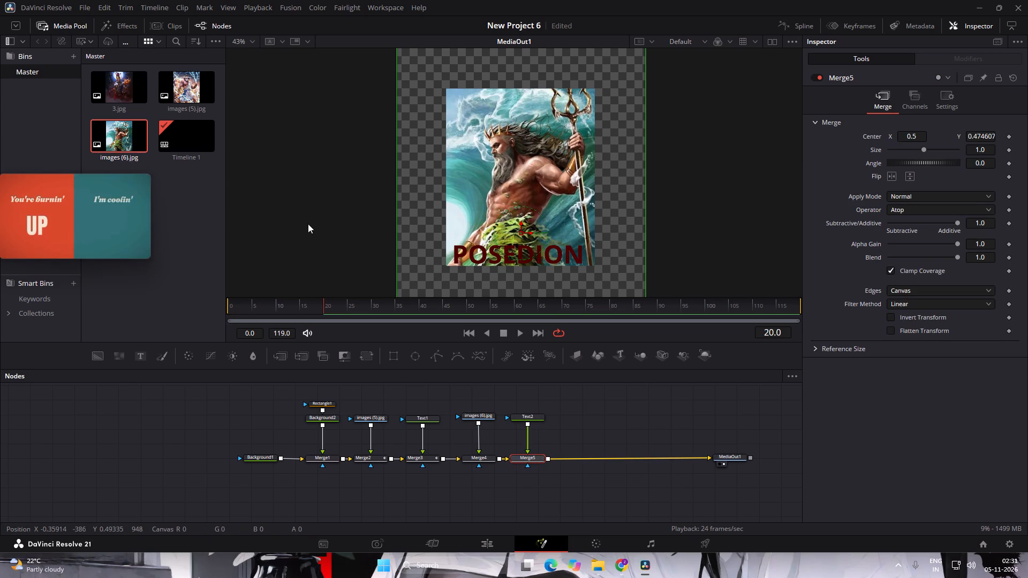
drag(308, 224, 312, 223)
click(588, 386)
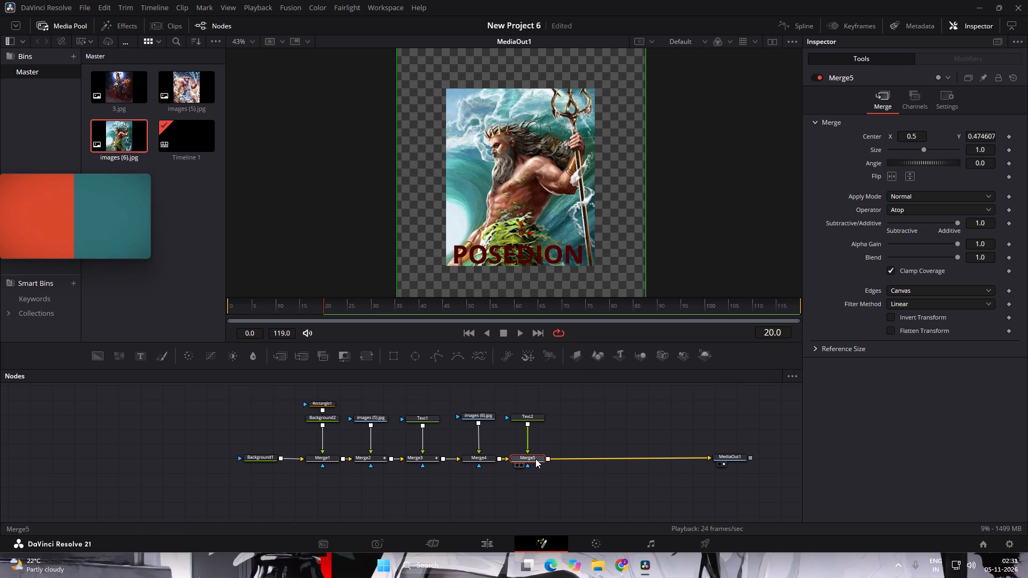
Keyframe the Blend of Merge5 at 1.0 on frame 20 and 0.0 on frame 19.
double_click(535, 458)
click(937, 108)
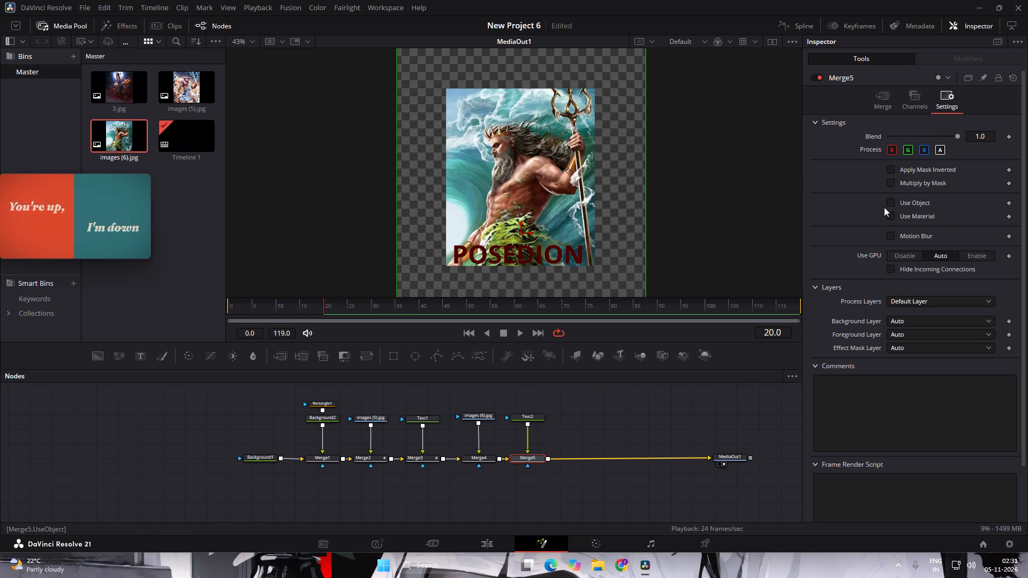
key(Left)
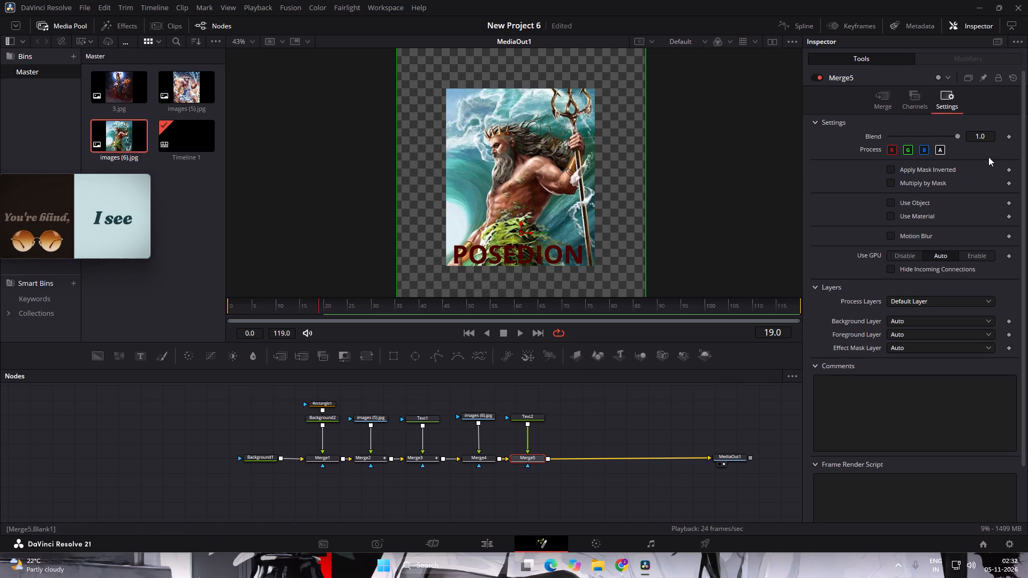
key(Right)
click(1008, 136)
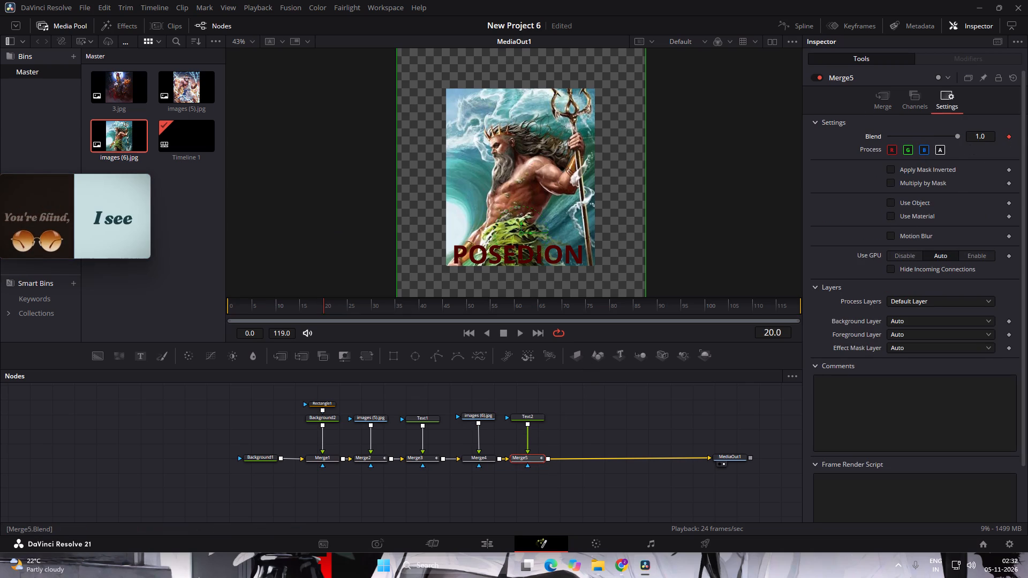
key(Left)
drag(959, 135, 866, 147)
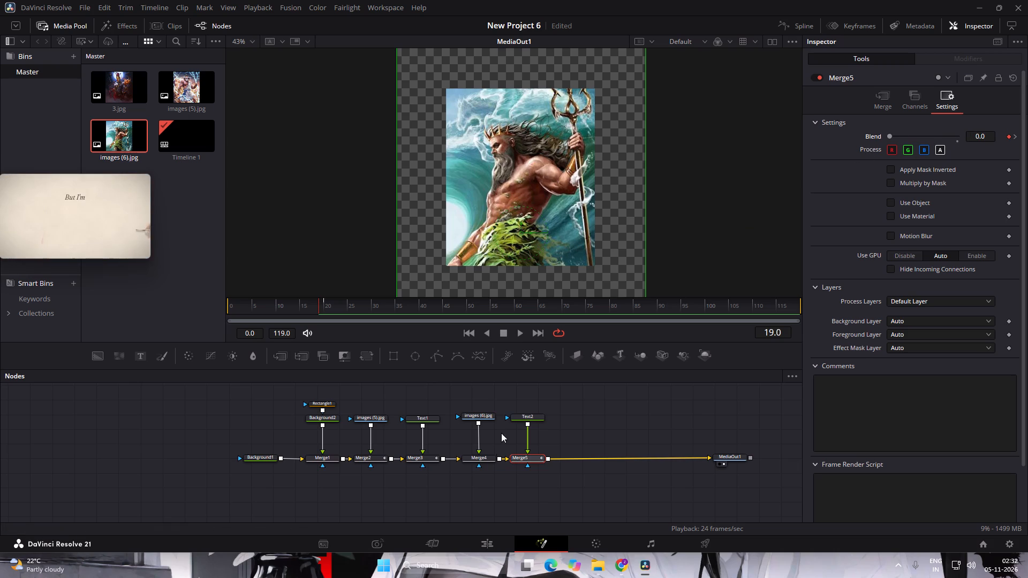
Keyframe the Blend of the Poseidon image's Merge4 node at 1.0 on frame 20 and 0.0 on frame 19.
click(481, 458)
click(481, 455)
click(944, 57)
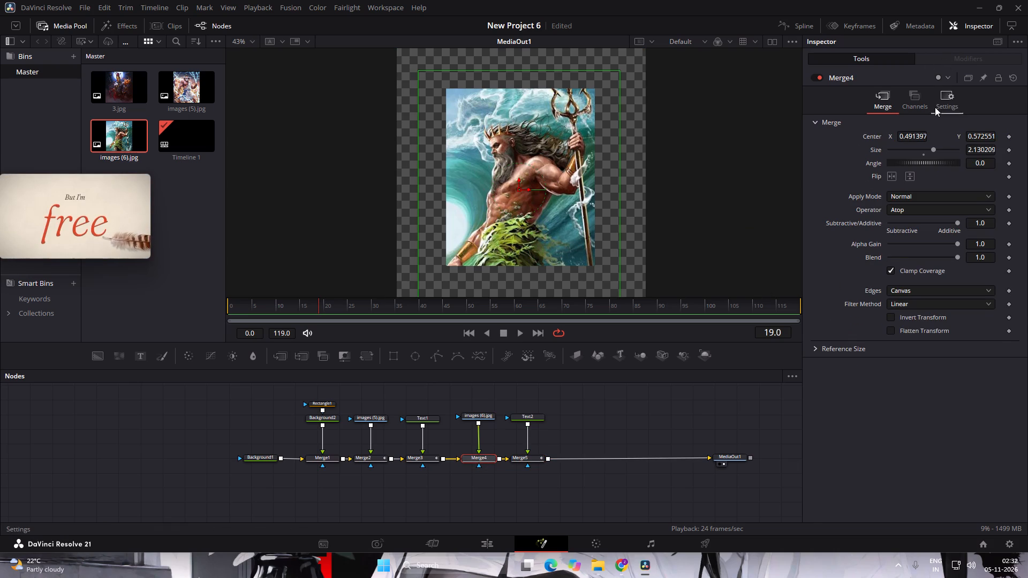
click(939, 104)
key(Right)
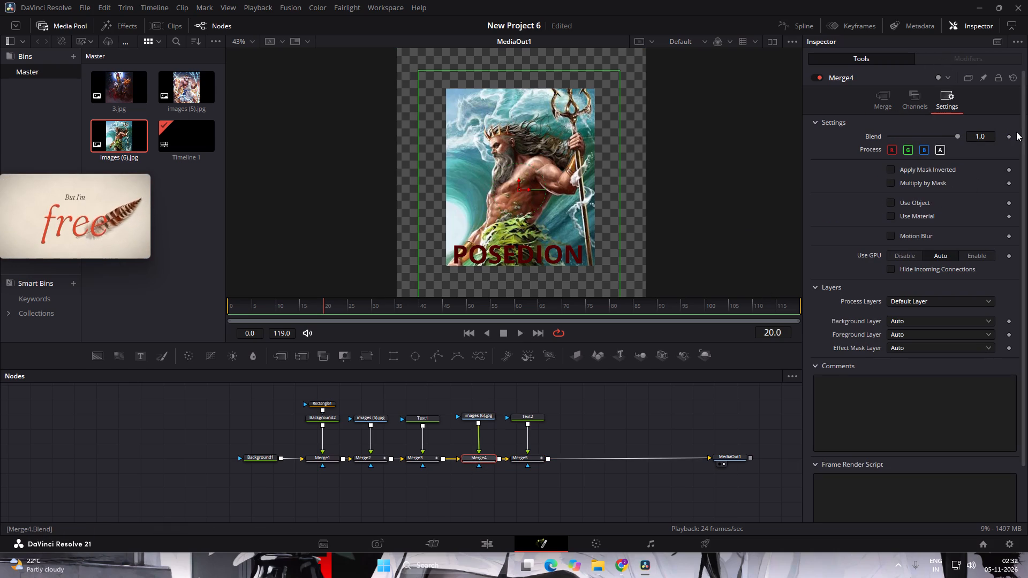
click(1009, 137)
key(Left)
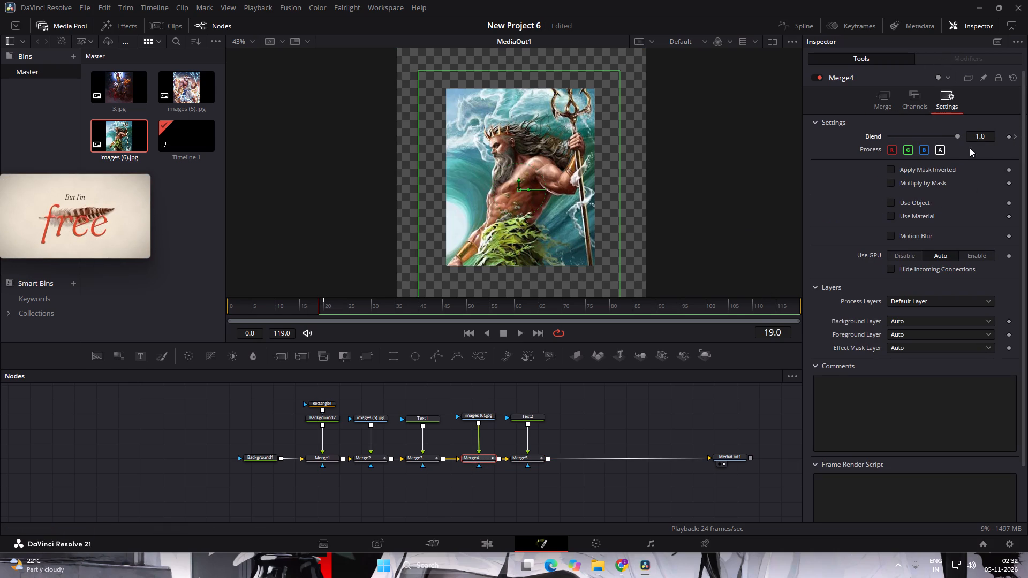
drag(957, 139, 822, 157)
click(756, 190)
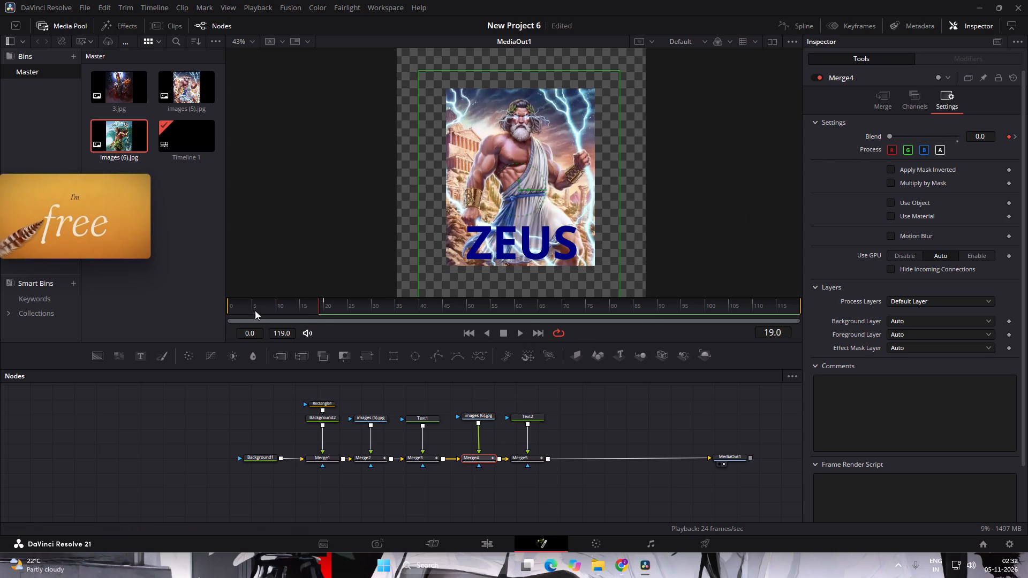
Play the composition from frame 0 to check the switch from the ZEUS card to the POSEDION card, stopping at frame 41.
drag(319, 310, 205, 327)
click(519, 333)
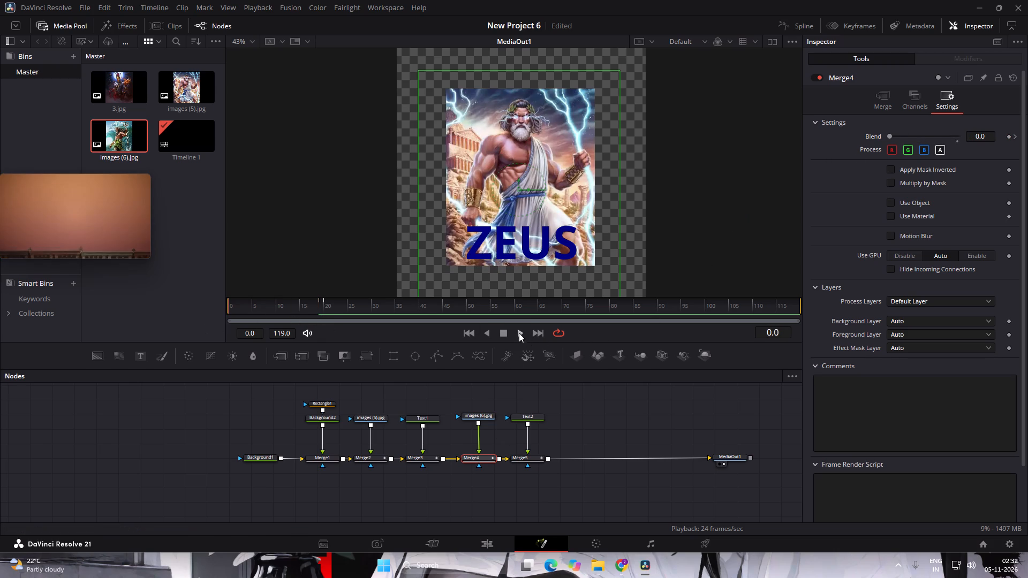
click(508, 334)
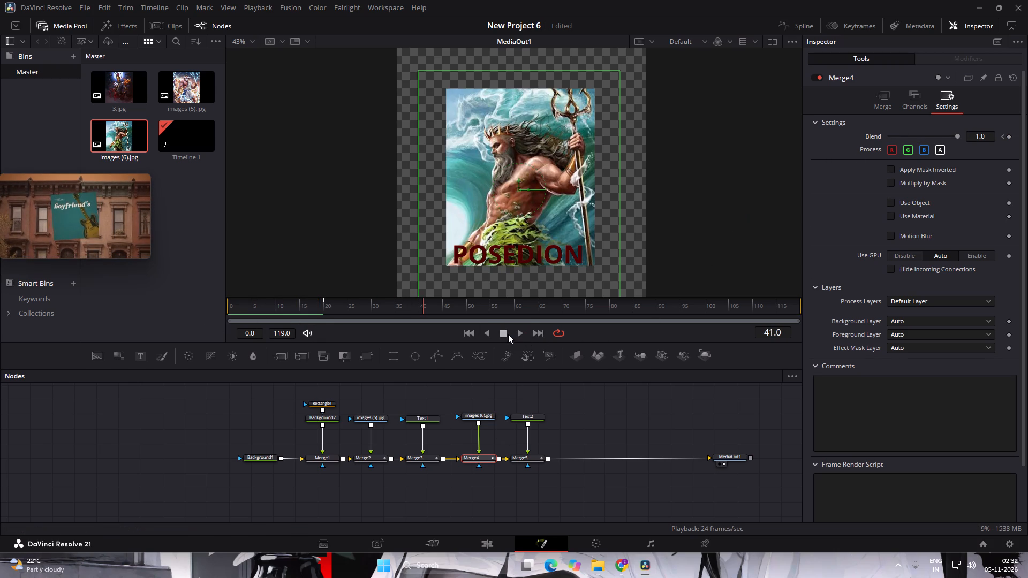
click(624, 423)
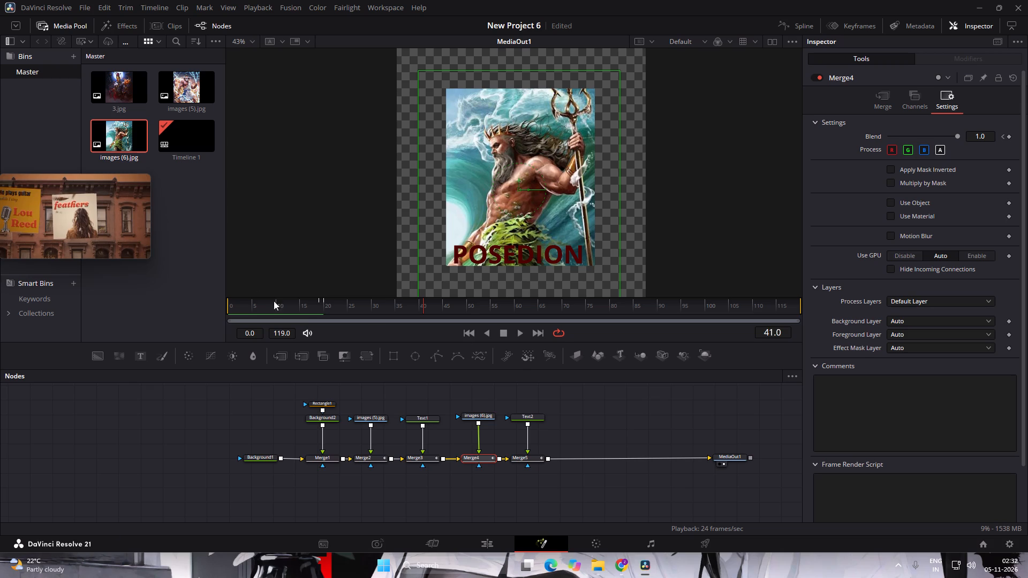
Add 3.jpg to the node graph, merge it after Merge5, and line up the image and its merge node with the others.
drag(117, 80, 593, 413)
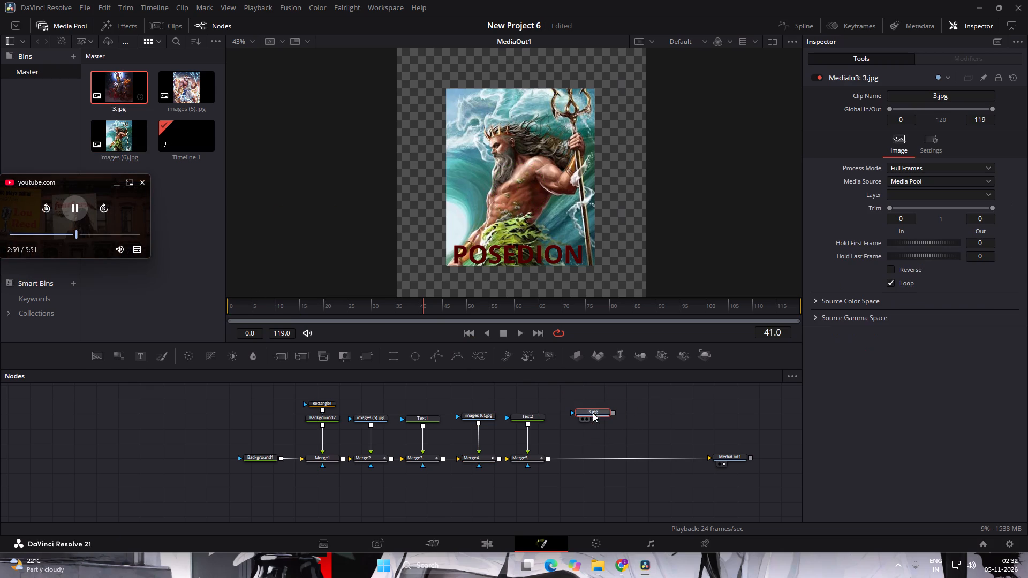
drag(612, 414, 548, 458)
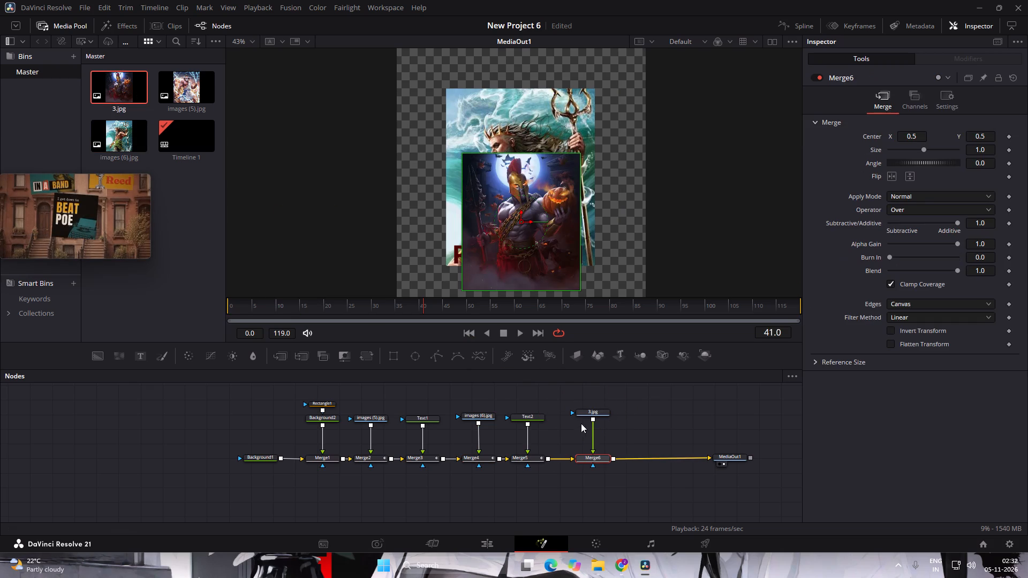
drag(594, 455, 584, 454)
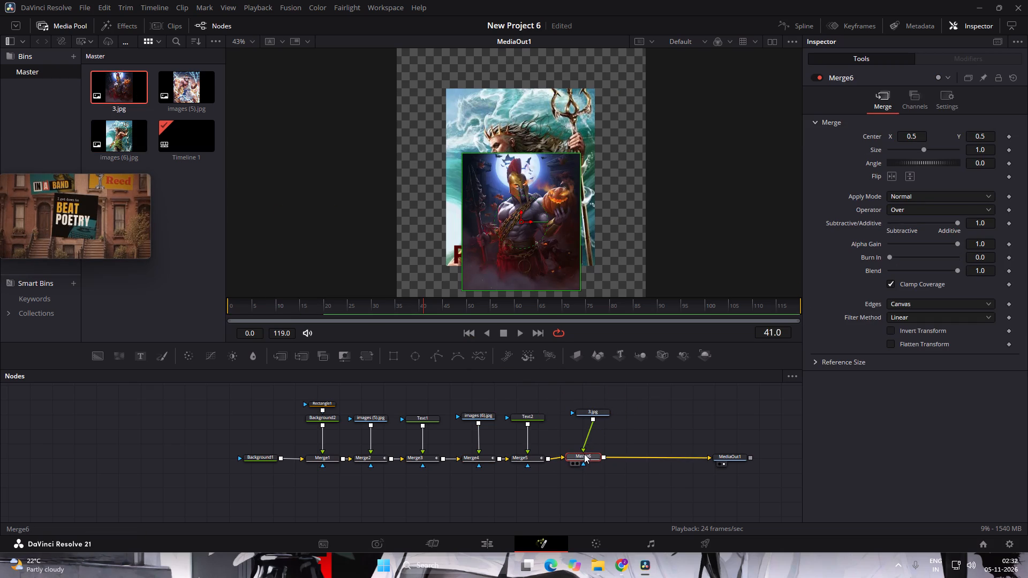
drag(598, 412, 585, 418)
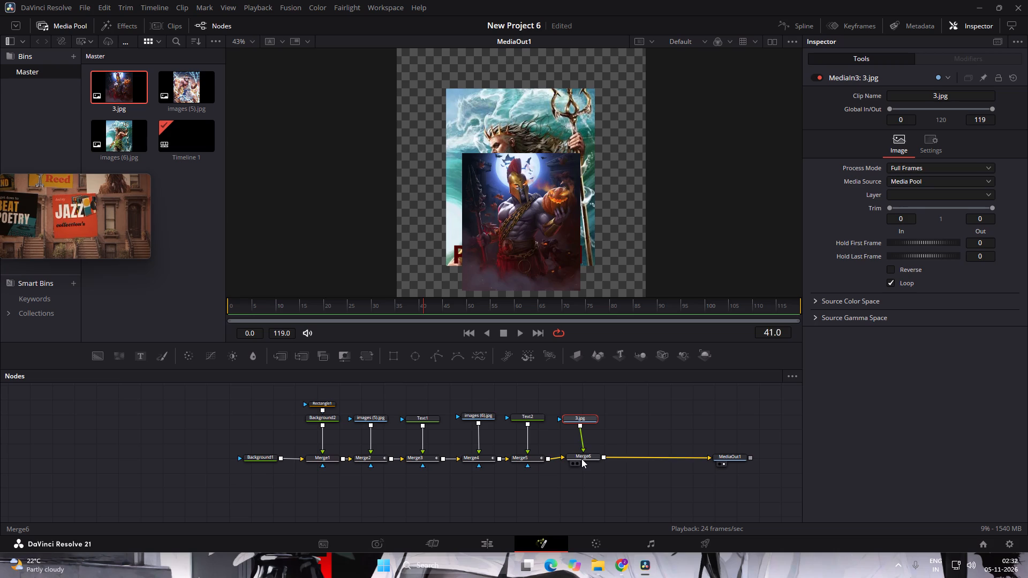
click(581, 459)
click(584, 420)
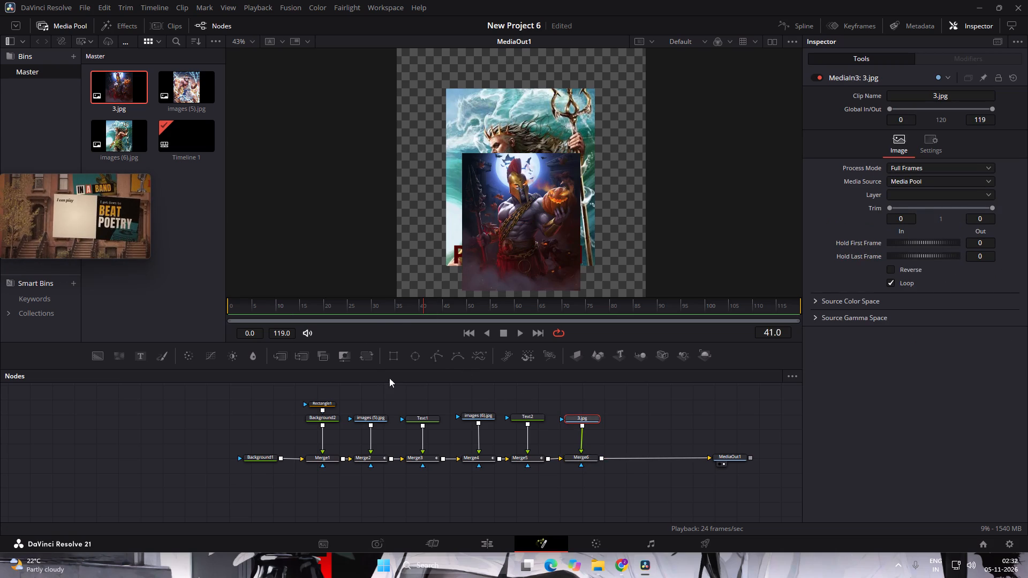
Keyframe the Blend of the POSEDION title's Merge5 node at 1.0 on frame 38 and 0.0 on frame 39.
drag(423, 306, 419, 308)
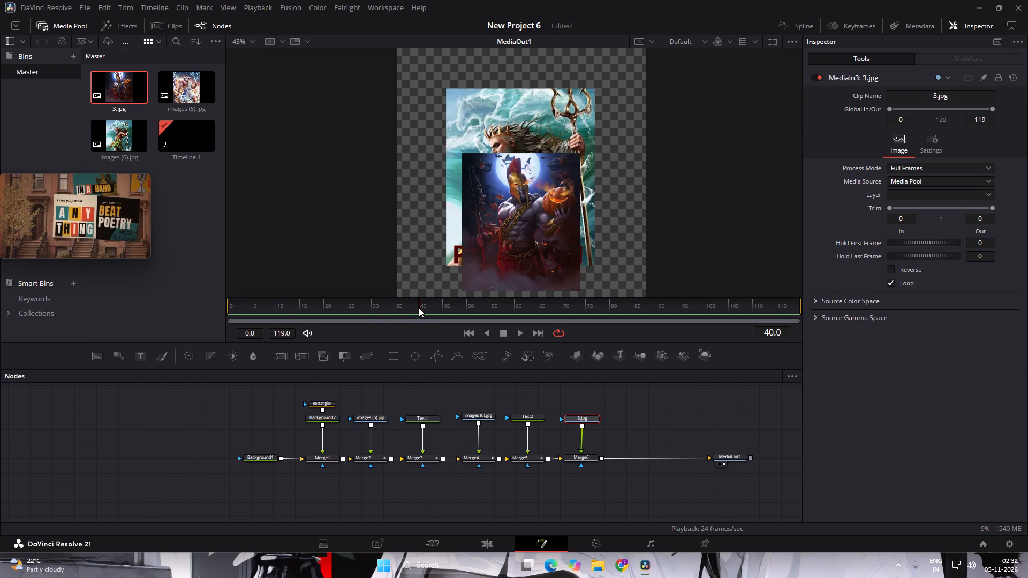
drag(419, 308, 415, 310)
double_click(539, 459)
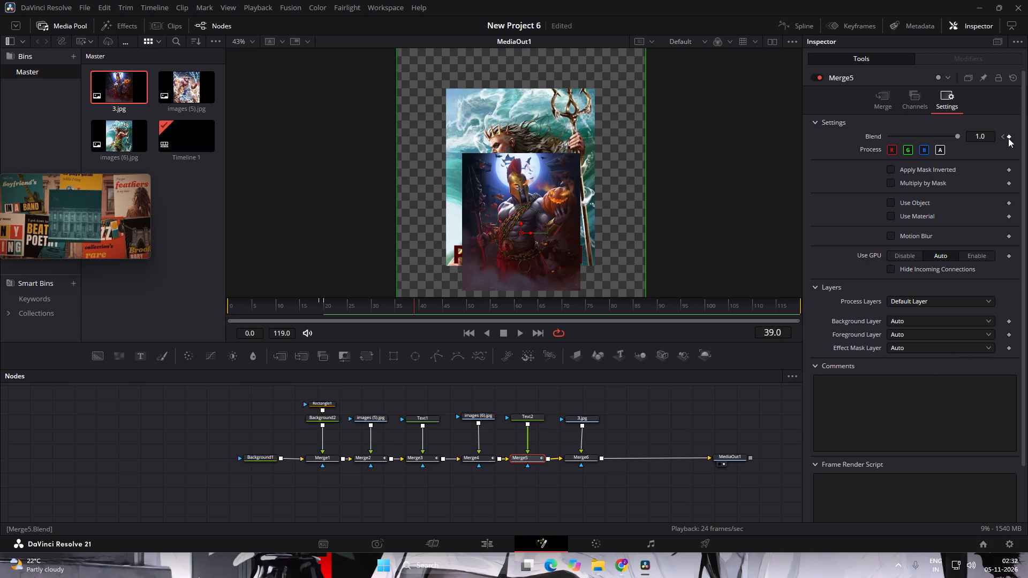
key(Left)
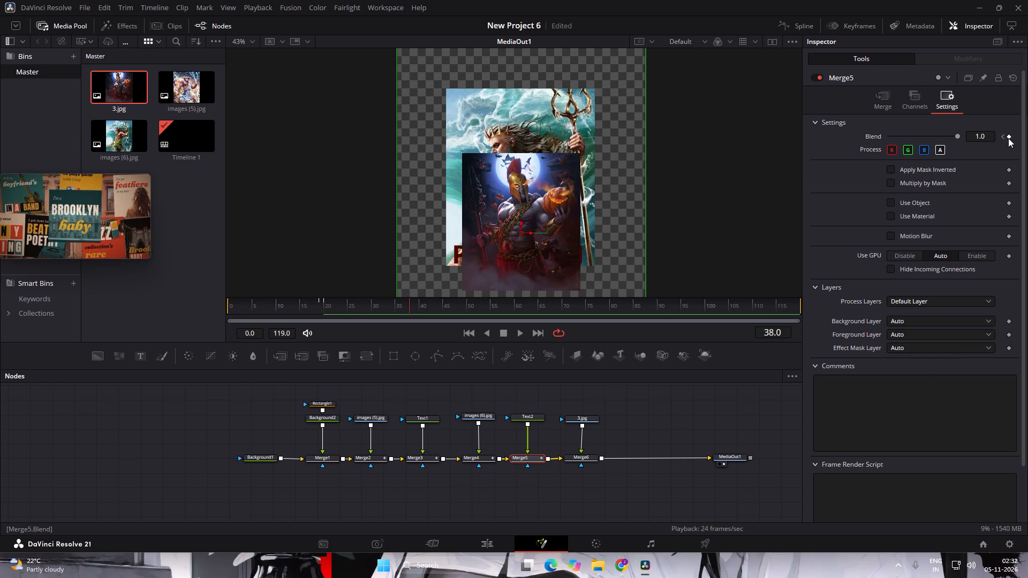
click(1008, 138)
key(Right)
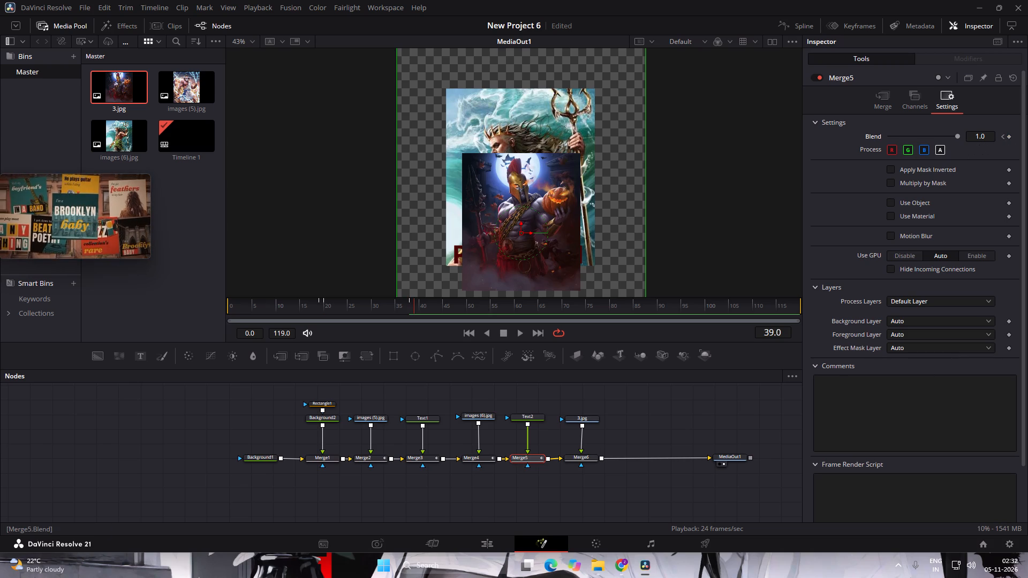
drag(959, 138, 822, 150)
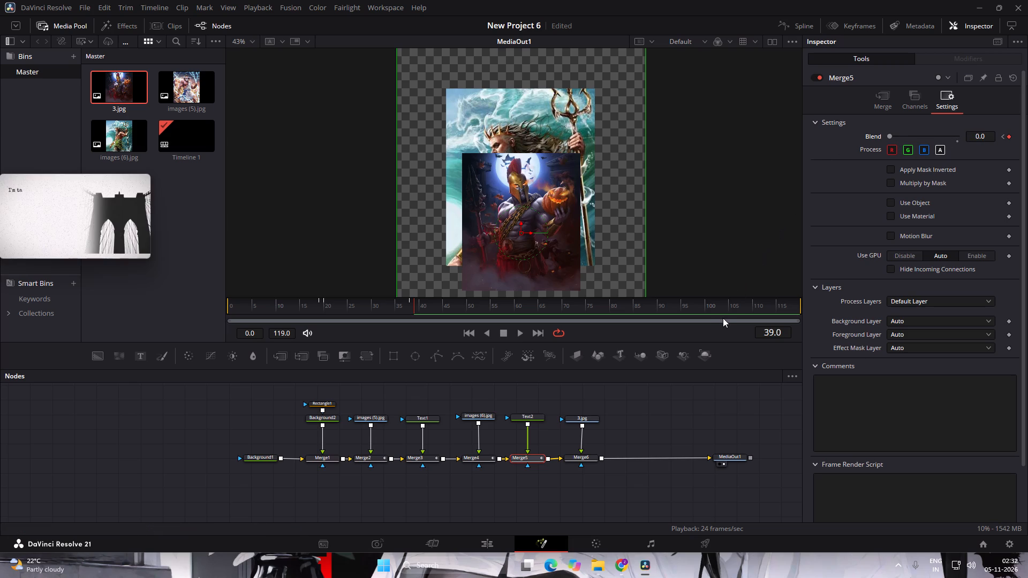
key(Left)
key(Right)
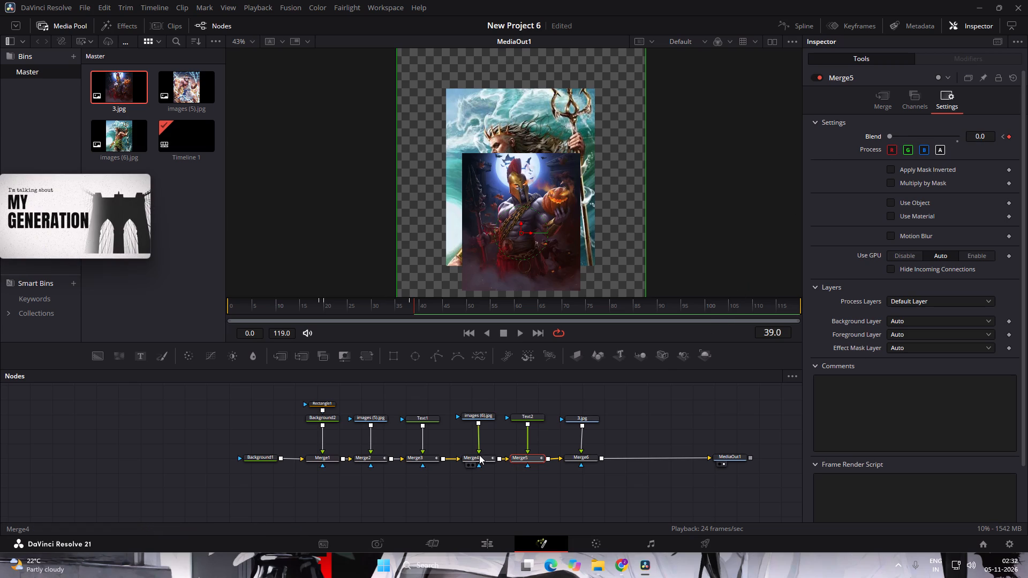
Keyframe the Blend of the Poseidon image's Merge4 node at 1.0 on frame 39 and 0.0 on frame 40.
double_click(479, 455)
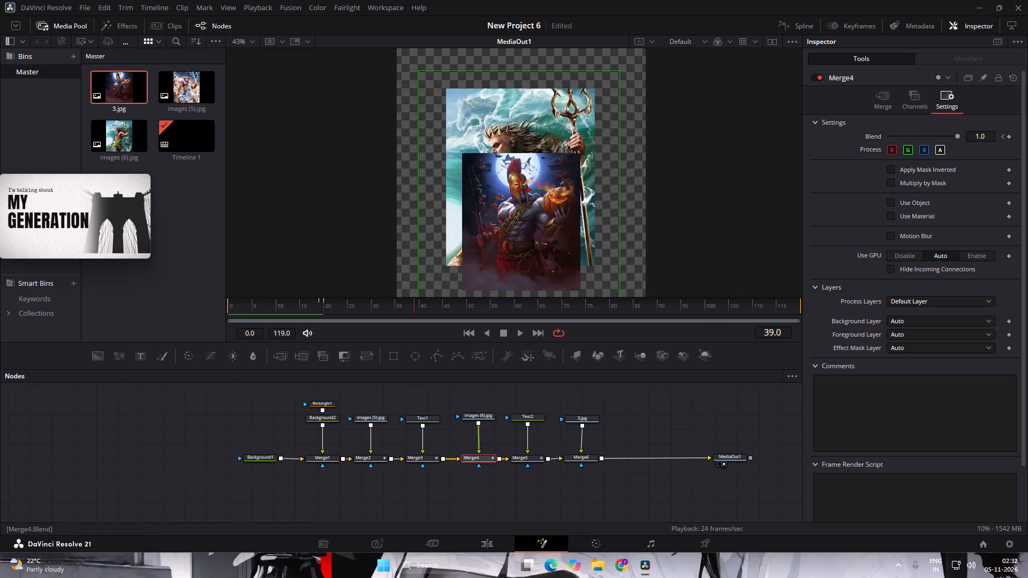
click(1010, 136)
key(Right)
drag(957, 134, 921, 134)
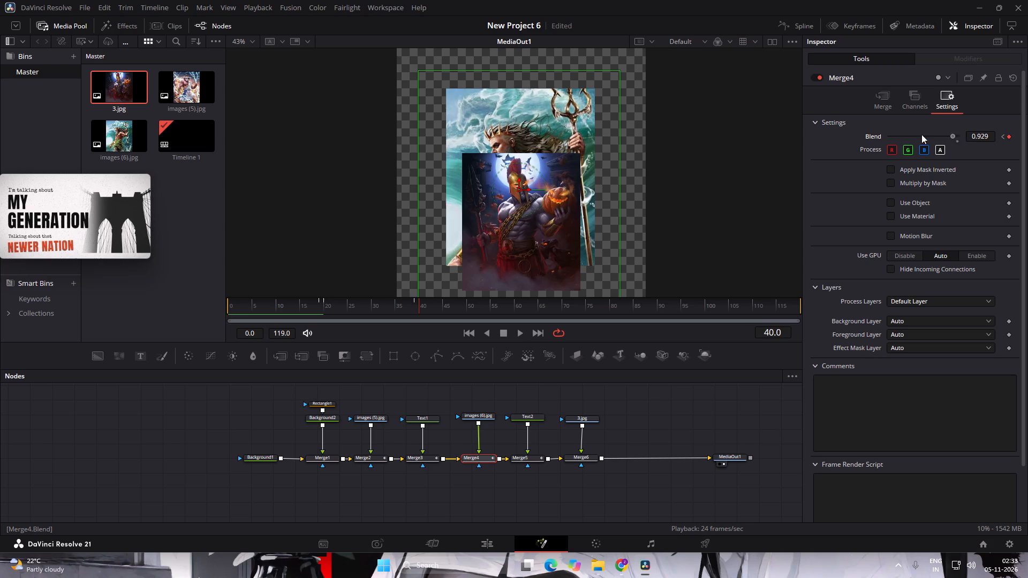
drag(921, 134, 819, 143)
click(714, 400)
Scale the 3.jpg image in its Merge6 node to about 1.66 and position it over the card at about X 0.515, Y 0.557.
click(589, 418)
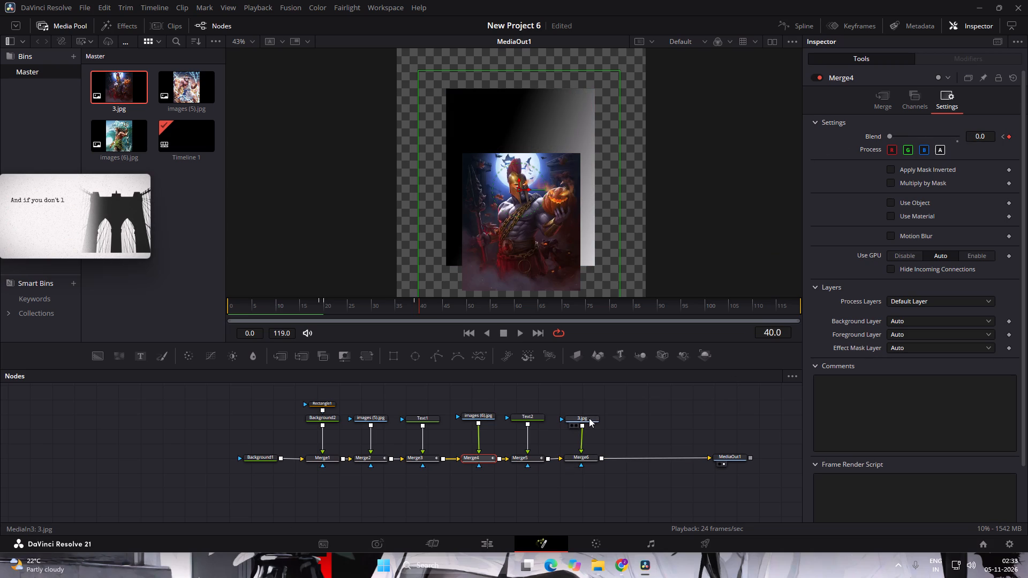
double_click(587, 415)
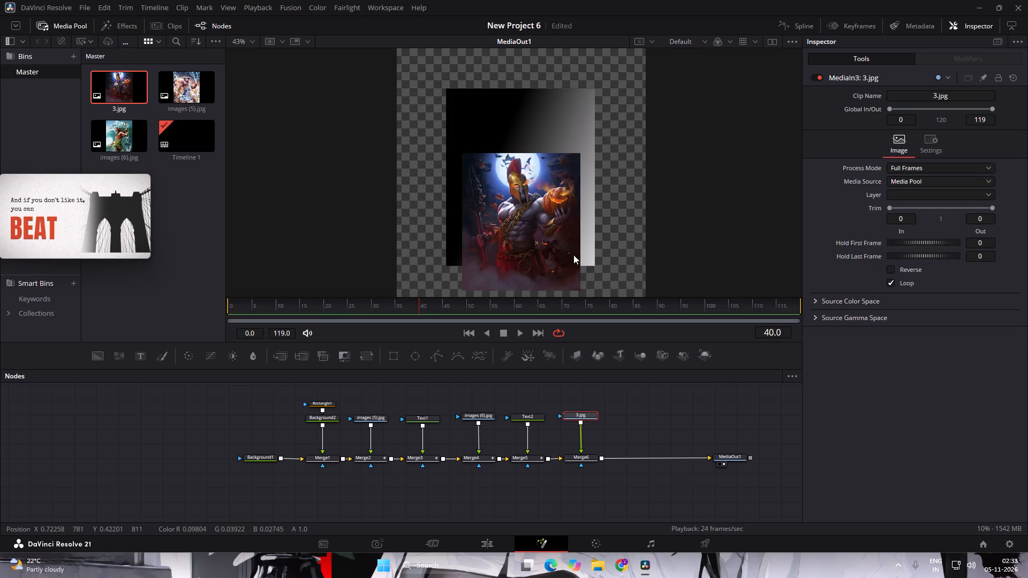
click(527, 234)
click(584, 458)
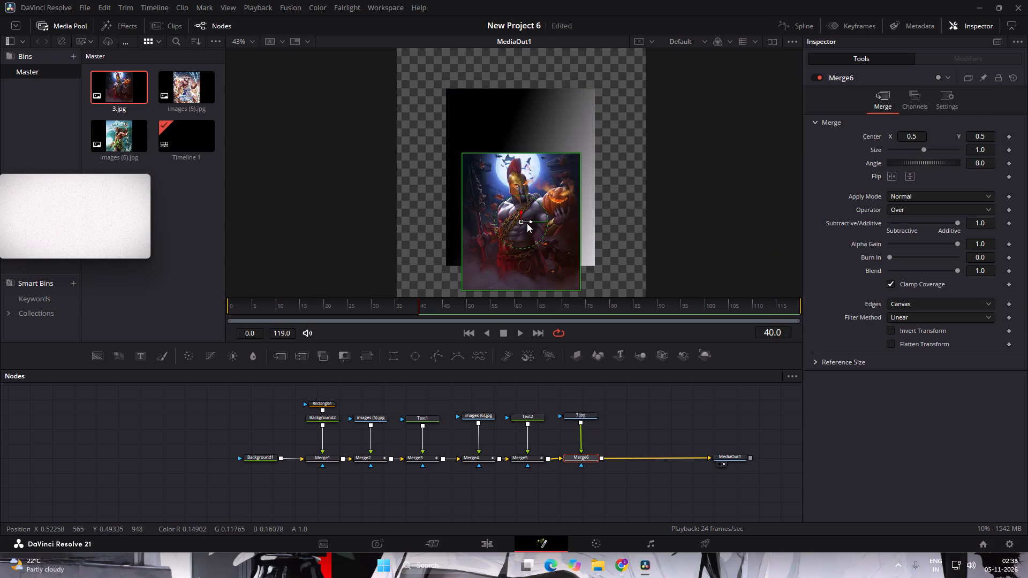
drag(526, 221, 526, 191)
drag(525, 221, 518, 173)
drag(510, 218, 511, 218)
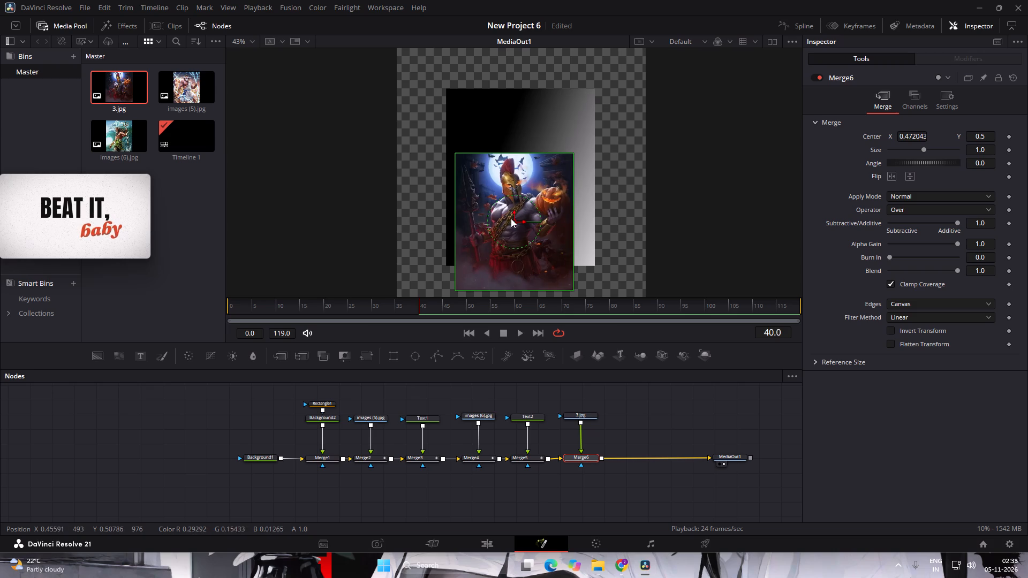
drag(511, 218, 520, 191)
drag(514, 220, 510, 166)
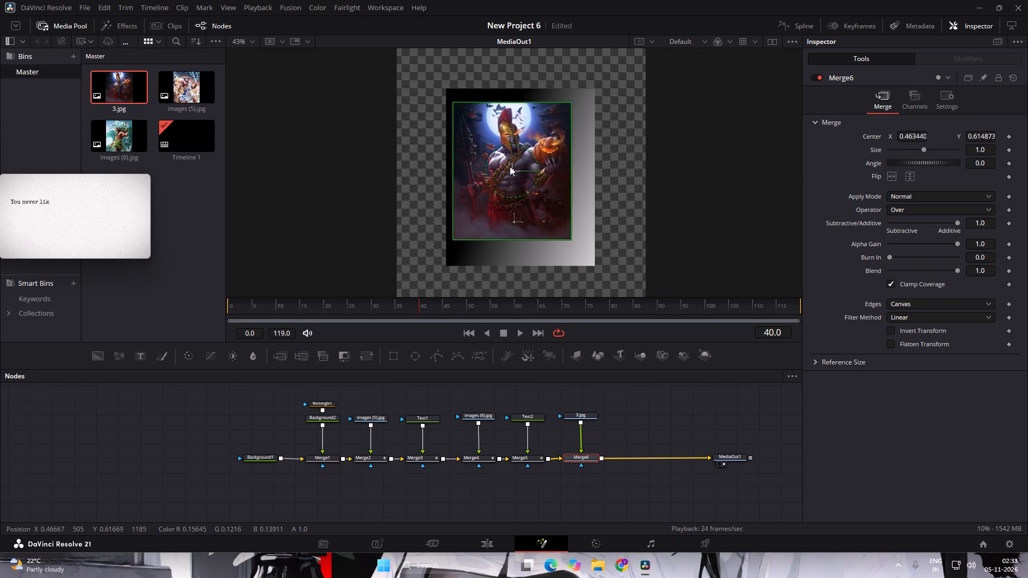
drag(510, 166, 506, 155)
drag(562, 225, 583, 245)
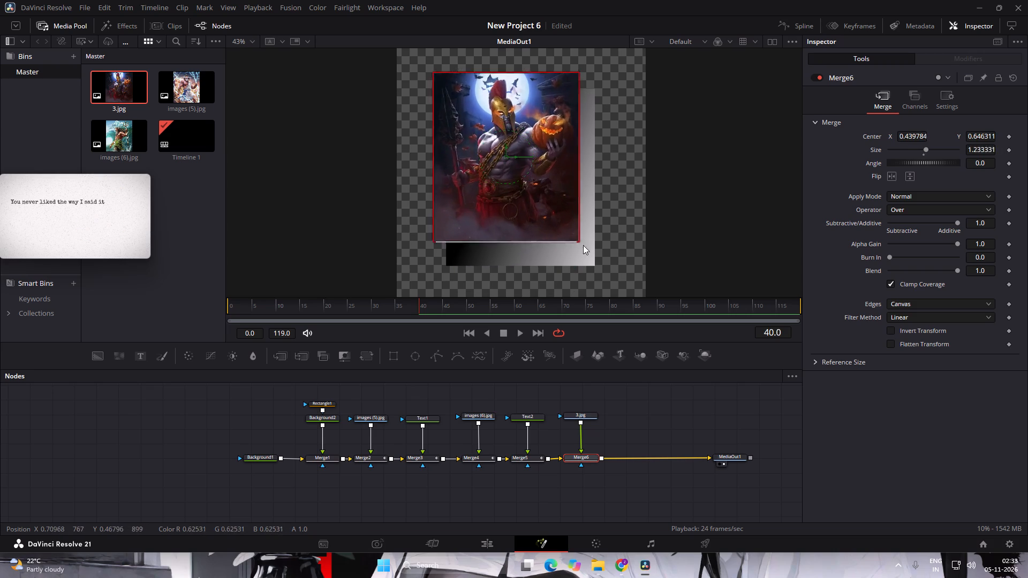
drag(583, 245, 604, 264)
drag(515, 156, 532, 200)
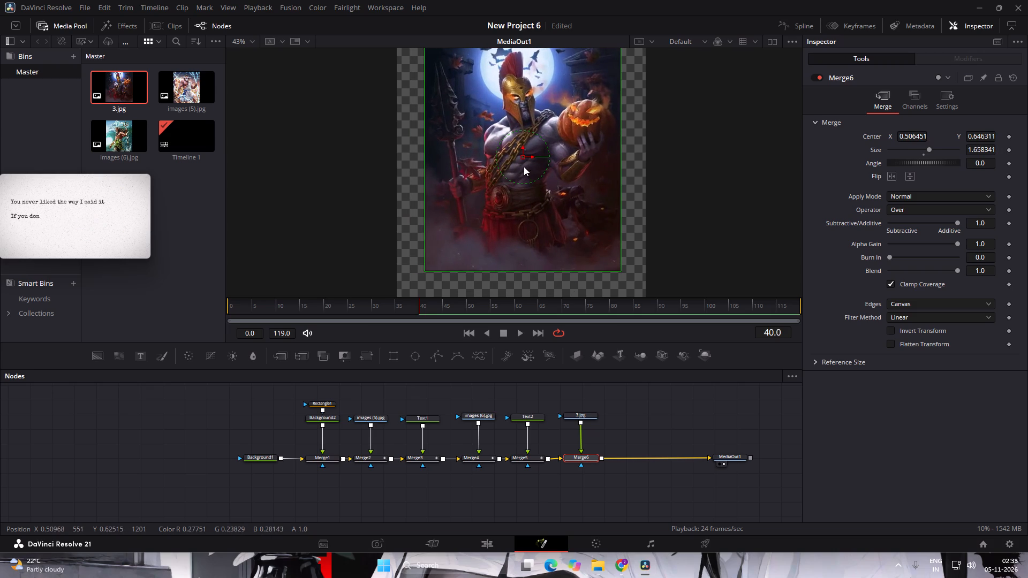
drag(522, 157, 524, 196)
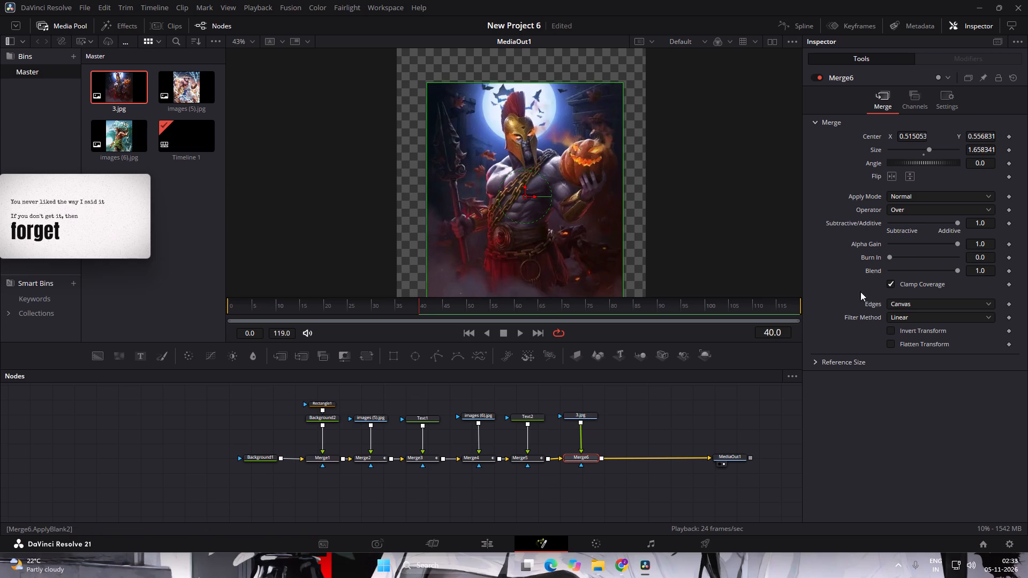
Set Merge6's Operator to Atop and nudge the image within the card to about X 0.524, Y 0.544.
click(917, 209)
click(908, 261)
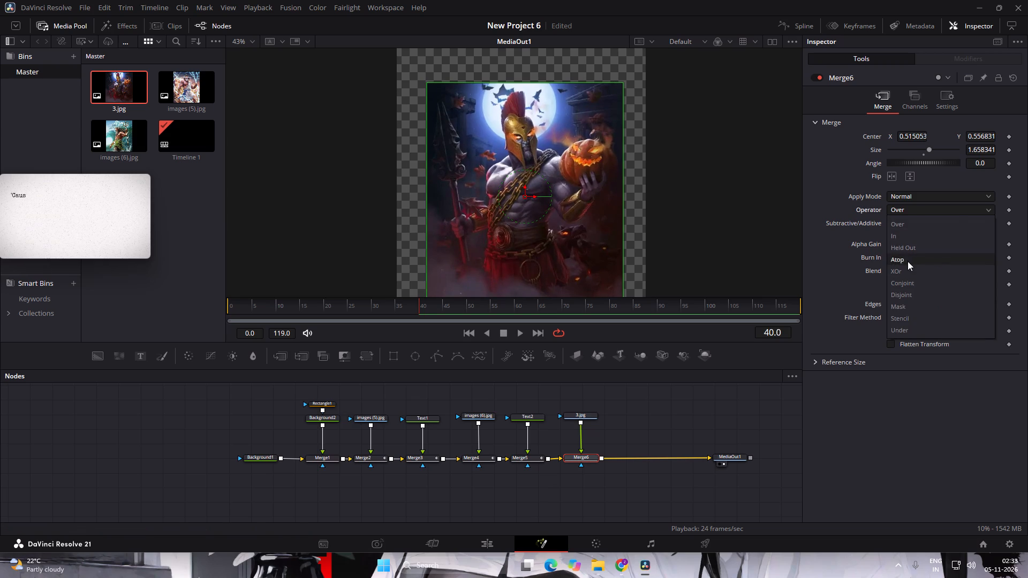
click(714, 224)
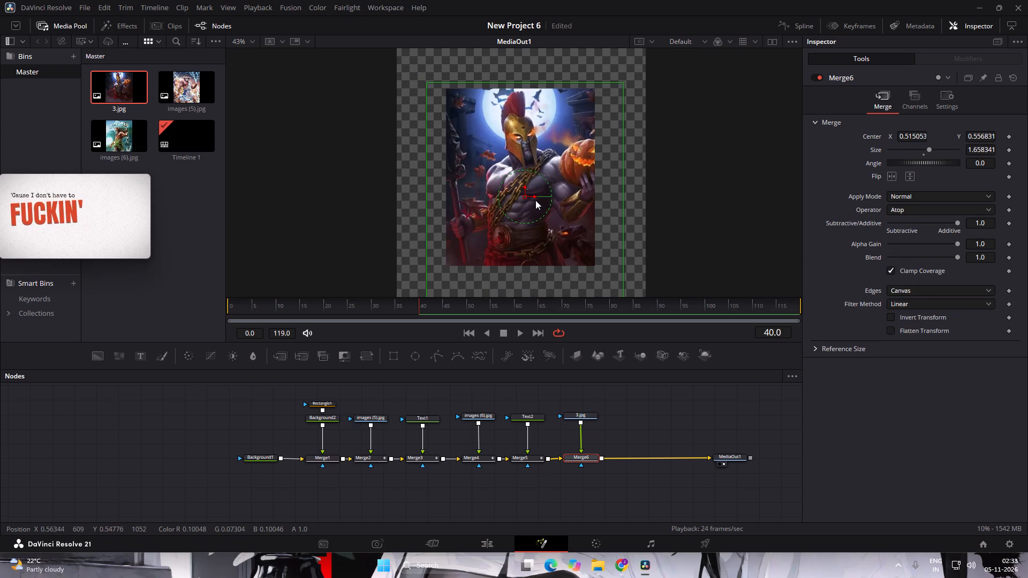
drag(529, 199, 531, 211)
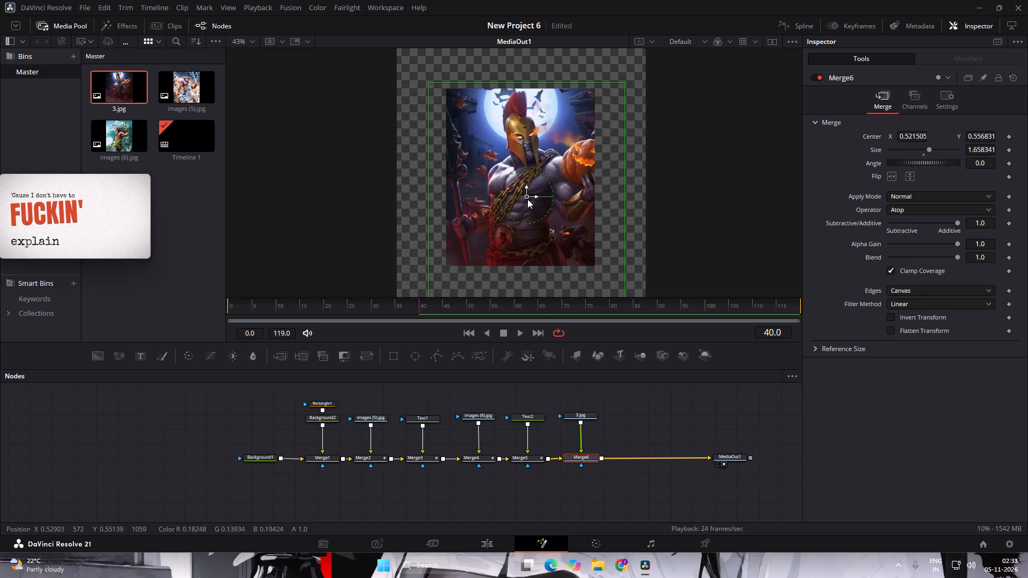
drag(527, 199, 527, 205)
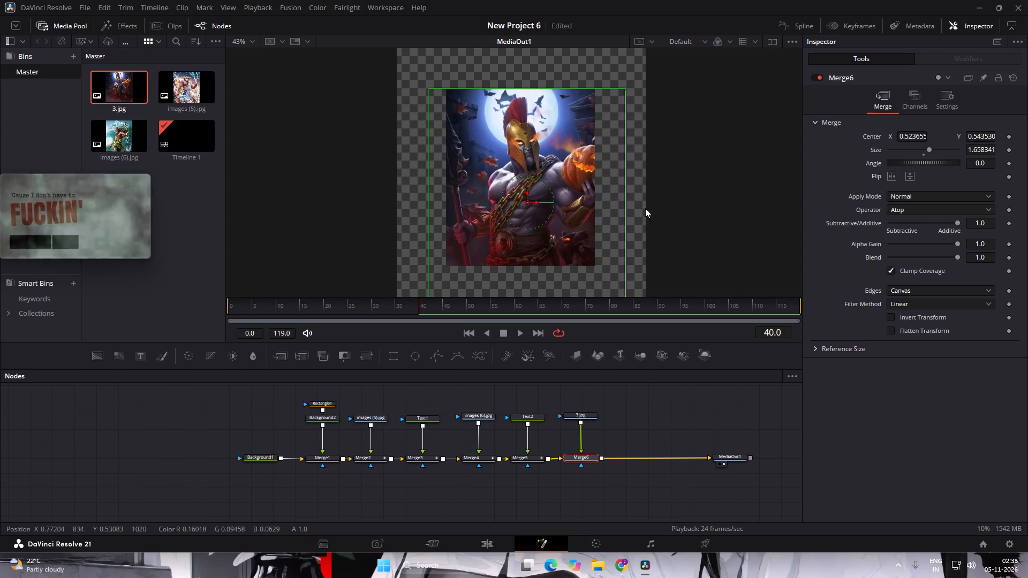
Add a Text node beside 3.jpg in the node graph and merge it in after Merge6.
click(734, 203)
double_click(727, 208)
click(753, 405)
double_click(697, 422)
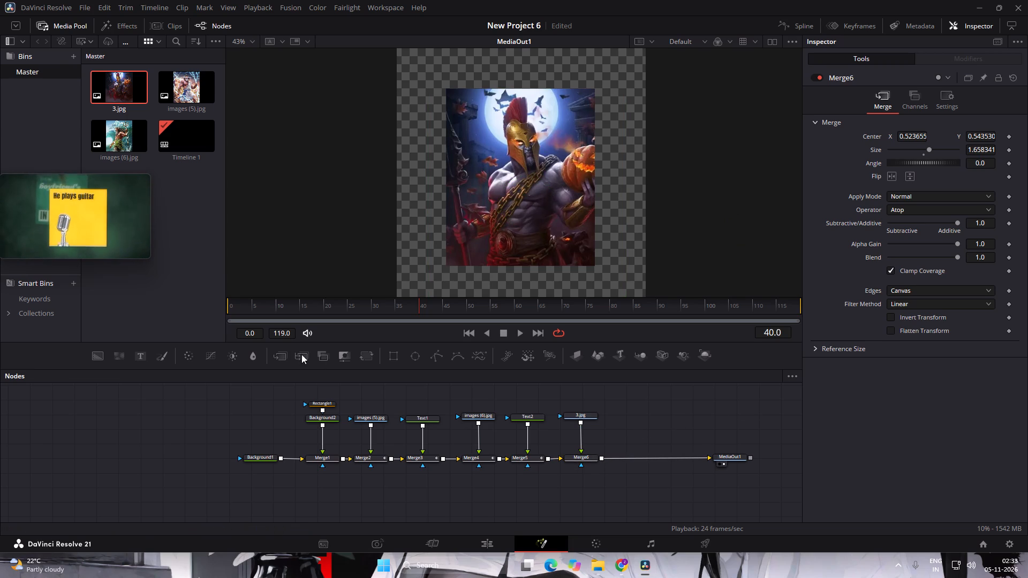
click(145, 359)
drag(700, 423, 667, 420)
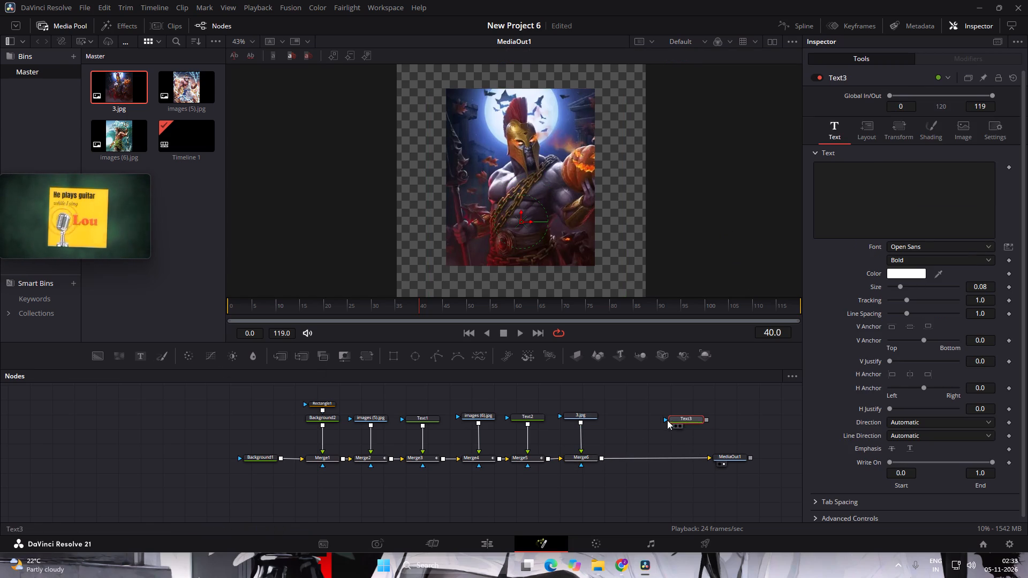
drag(667, 420, 630, 419)
drag(648, 417, 603, 460)
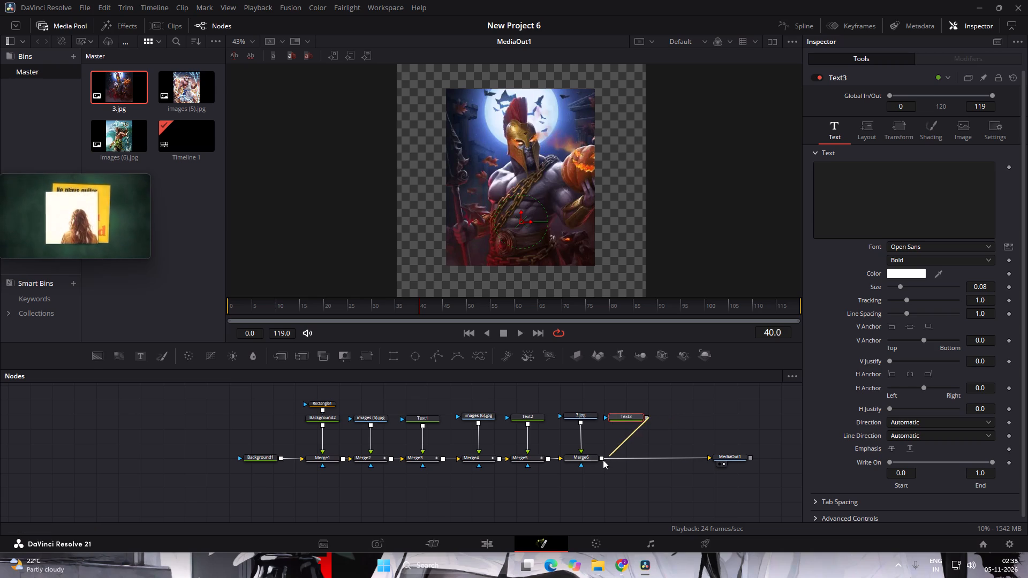
drag(603, 460, 602, 456)
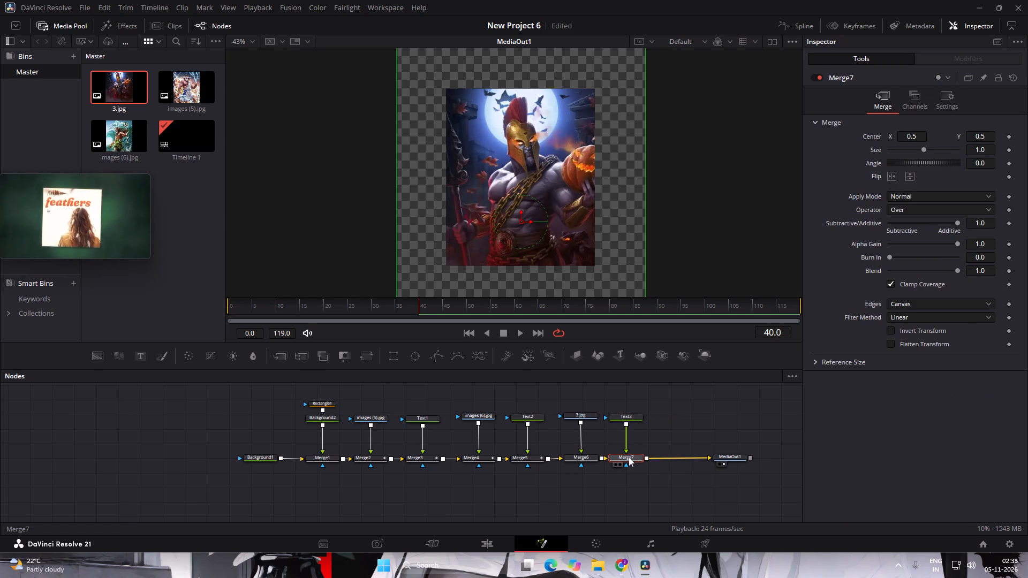
double_click(629, 457)
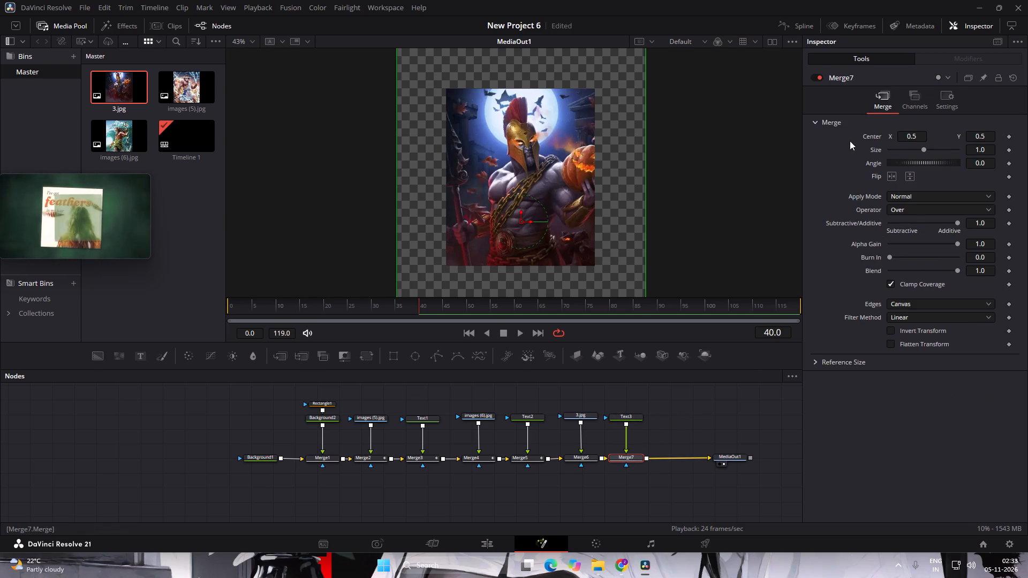
Enter HADES as the text of the new Text3 node.
double_click(632, 419)
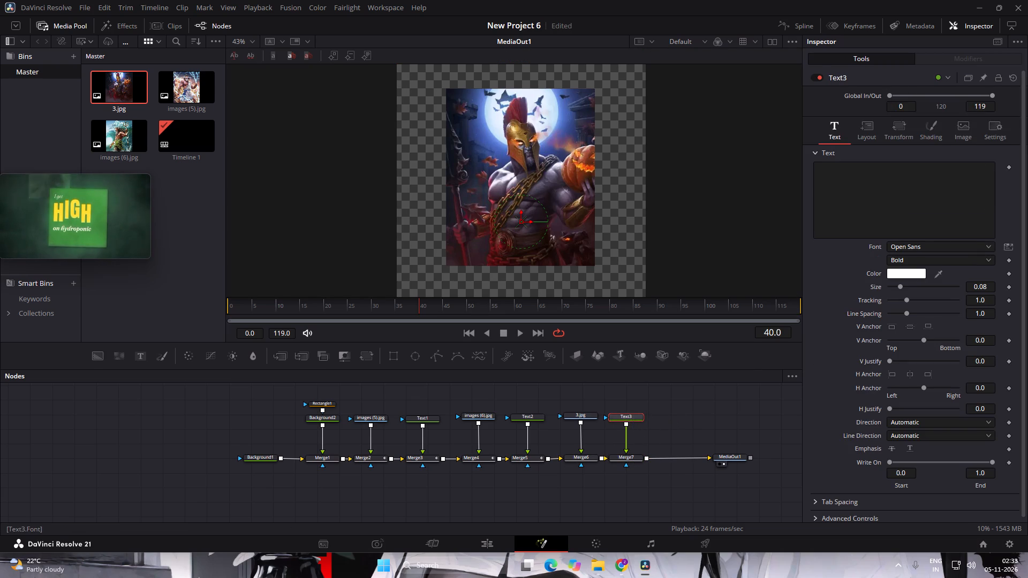
click(919, 168)
text(HAD)
text(US)
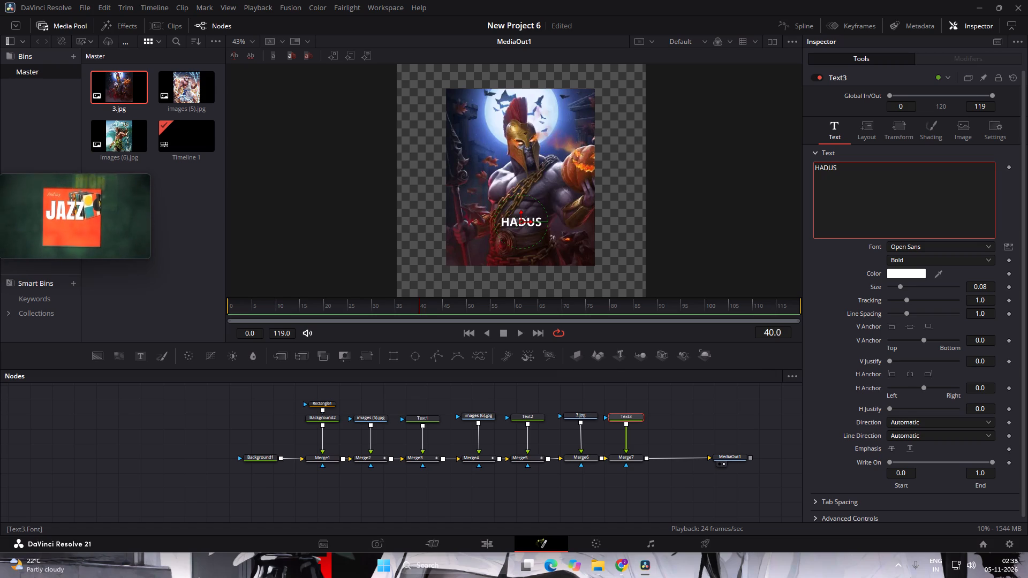
key(BackSpace)
key(BackSpace)
text(ES)
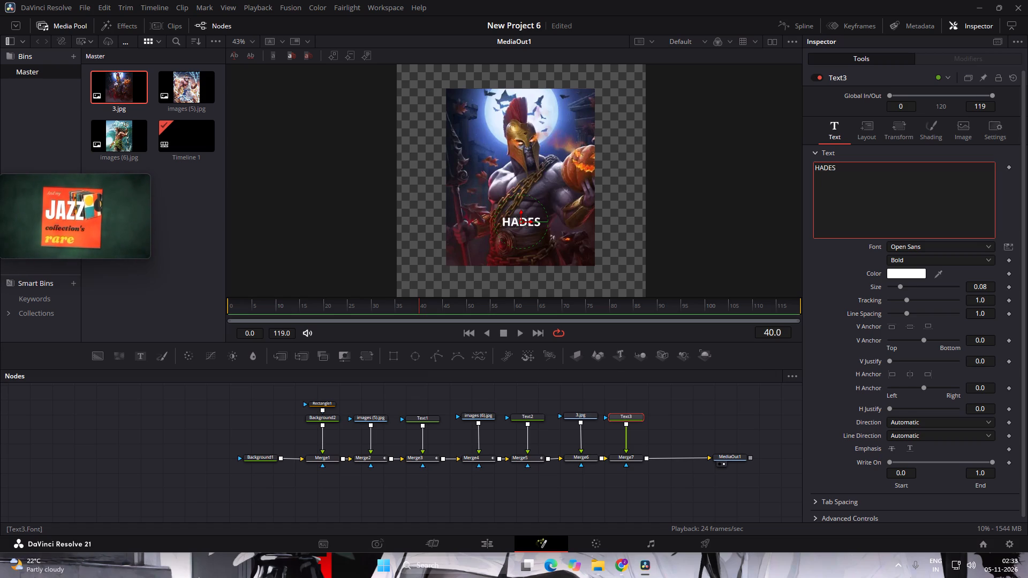
Enlarge the HADES title to a size of about 0.228 and move it down to the card's bottom edge.
drag(901, 290, 902, 290)
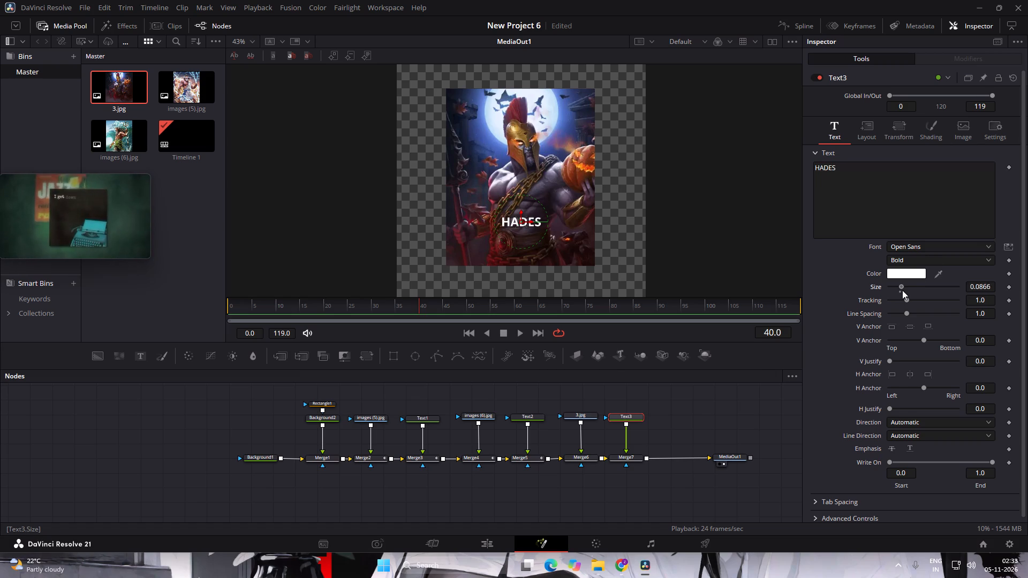
drag(902, 290, 921, 290)
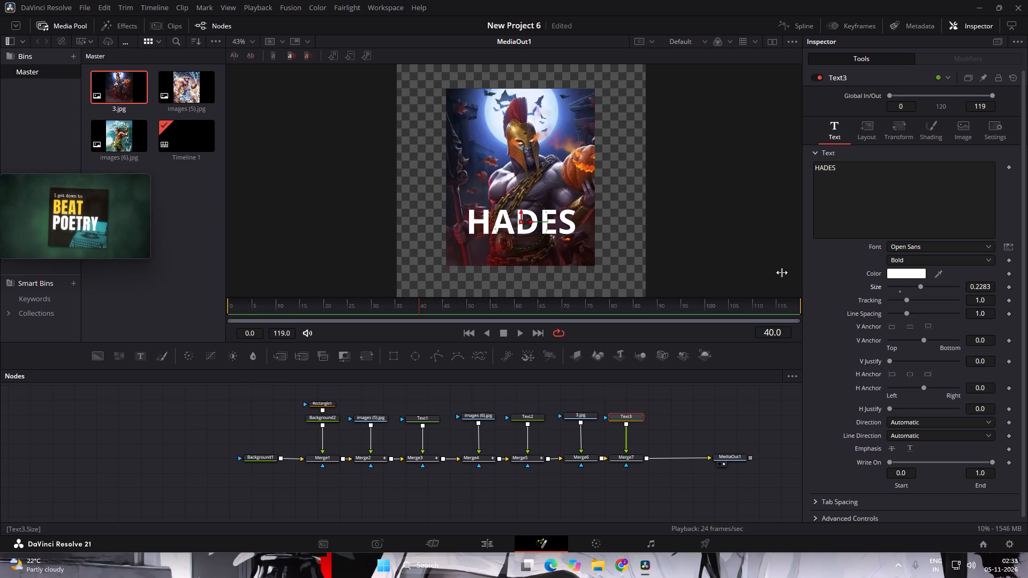
drag(525, 224, 525, 236)
drag(520, 219, 520, 231)
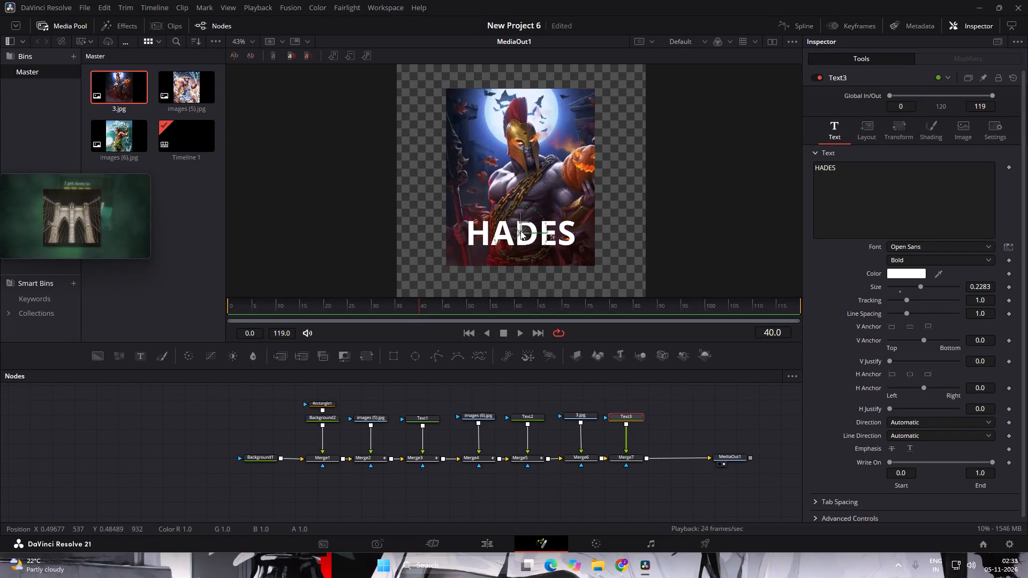
drag(520, 231, 521, 246)
Set the HADES title's colour to dark red #550000 and move the Color dialog clear of the preview.
click(903, 275)
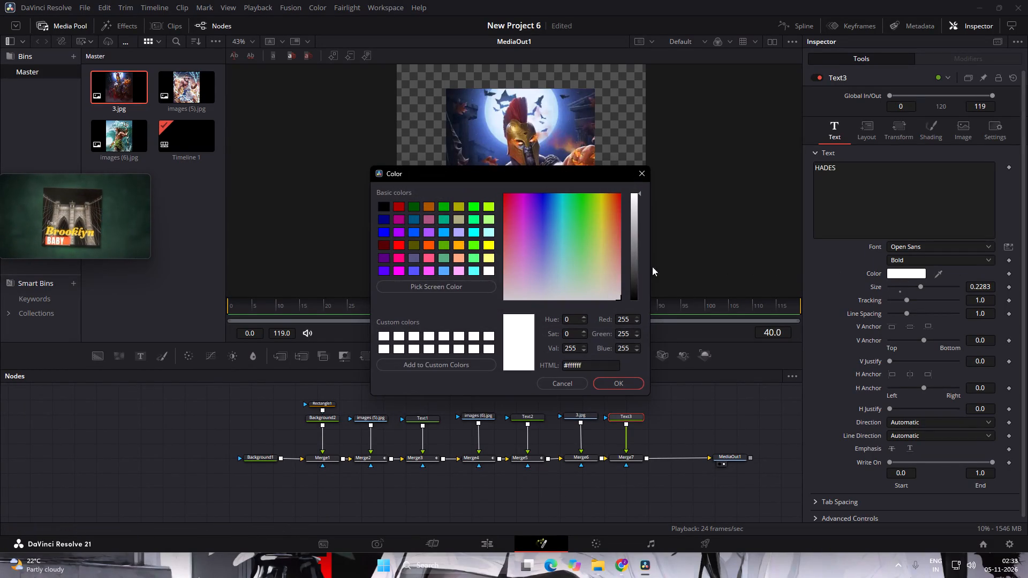
click(383, 246)
drag(557, 175, 826, 294)
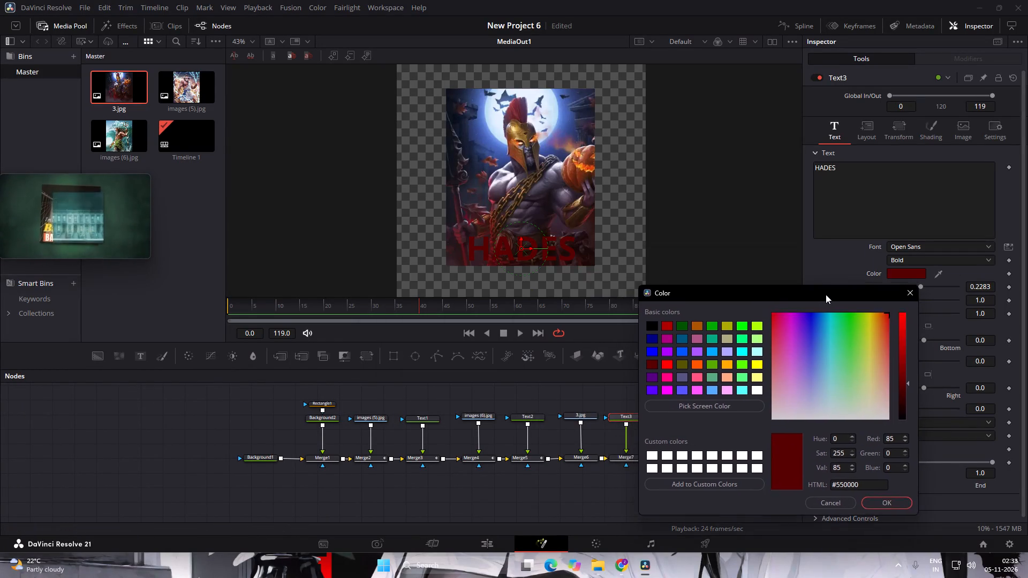
drag(826, 294, 836, 273)
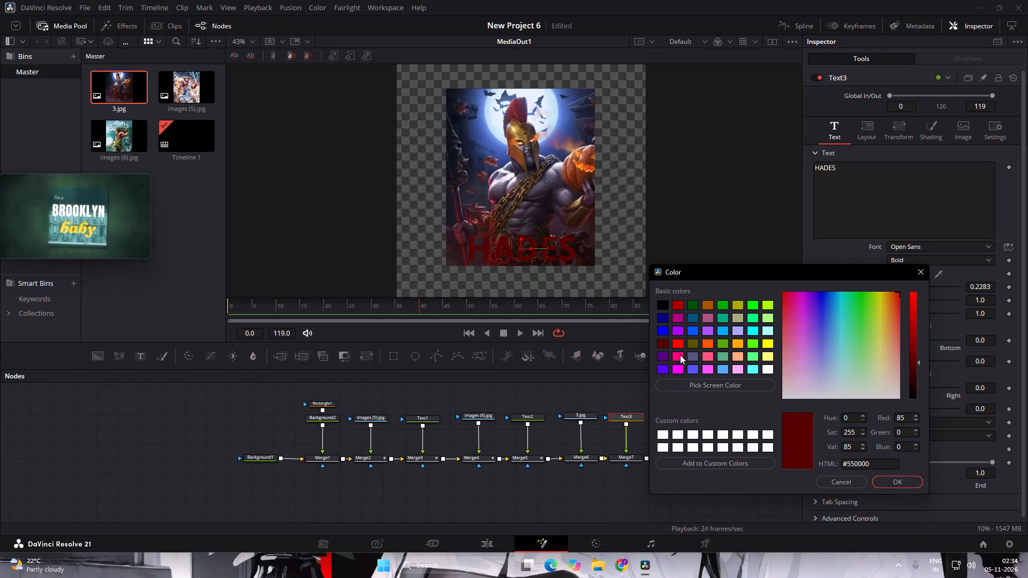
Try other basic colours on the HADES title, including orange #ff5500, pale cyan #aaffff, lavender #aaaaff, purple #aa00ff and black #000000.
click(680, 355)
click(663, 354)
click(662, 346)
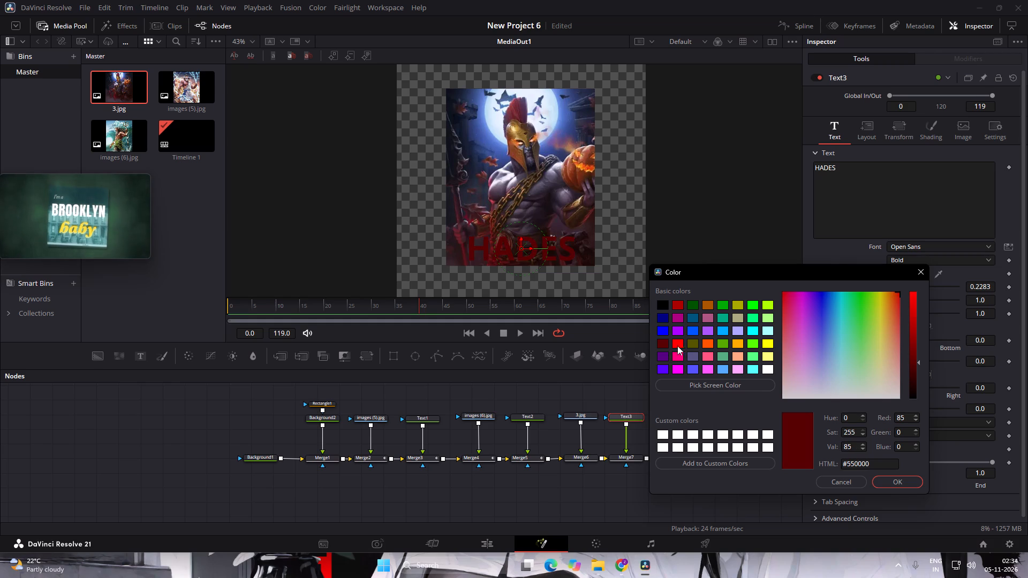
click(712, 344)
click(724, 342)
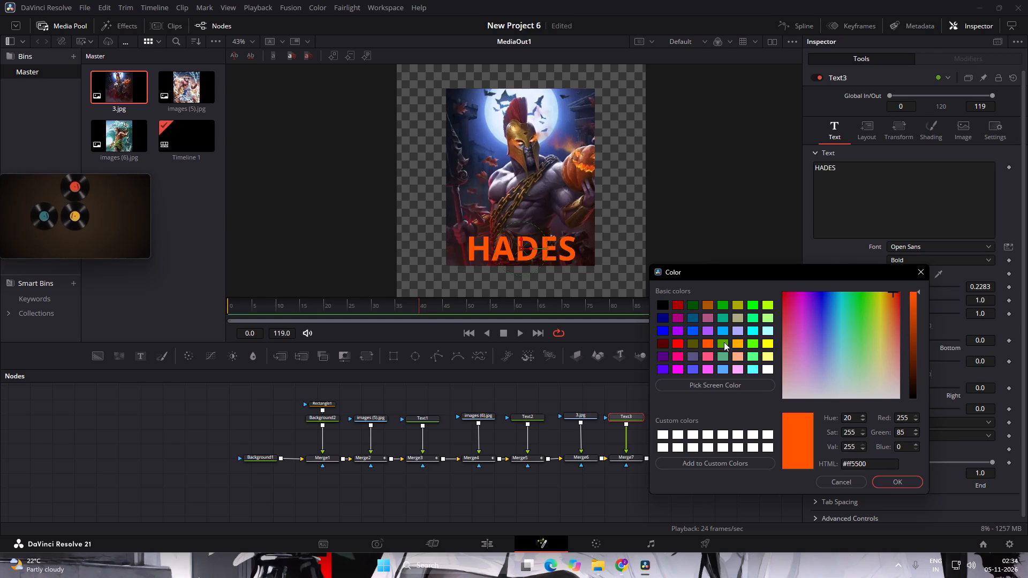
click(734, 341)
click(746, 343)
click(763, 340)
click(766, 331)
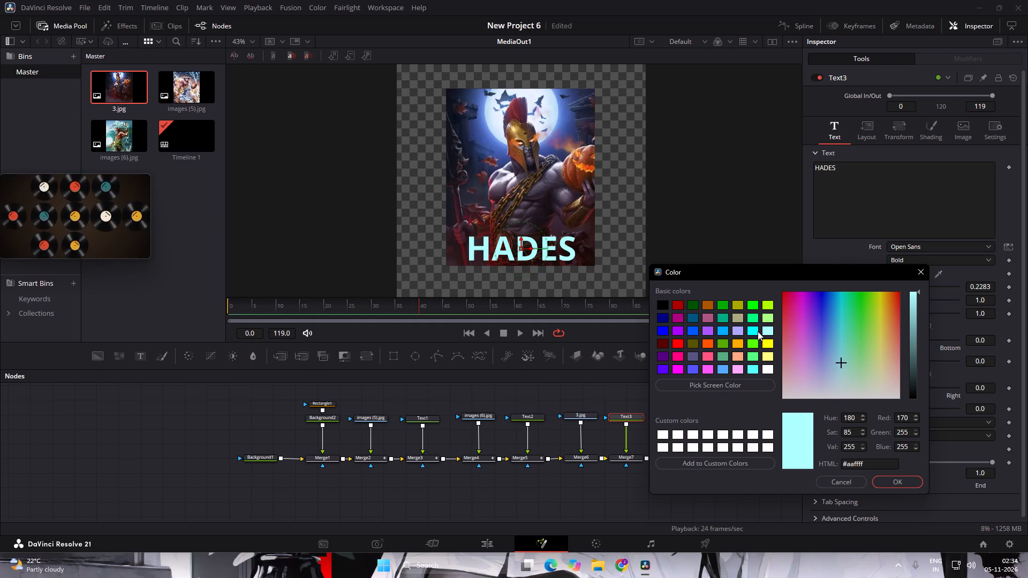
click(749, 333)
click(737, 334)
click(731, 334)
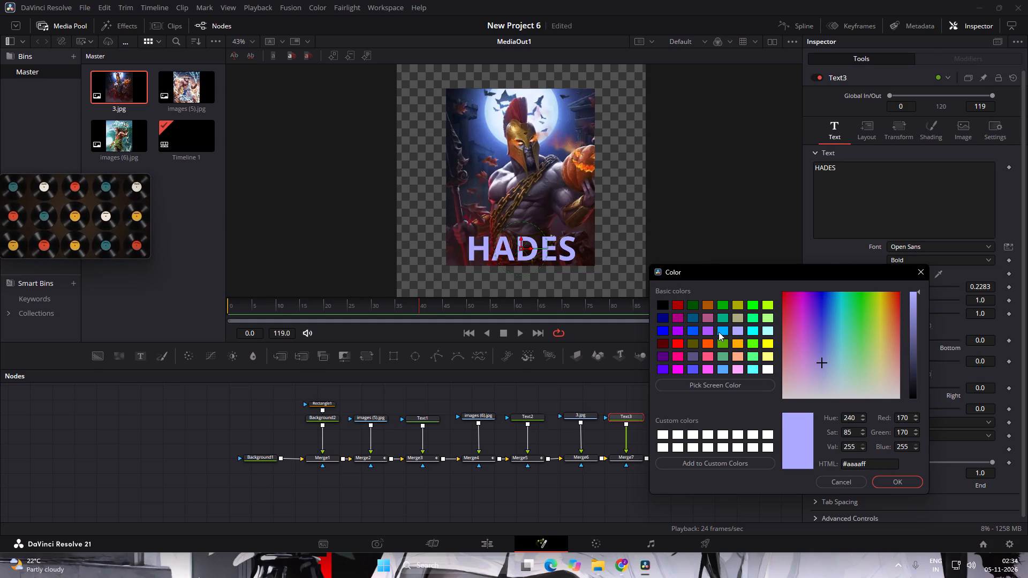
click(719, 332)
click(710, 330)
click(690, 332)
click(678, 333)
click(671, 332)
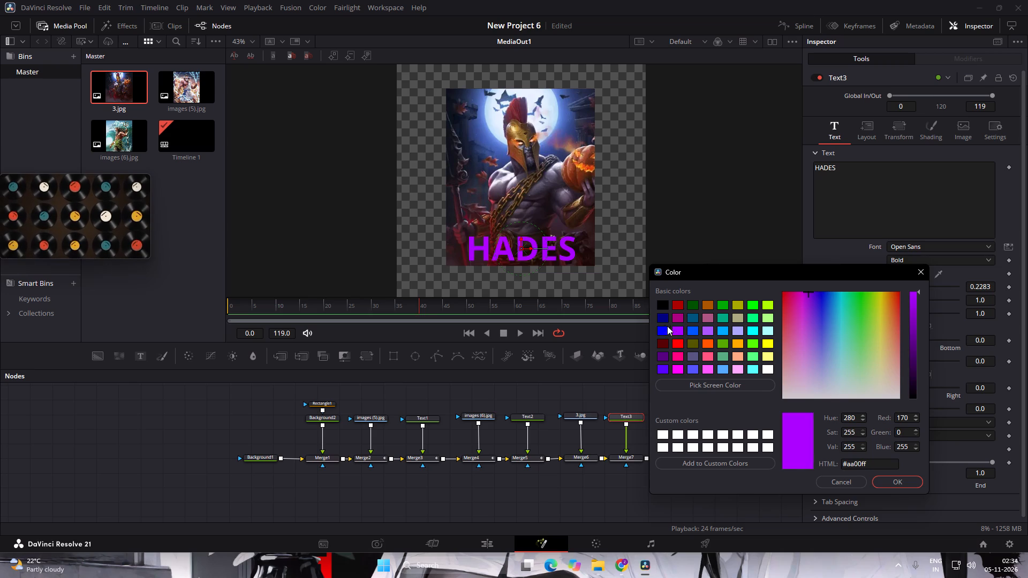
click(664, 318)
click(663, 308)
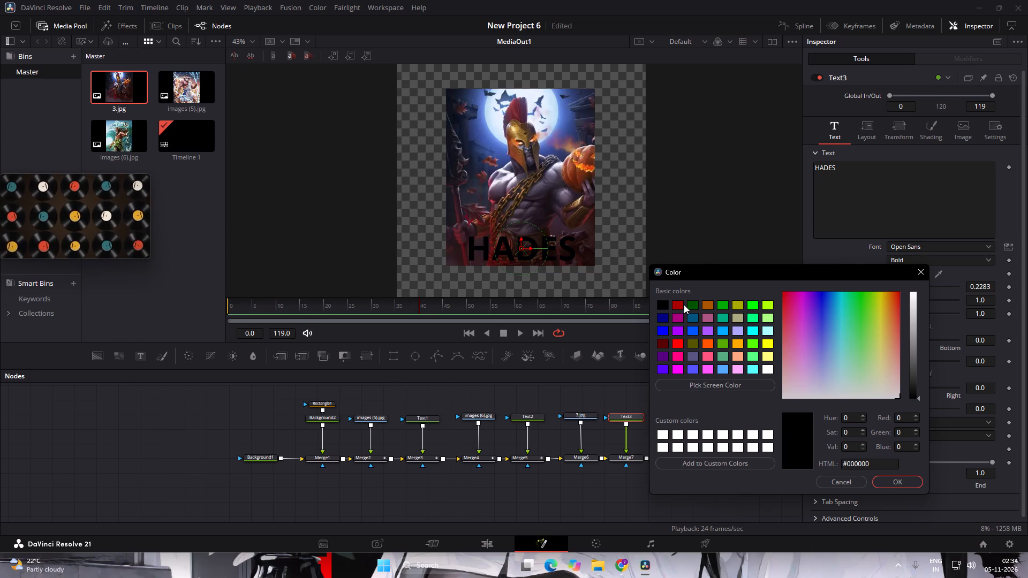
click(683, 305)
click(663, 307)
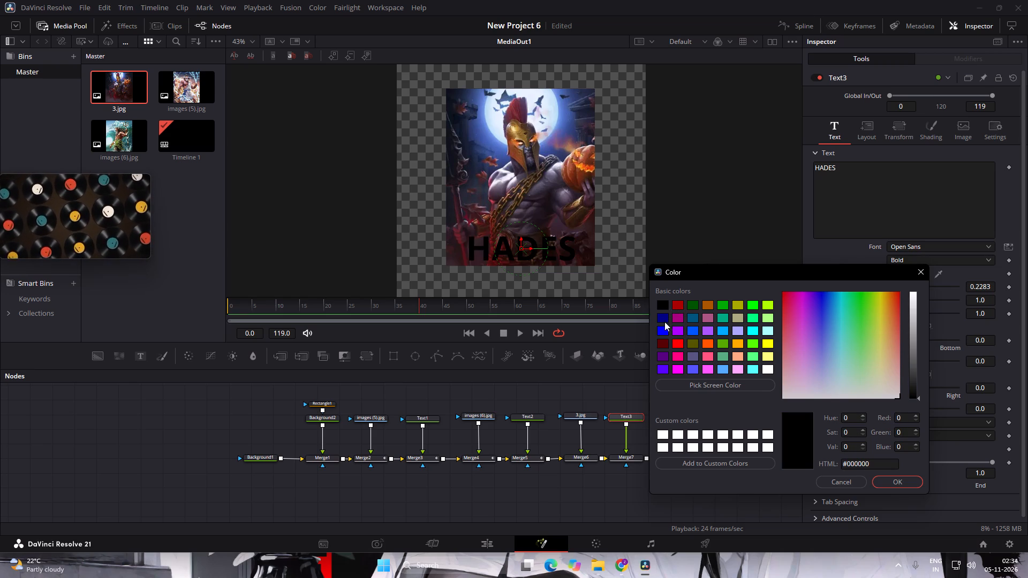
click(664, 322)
Pick the basic dark red for the HADES title, darken it to about #960000 and apply the colour.
click(677, 307)
drag(919, 325, 917, 336)
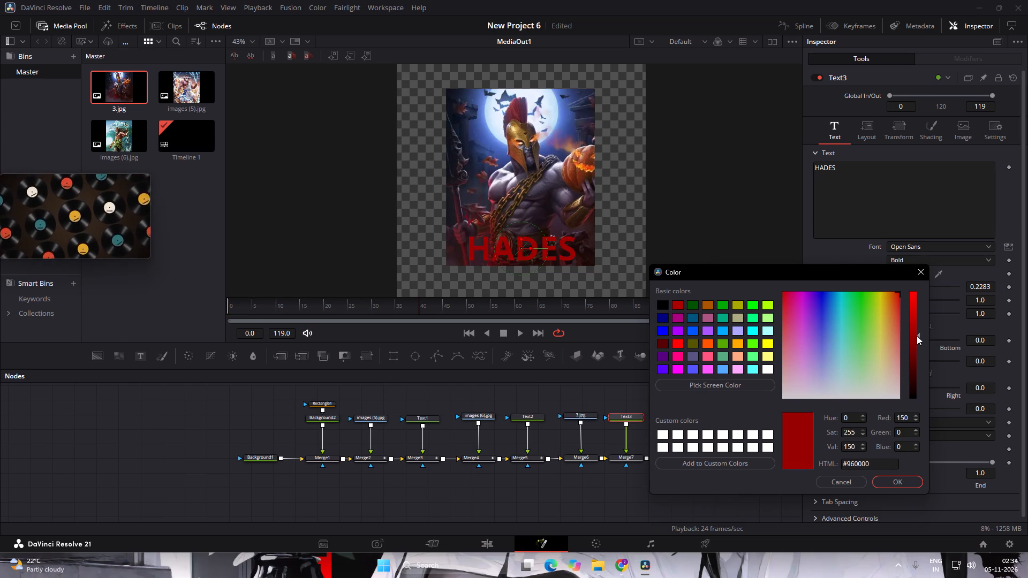
drag(917, 336, 917, 336)
click(899, 479)
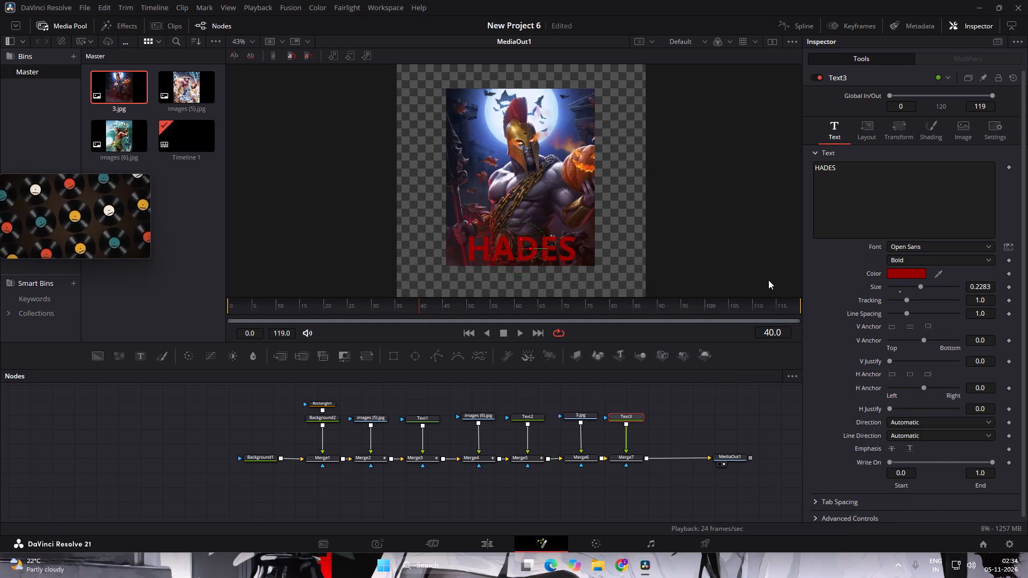
Step back and forth through the frames up to frame 40 to check when the HADES card shows, ending on frame 39.
double_click(768, 267)
click(735, 417)
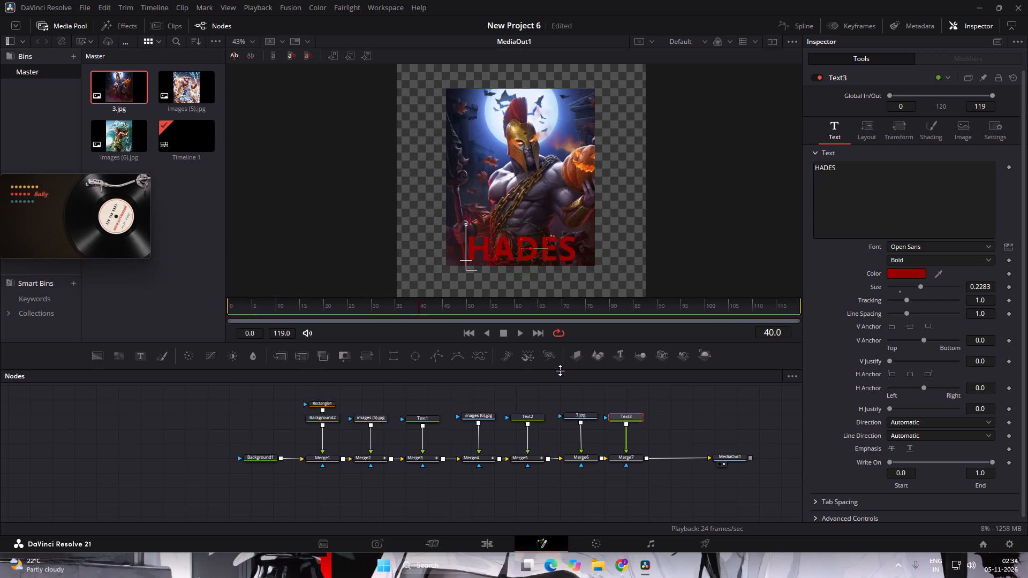
key(Left)
key(Left)
key(Left)
key(Left)
key(Left)
key(Left)
key(Left)
key(Left)
key(Left)
key(Left)
key(Left)
key(Left)
key(Left)
key(Left)
key(Left)
key(Left)
key(Left)
key(Left)
key(Left)
key(Left)
key(Left)
key(Left)
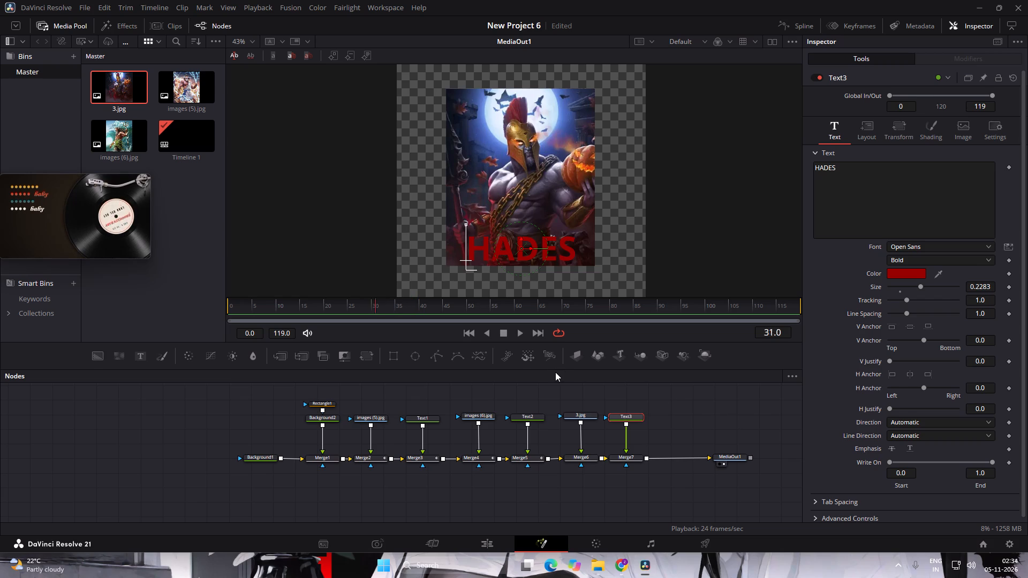
key(Left)
key(Right)
key(Right)
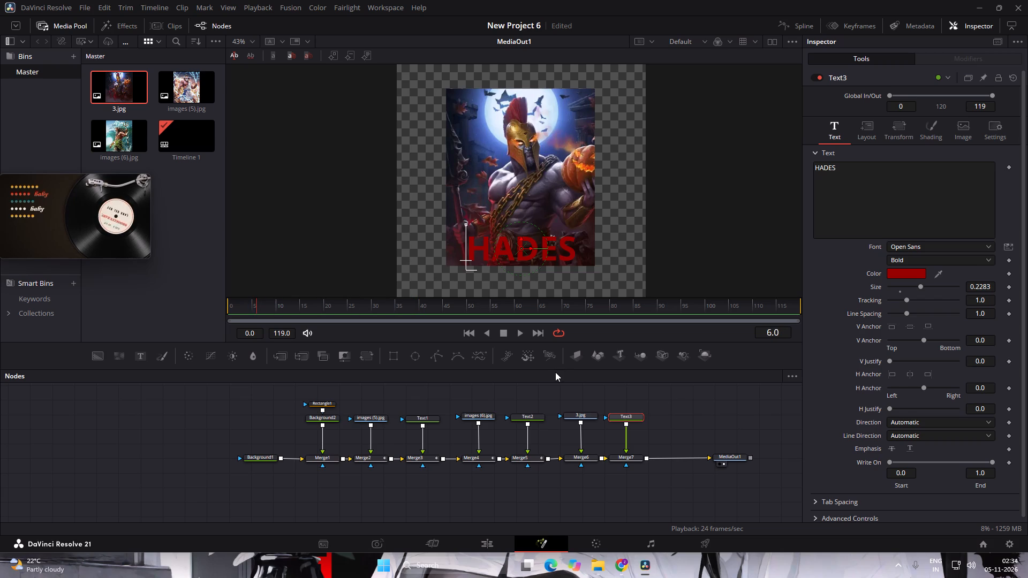
key(Right)
key(Right)
key(Right)
key(Right)
key(Right)
key(Right)
key(Right)
key(Right)
key(Right)
key(Right)
key(Right)
key(Right)
key(Right)
key(Right)
key(Right)
key(Right)
key(Right)
key(Right)
key(Right)
key(Right)
key(Right)
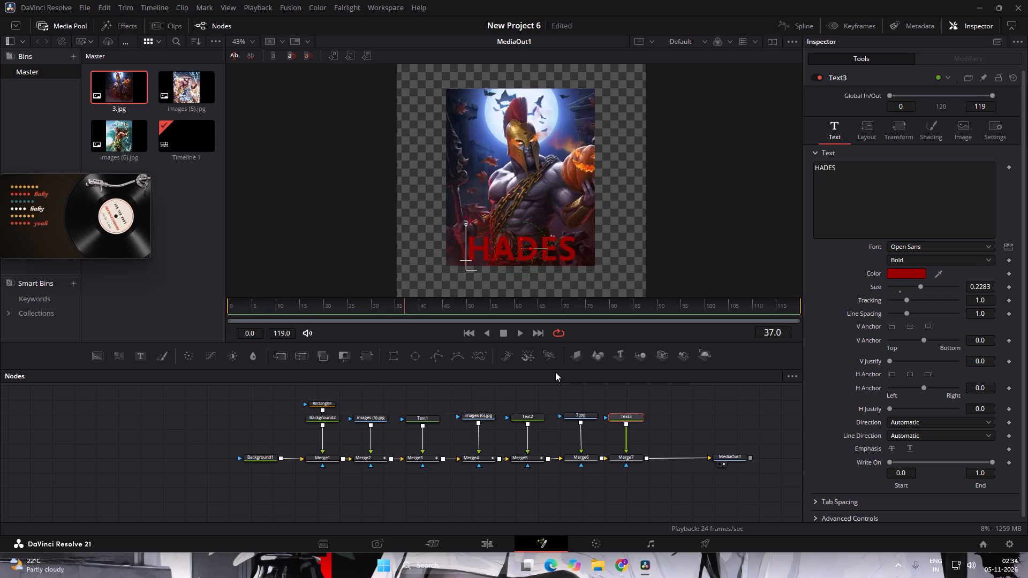
key(Right)
key(Right)
key(Right)
key(Left)
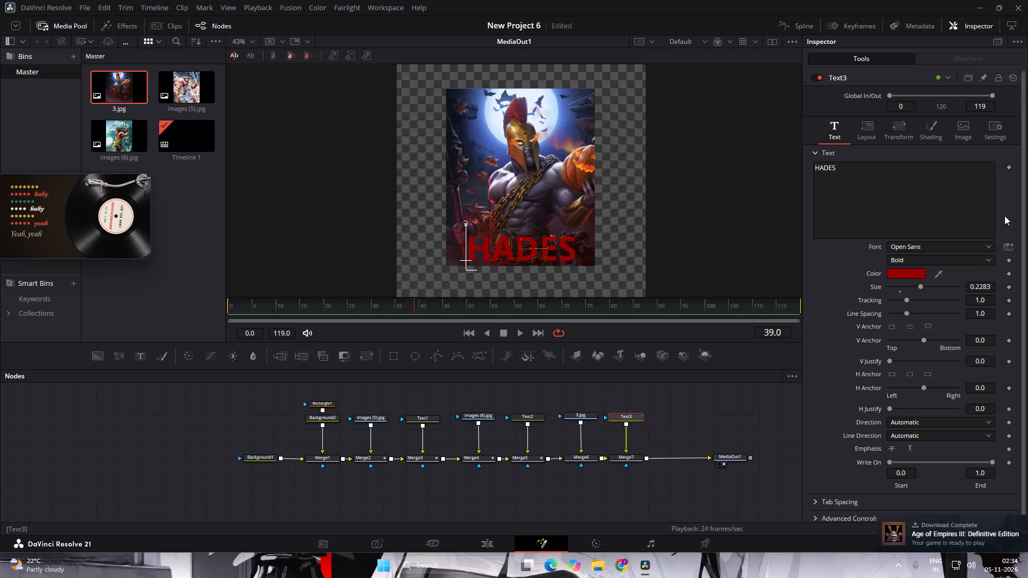
Keyframe the Blend of Merge6, the HADES image merge, at 1.0 on frame 40 and 0.0 on frame 39.
double_click(591, 459)
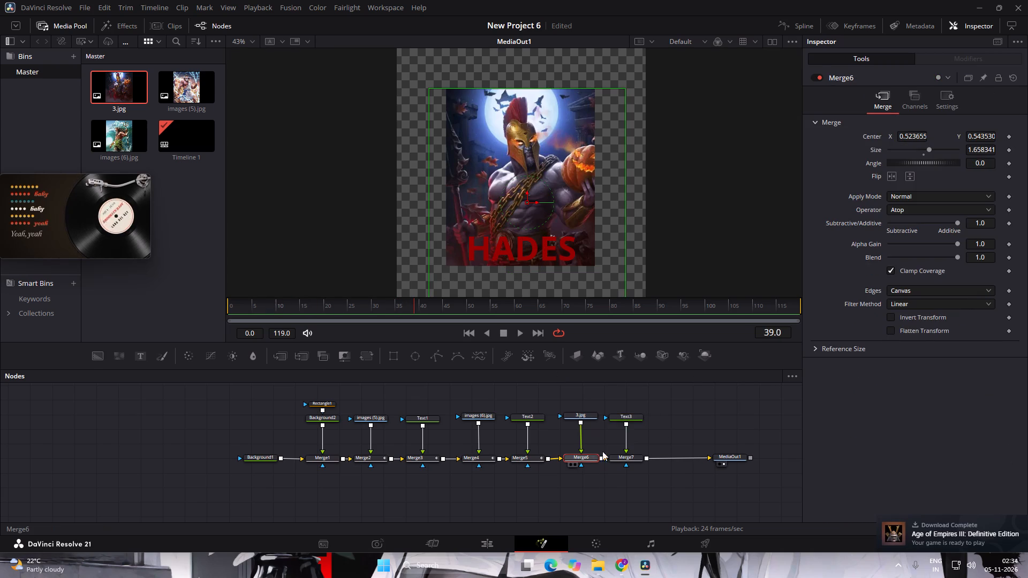
click(948, 106)
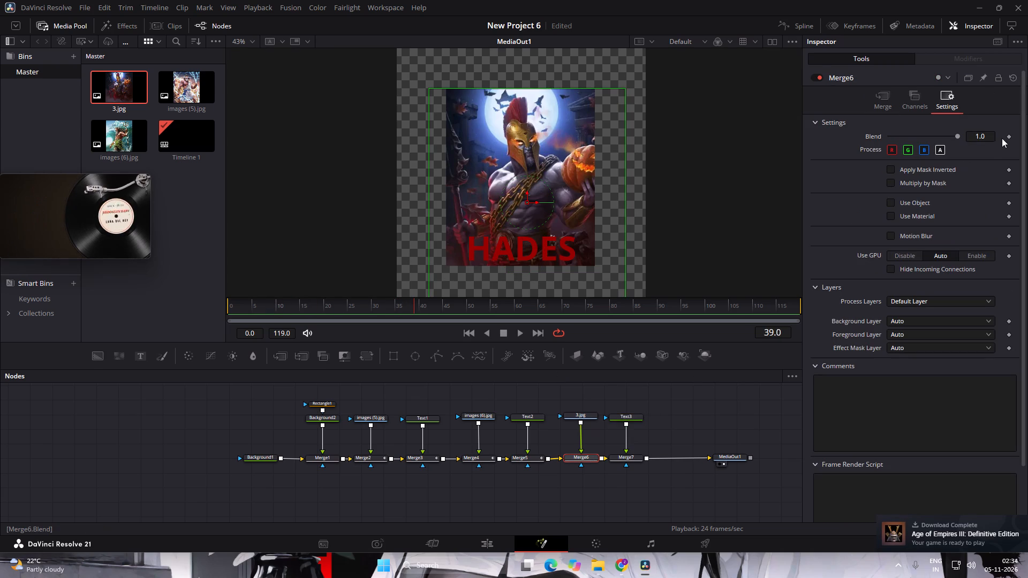
key(Right)
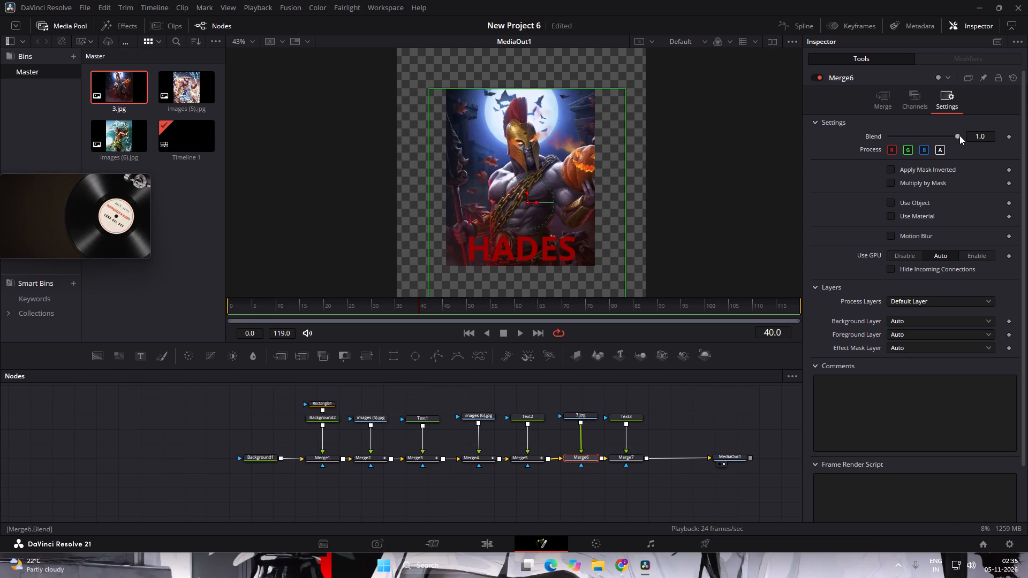
click(1008, 139)
key(Left)
drag(957, 135, 947, 135)
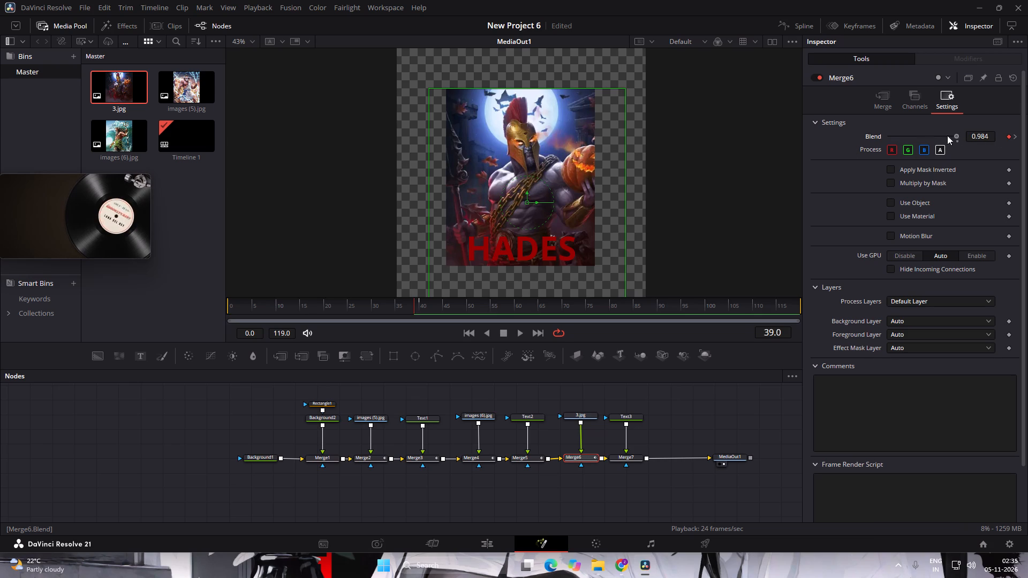
drag(947, 135, 834, 151)
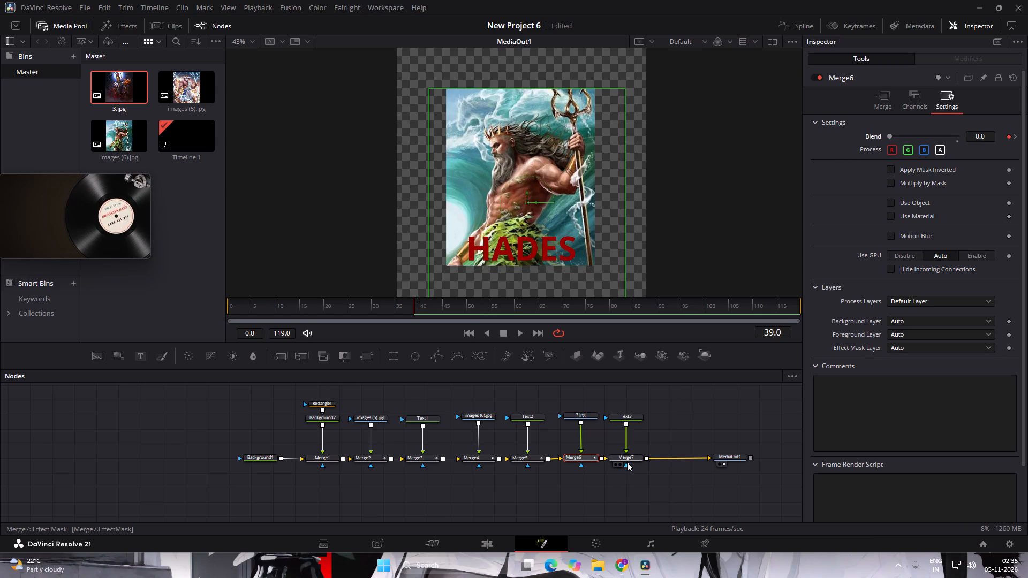
Keyframe the Blend of Merge7, the HADES title merge, at 1.0 on frame 40 and 0.0 on frame 39.
double_click(631, 458)
key(Right)
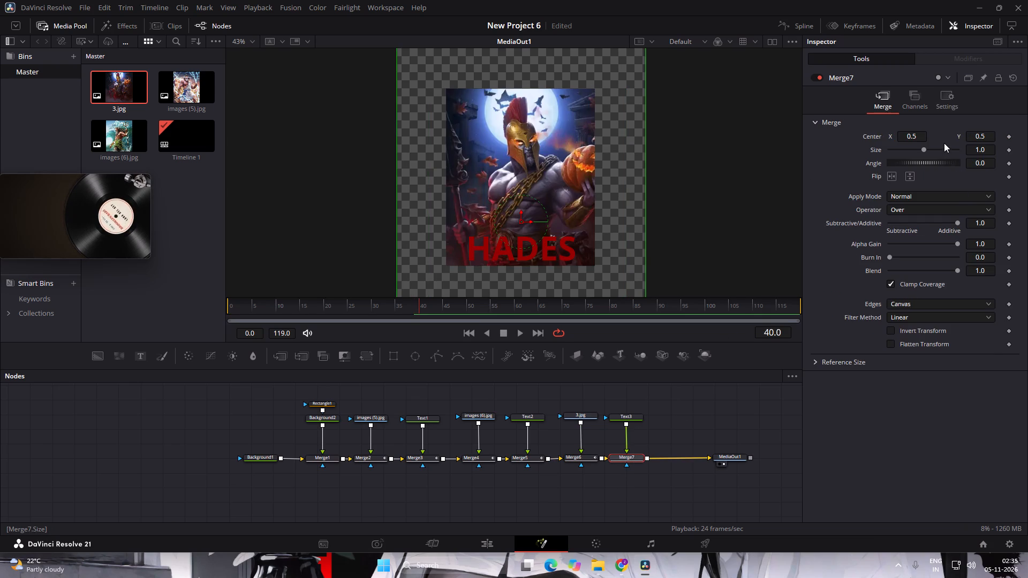
click(946, 103)
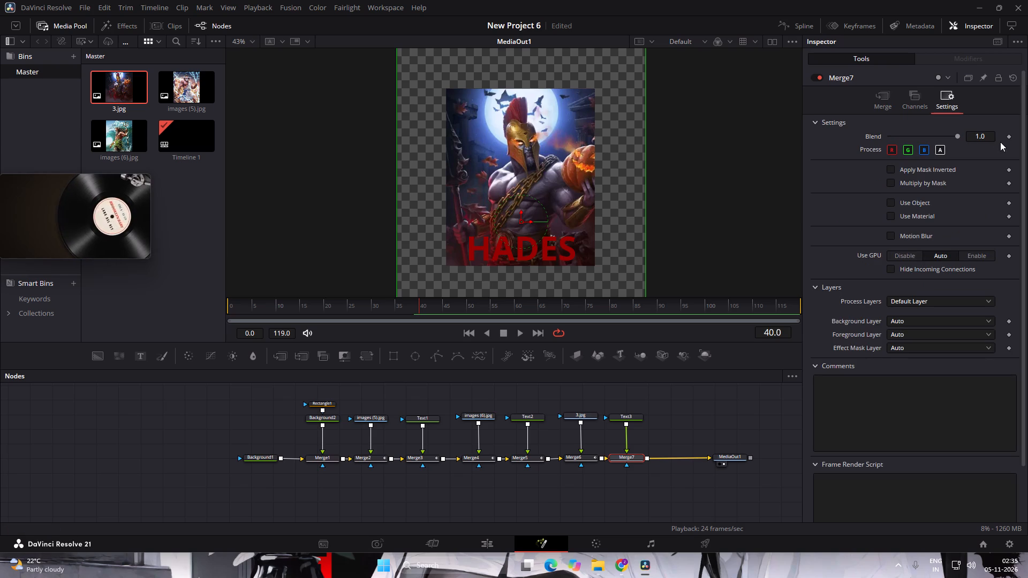
click(1006, 139)
click(1009, 138)
key(Left)
drag(956, 137, 896, 146)
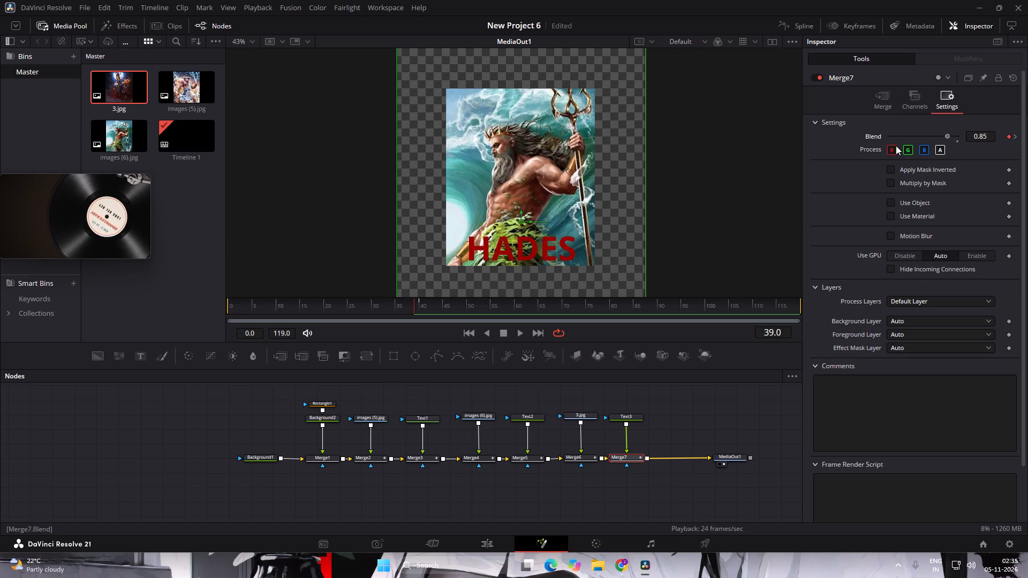
drag(896, 146, 849, 155)
click(775, 228)
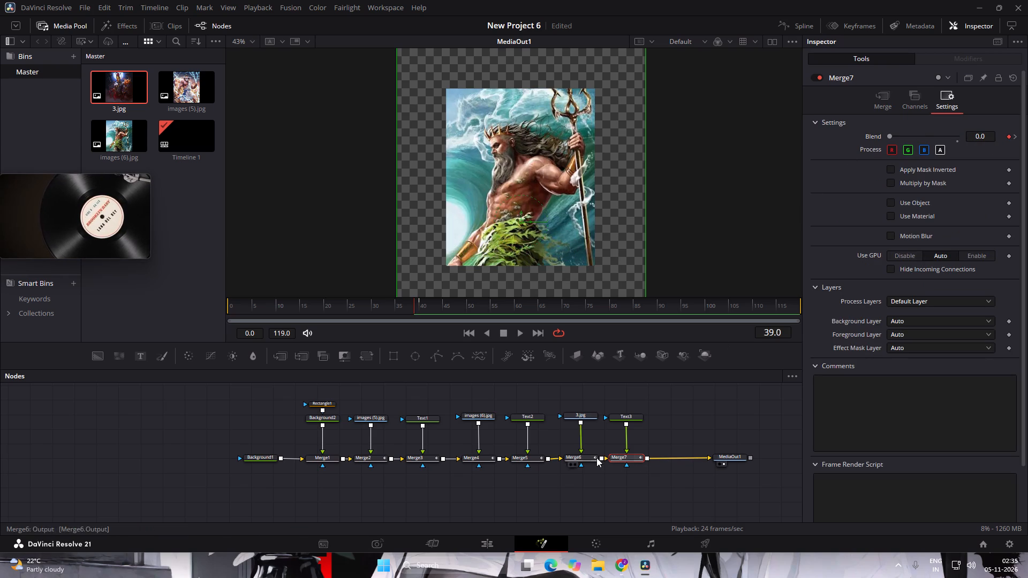
Remove the Blend keyframes at frames 38 and 39 from Merge5, the POSEDION title merge.
double_click(482, 459)
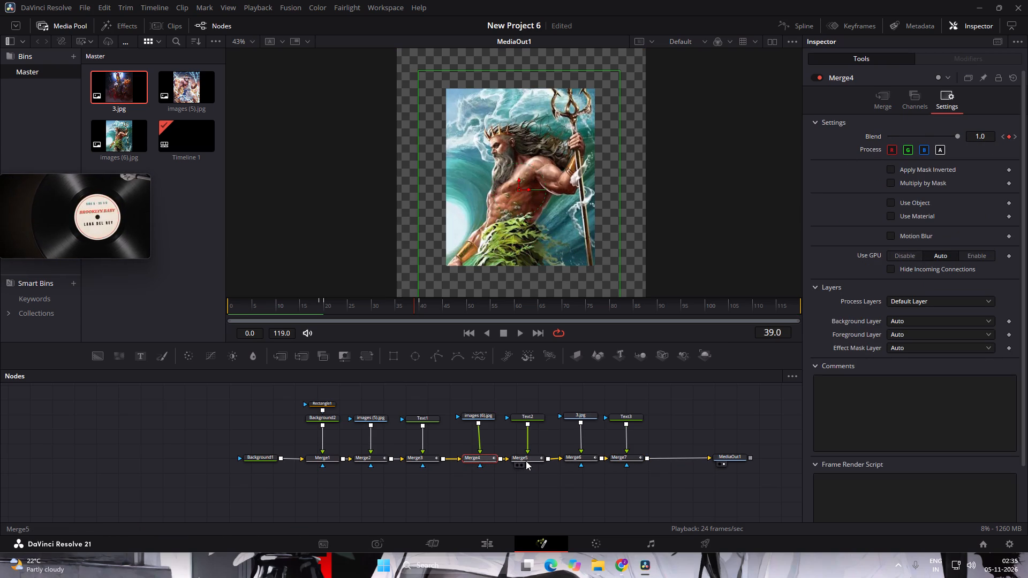
double_click(526, 461)
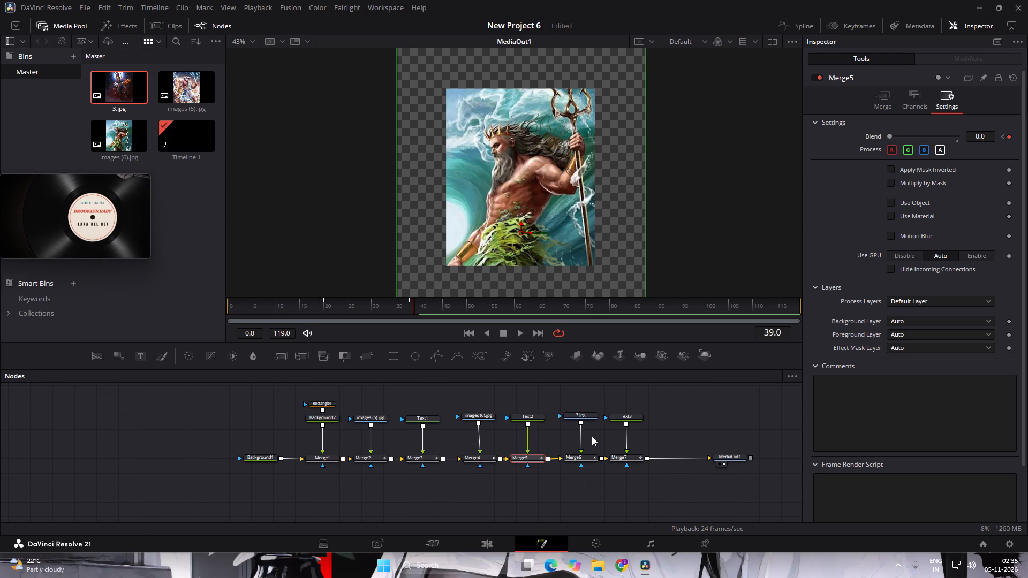
key(Right)
key(Left)
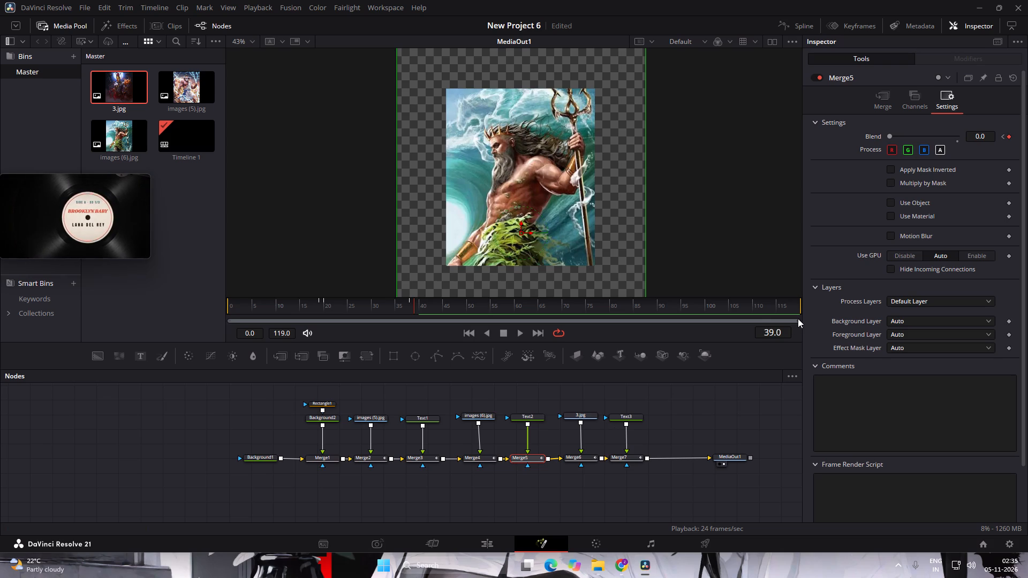
key(Left)
click(1007, 136)
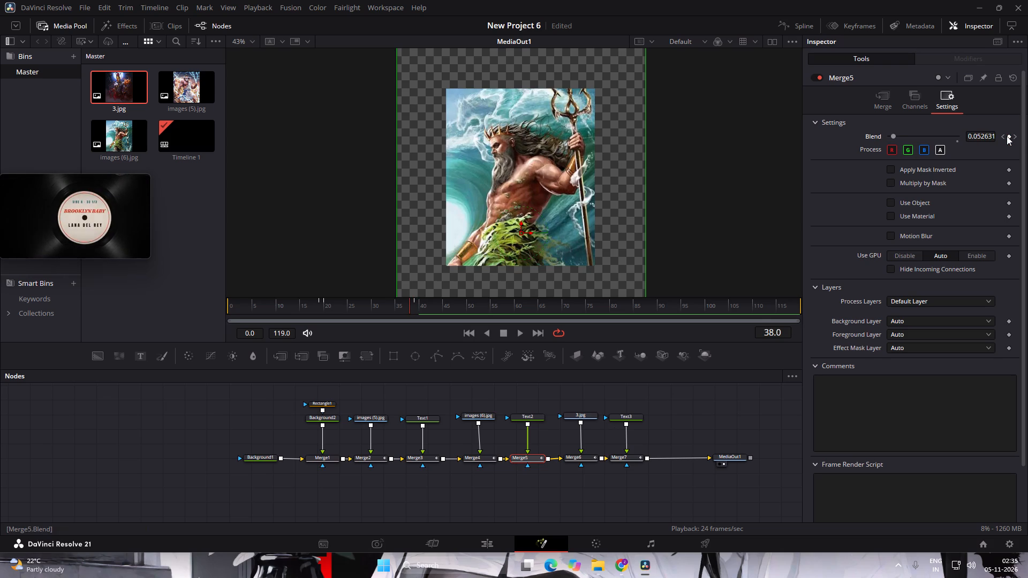
key(Right)
click(1007, 136)
Keyframe Merge5's Blend at 1.0 on frame 39 and 0.0 on frame 40.
key(Right)
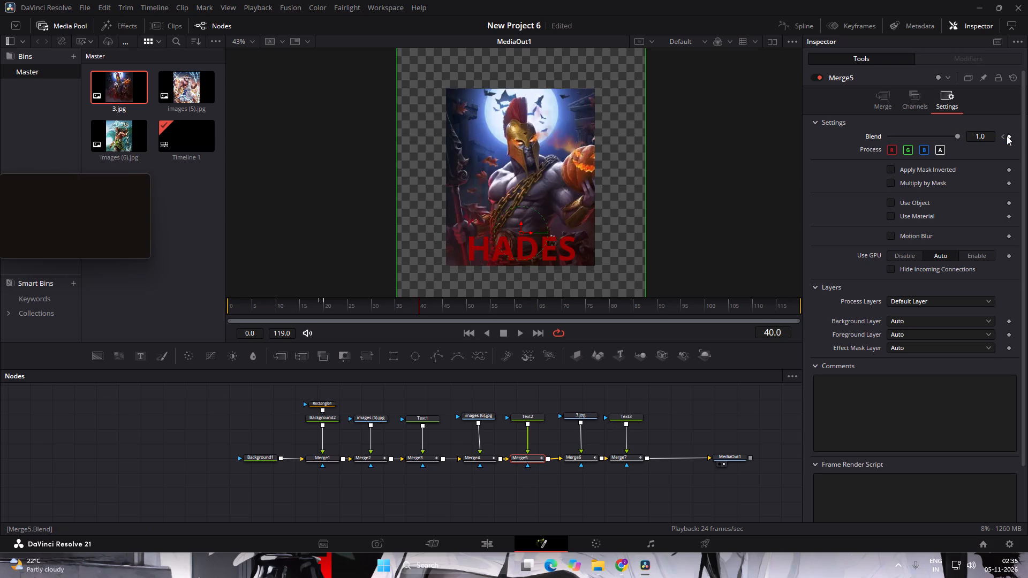
key(Left)
click(1010, 136)
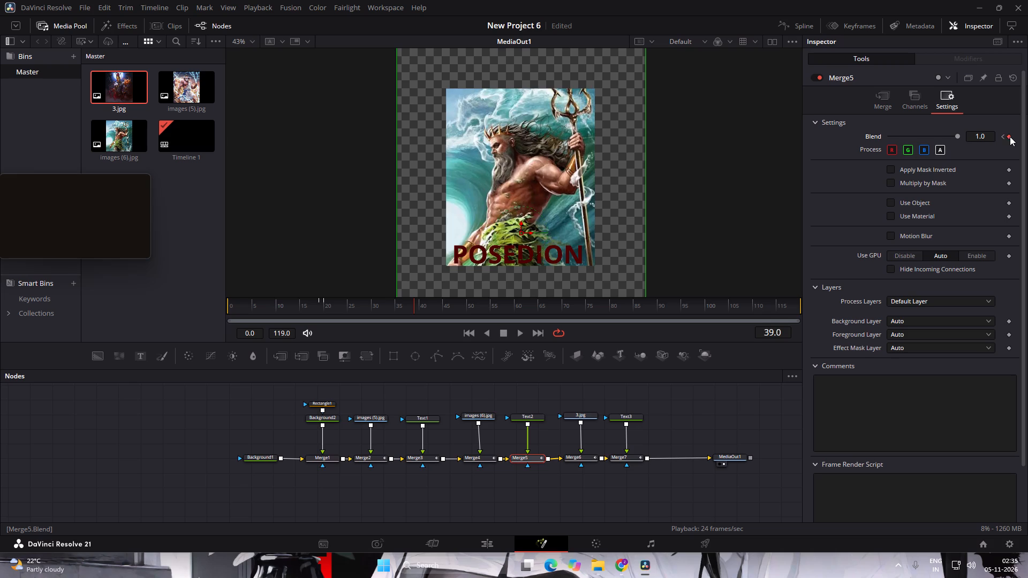
key(Right)
drag(957, 137, 810, 157)
click(782, 418)
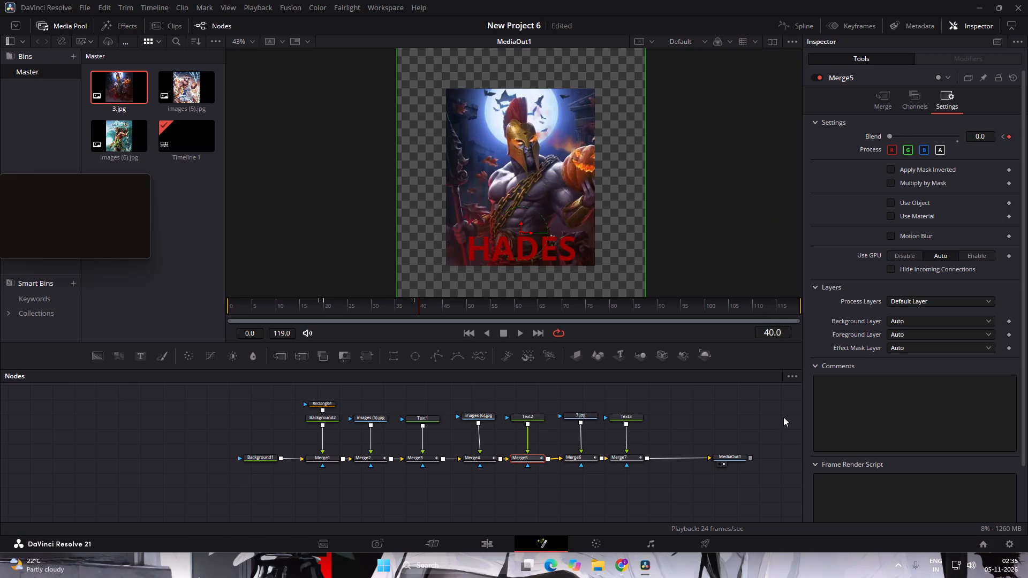
Step through the frames from the start to about frame 44 and back to check the ZEUS, POSEDION and HADES card switches.
key(Left)
key(Right)
key(Left)
key(Right)
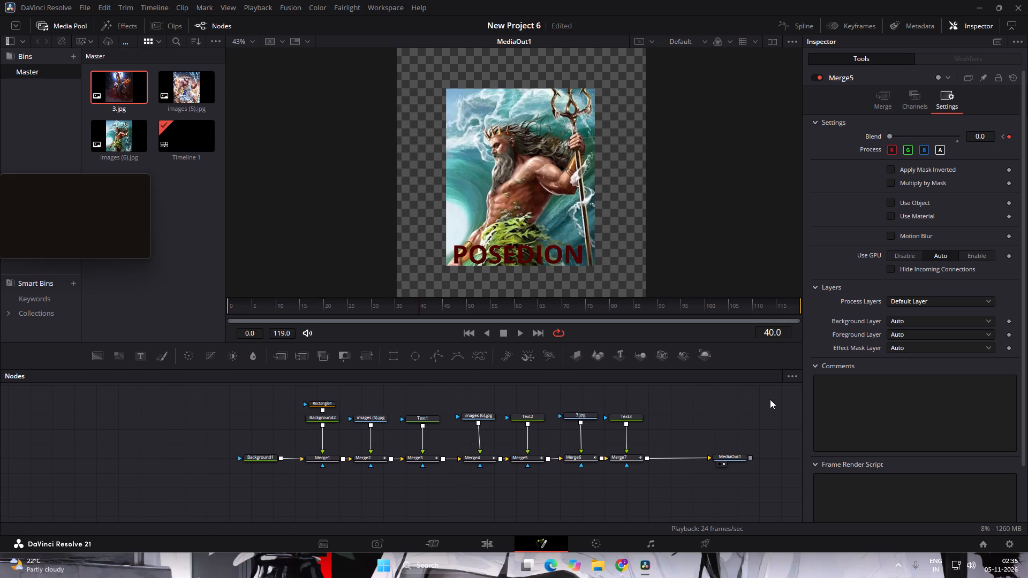
key(Left)
key(Left)
key(Left)
key(Left)
key(Left)
key(Left)
key(Left)
key(Left)
key(Left)
key(Left)
key(Left)
key(Left)
key(Left)
key(Left)
key(Left)
key(Left)
key(Left)
key(Left)
key(Left)
key(Left)
key(Left)
key(Left)
key(Left)
key(Left)
key(Left)
key(Left)
key(Left)
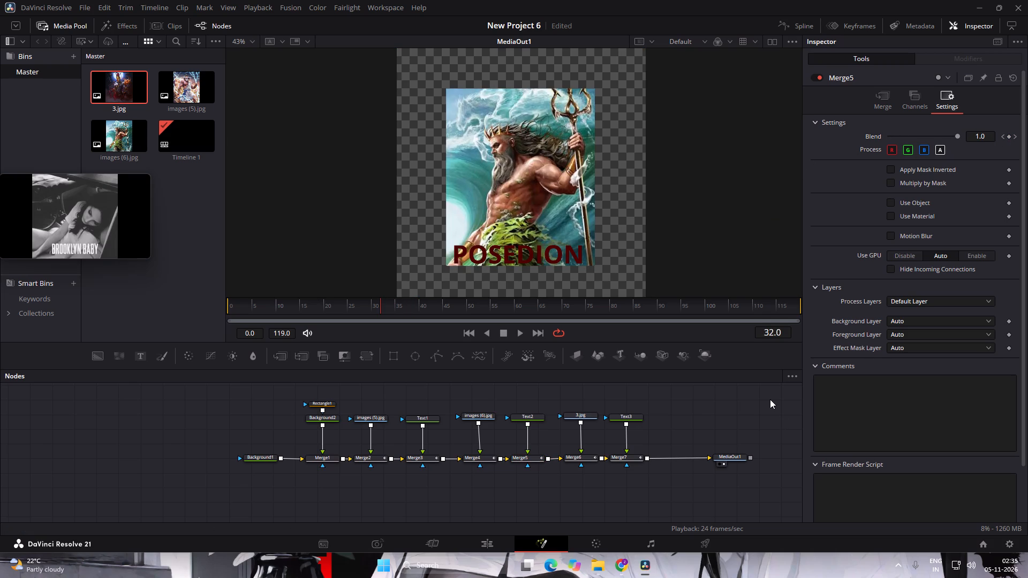
key(Left)
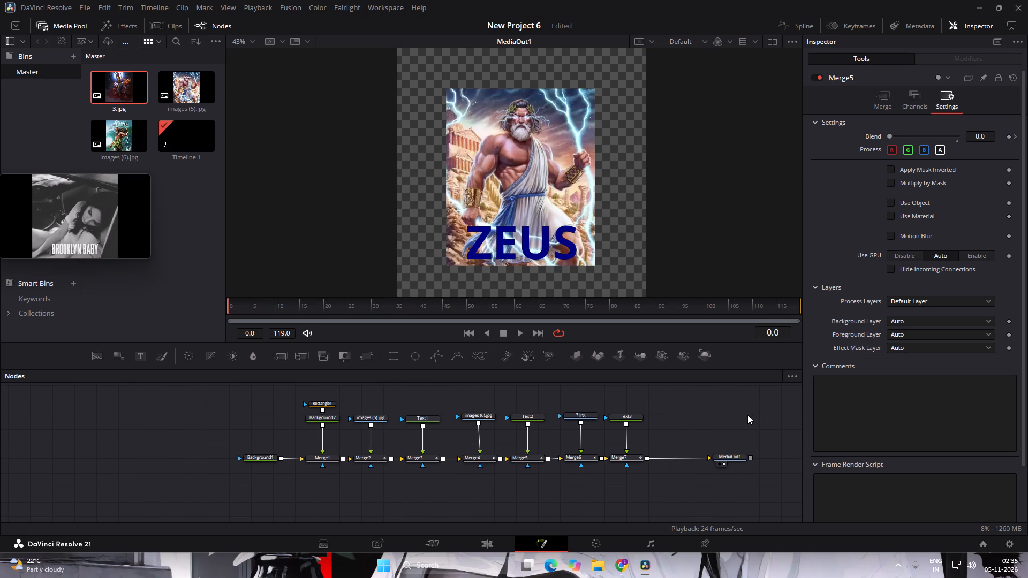
key(Right)
key(Right)
key(Right)
key(Right)
key(Right)
key(Right)
key(Right)
key(Right)
key(Right)
key(Right)
key(Right)
key(Right)
key(Right)
key(Right)
key(Right)
key(Right)
key(Right)
key(Right)
key(Right)
key(Right)
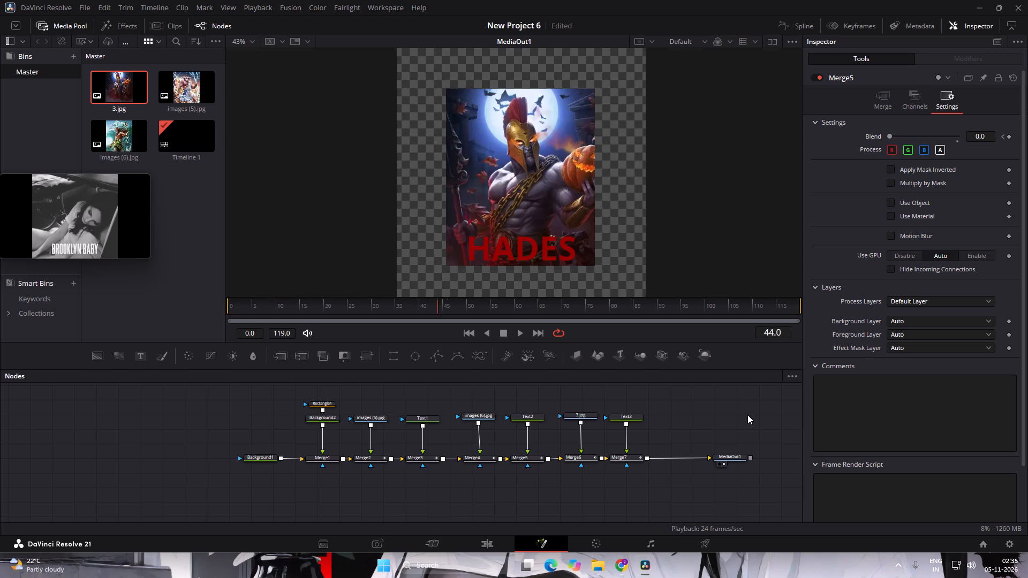
key(Left)
key(Left)
key(Left)
key(Left)
key(Left)
key(Left)
key(Left)
key(Left)
key(Left)
key(Left)
key(Left)
key(Left)
key(Left)
key(Left)
key(Left)
key(Left)
key(Left)
key(Left)
key(Left)
key(Left)
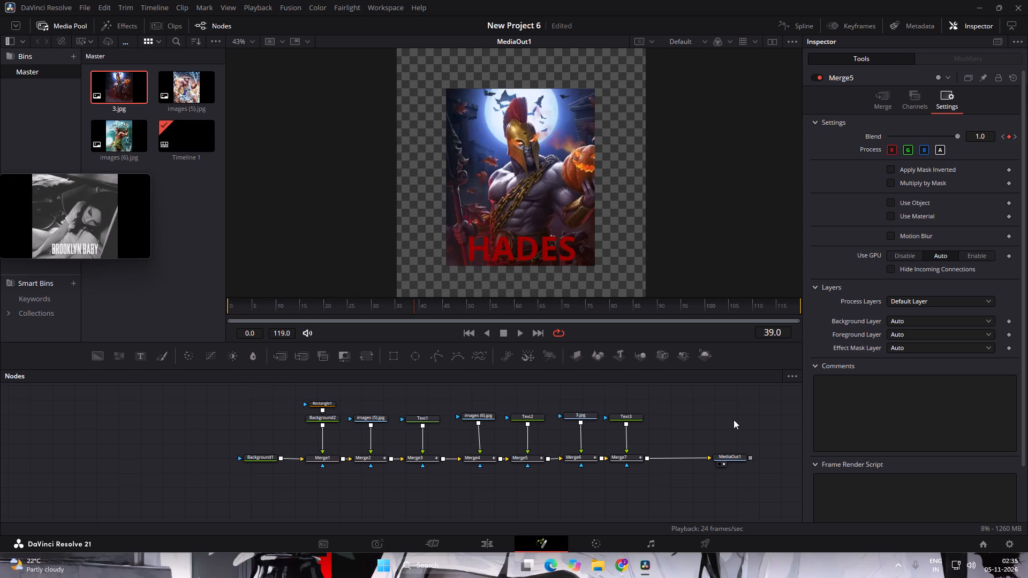
Add a DVE node and insert it on the connection between Merge7 and MediaOut1.
click(734, 420)
key(ctrl+space)
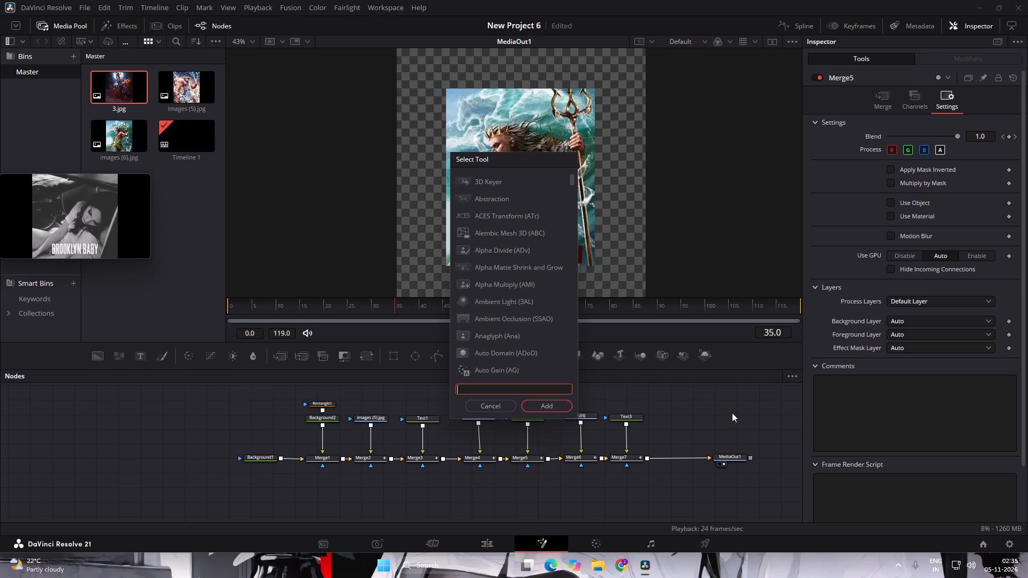
text(DV)
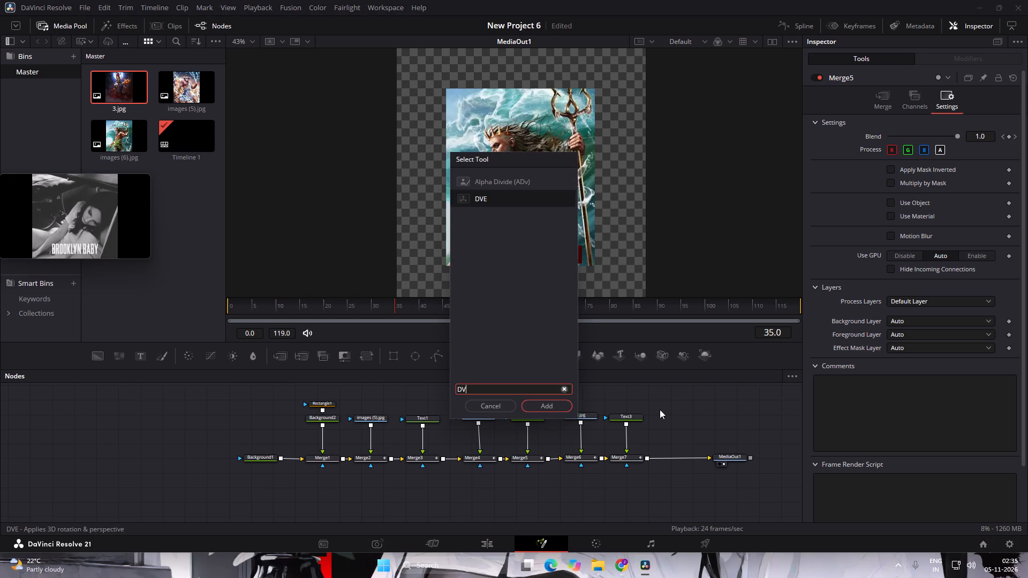
click(555, 408)
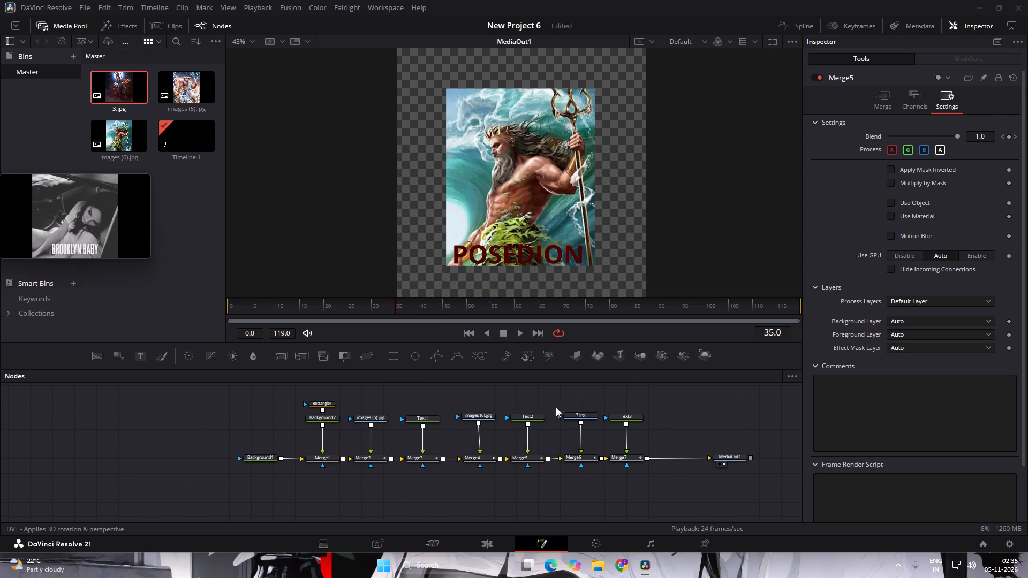
drag(737, 419, 673, 457)
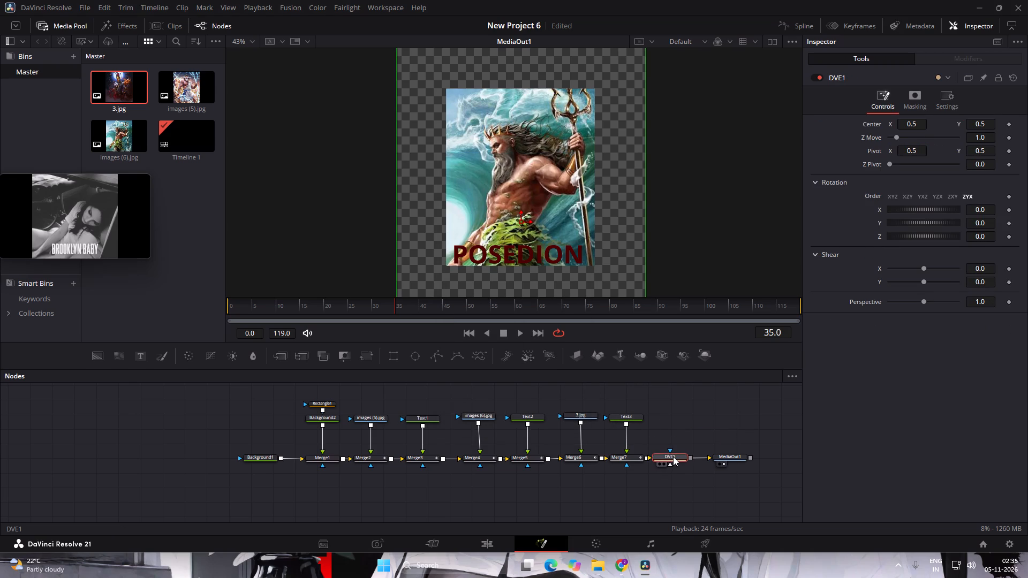
Reposition the DVE1 node so it sits evenly between Merge7 and MediaOut1 in the node chain.
drag(673, 457, 679, 455)
click(682, 459)
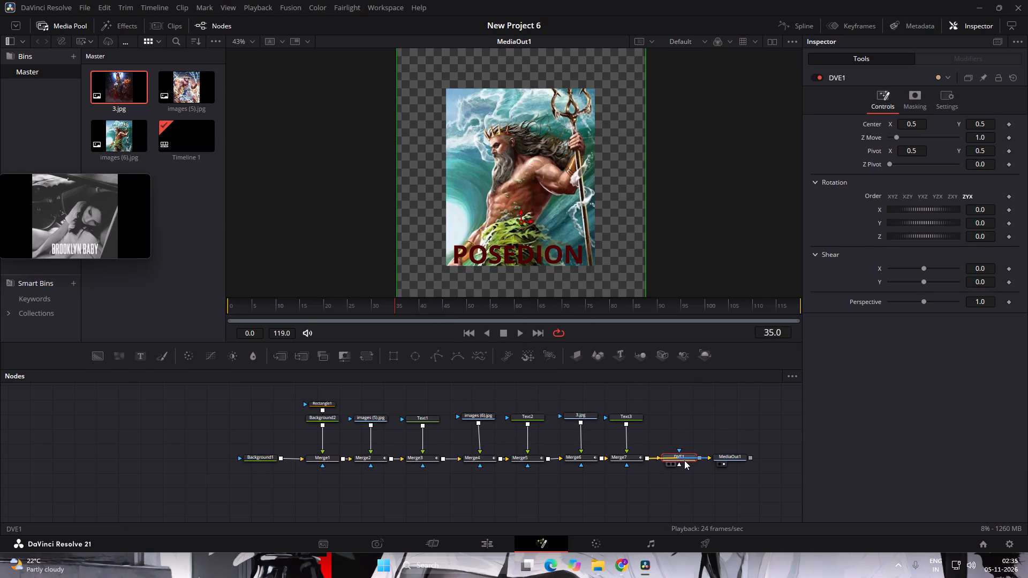
click(714, 430)
double_click(683, 454)
click(758, 413)
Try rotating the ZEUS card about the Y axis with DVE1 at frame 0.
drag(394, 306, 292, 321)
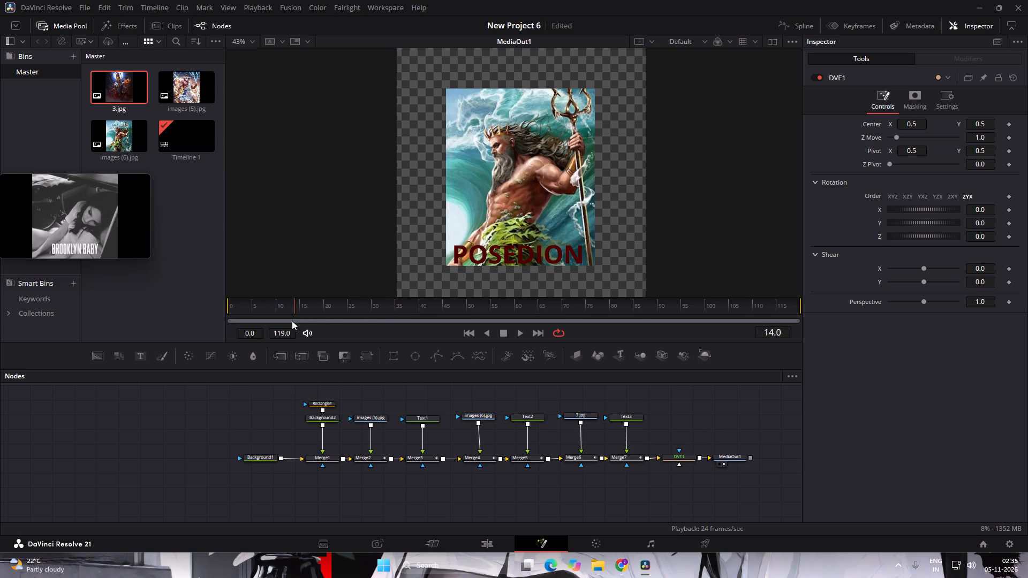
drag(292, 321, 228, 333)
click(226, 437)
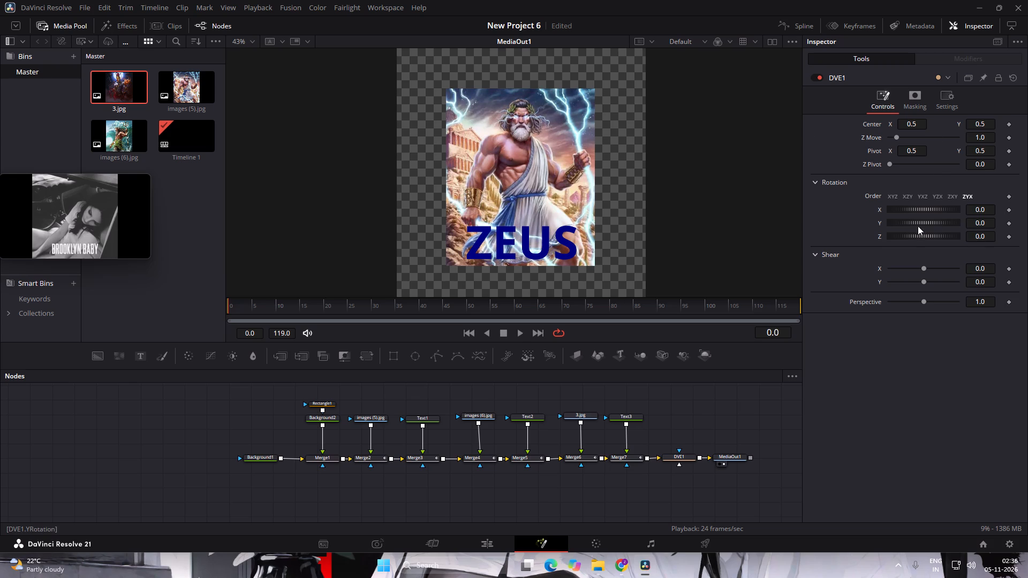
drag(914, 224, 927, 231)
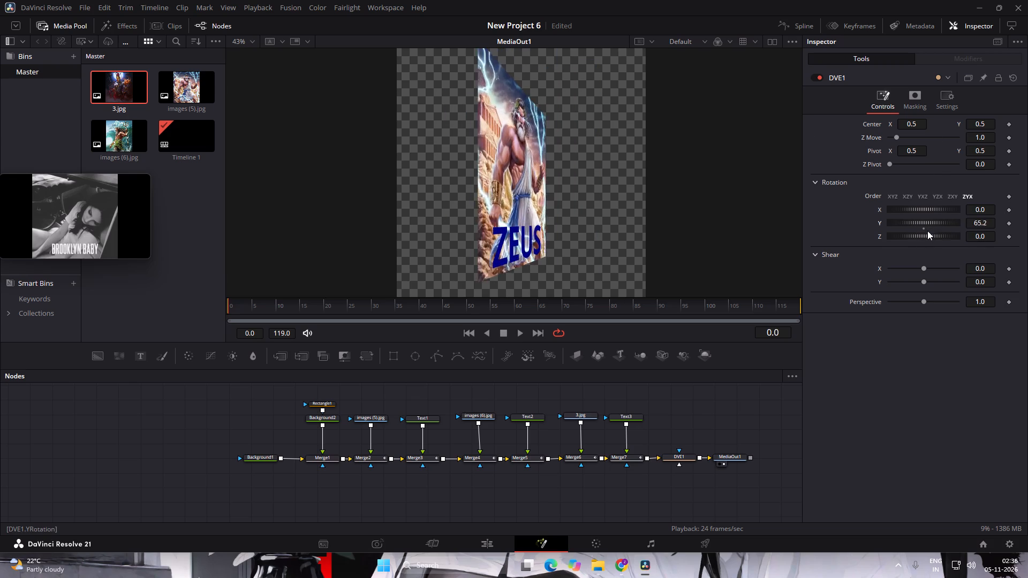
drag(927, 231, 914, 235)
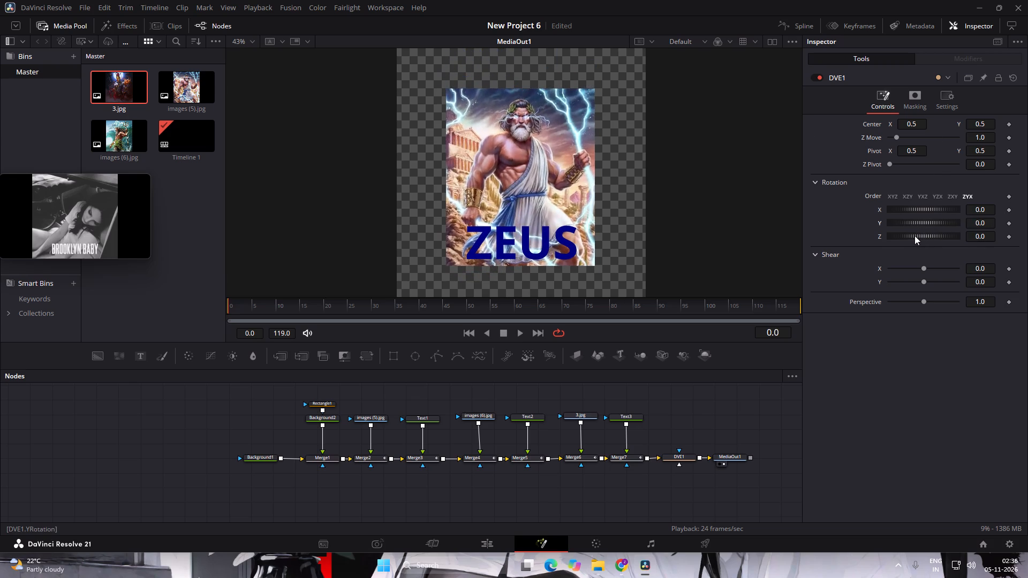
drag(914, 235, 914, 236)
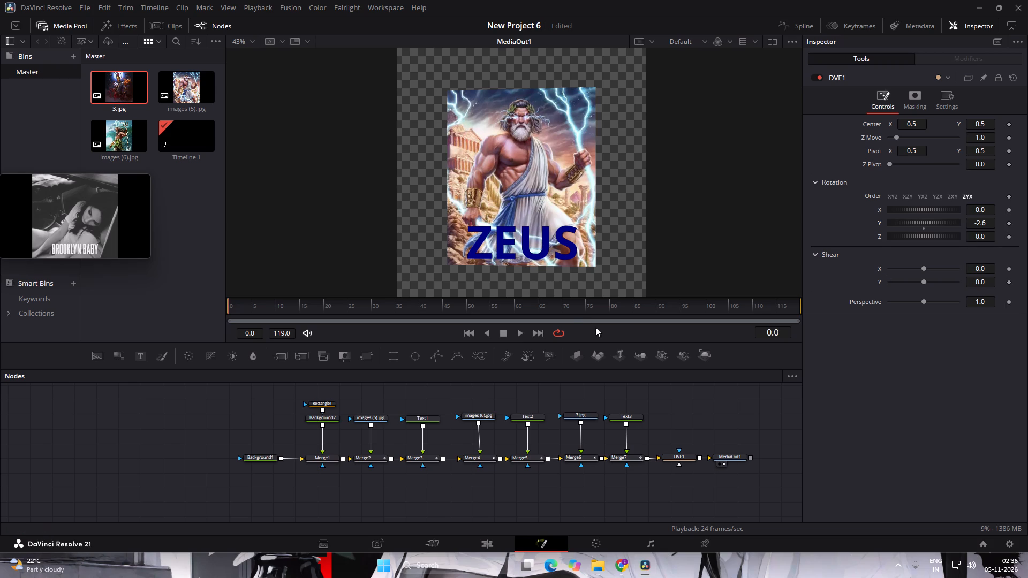
At frame 15, undo the trial rotation and keyframe DVE1's Y rotation at 0.0.
drag(230, 305, 256, 307)
drag(256, 307, 277, 308)
drag(281, 306, 300, 307)
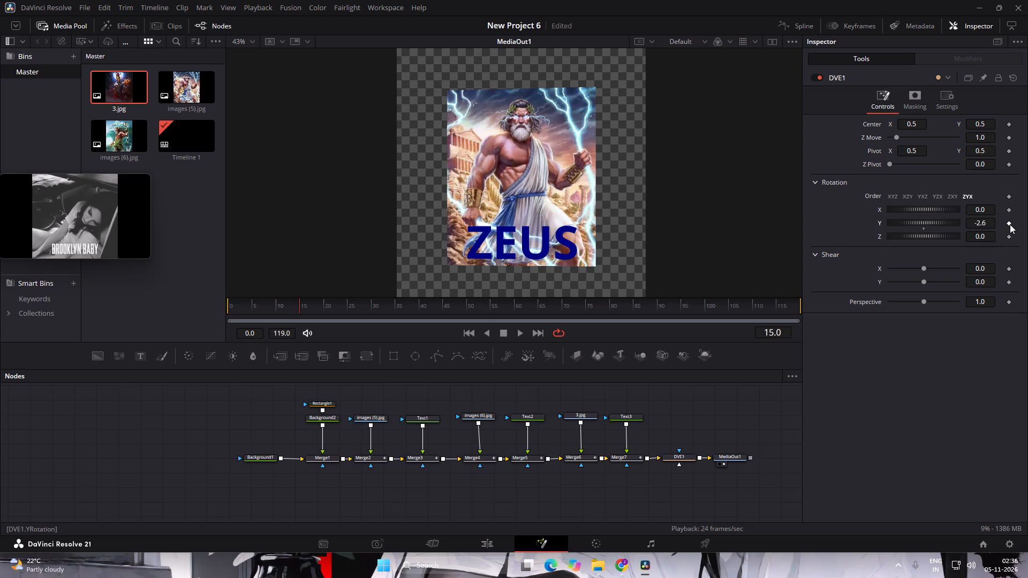
key(ctrl+z)
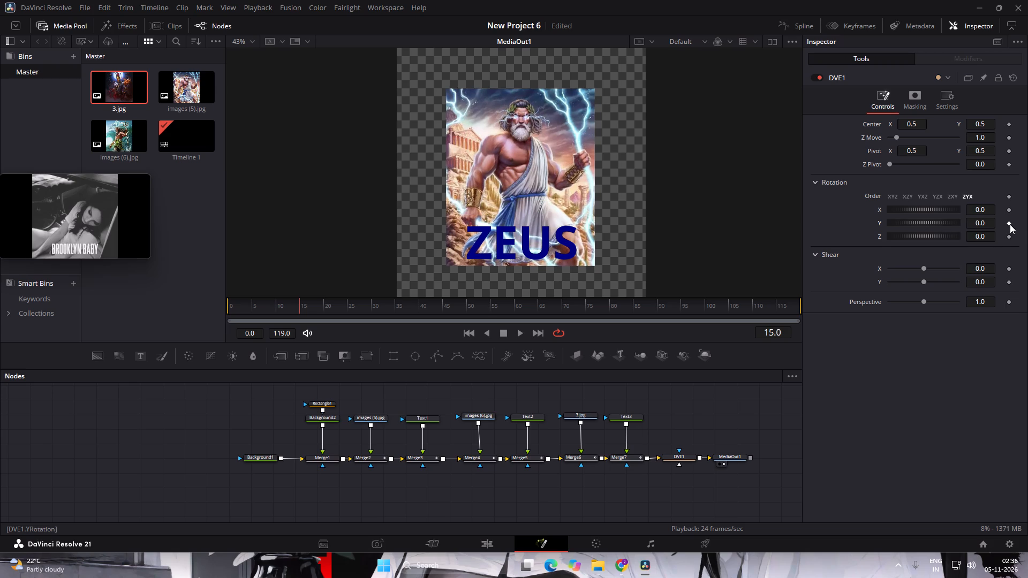
click(1010, 224)
Keyframe DVE1's Y rotation at 180 on frame 25.
drag(299, 307, 320, 310)
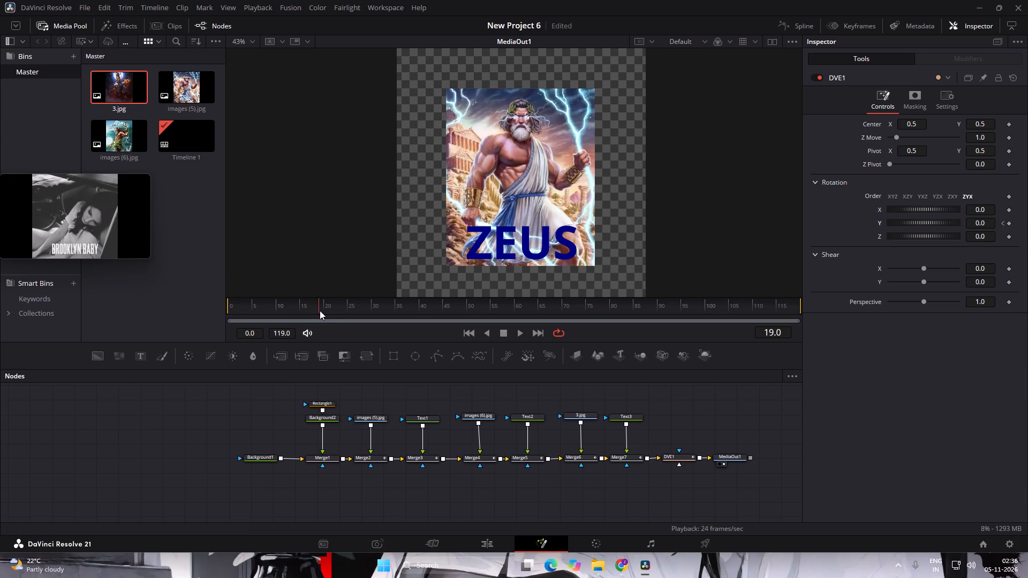
drag(320, 310, 349, 310)
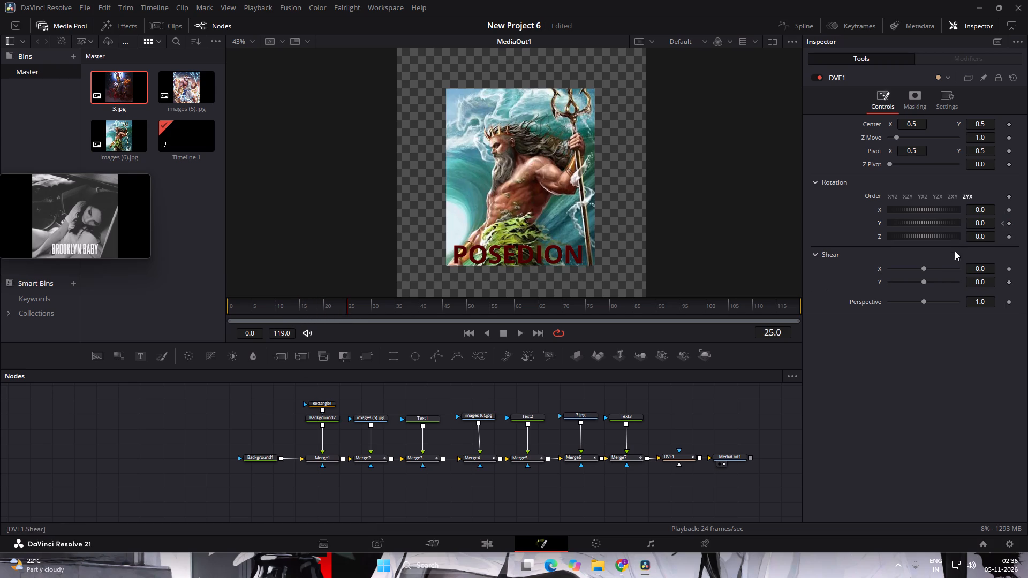
drag(952, 224, 918, 230)
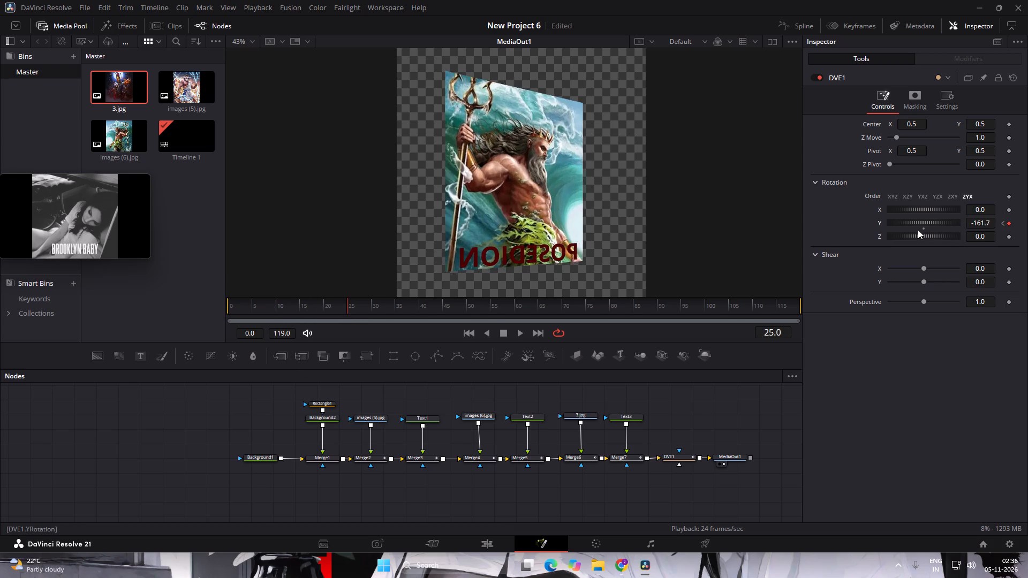
drag(918, 230, 914, 230)
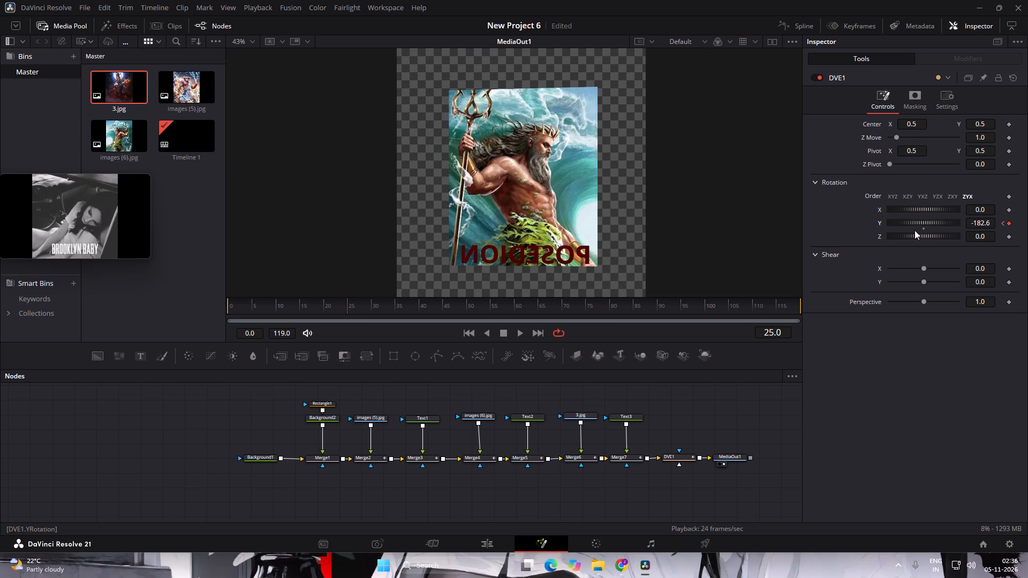
drag(914, 230, 914, 231)
drag(914, 231, 917, 231)
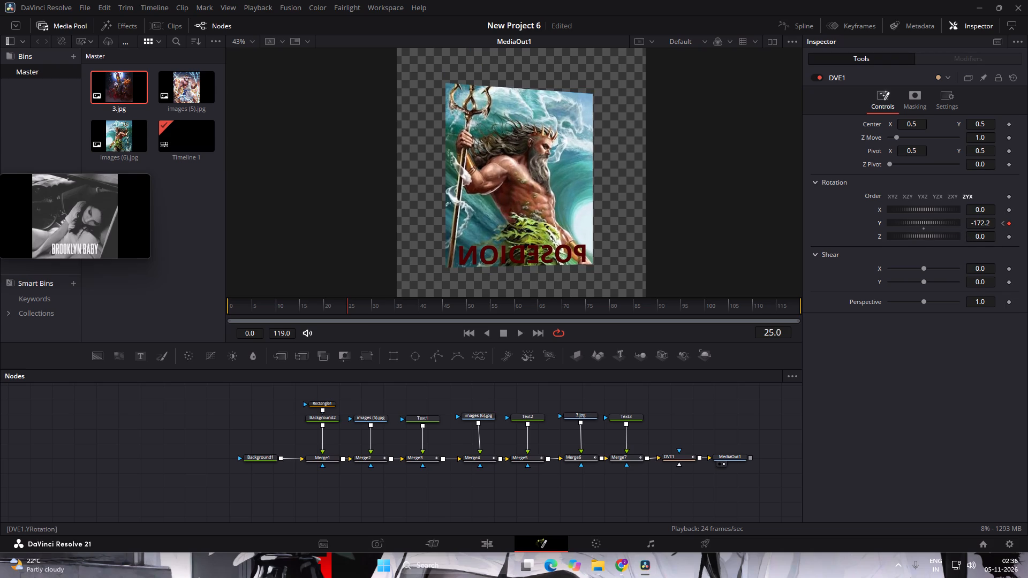
double_click(980, 226)
text(180)
key(Return)
click(949, 382)
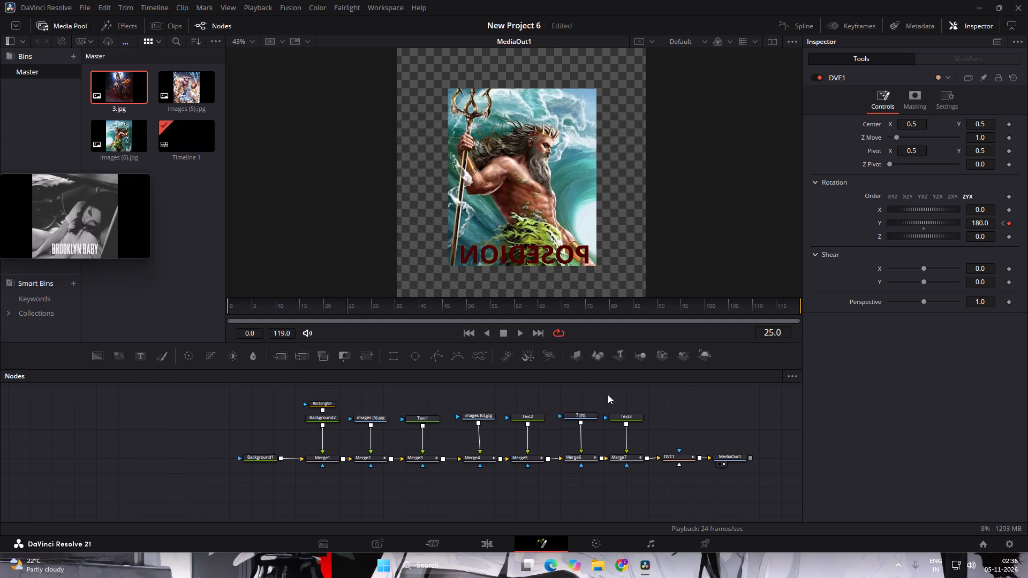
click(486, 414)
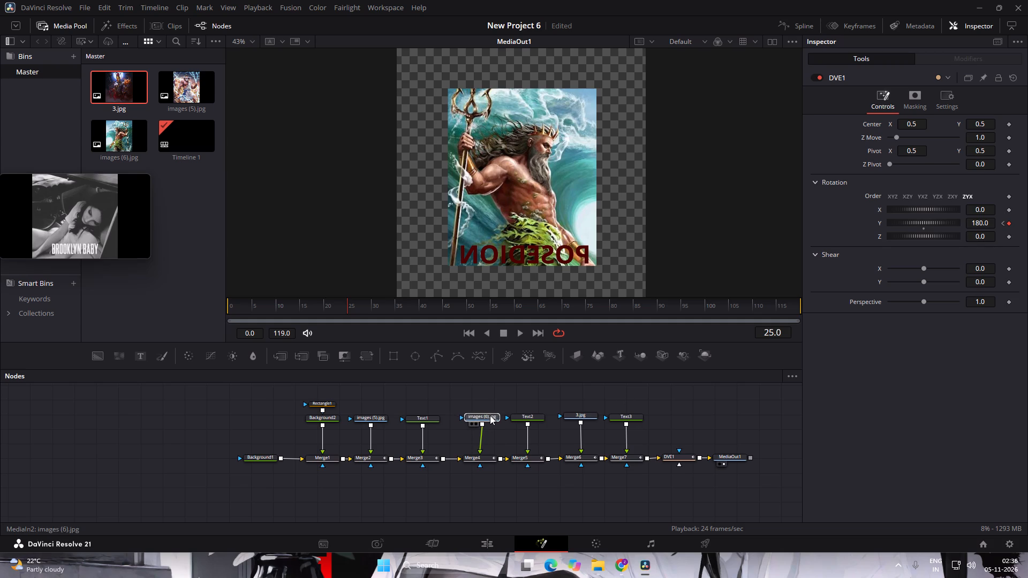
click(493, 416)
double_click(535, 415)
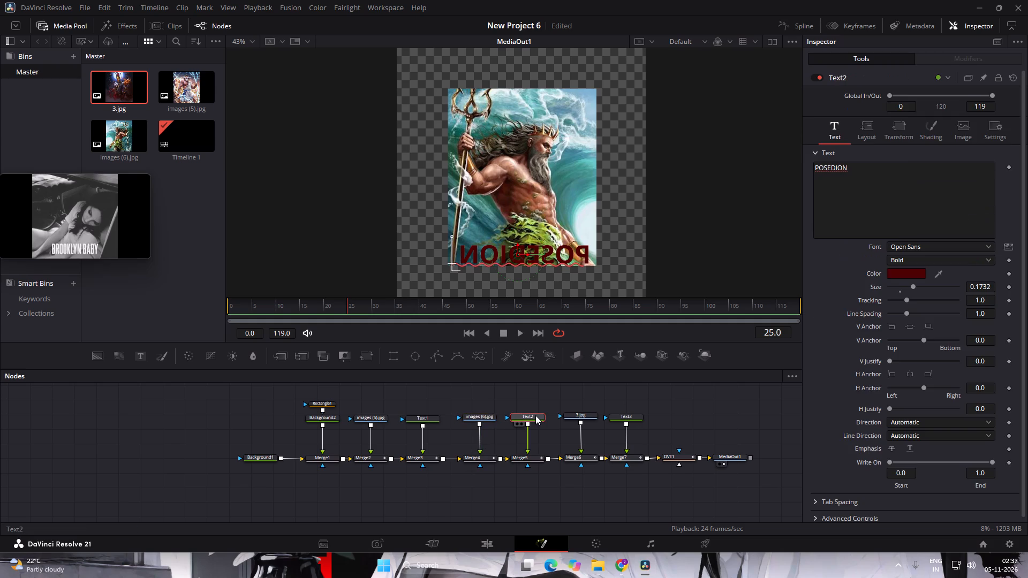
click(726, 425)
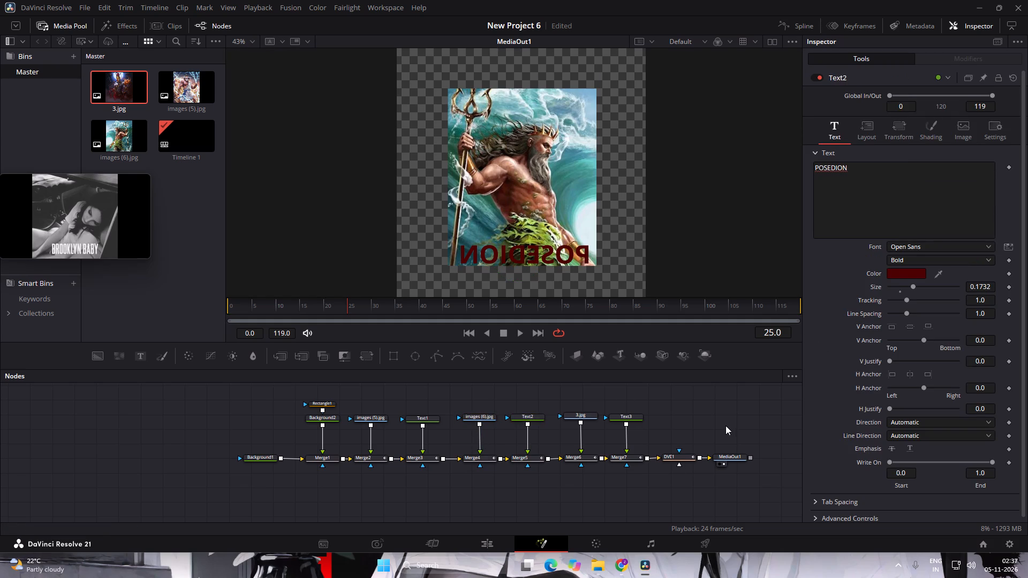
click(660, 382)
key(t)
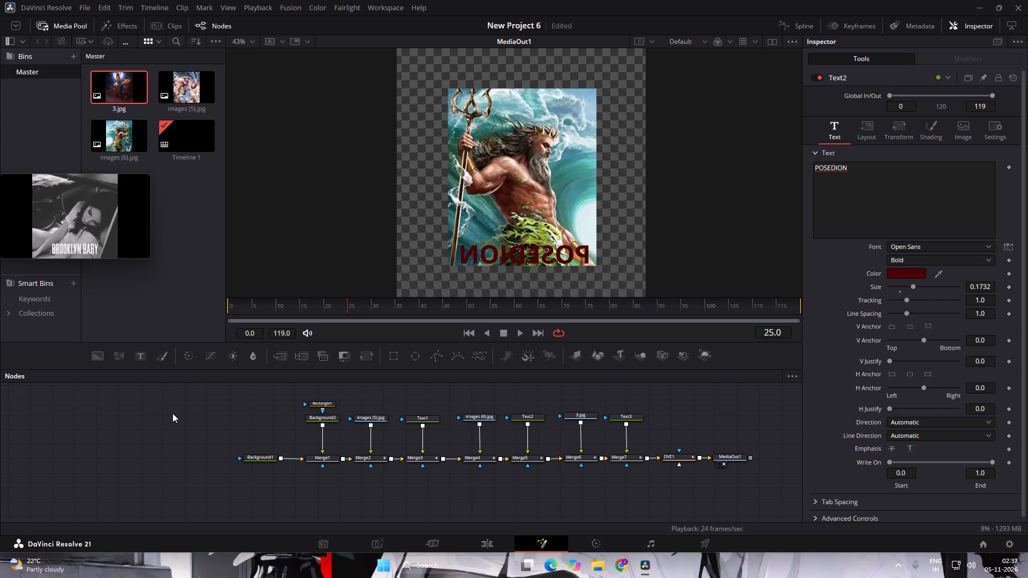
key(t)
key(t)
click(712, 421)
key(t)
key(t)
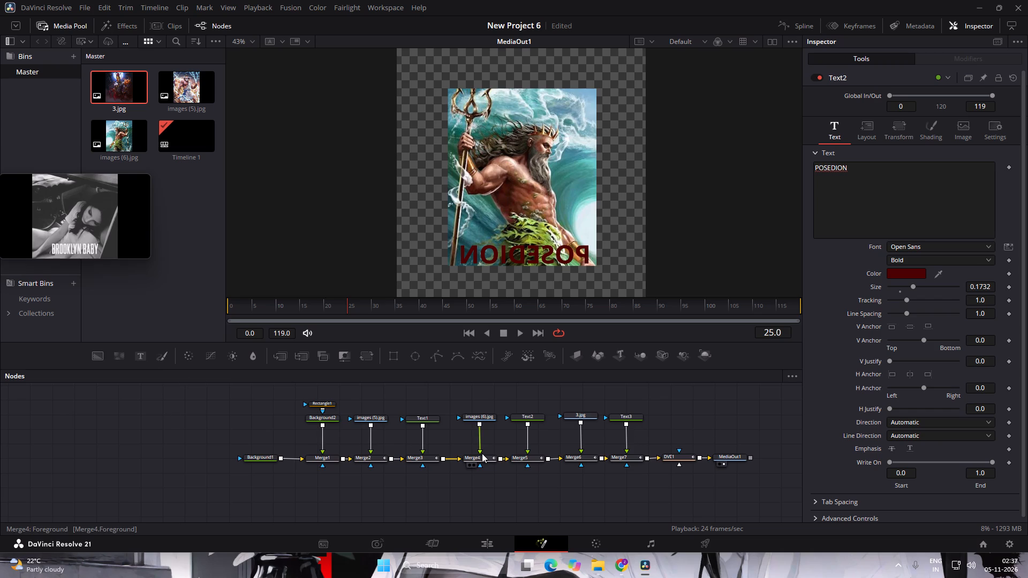
Add a Transform (Xf) node and insert it on the connection between Text2 and Merge5.
key(ctrl+space)
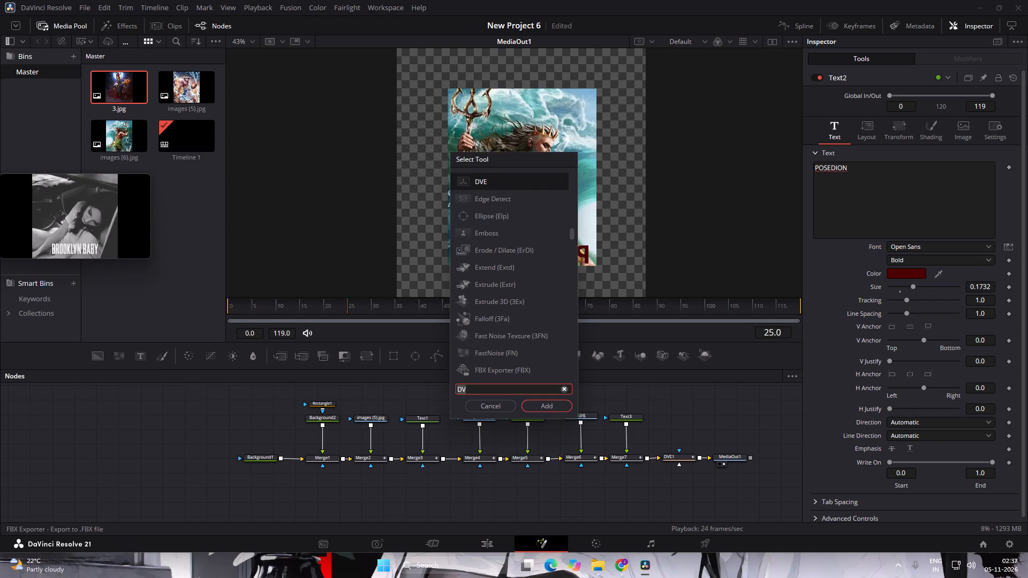
drag(483, 391, 433, 392)
text(TR)
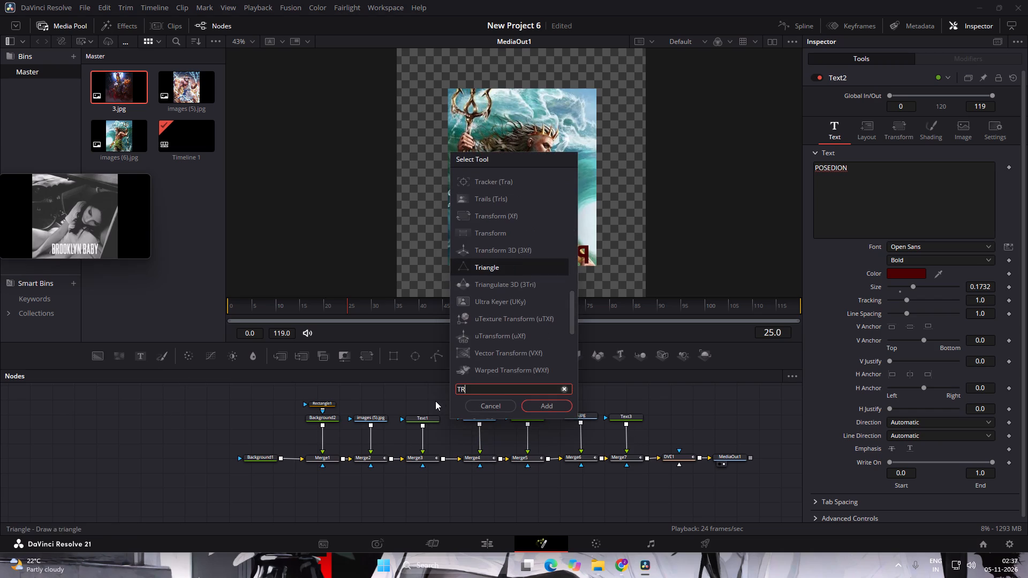
click(534, 234)
click(542, 398)
click(551, 405)
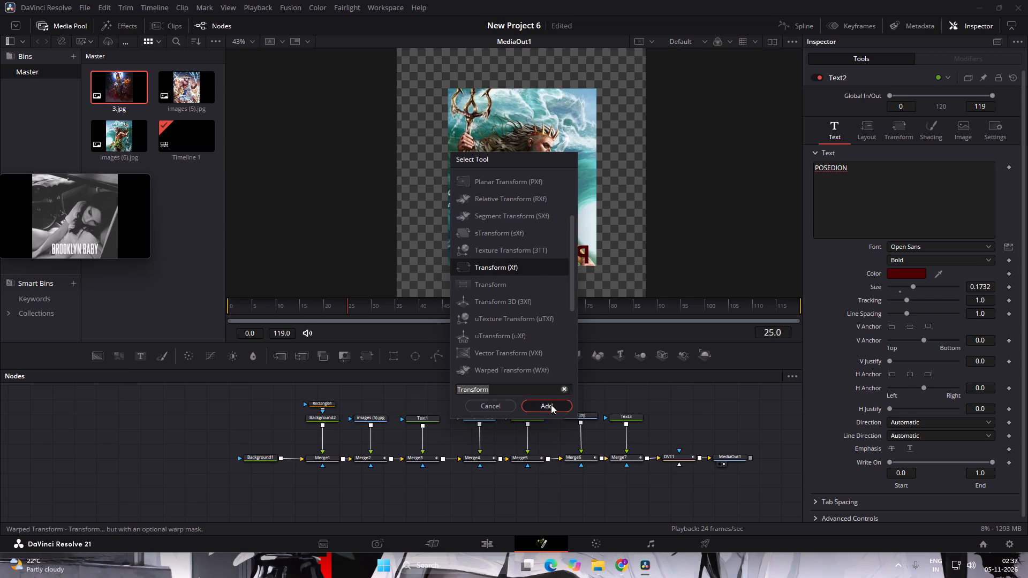
drag(706, 418, 512, 435)
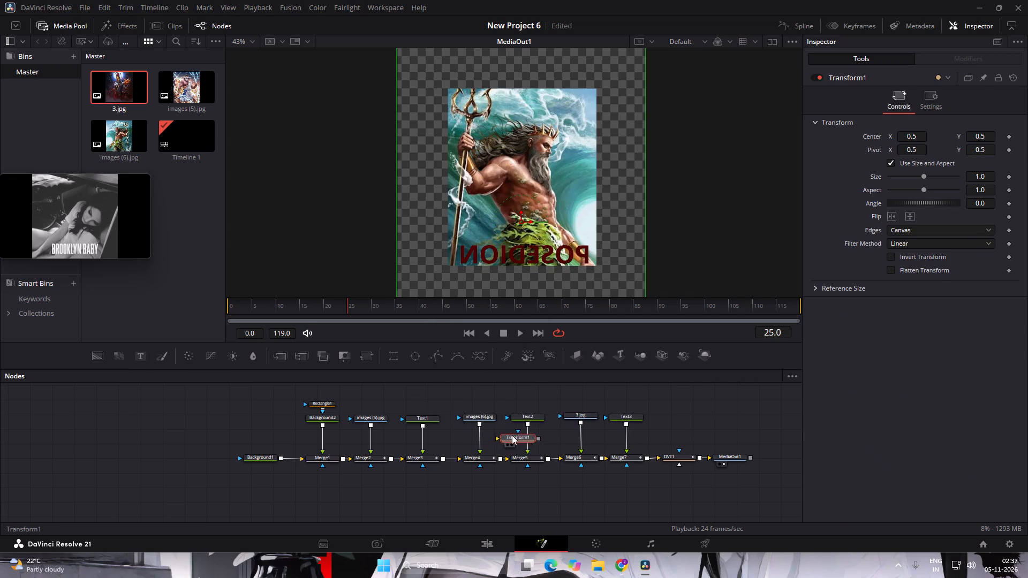
drag(512, 435, 525, 436)
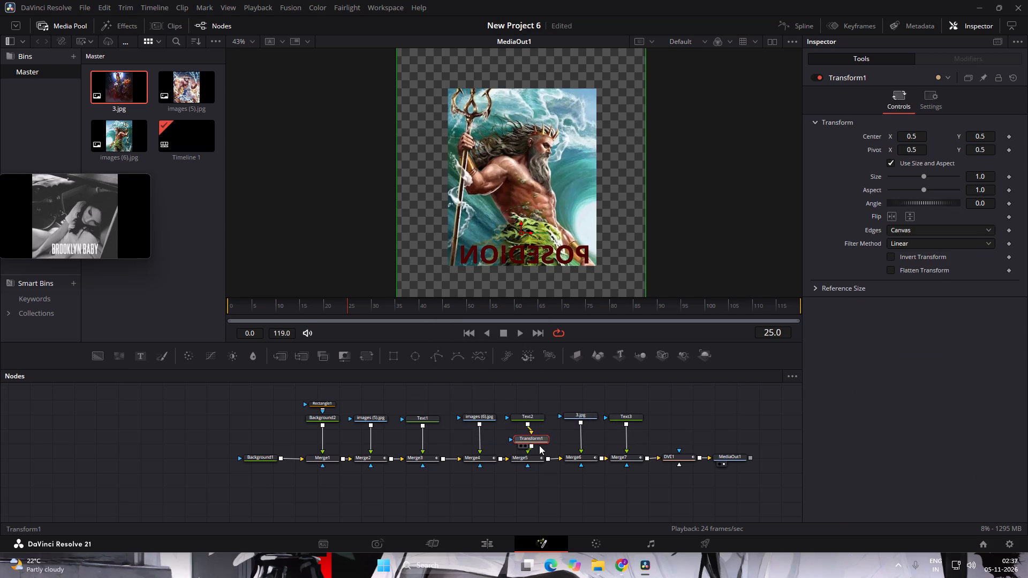
drag(541, 439, 536, 438)
double_click(536, 438)
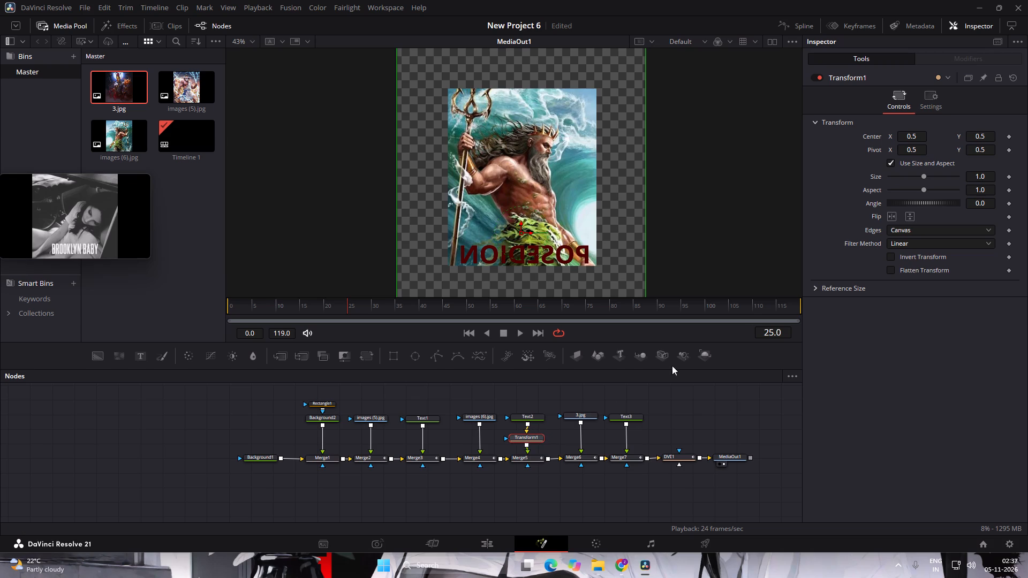
Flip the POSEDION title horizontally with Transform1 and line the node up beneath Text2.
click(891, 217)
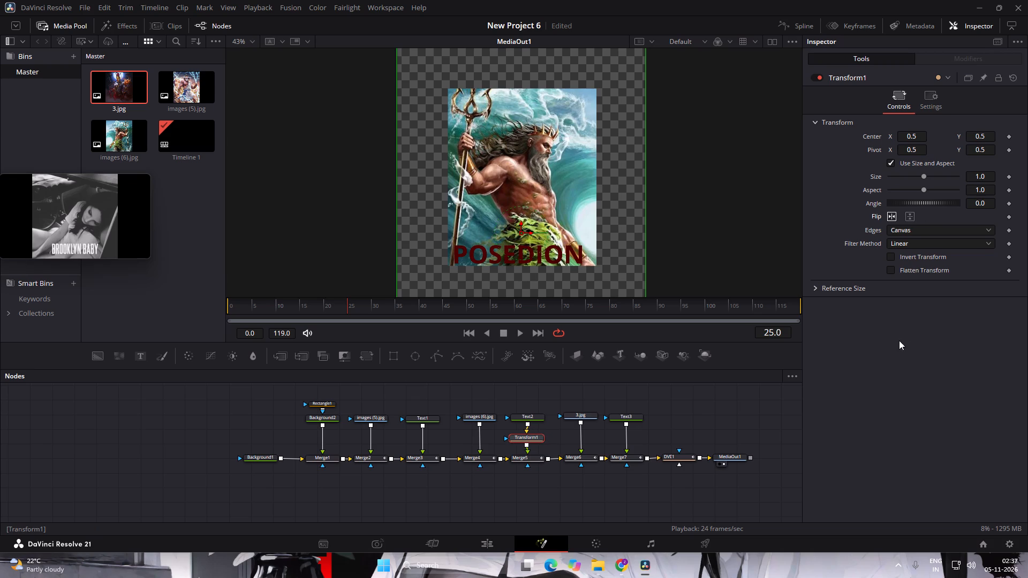
click(533, 438)
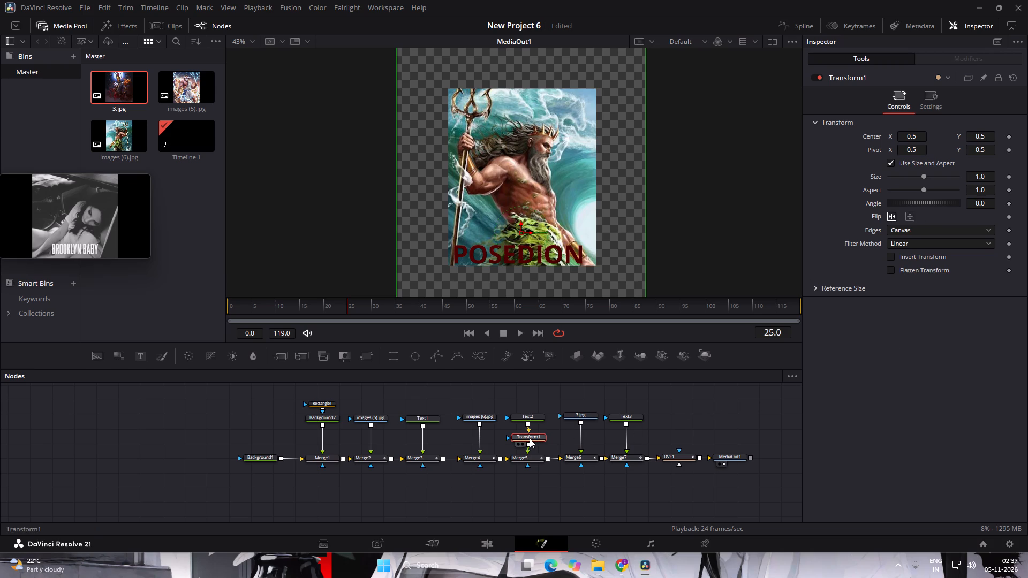
click(530, 438)
Scrub and play the card-flip animation from frame 0 to check the ZEUS, POSEDION and HADES transitions.
click(736, 391)
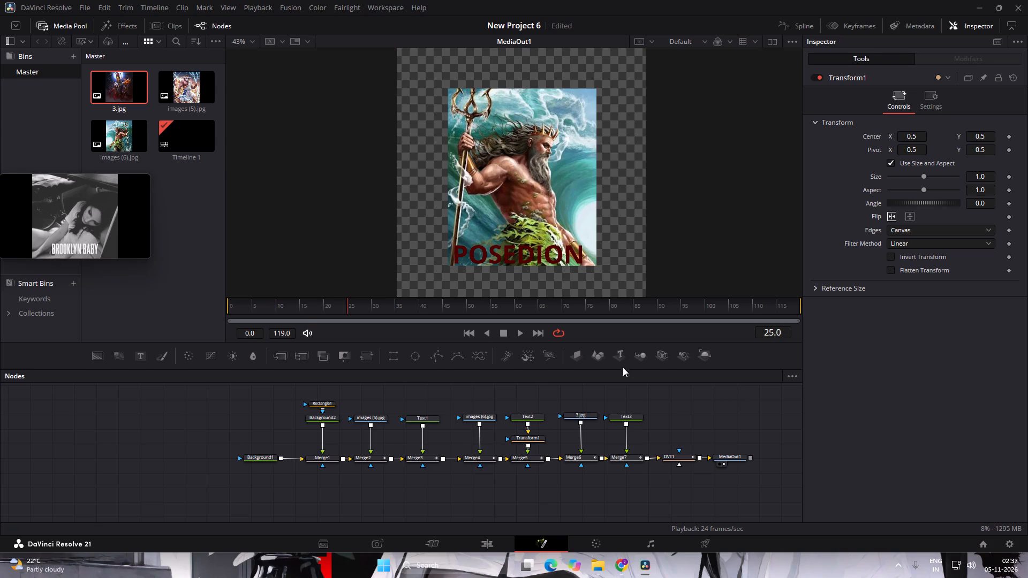
drag(347, 309, 331, 310)
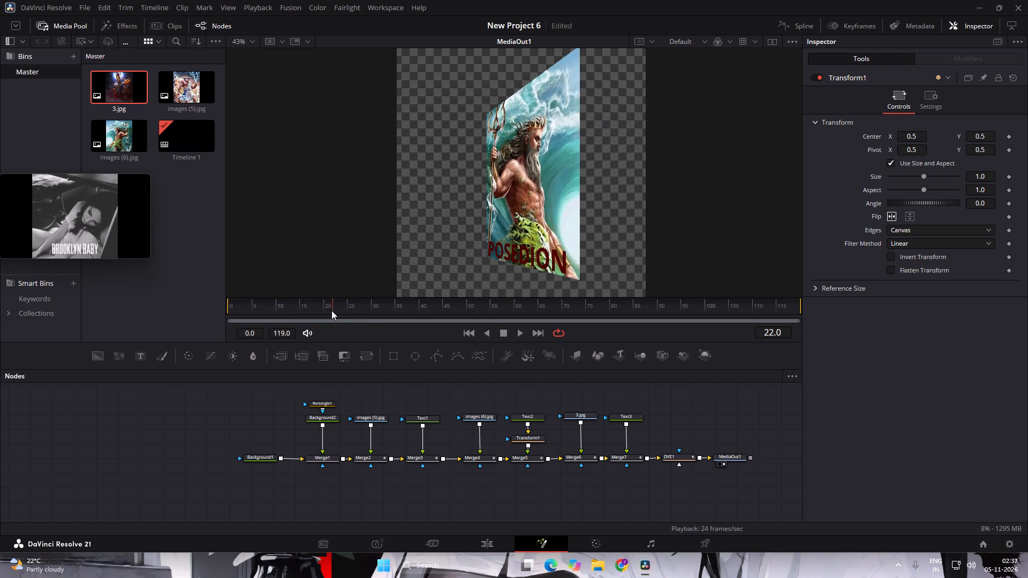
drag(331, 310, 305, 312)
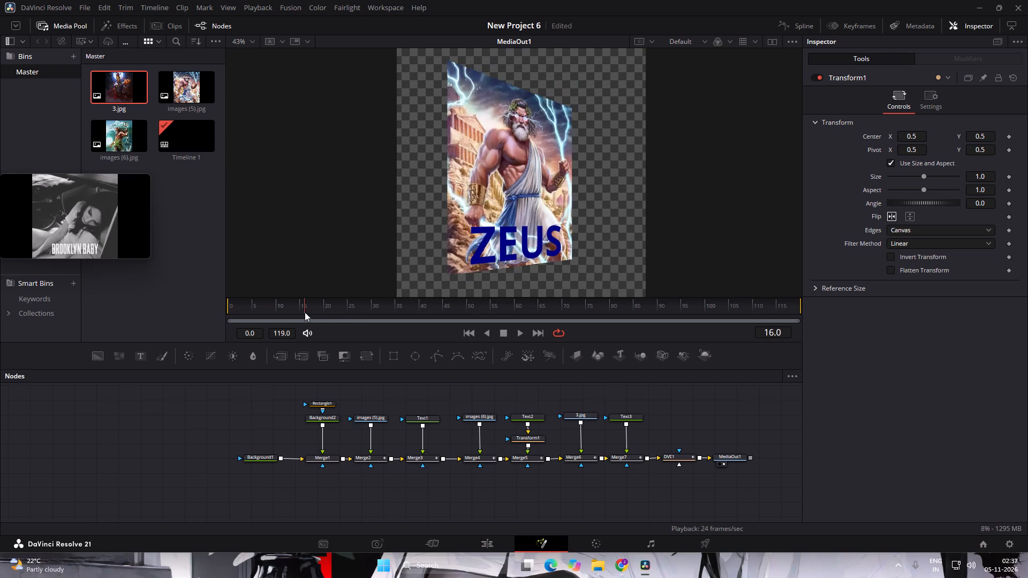
drag(305, 312, 232, 317)
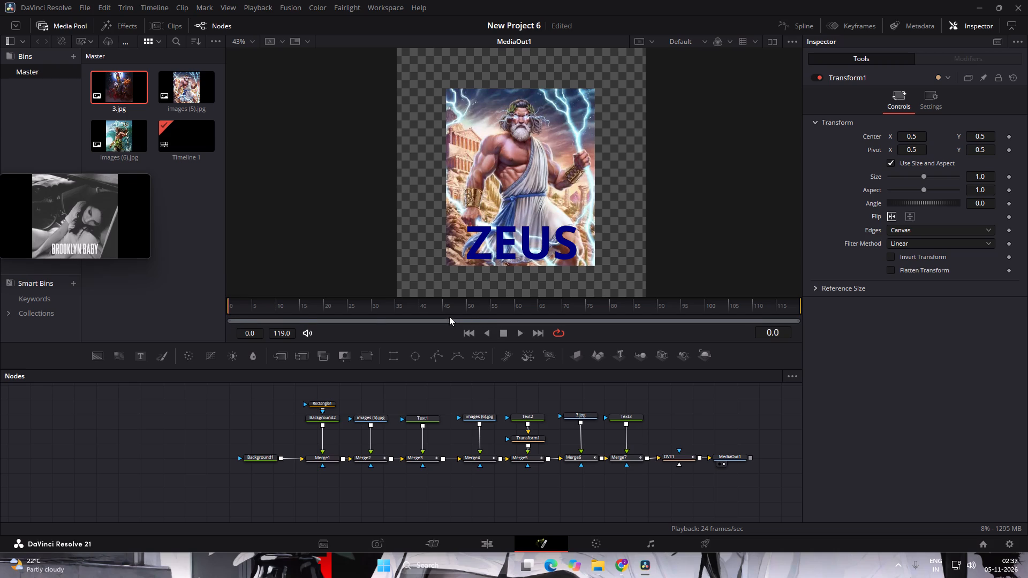
click(520, 330)
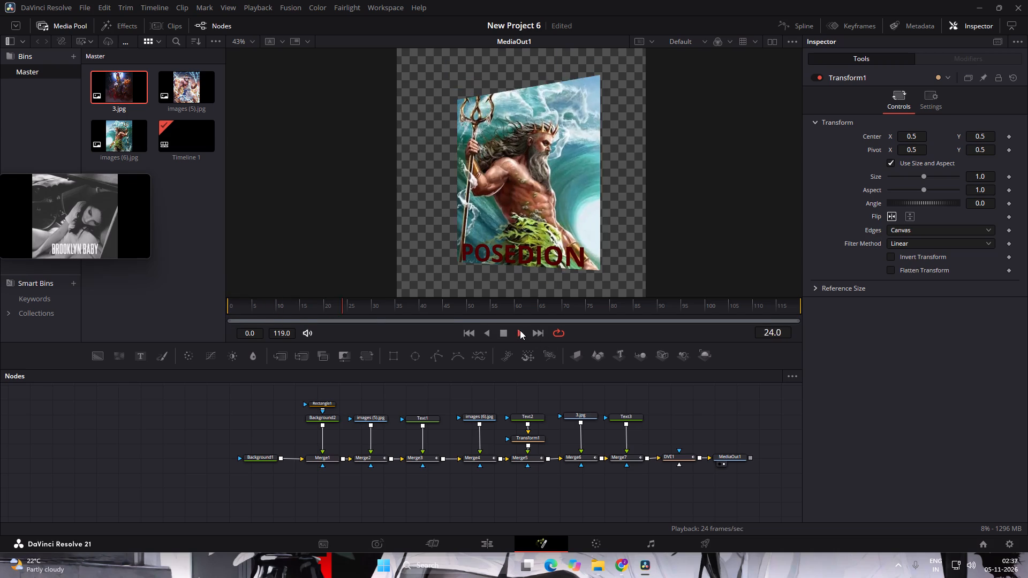
click(502, 334)
click(521, 337)
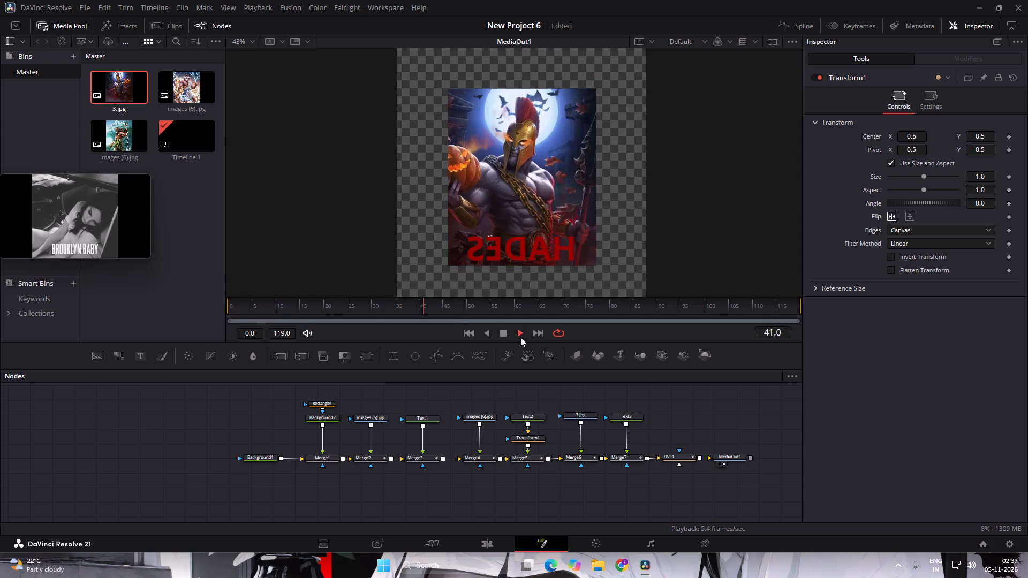
click(509, 334)
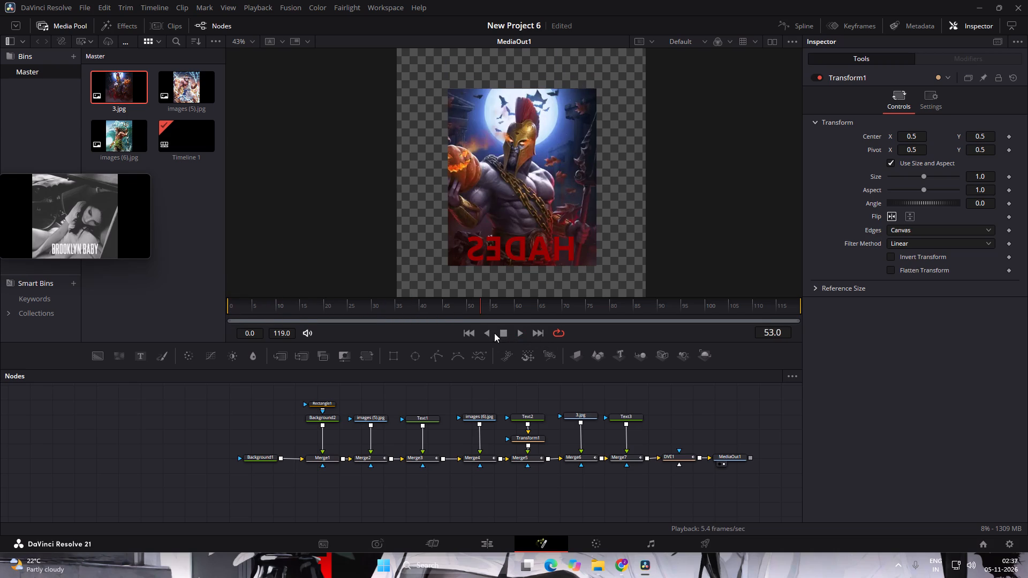
click(486, 332)
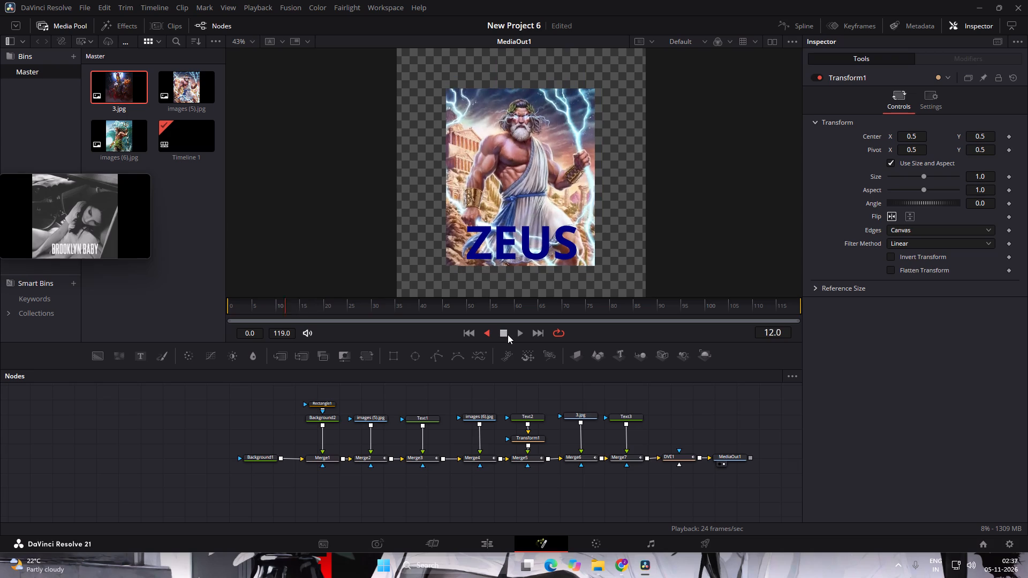
click(508, 334)
click(733, 414)
Feather the card's mask by setting Rectangle1's Soft Edge to 0.2.
double_click(322, 405)
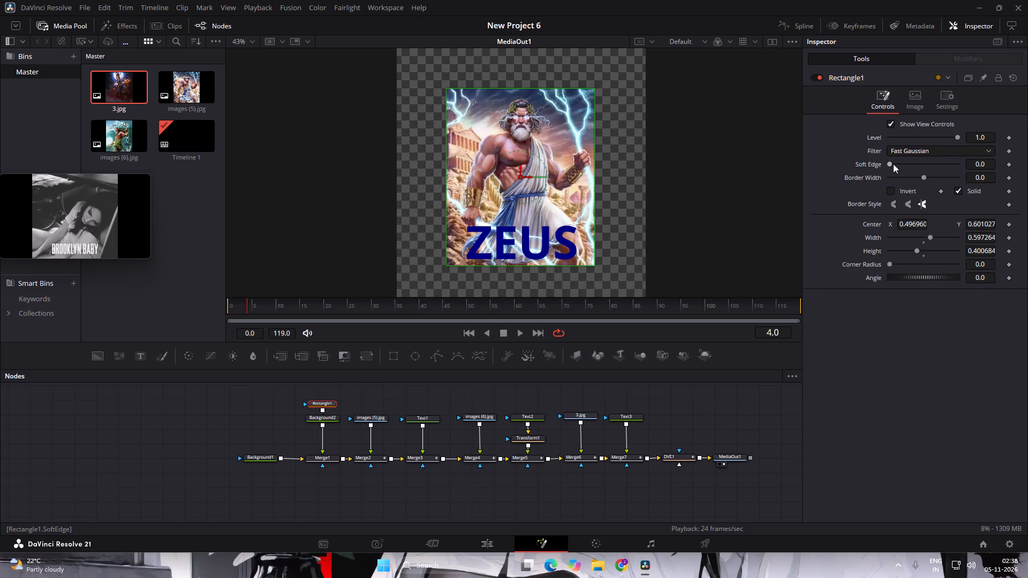
drag(893, 164, 913, 166)
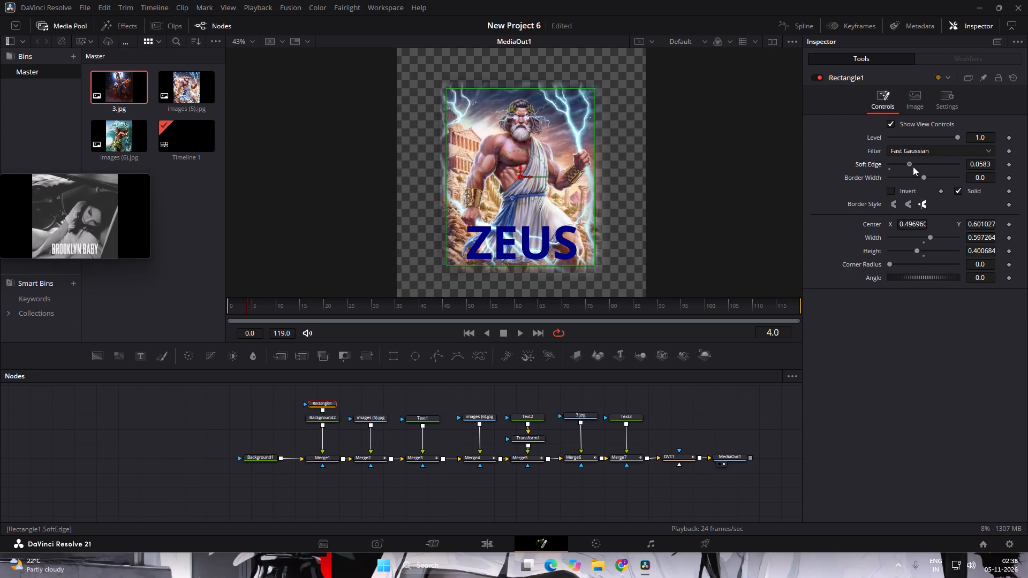
drag(913, 166, 968, 167)
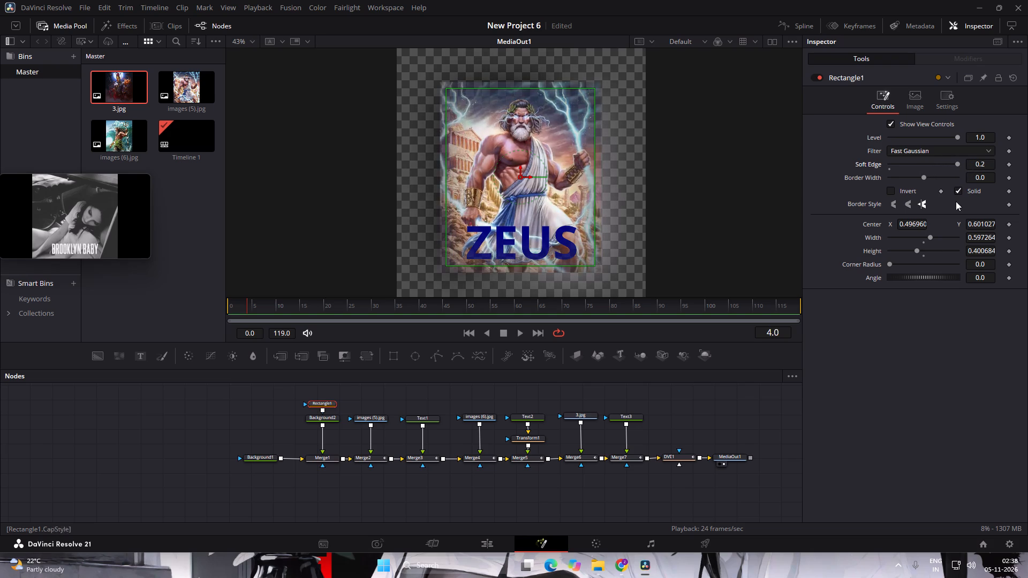
click(914, 380)
click(421, 400)
Play the sequence from frame 0 and scrub between the HADES and POSEDION cards to examine the softened edges.
drag(247, 306, 226, 312)
click(521, 334)
double_click(724, 417)
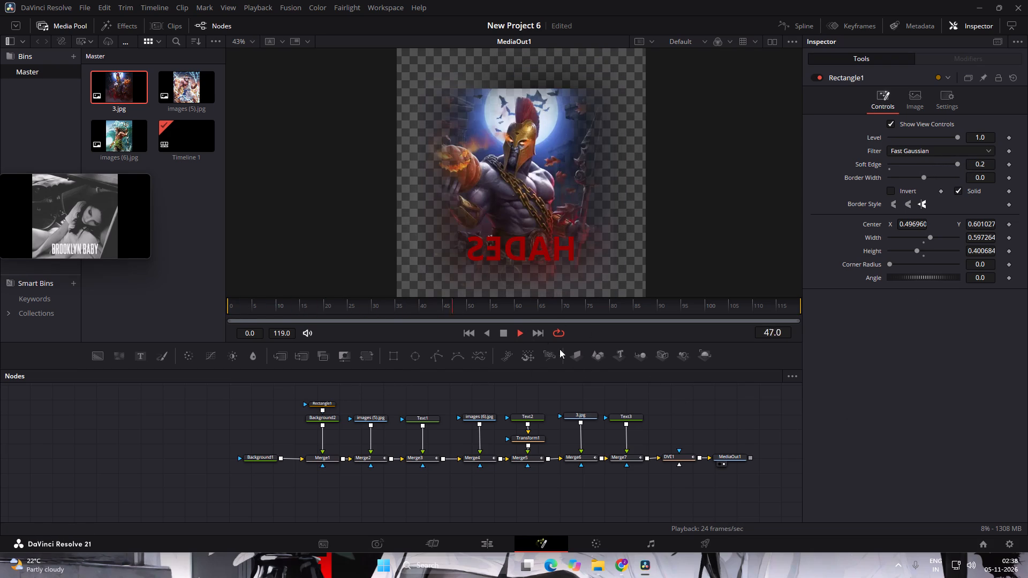
click(507, 330)
drag(522, 309, 384, 319)
drag(384, 319, 424, 315)
drag(424, 315, 398, 315)
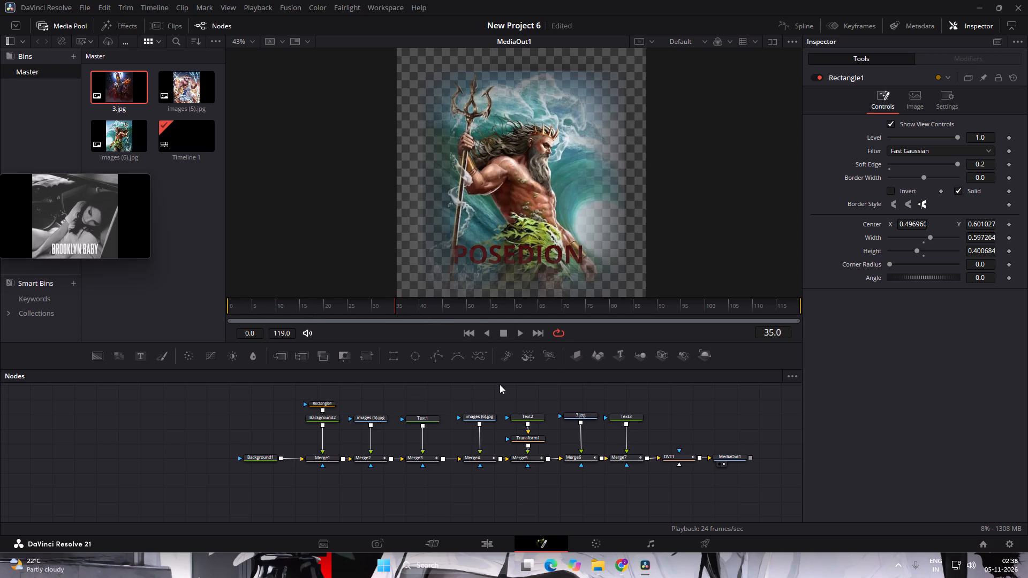
Raise the POSEDION title over its card by moving Transform1's center to about X 0.478, Y 0.541.
double_click(687, 457)
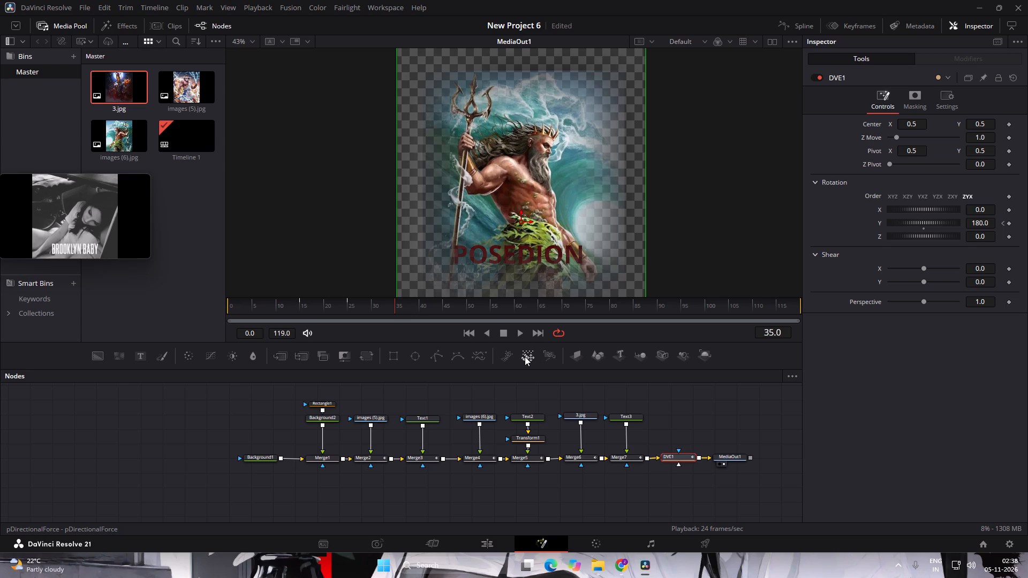
click(531, 436)
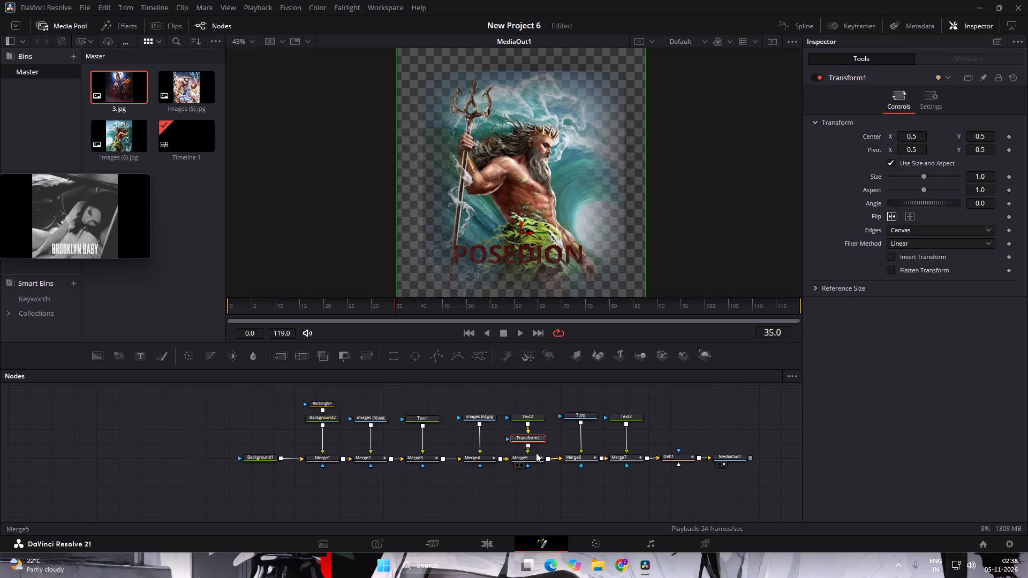
double_click(538, 440)
drag(525, 232, 525, 221)
drag(521, 230, 528, 212)
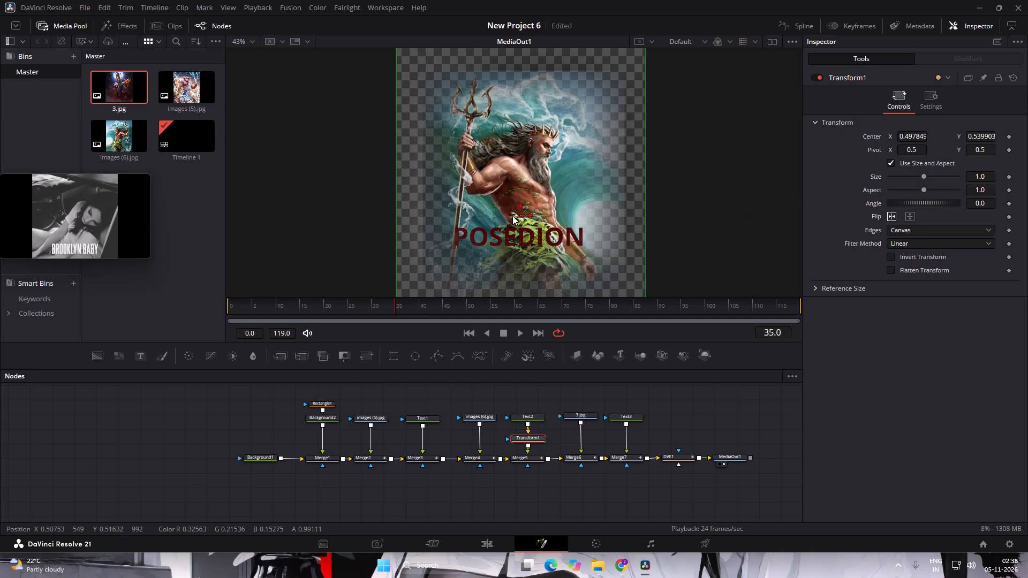
drag(520, 214, 520, 213)
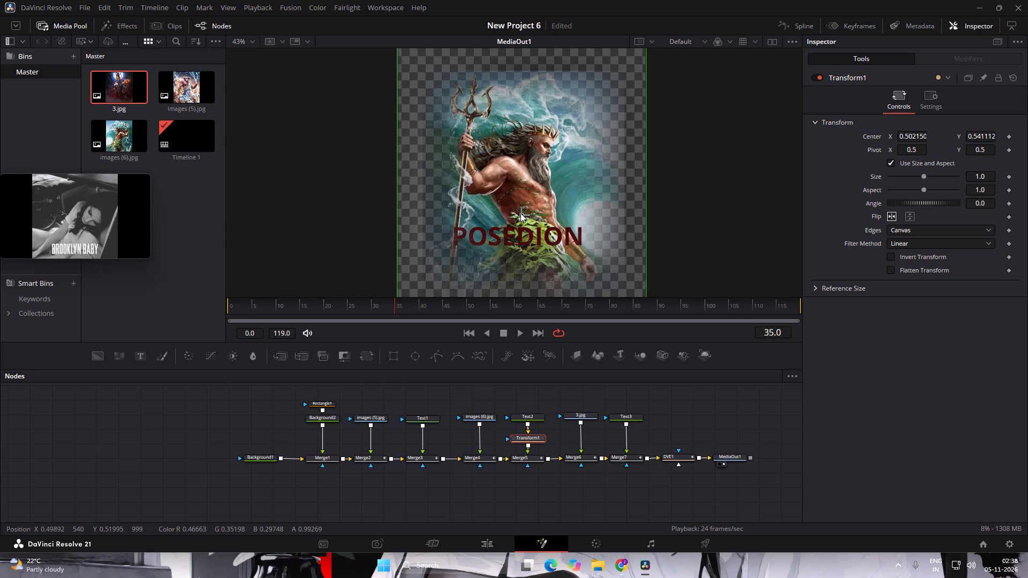
drag(520, 213, 515, 213)
click(690, 234)
double_click(694, 240)
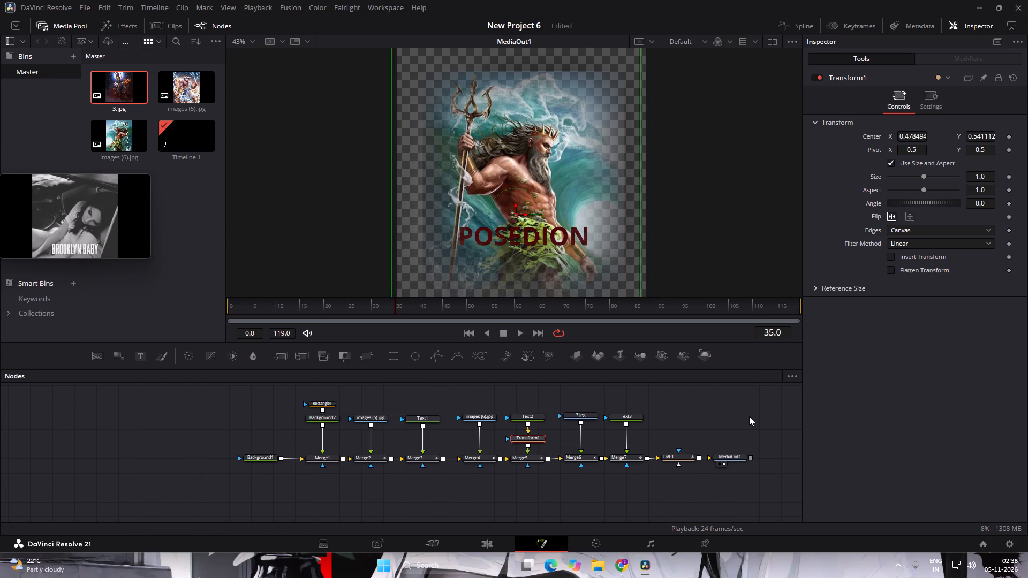
double_click(748, 414)
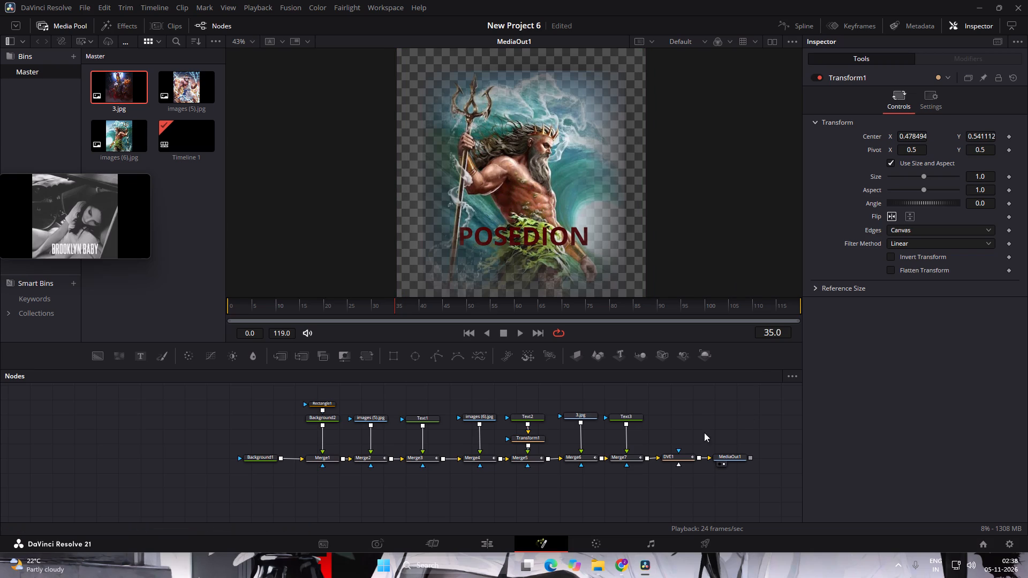
click(721, 422)
Select DVE1 and step frame by frame between frames 24 and 40 to examine the timing of the POSEDION-to-HADES switch.
click(674, 458)
click(674, 458)
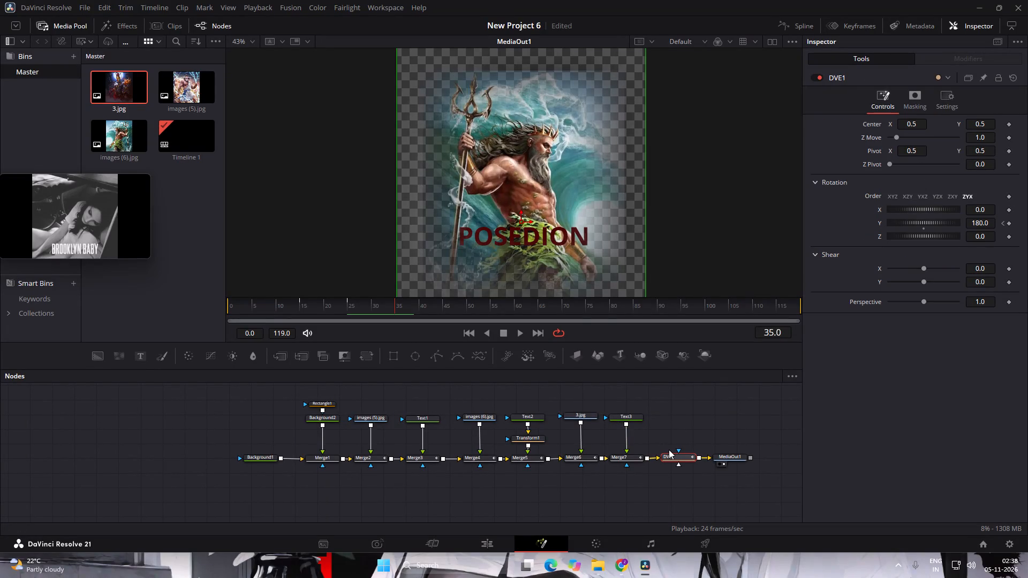
key(Left)
key(Left)
key(Left)
key(Left)
key(Left)
key(Left)
key(Left)
key(Left)
key(Left)
key(Left)
key(Left)
key(Right)
key(Right)
key(Right)
key(Right)
key(Right)
key(Right)
key(Right)
key(Right)
key(Right)
key(Right)
key(Right)
key(Right)
key(Right)
key(Right)
key(Right)
key(Right)
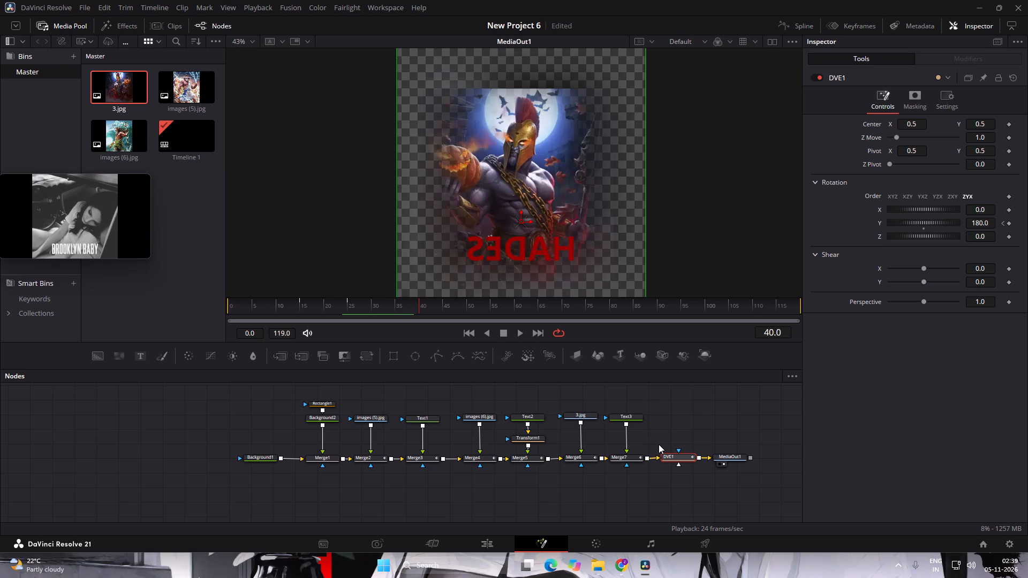
Keyframe DVE1's Y rotation at 180 on frame 35.
key(Left)
key(Left)
key(Left)
key(Left)
key(Left)
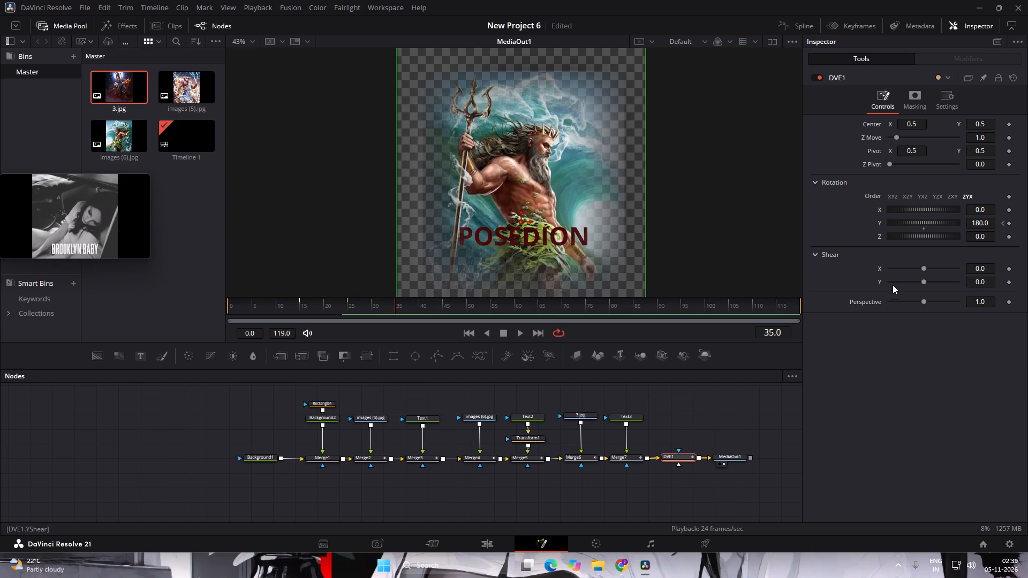
click(1010, 224)
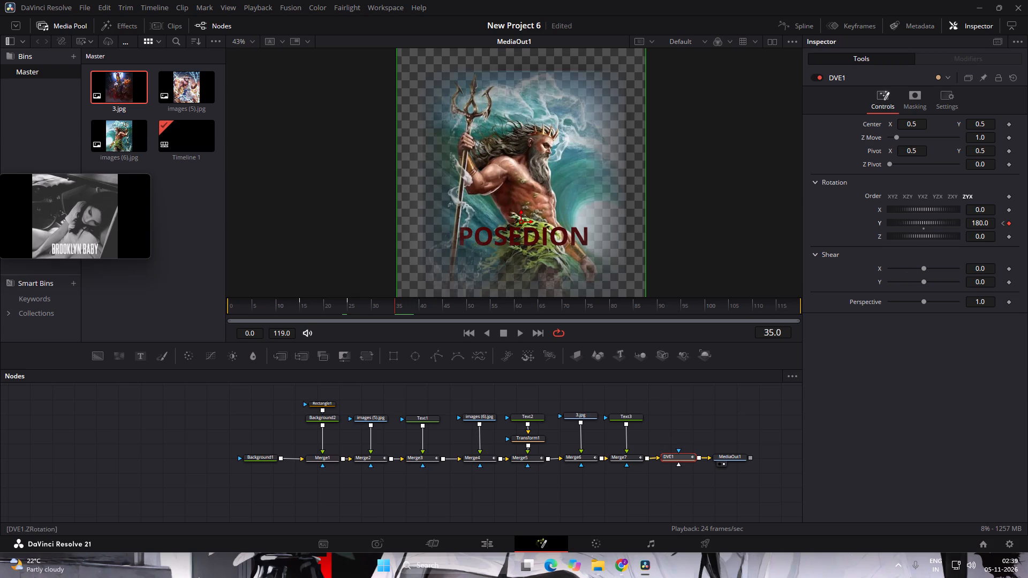
Keyframe DVE1's Y rotation at 0 on frame 45 so the HADES card turns to face forward.
key(Right)
key(Right)
key(Right)
key(Right)
key(Right)
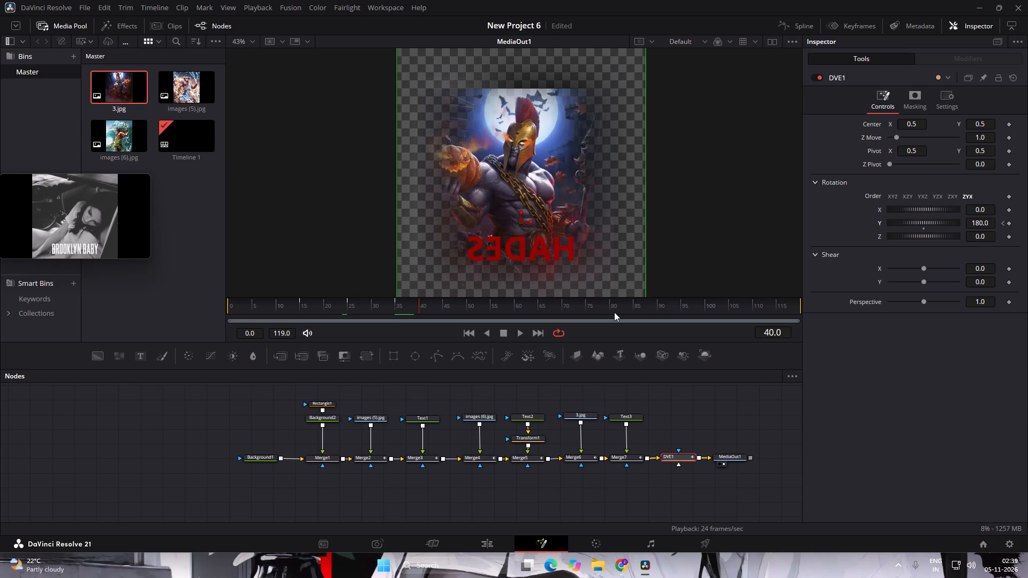
key(Right)
key(Right)
key(Right)
key(Right)
key(Right)
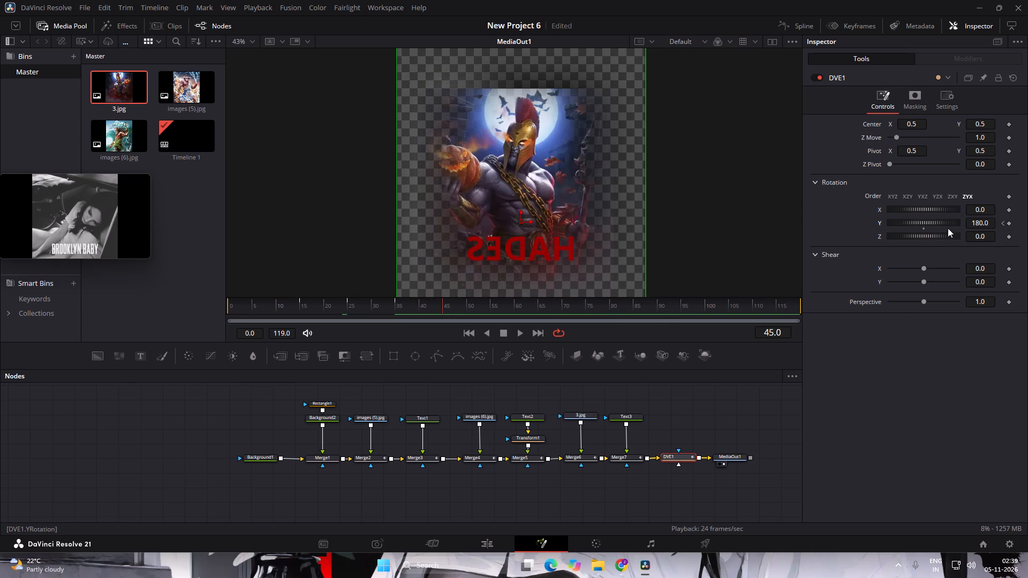
double_click(986, 223)
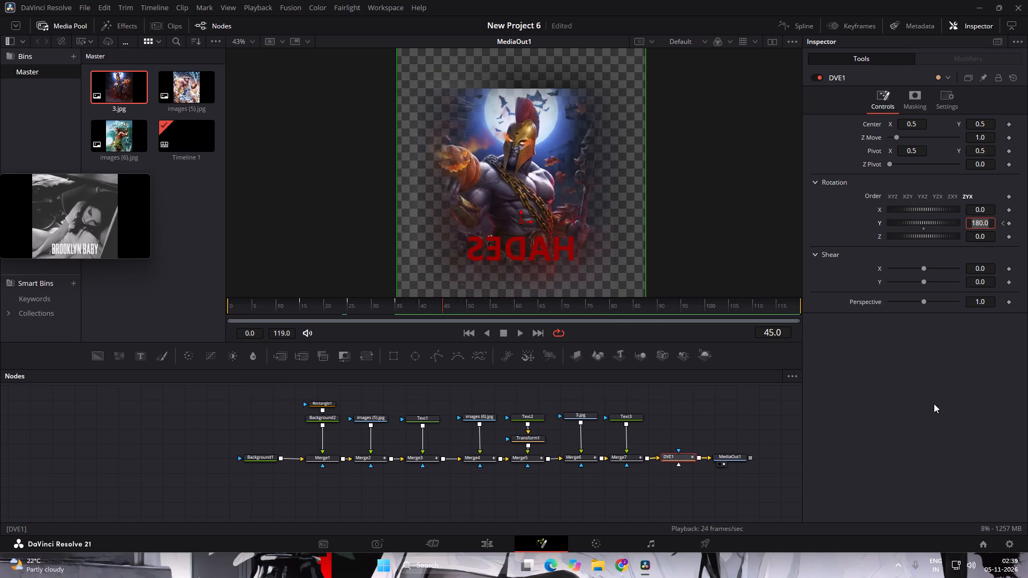
click(934, 408)
drag(949, 223, 939, 224)
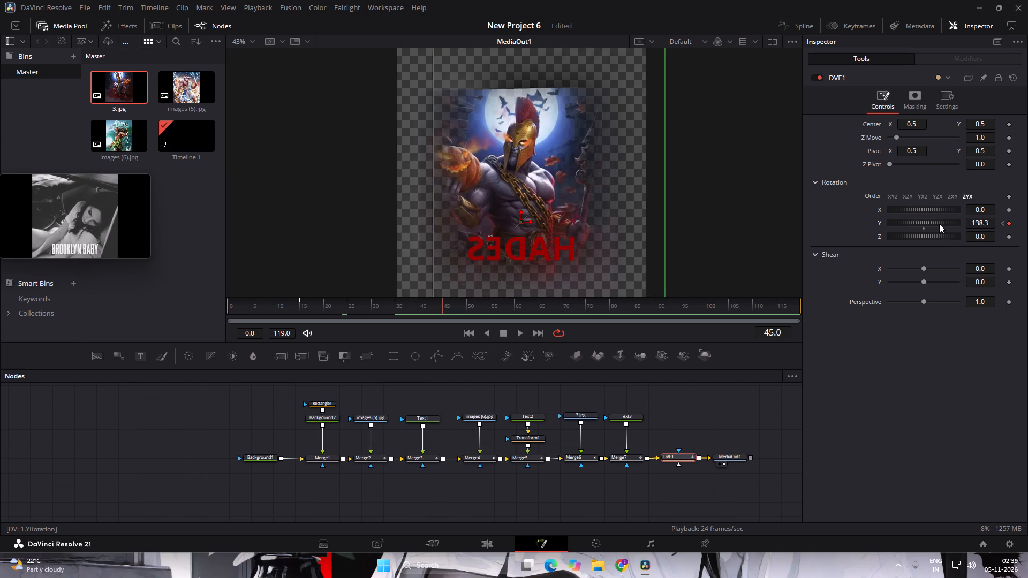
drag(939, 224, 921, 227)
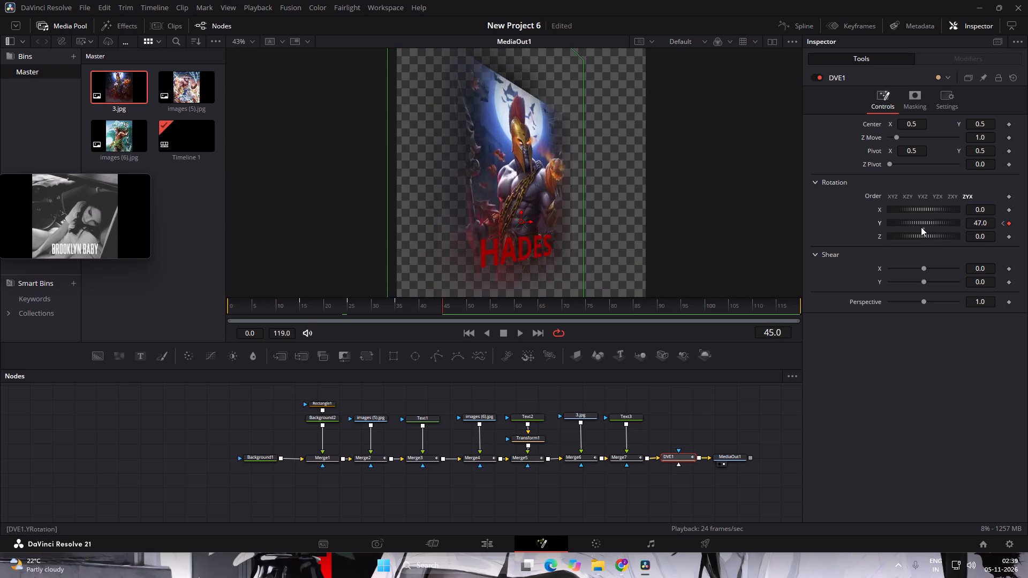
drag(921, 227, 911, 228)
double_click(977, 225)
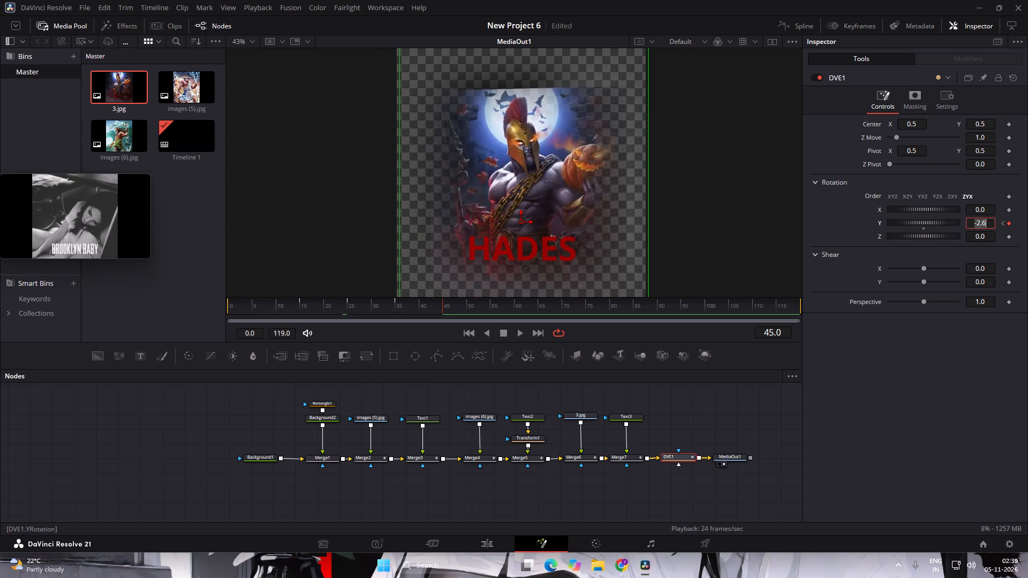
key(0)
key(Return)
click(948, 411)
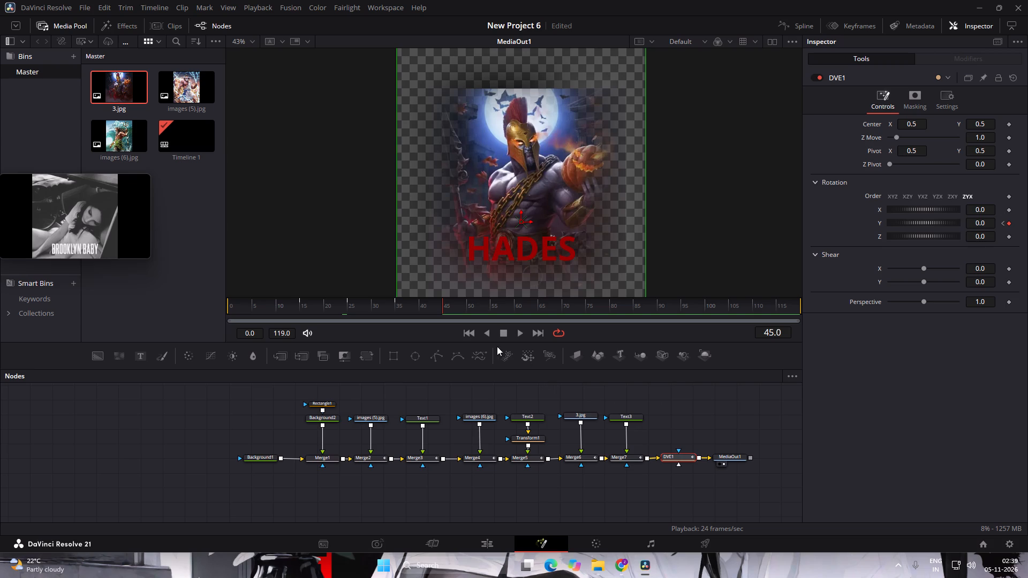
click(948, 377)
Play the sequence from frame 0 to review the flips between the ZEUS, POSEDION and HADES cards.
drag(442, 307, 434, 306)
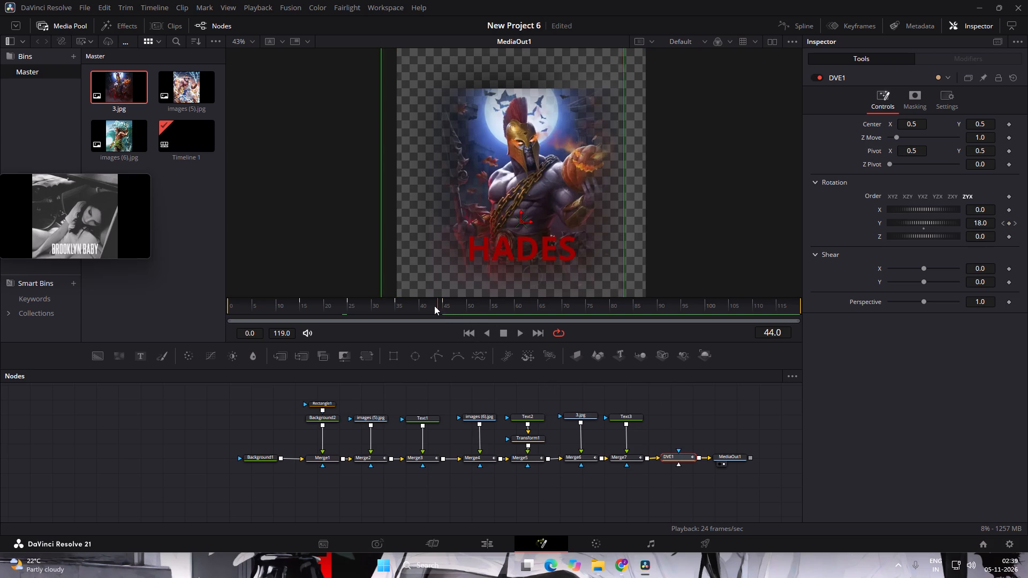
drag(434, 306, 229, 315)
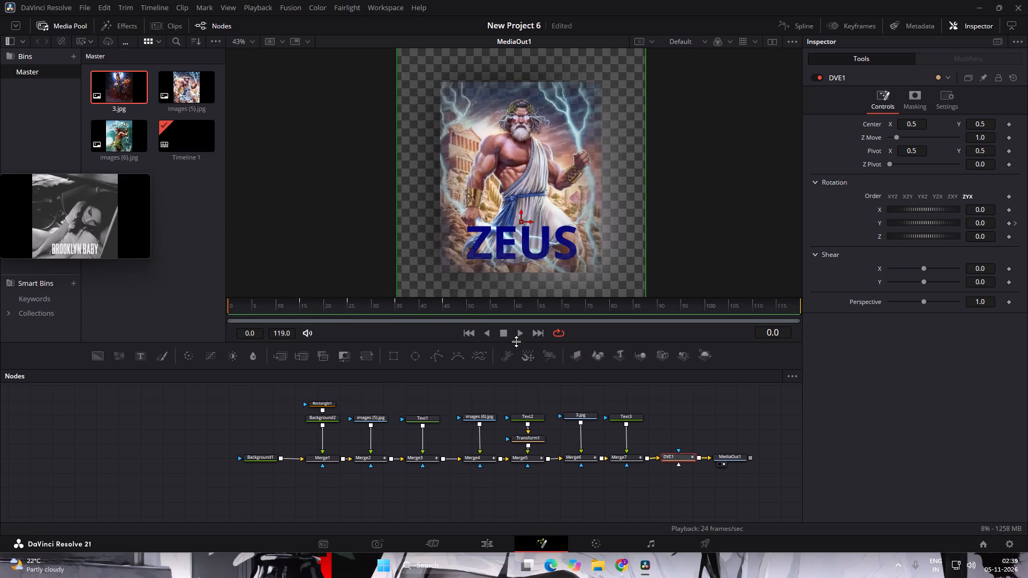
click(521, 337)
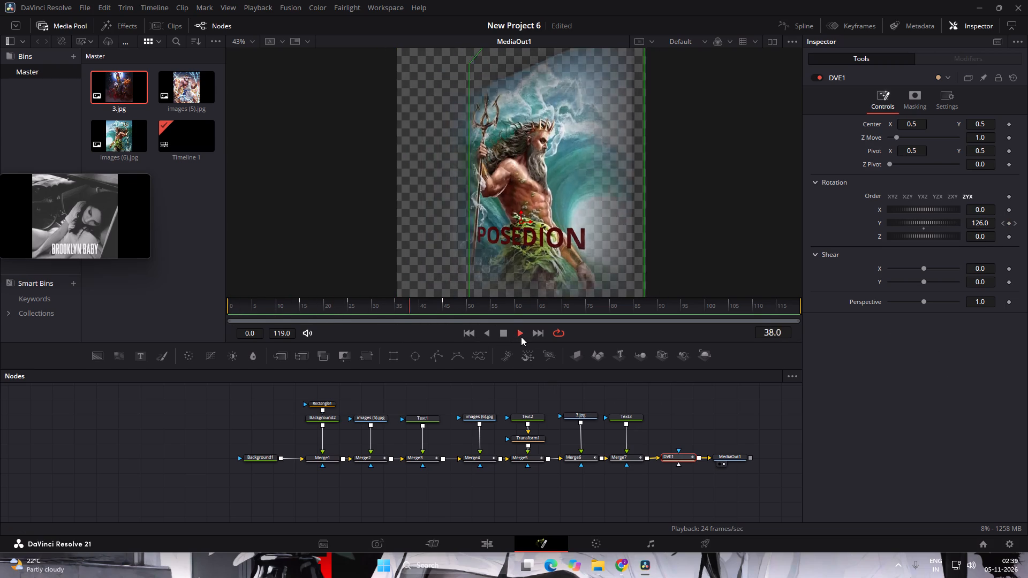
click(504, 333)
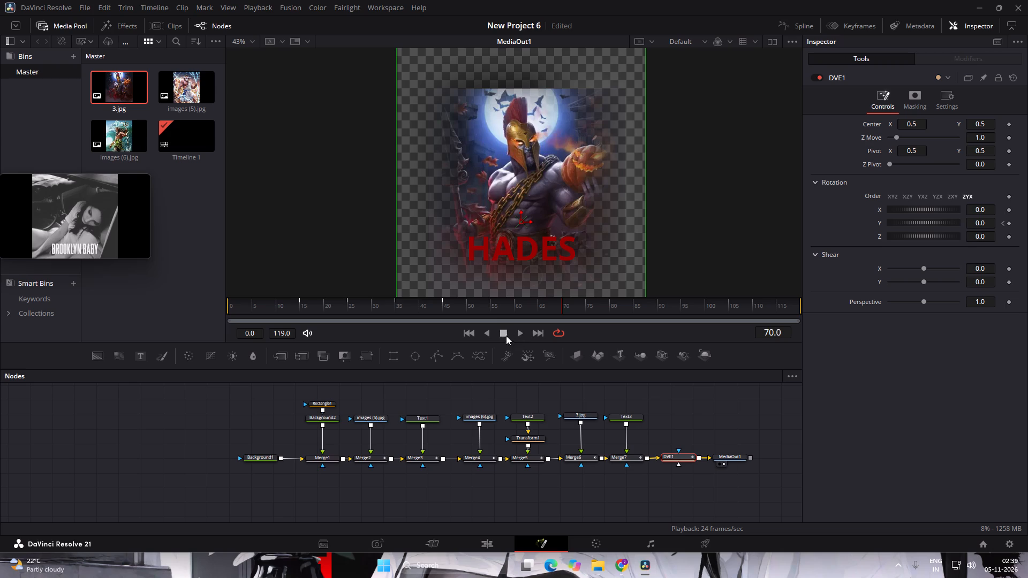
drag(562, 305, 221, 325)
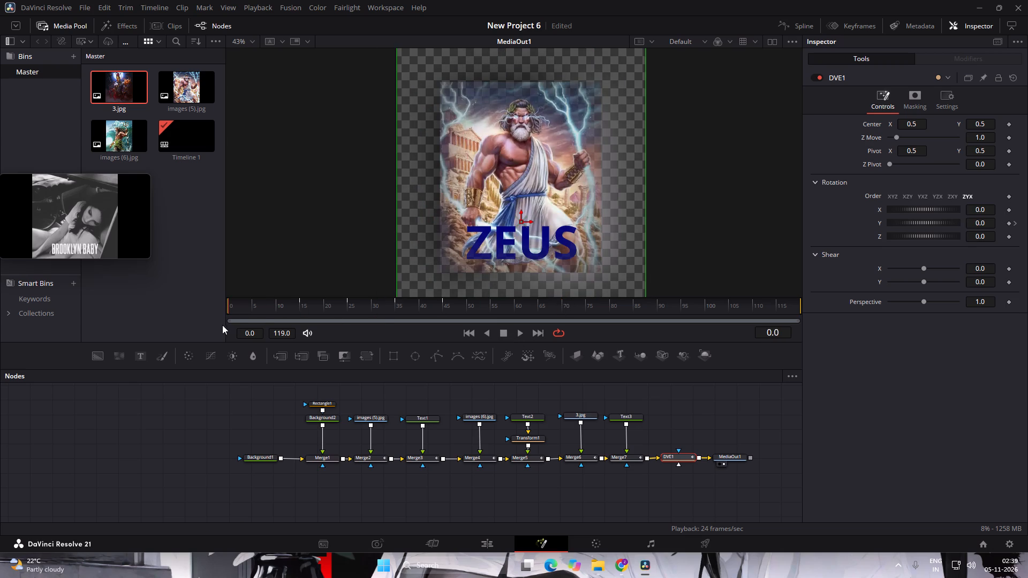
click(522, 332)
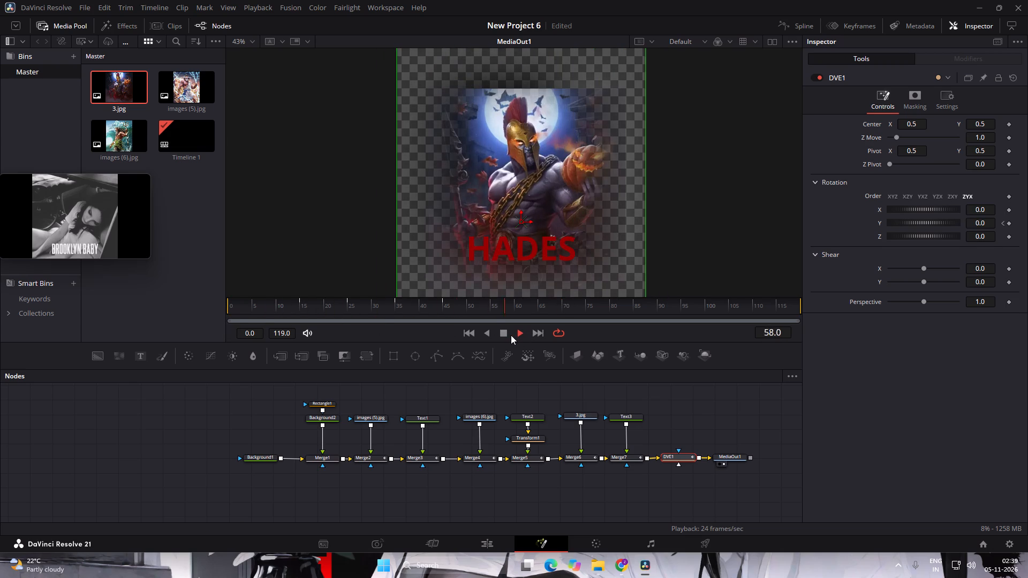
click(510, 335)
drag(603, 300, 251, 338)
click(503, 334)
click(704, 399)
Show DVE1's Y Rotation curve in the Spline editor and smooth all of its keyframes.
click(807, 28)
click(960, 25)
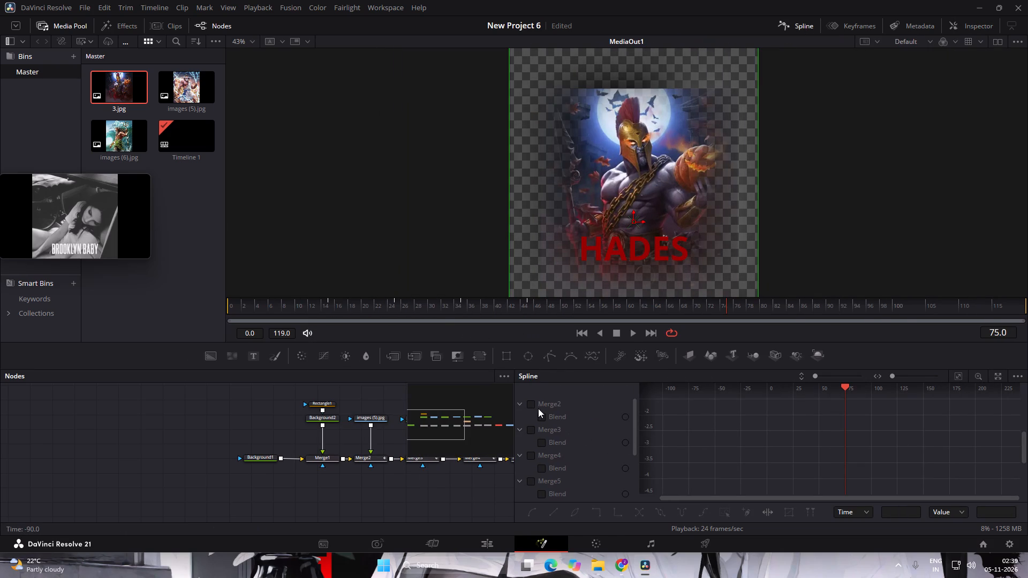
click(534, 405)
click(530, 403)
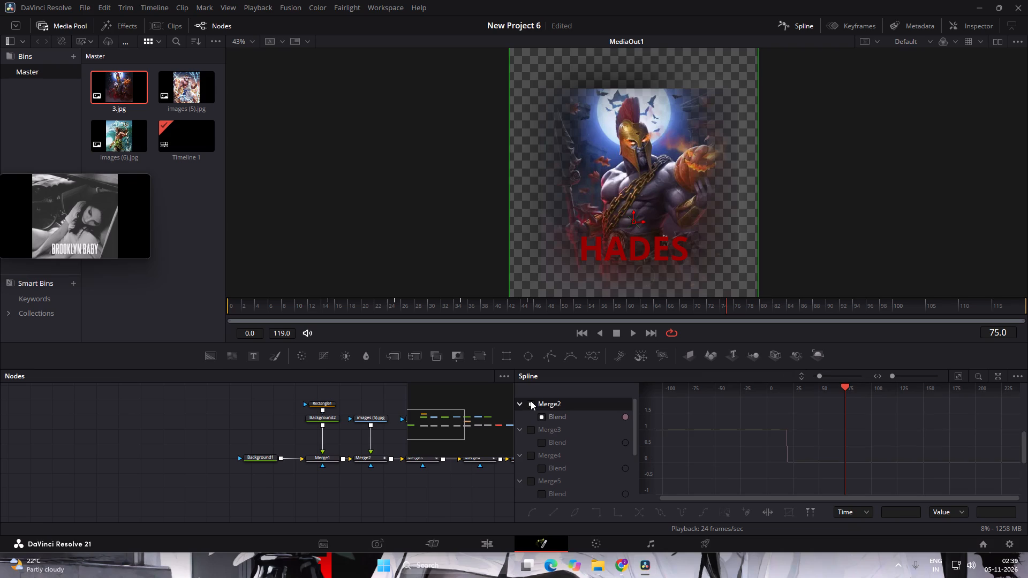
scroll(616, 467, down, 2)
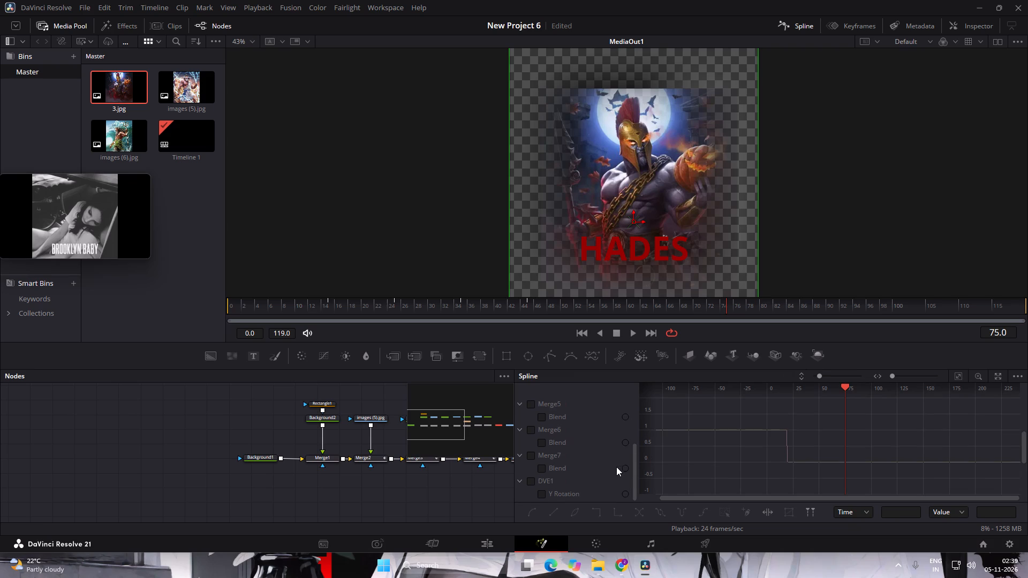
scroll(616, 462, down, 3)
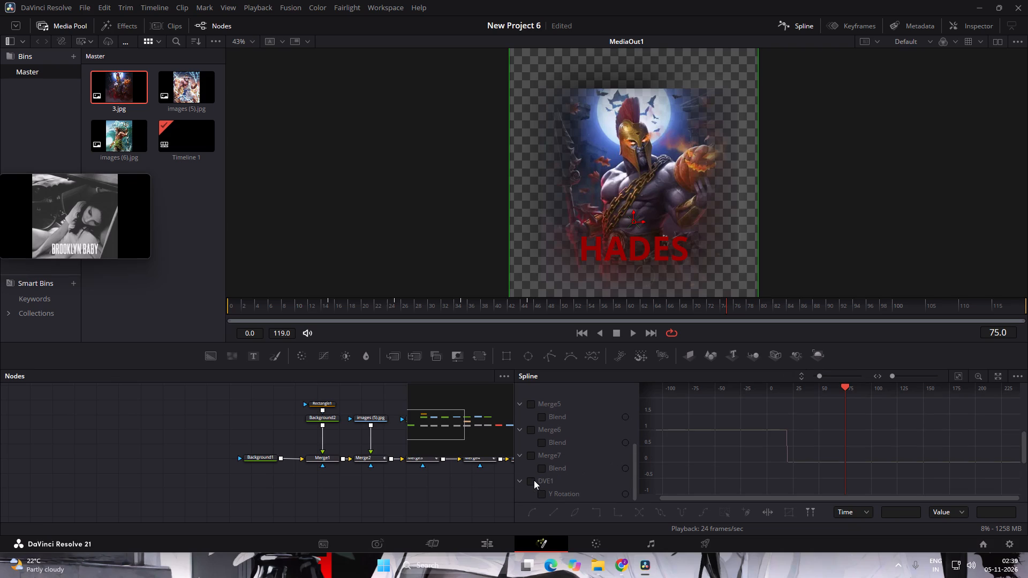
click(533, 480)
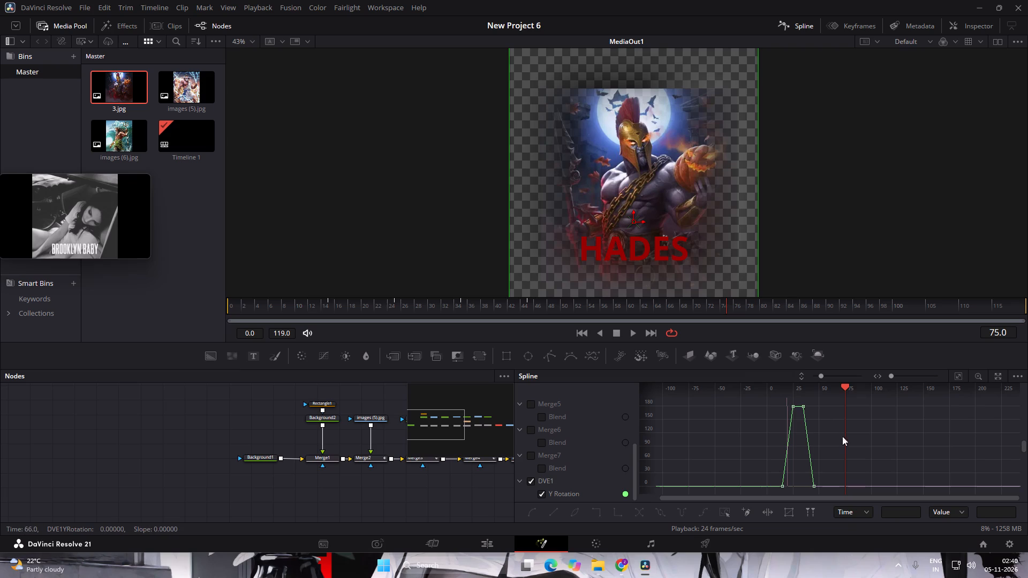
drag(898, 401, 749, 488)
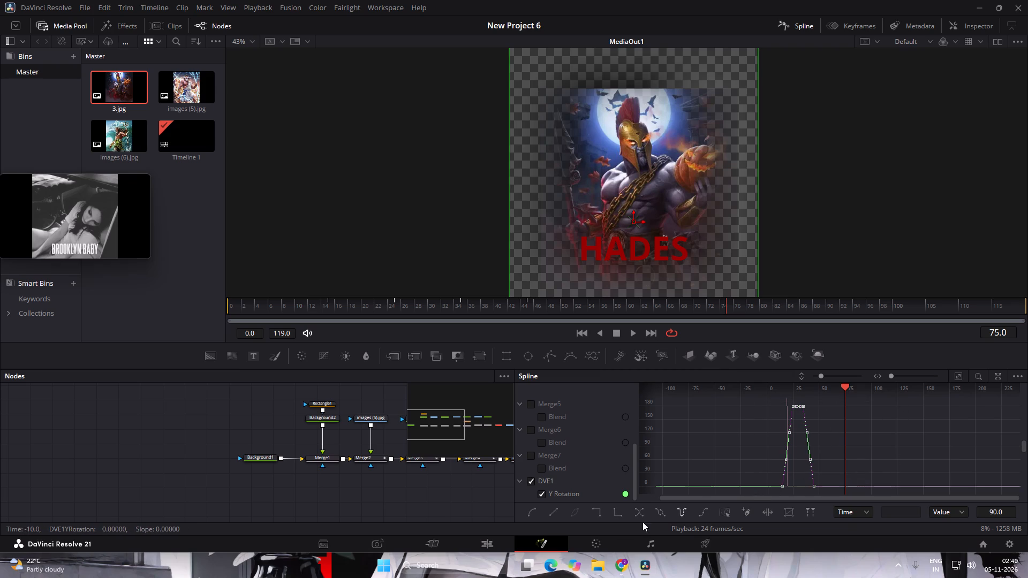
click(537, 515)
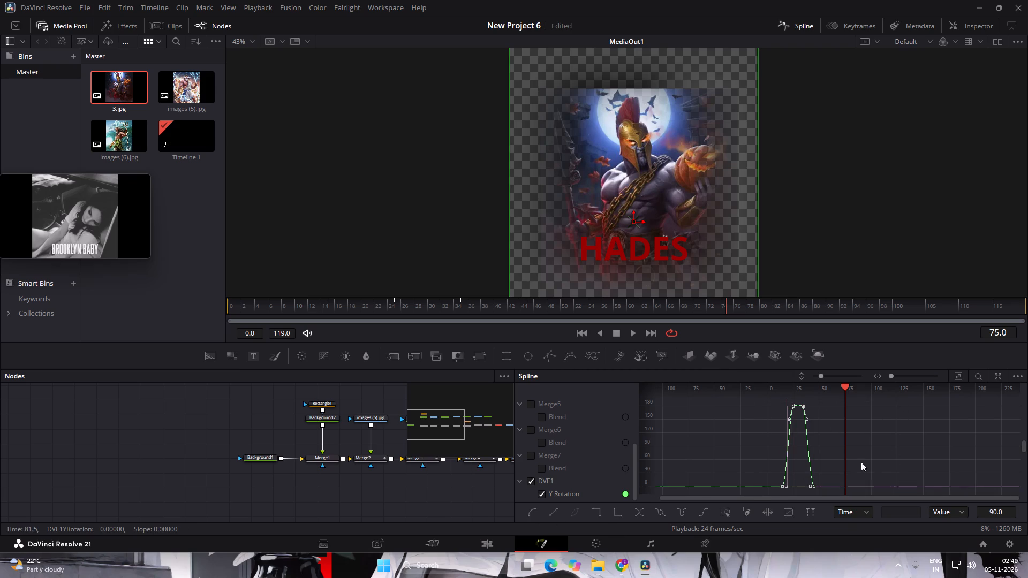
click(895, 437)
Play the sequence from frame 0 to check the eased rotation, and close the Spline editor.
drag(725, 306, 366, 321)
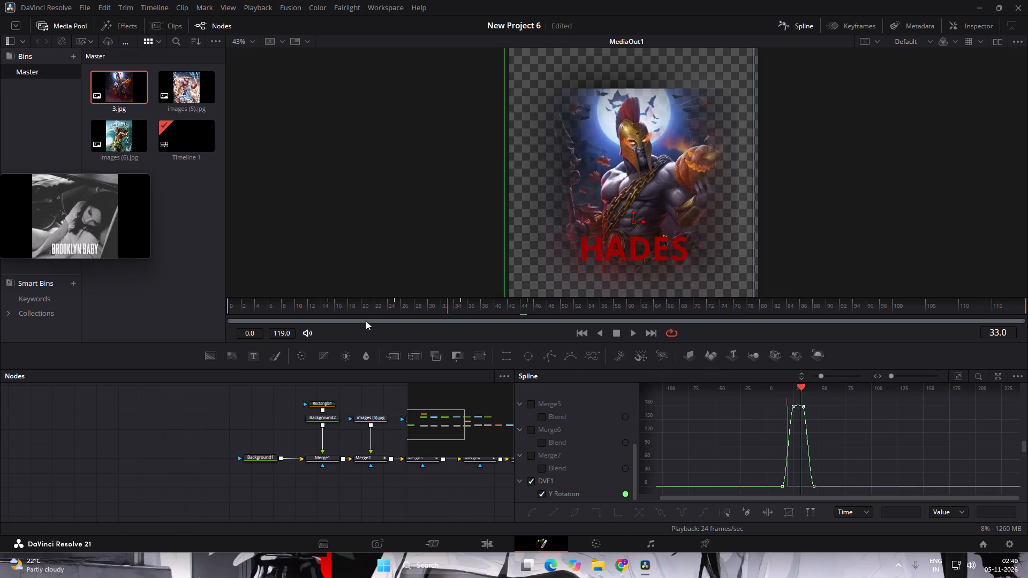
drag(366, 321, 231, 322)
click(626, 331)
click(630, 333)
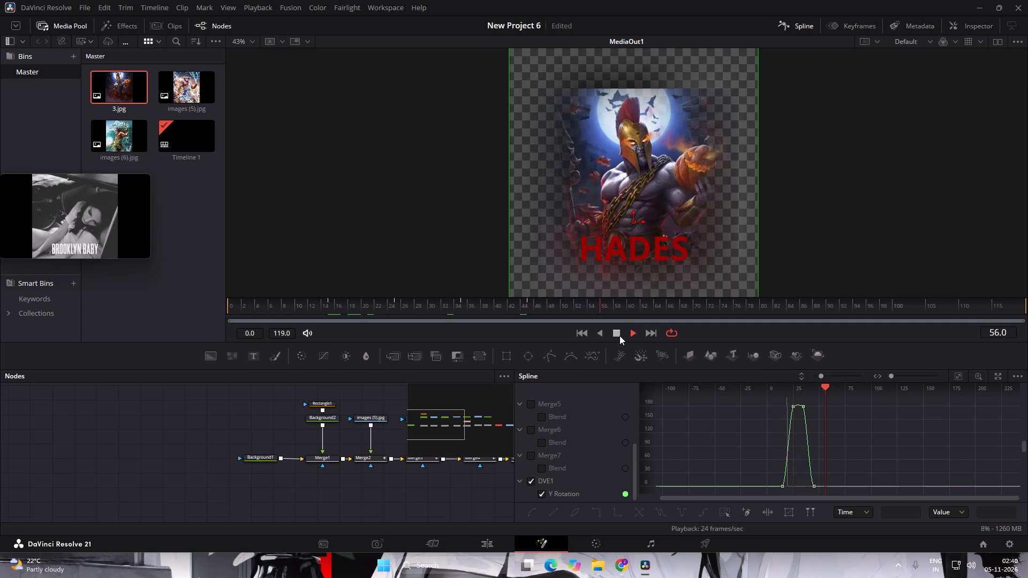
click(619, 336)
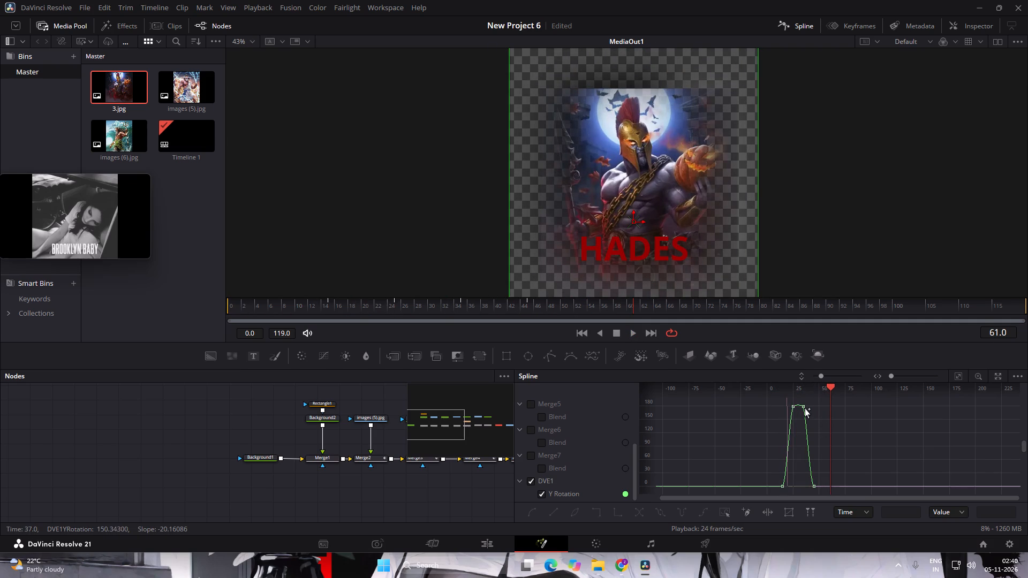
click(879, 406)
click(821, 27)
click(807, 27)
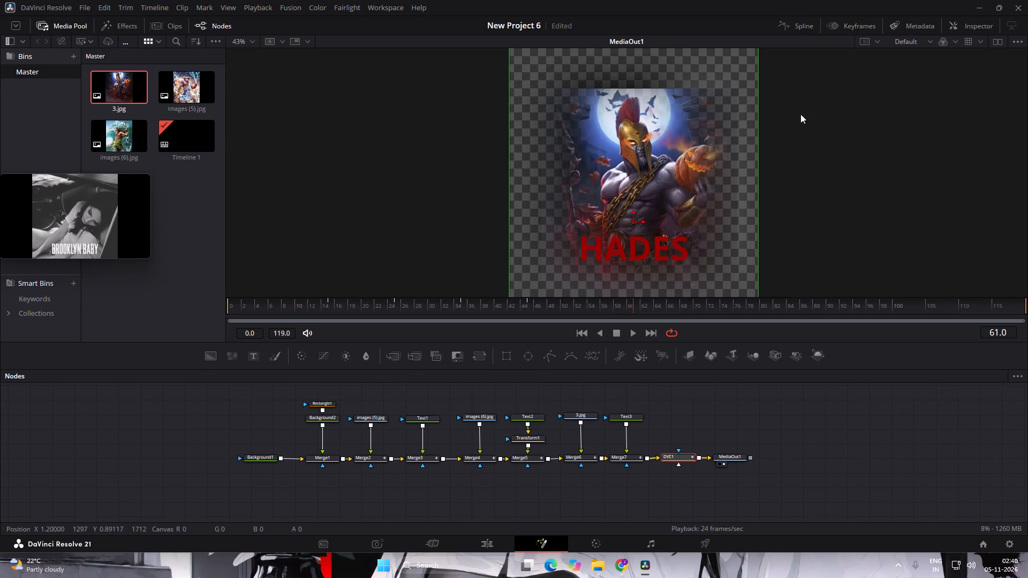
Show the Text3 settings and scrub between the POSEDION and HADES cards to examine the titles through the flip.
click(682, 424)
double_click(636, 419)
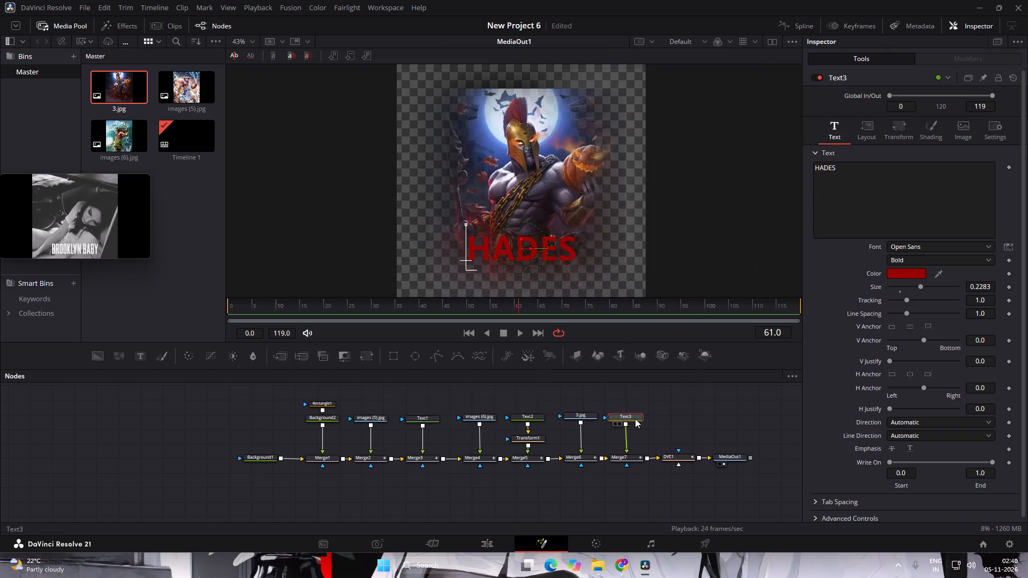
click(637, 416)
drag(517, 302, 339, 323)
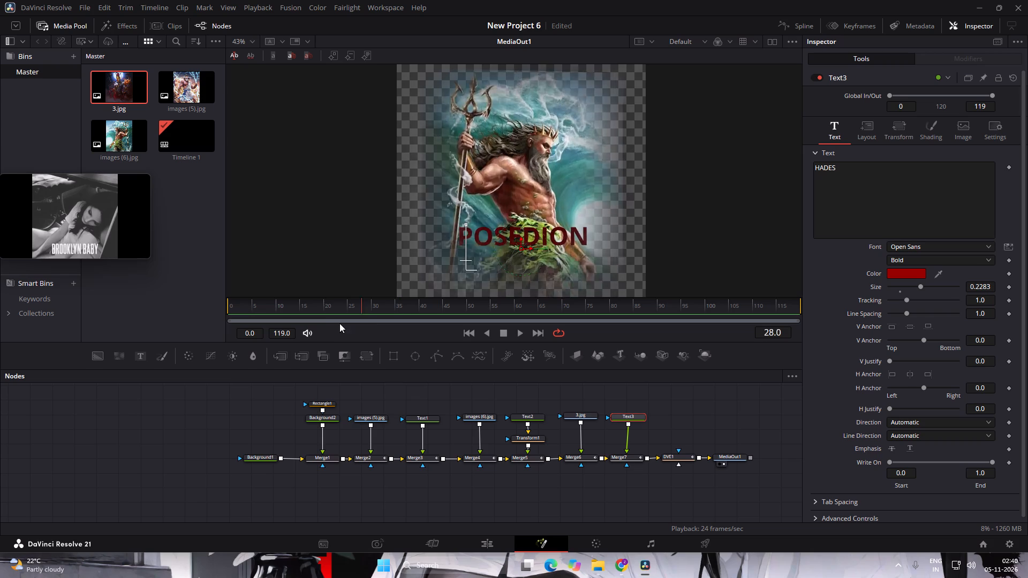
drag(339, 323, 347, 321)
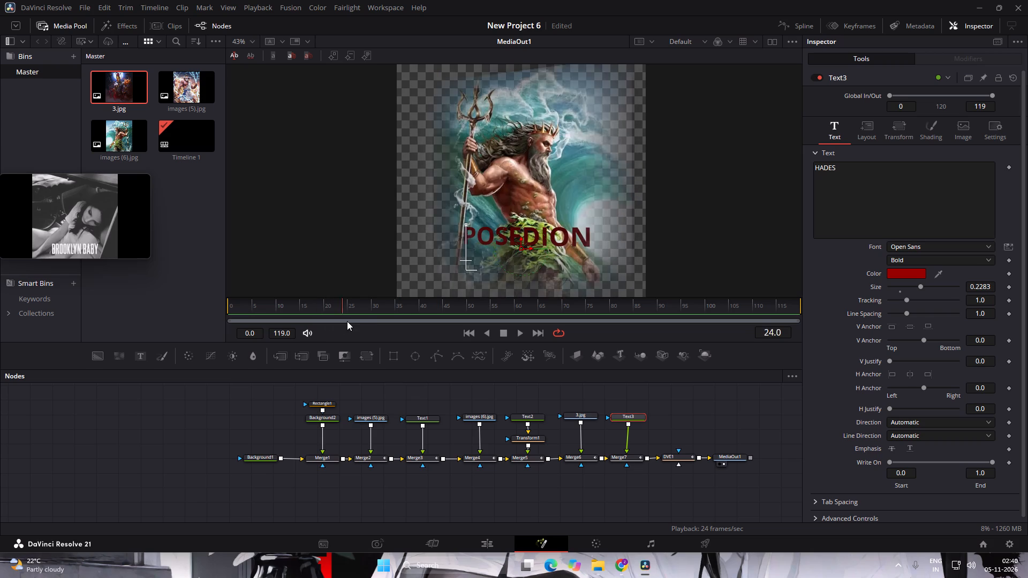
drag(347, 321, 461, 323)
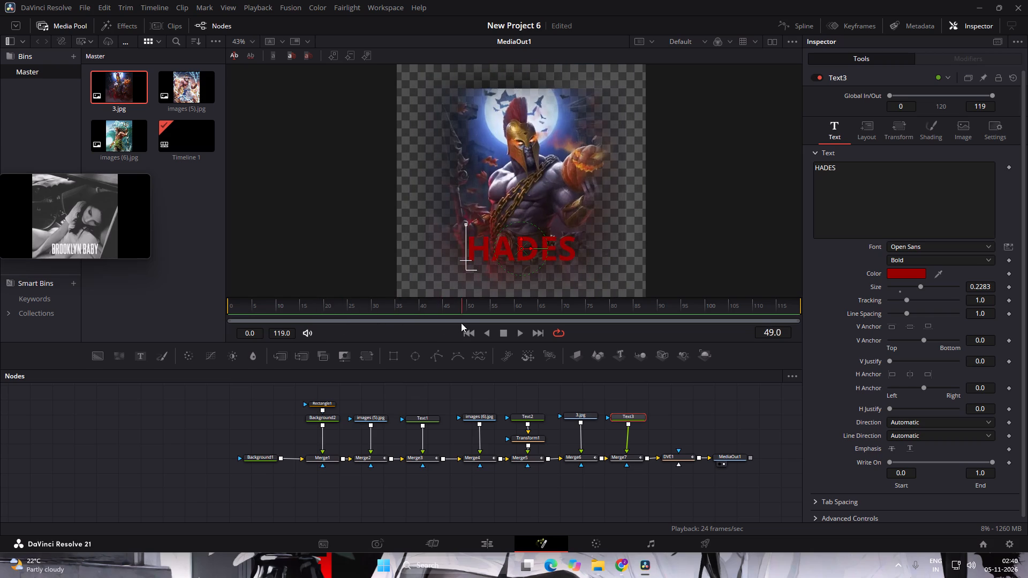
drag(461, 323, 382, 323)
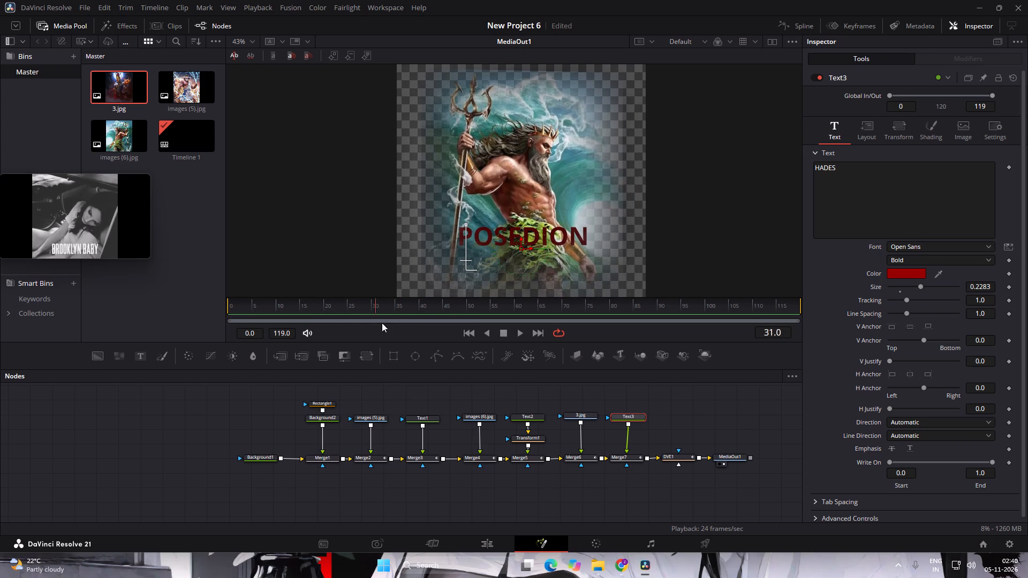
drag(382, 323, 502, 317)
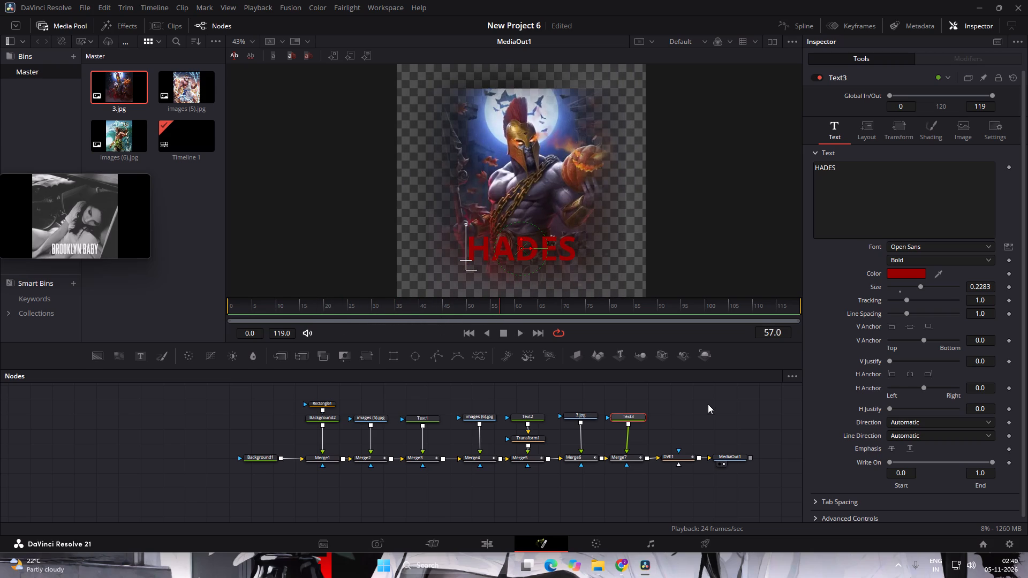
click(708, 402)
Switch to the Edit page to return to the Fusion Composition clip in Timeline 1.
click(500, 542)
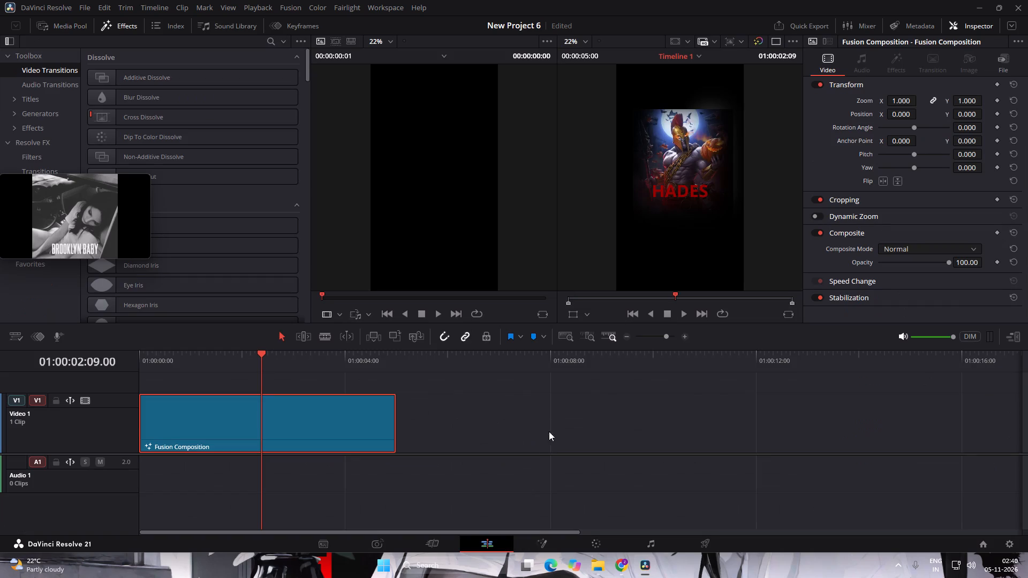
Play Timeline 1 from its start on the Edit page to check the card flips from ZEUS through HADES.
drag(674, 293, 557, 307)
click(679, 315)
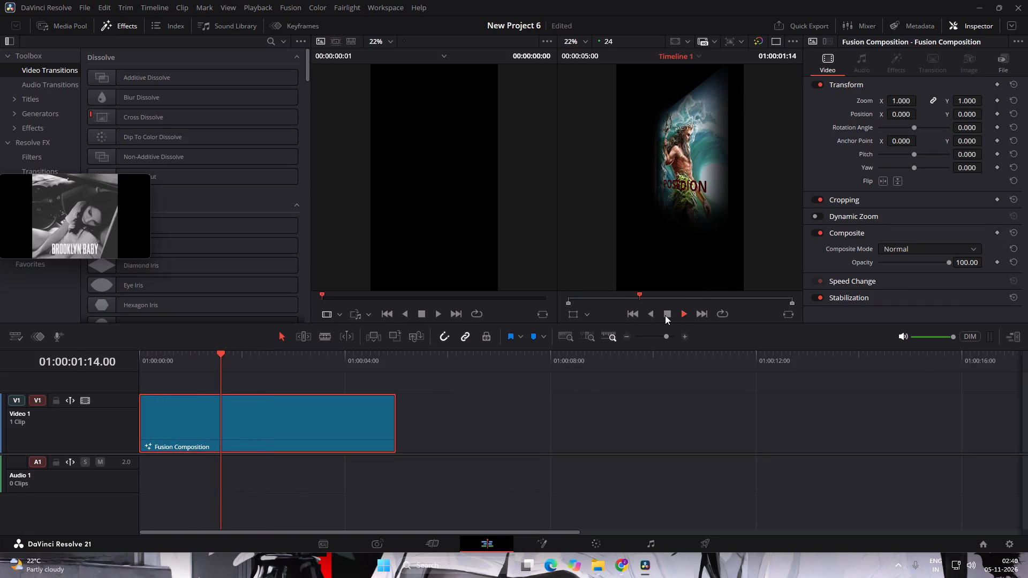
click(665, 315)
drag(704, 299, 630, 309)
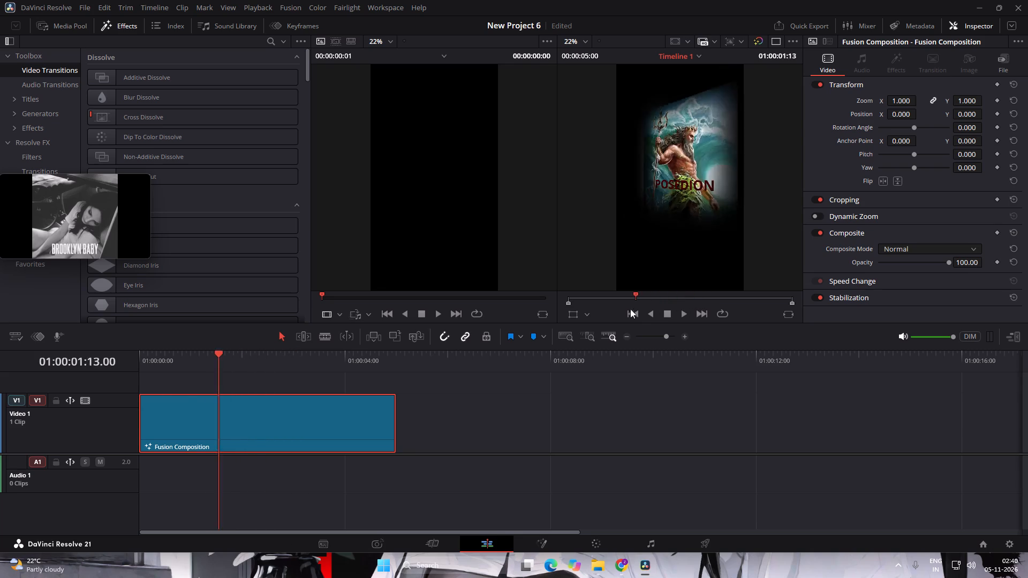
drag(630, 309, 557, 315)
click(682, 314)
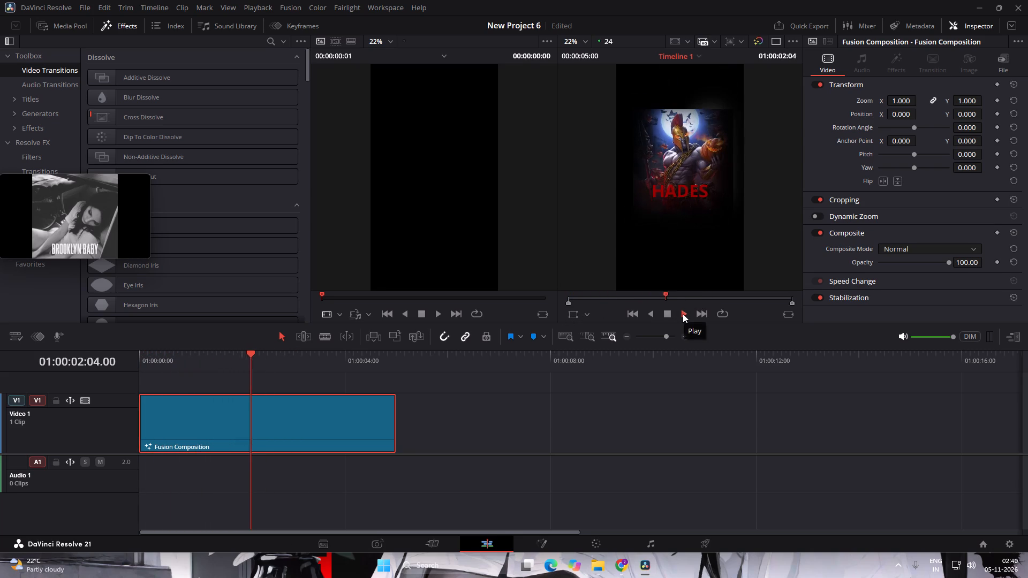
double_click(674, 314)
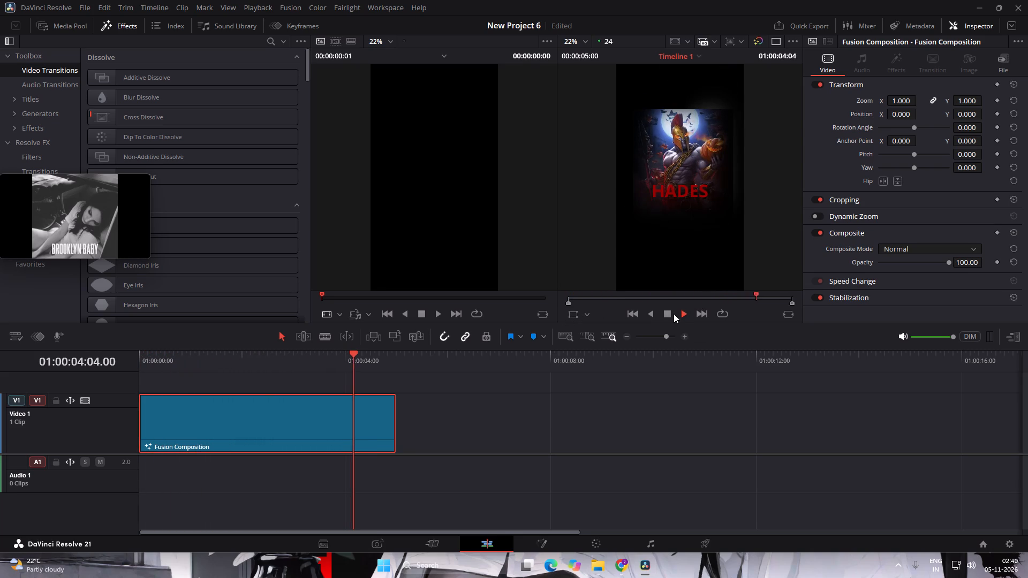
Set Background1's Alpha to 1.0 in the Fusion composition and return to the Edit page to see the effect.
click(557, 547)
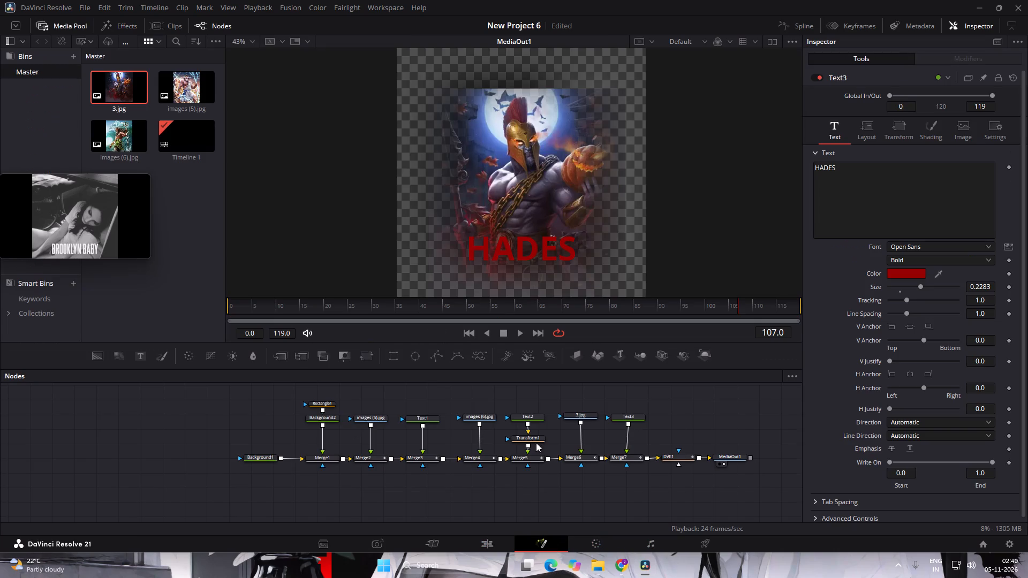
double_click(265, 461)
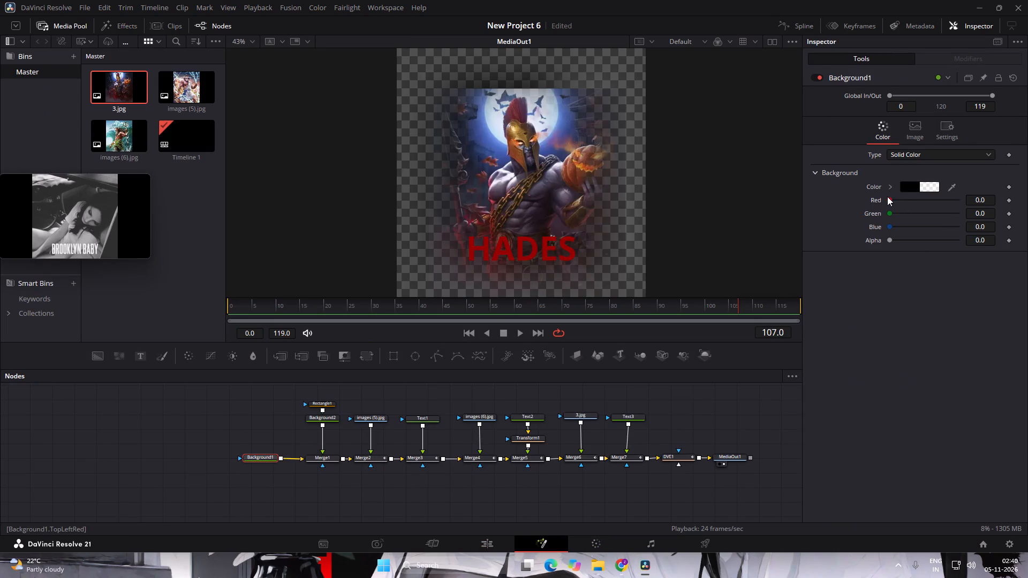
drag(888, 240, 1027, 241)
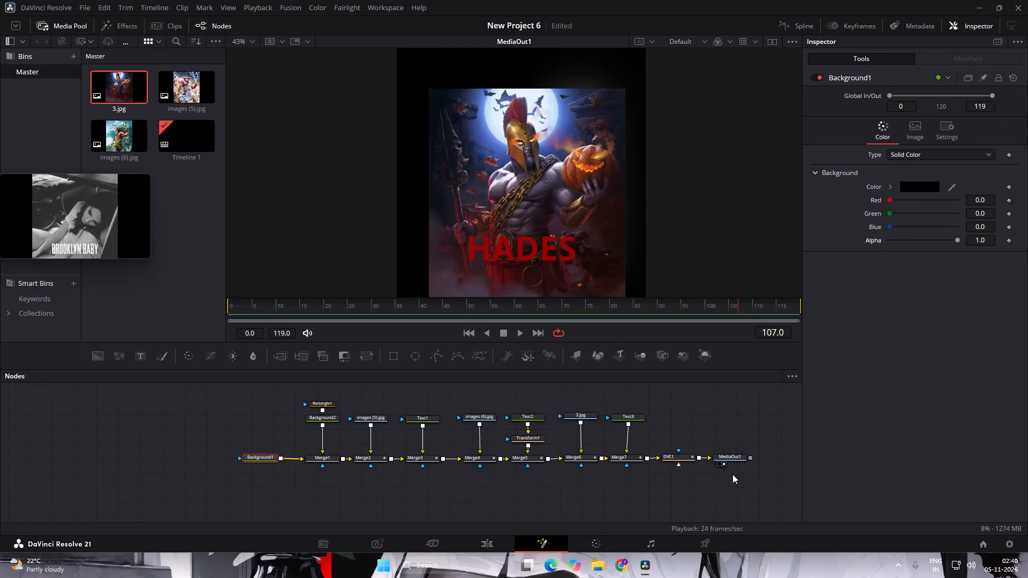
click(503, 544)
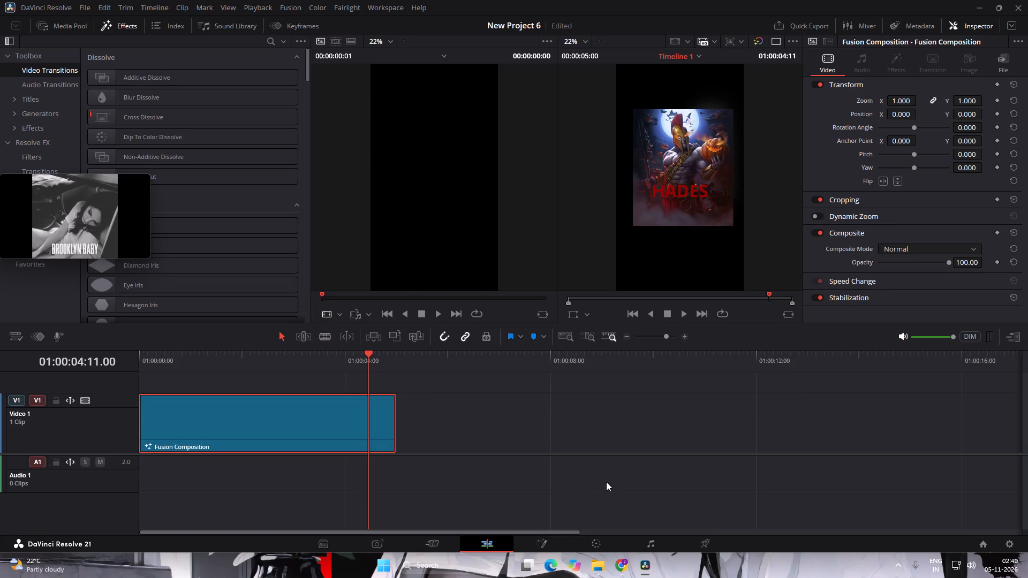
Lower Background1's Alpha to about 0.44 in the Fusion composition and return to the Edit page.
click(543, 546)
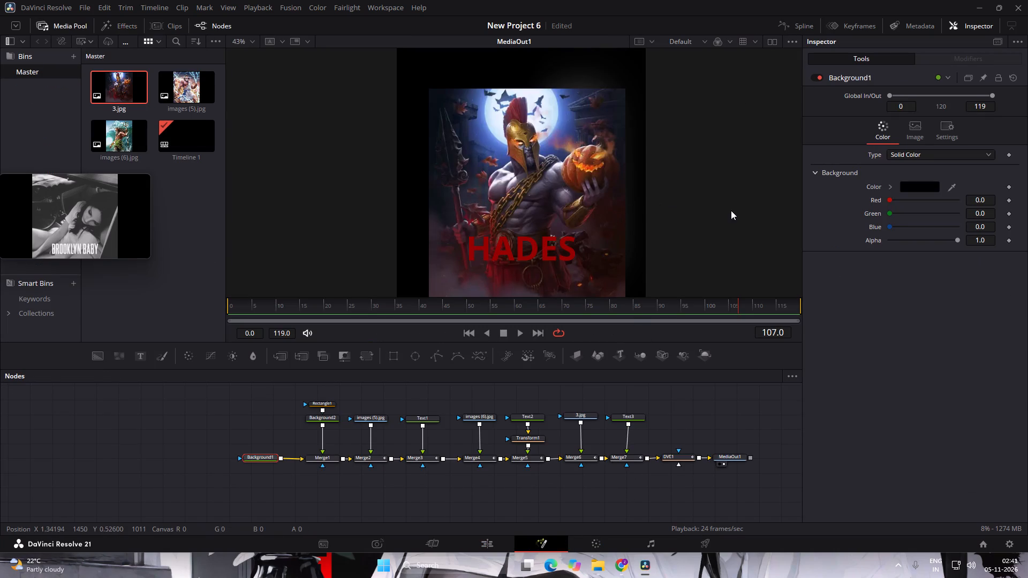
drag(951, 240, 908, 242)
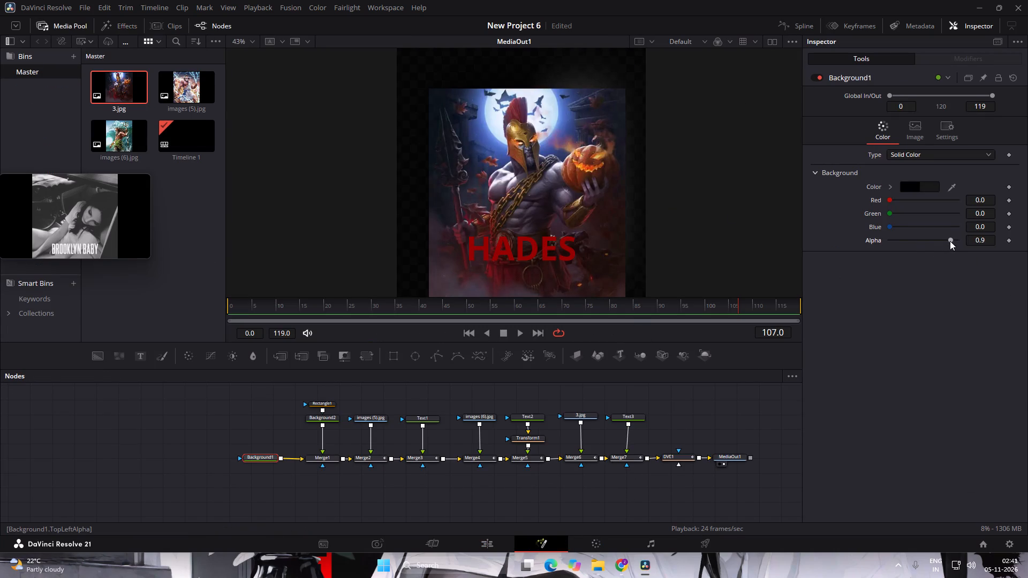
drag(950, 241, 895, 249)
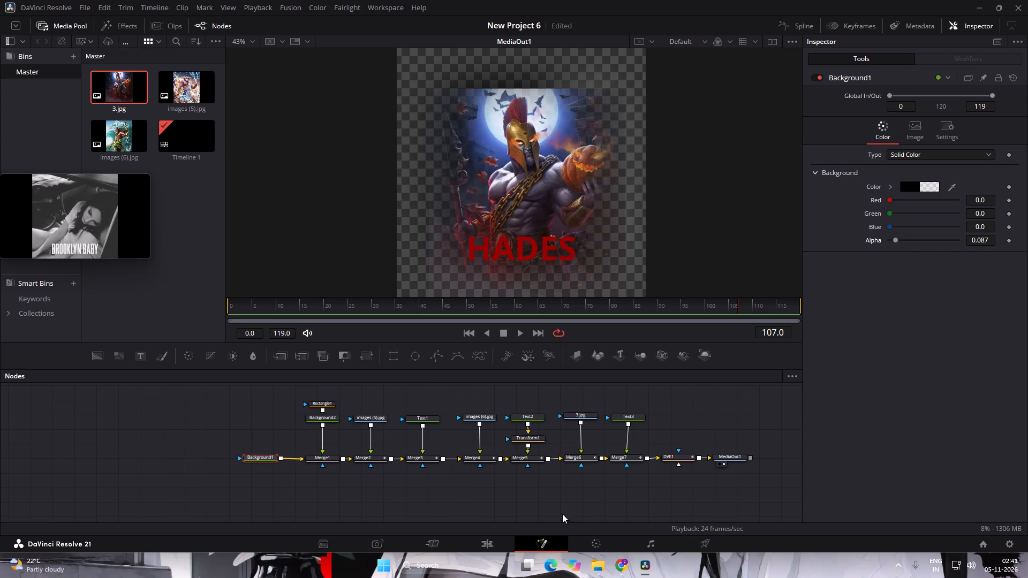
drag(893, 241, 911, 239)
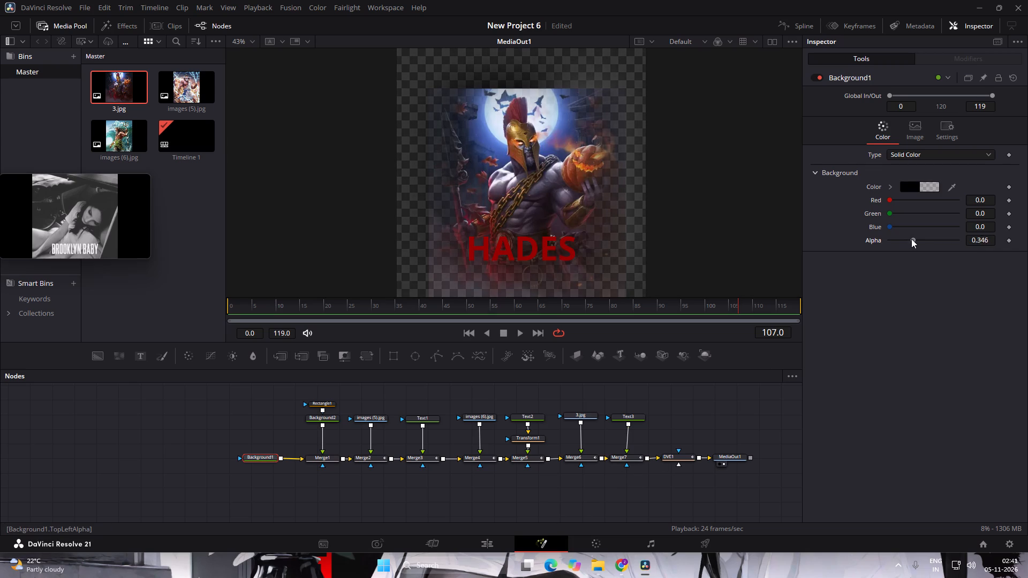
drag(911, 239, 917, 239)
click(501, 544)
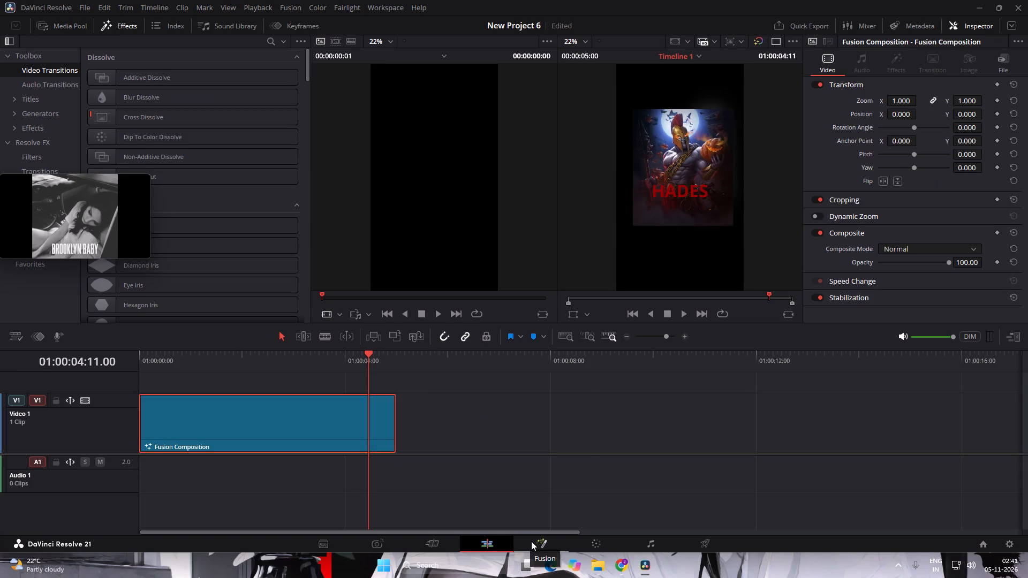
Scrub Timeline 1 back from the HADES card to the ZEUS card to examine the background around each card.
drag(769, 293, 697, 296)
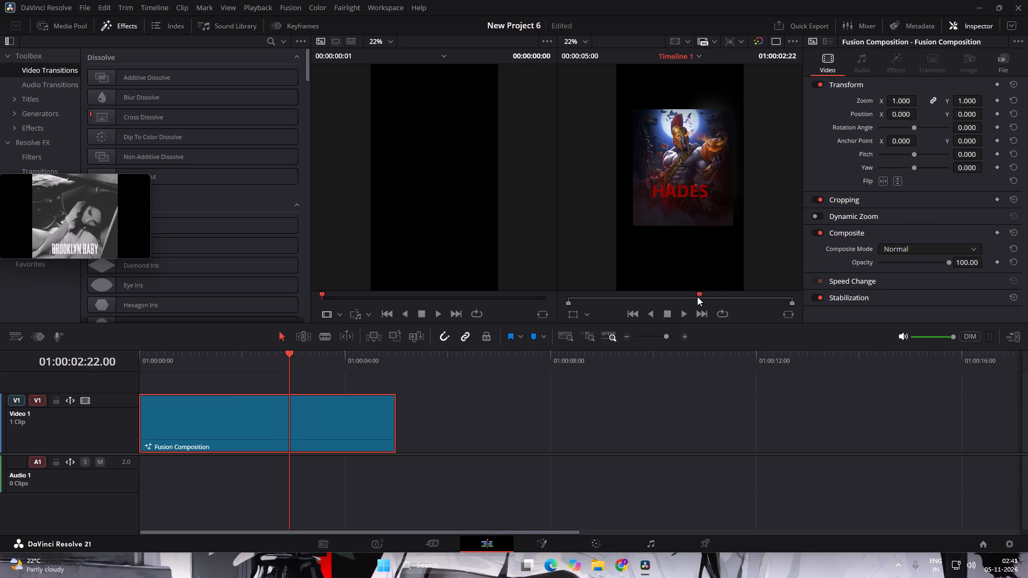
drag(697, 296, 610, 295)
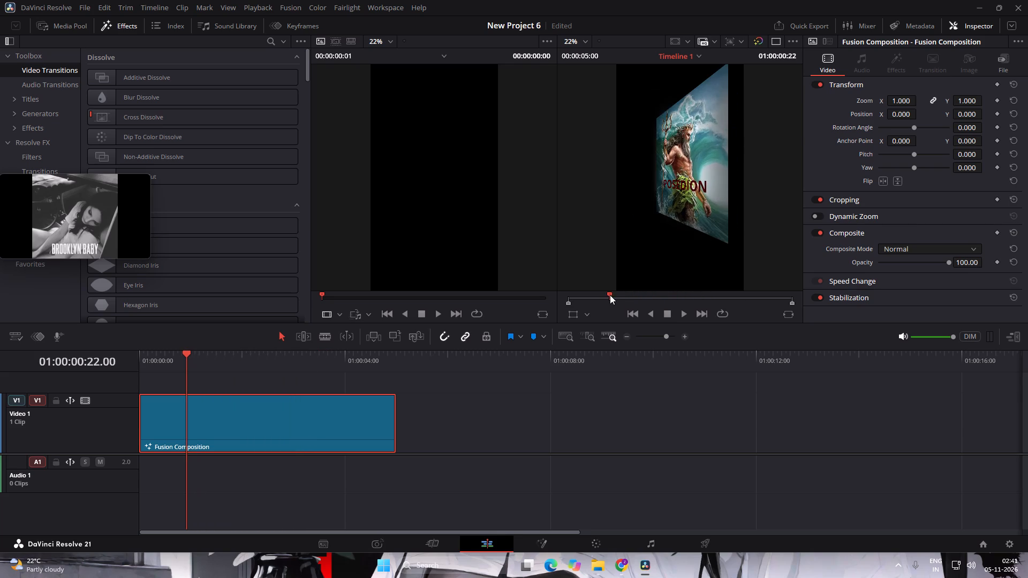
drag(610, 295, 642, 297)
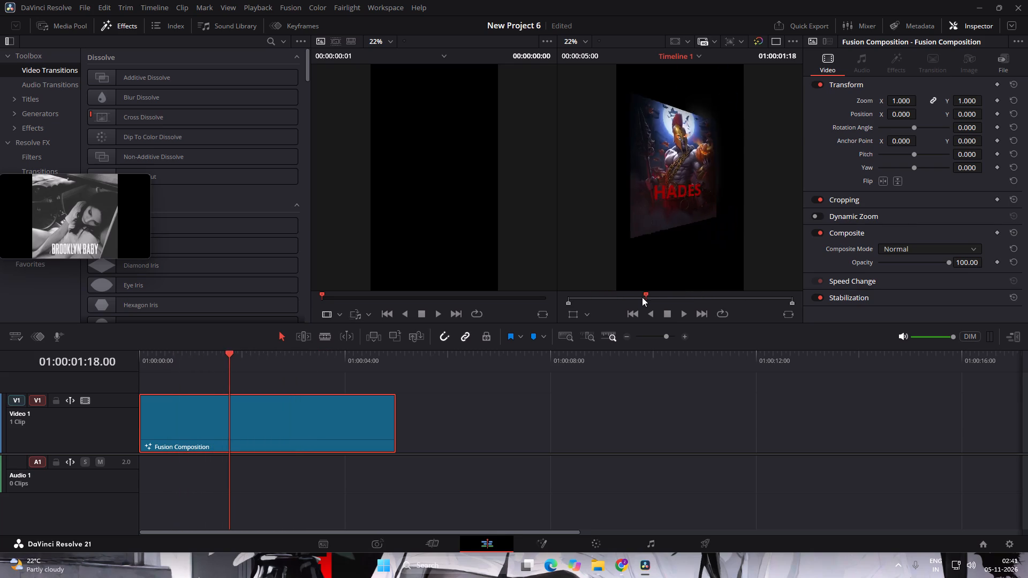
drag(642, 297, 630, 297)
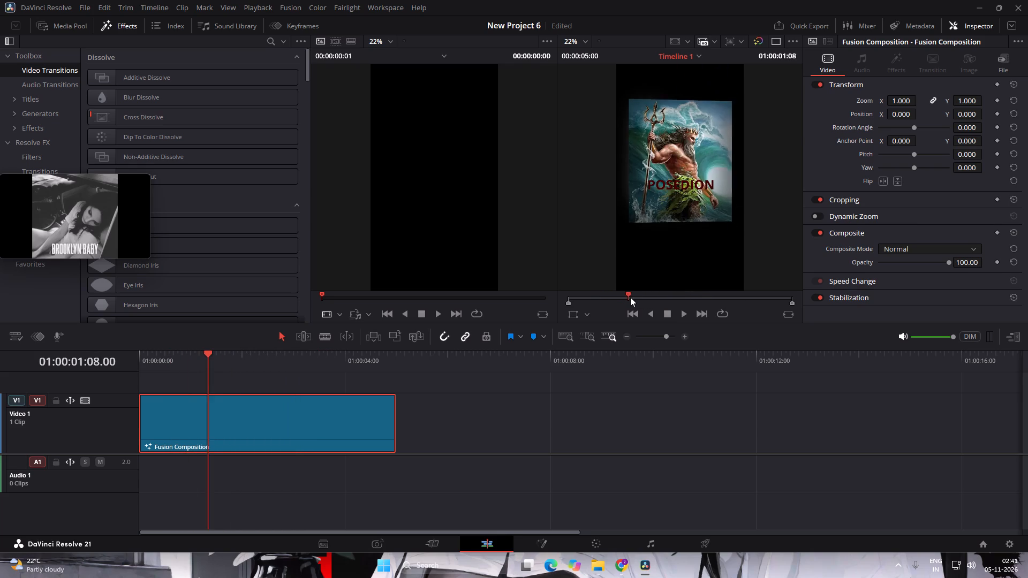
drag(630, 297, 608, 302)
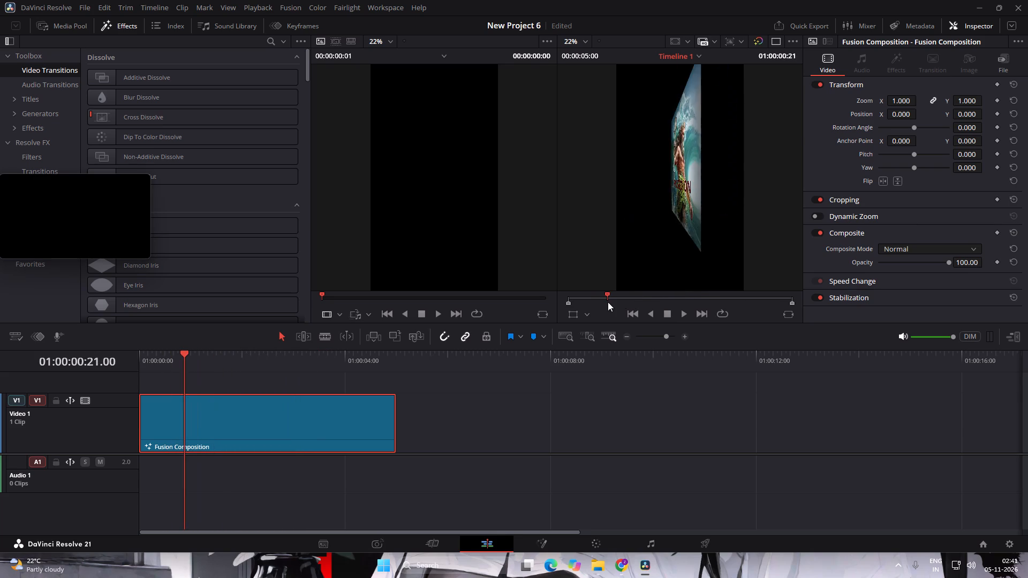
drag(608, 302, 591, 301)
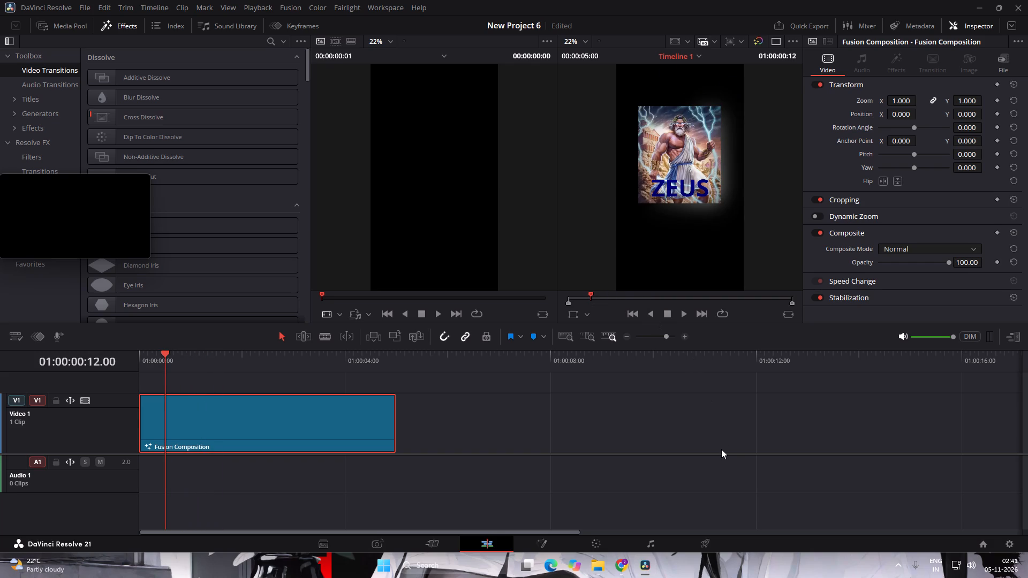
click(721, 449)
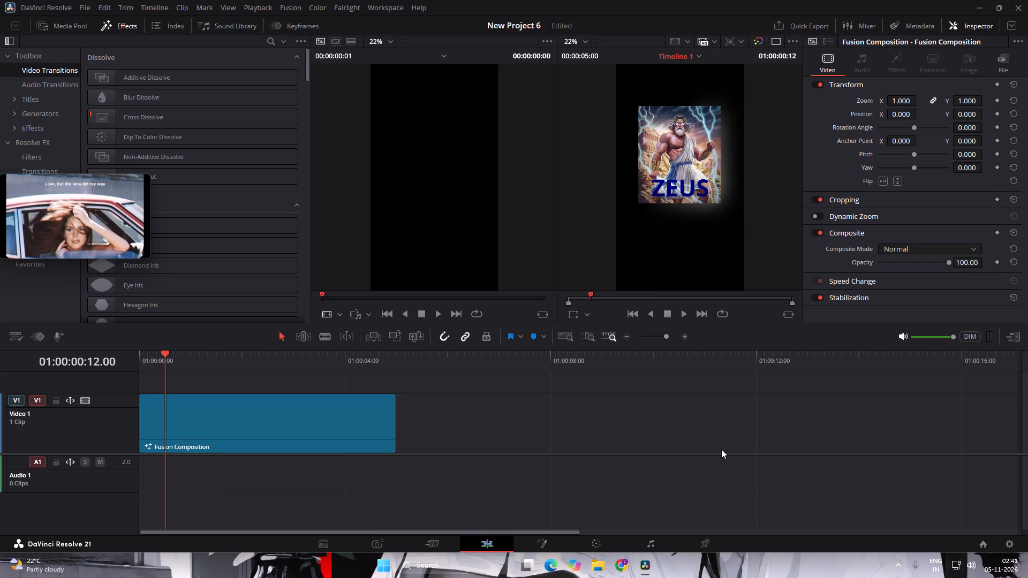
click(677, 376)
drag(709, 147, 680, 166)
scroll(694, 196, down, 4)
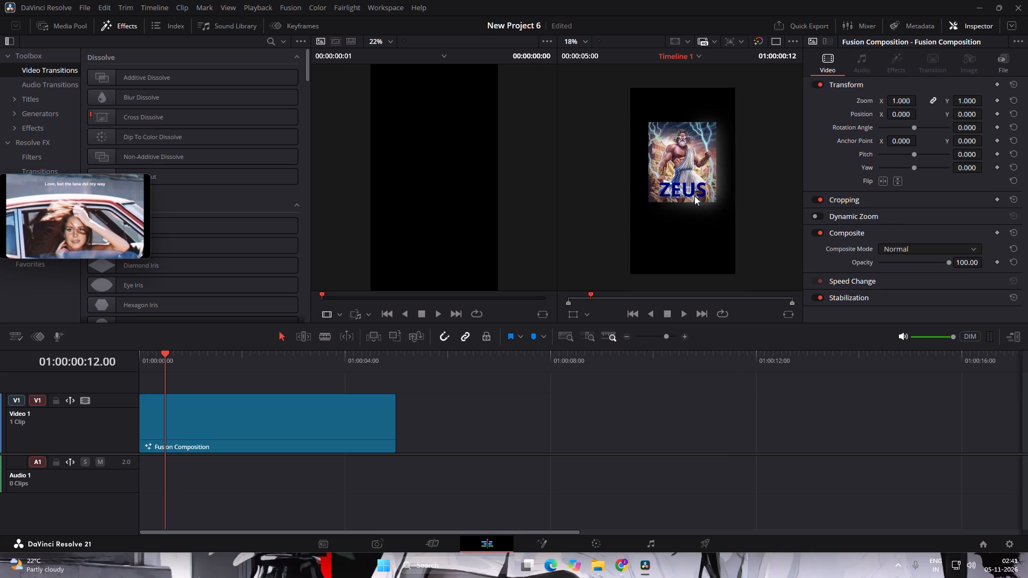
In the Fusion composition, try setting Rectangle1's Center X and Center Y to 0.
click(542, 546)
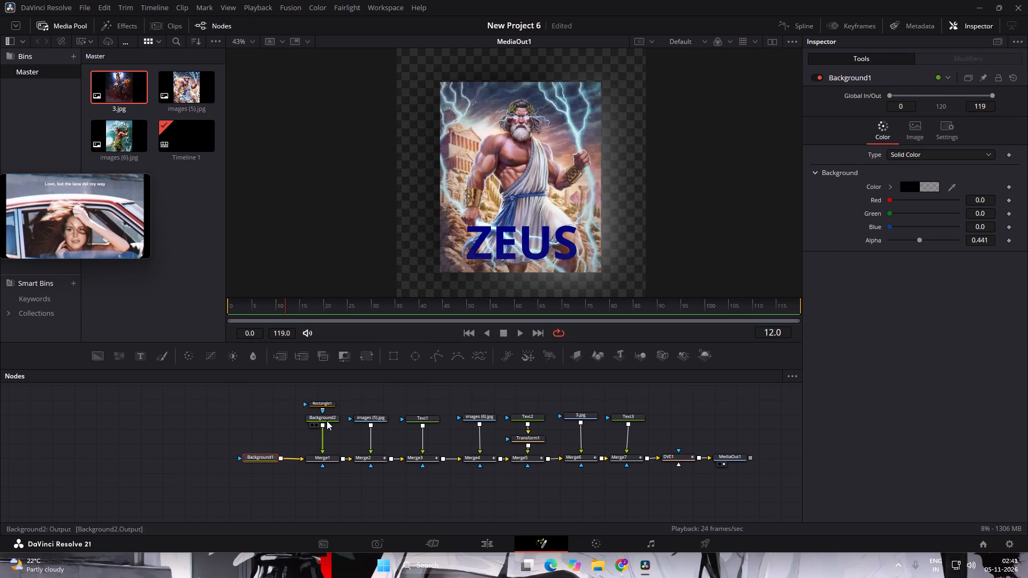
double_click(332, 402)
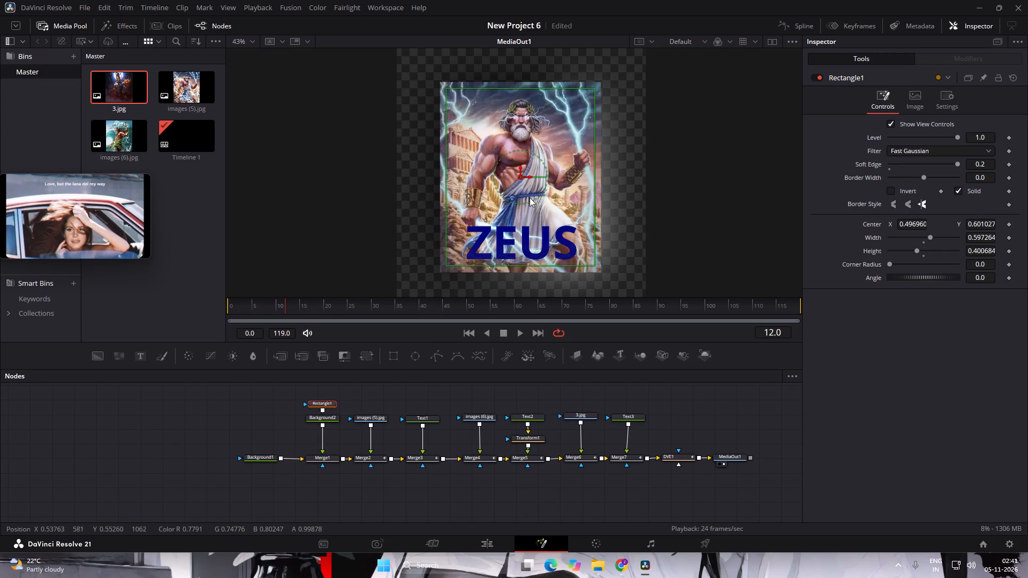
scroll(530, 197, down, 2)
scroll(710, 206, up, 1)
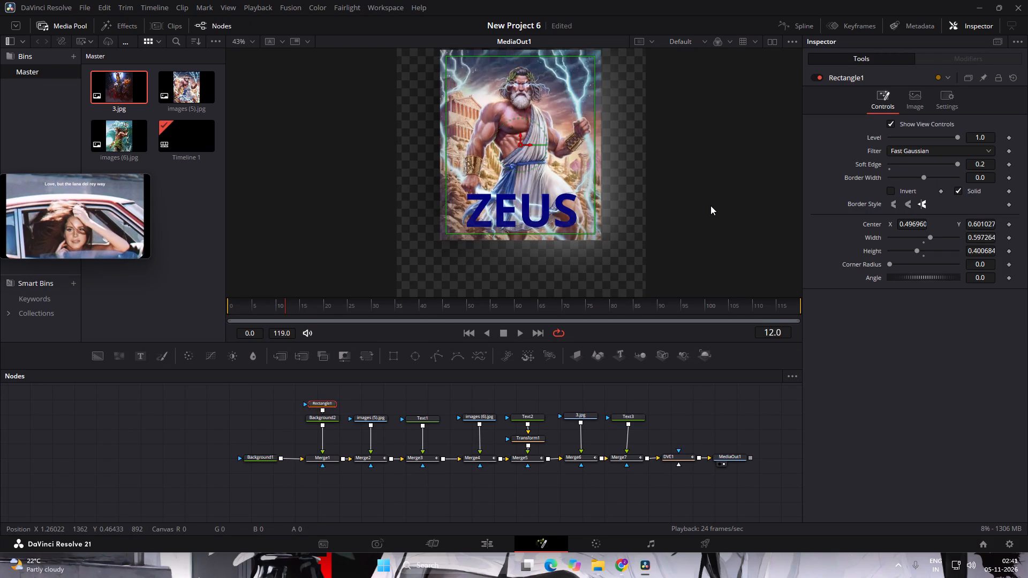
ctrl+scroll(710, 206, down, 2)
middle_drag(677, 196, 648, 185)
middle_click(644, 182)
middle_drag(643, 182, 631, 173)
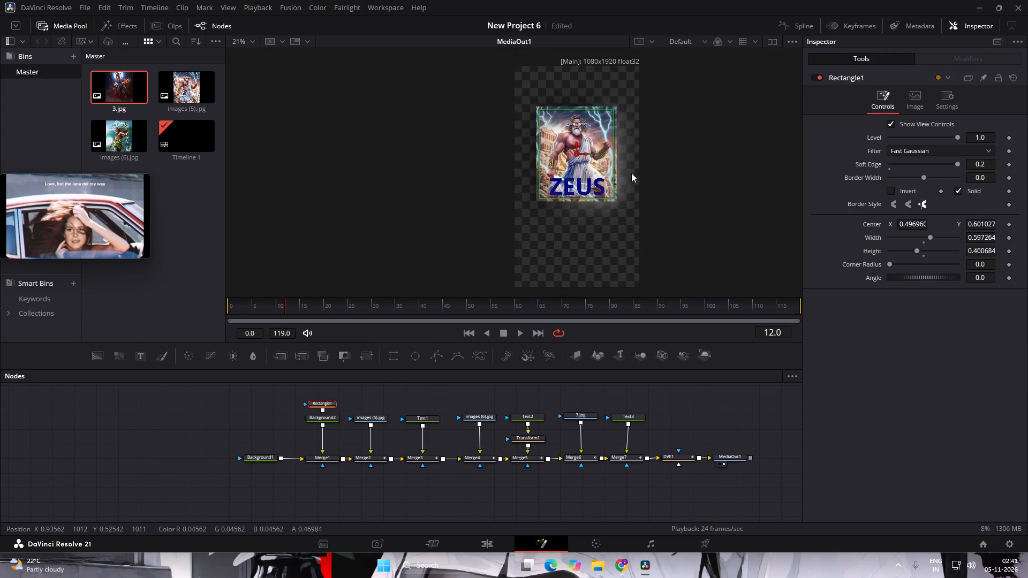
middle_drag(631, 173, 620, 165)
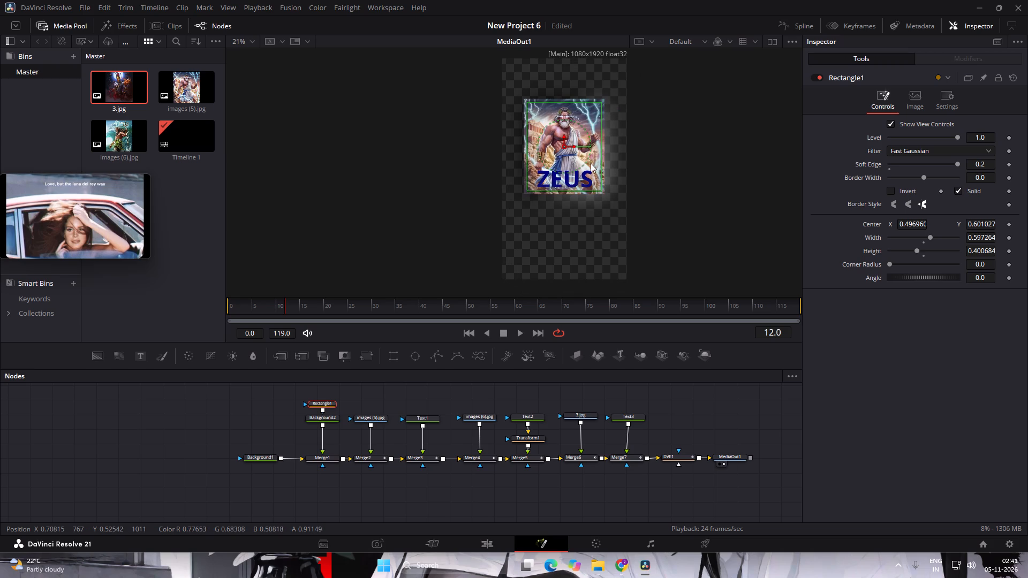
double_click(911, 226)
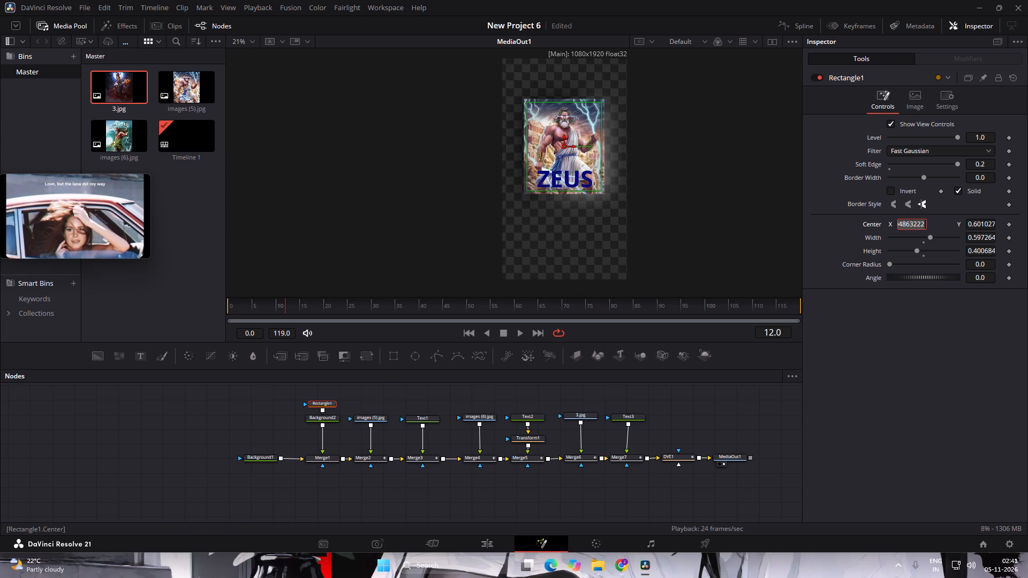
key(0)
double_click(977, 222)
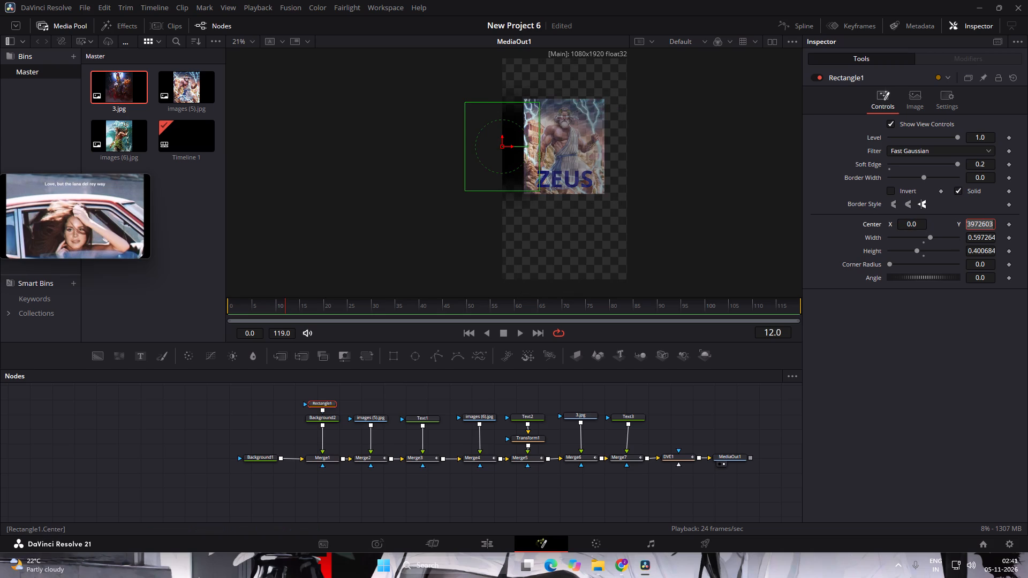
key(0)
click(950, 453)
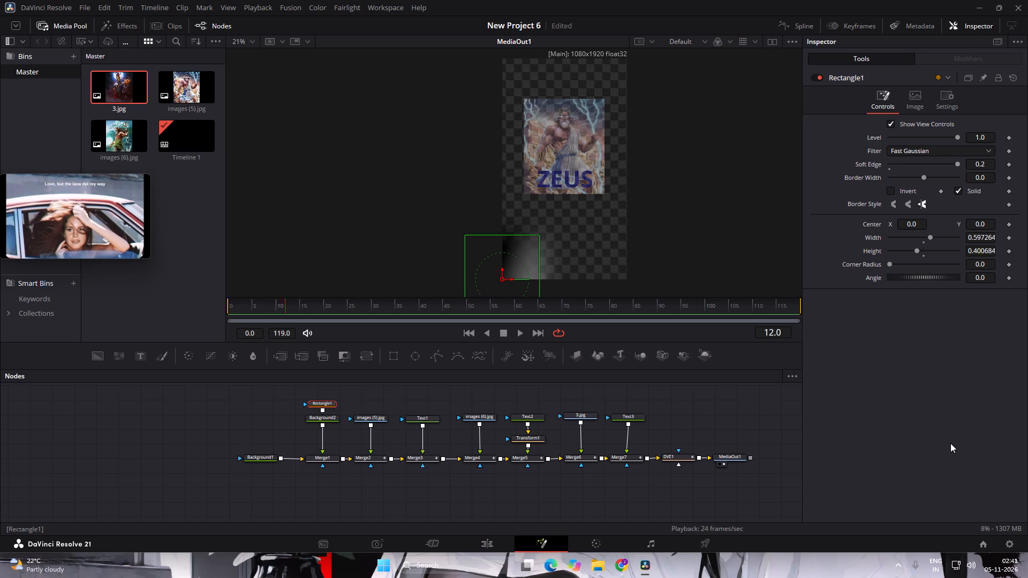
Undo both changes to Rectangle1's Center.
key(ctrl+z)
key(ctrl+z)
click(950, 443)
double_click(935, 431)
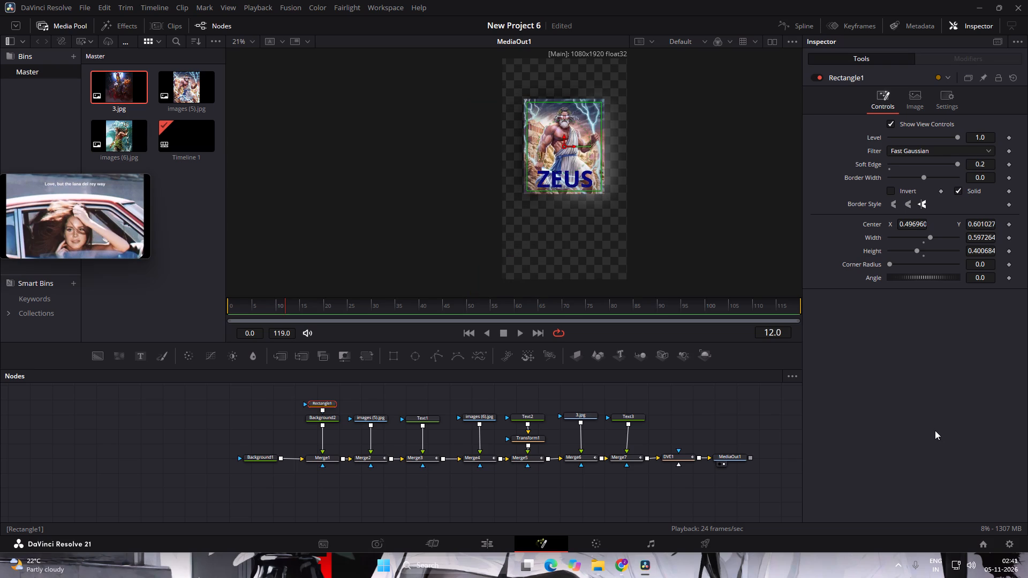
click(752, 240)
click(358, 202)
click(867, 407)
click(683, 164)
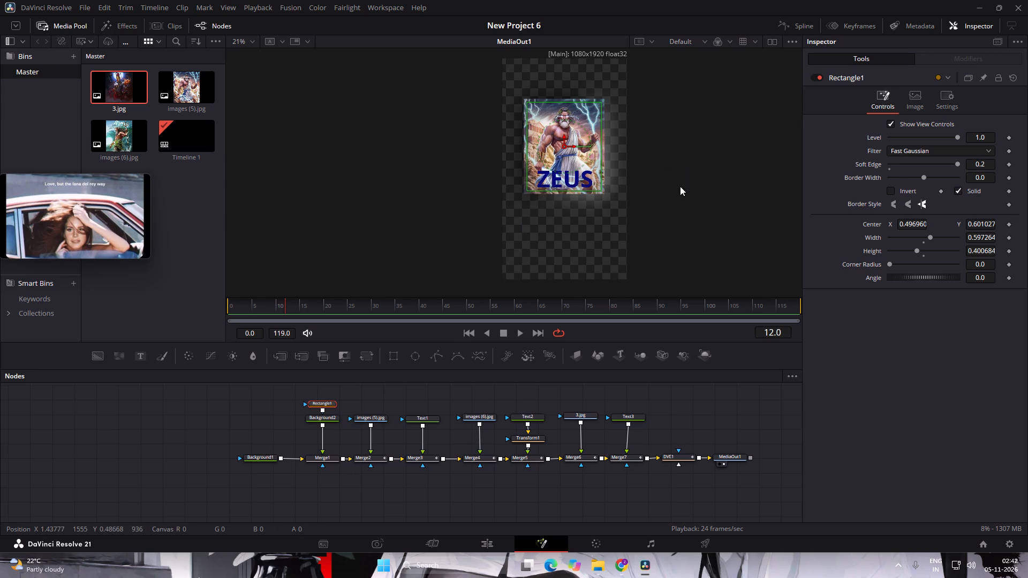
Move the MediaOut1 and DVE1 nodes farther along the node graph to widen the spacing after Merge7.
drag(735, 455, 766, 450)
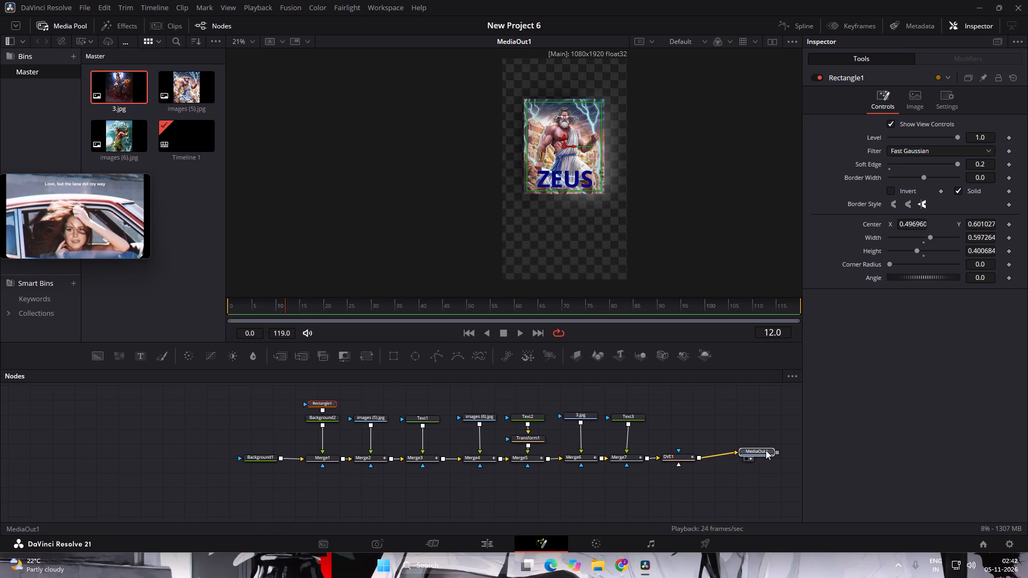
drag(766, 450, 773, 455)
drag(689, 458, 703, 457)
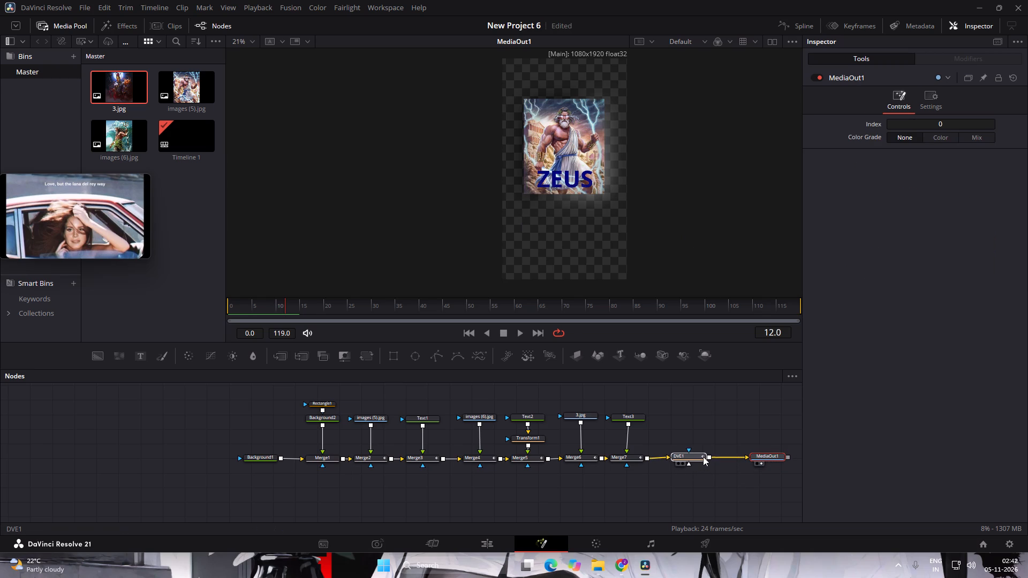
Move DVE1 close to MediaOut1 and line up the Merge7, Merge6, 3.jpg and Text3 nodes in the graph.
drag(703, 457, 722, 457)
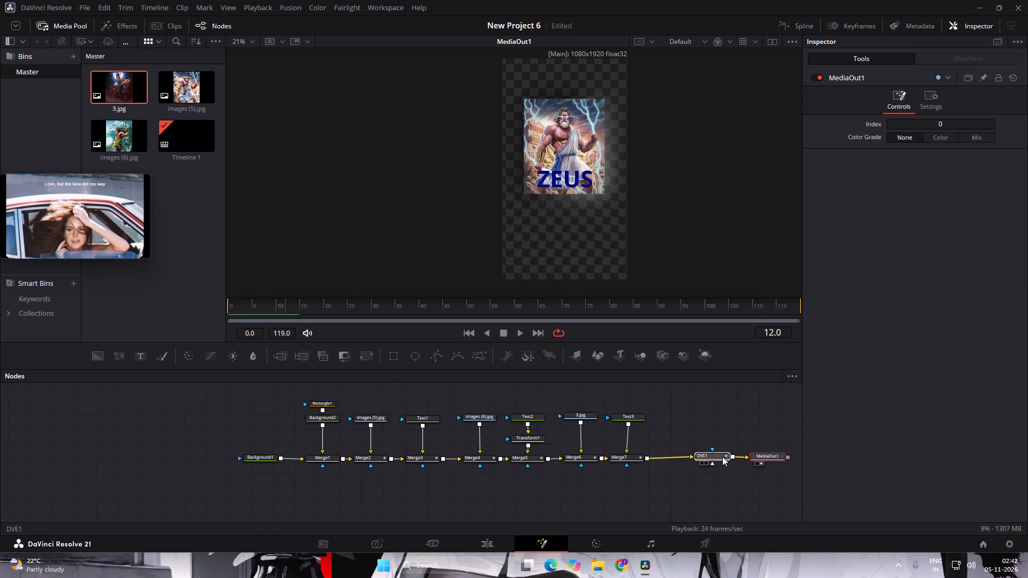
drag(722, 457, 723, 457)
click(626, 458)
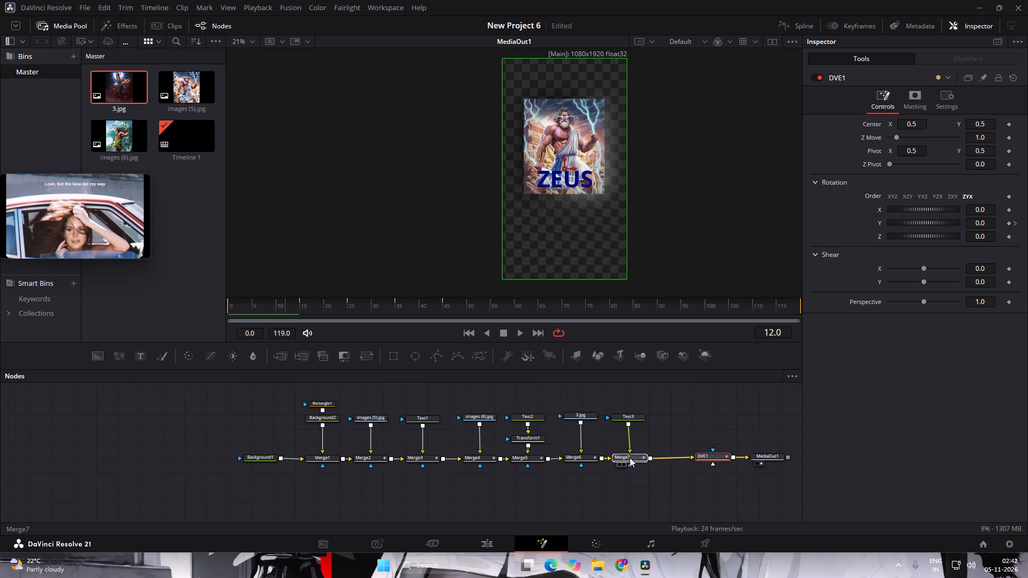
click(594, 459)
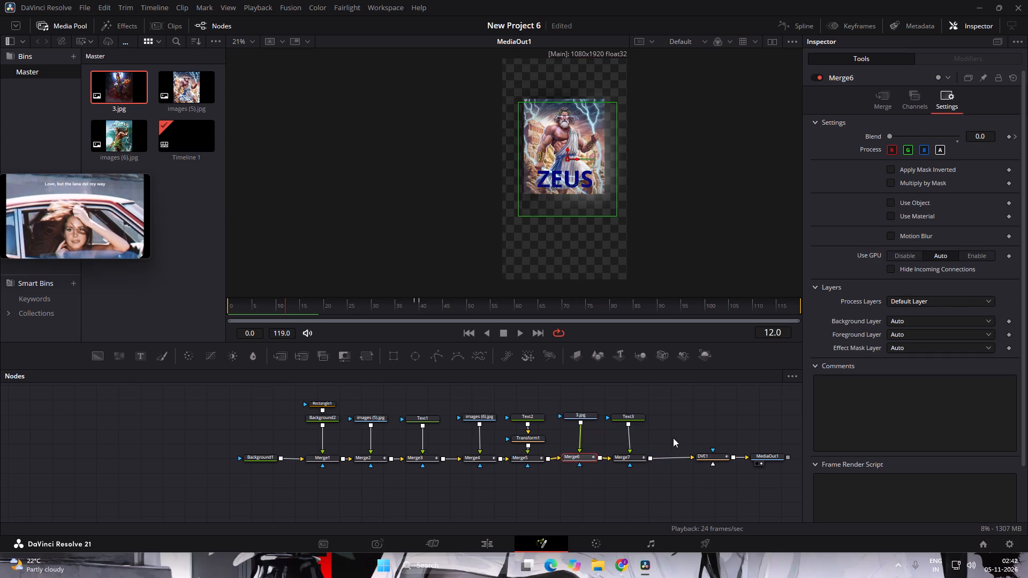
click(687, 430)
click(580, 412)
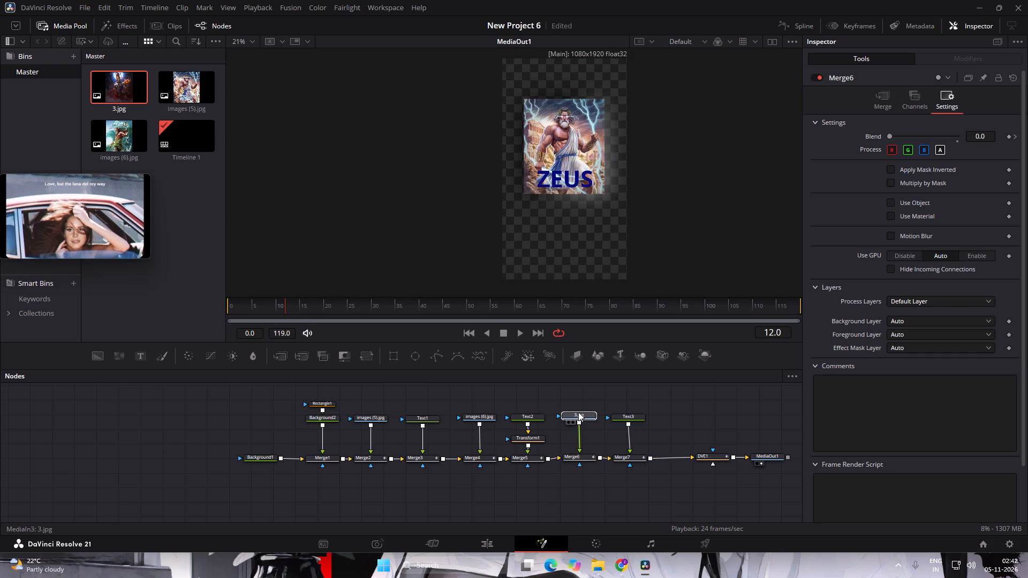
click(632, 416)
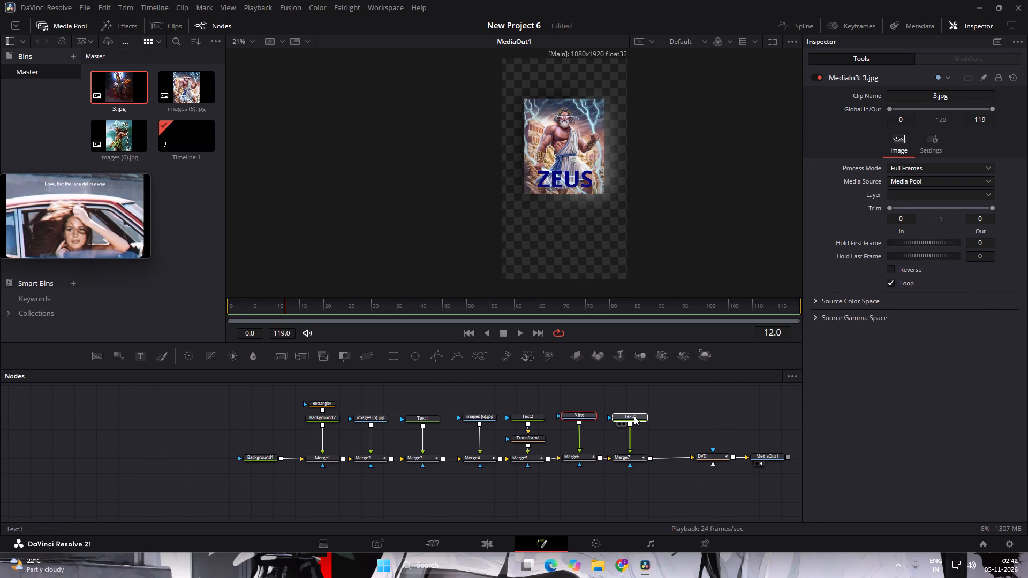
click(710, 428)
Shift DVE1 and MediaOut1 together slightly farther away from Merge7.
drag(780, 423, 691, 492)
drag(775, 455, 781, 457)
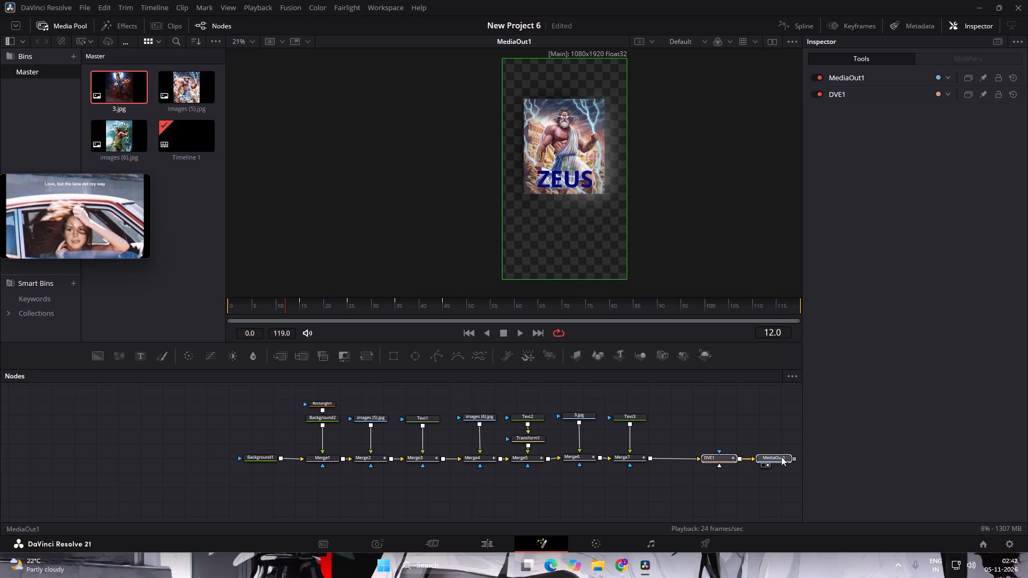
drag(781, 457, 783, 457)
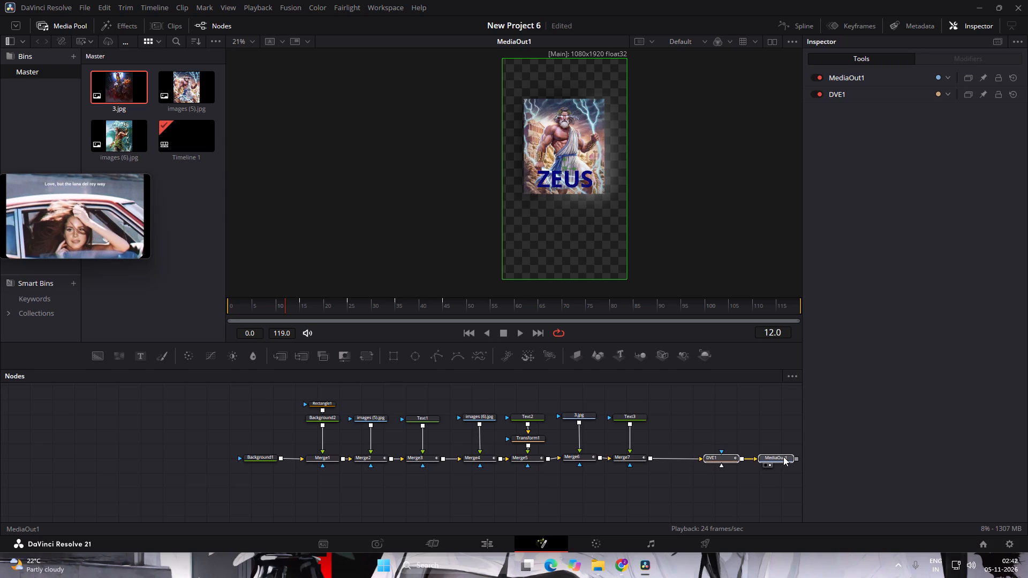
drag(783, 457, 785, 456)
click(746, 428)
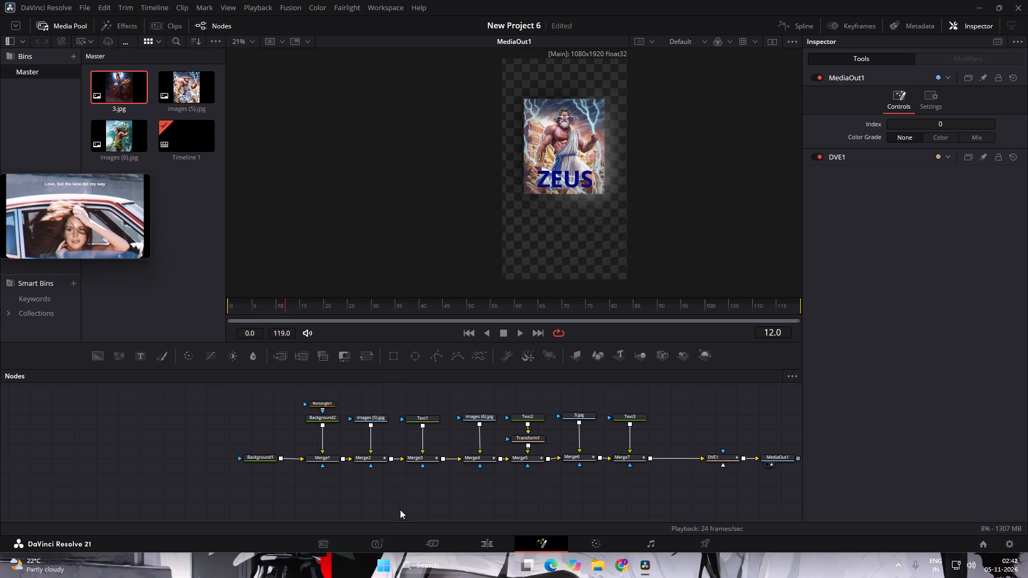
Add a Transform node and insert it into the connection between Merge7 and DVE1.
key(ctrl+space)
click(553, 410)
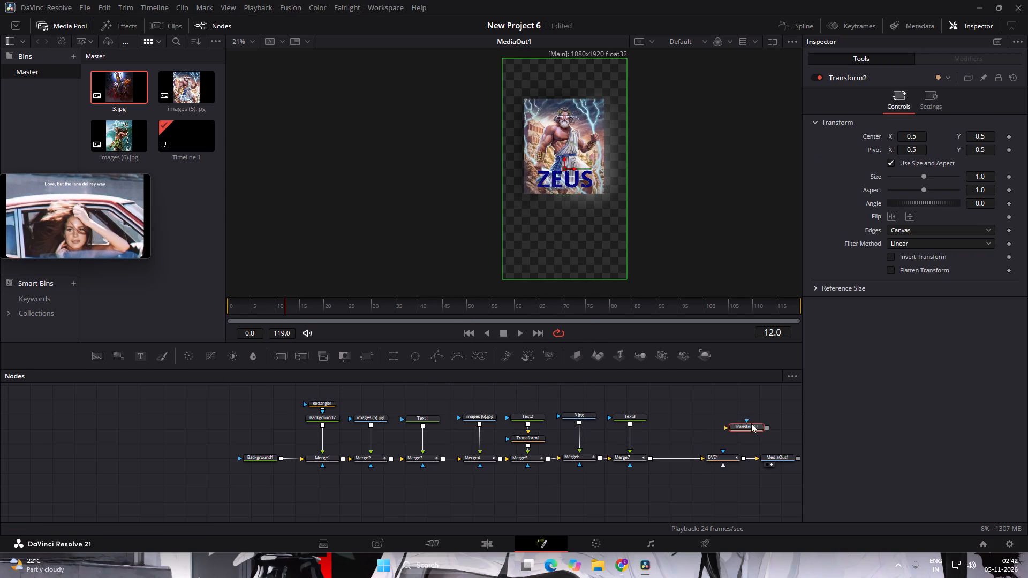
drag(752, 423, 696, 438)
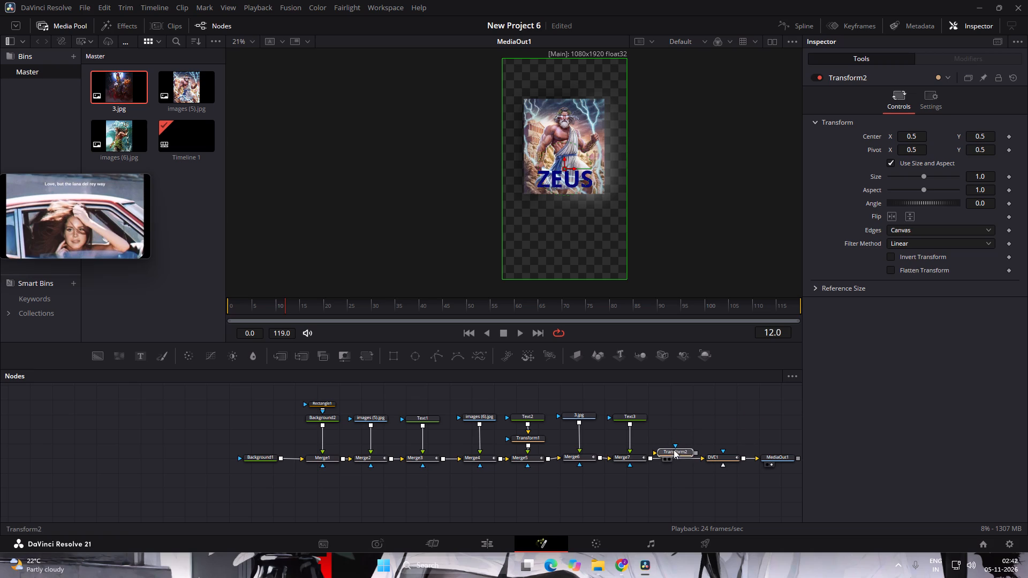
click(696, 428)
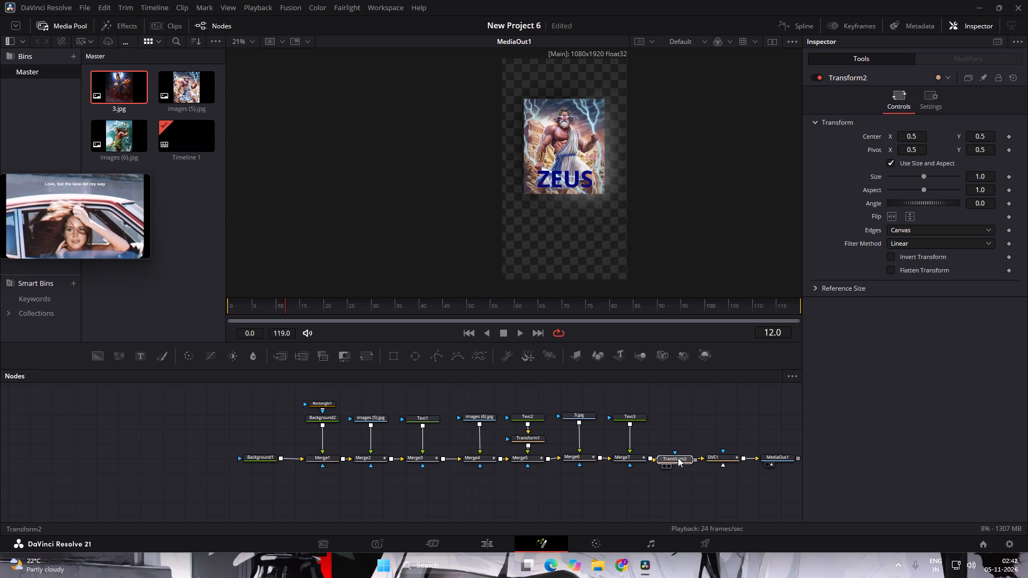
Move DVE1 and MediaOut1 farther along the graph to leave clear space around the Transform2 node.
drag(782, 427, 731, 485)
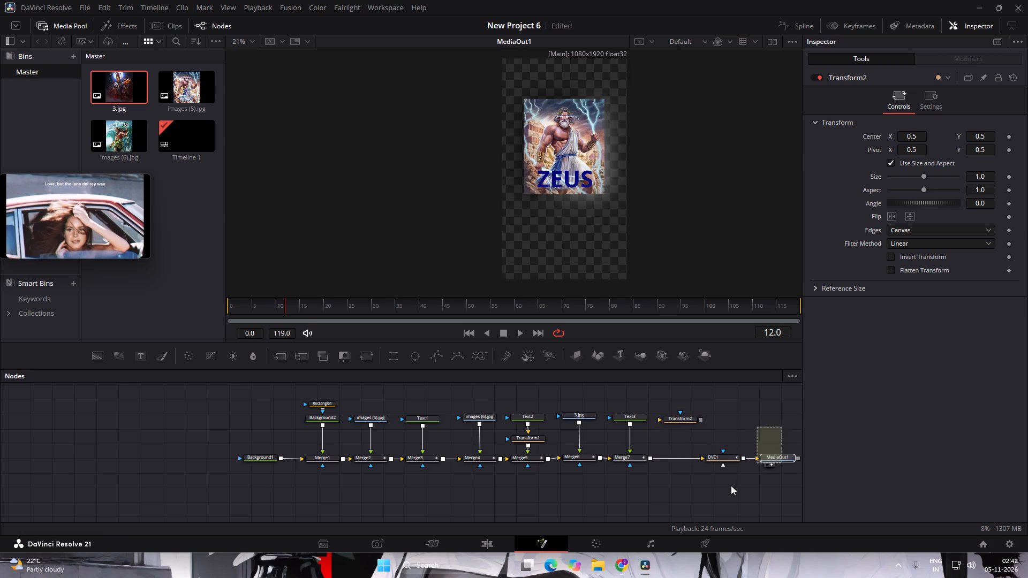
drag(731, 485, 723, 488)
scroll(686, 484, down, 1)
middle_drag(684, 474, 518, 519)
drag(564, 469, 612, 471)
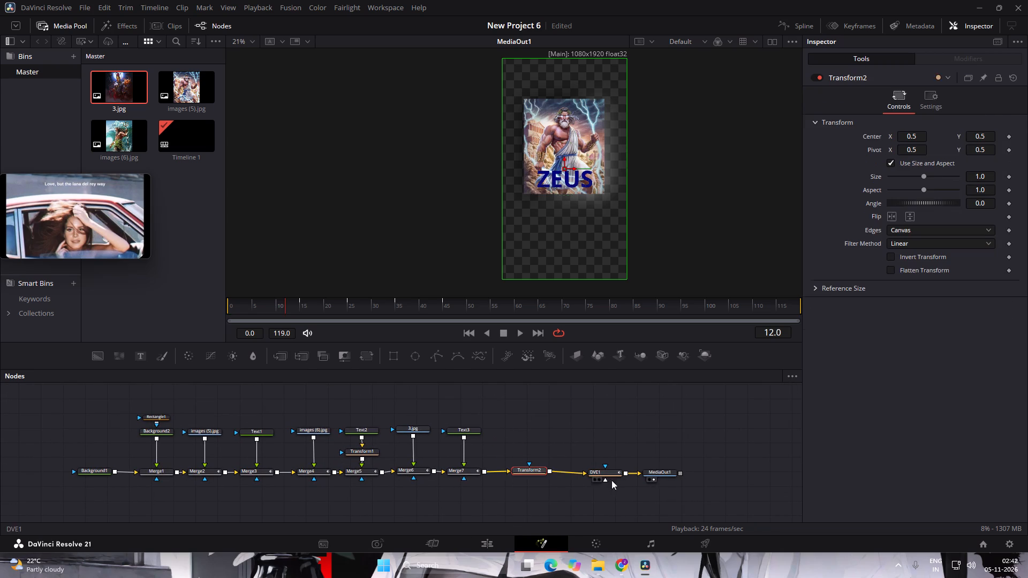
click(676, 433)
Lower the cards in the frame by moving Transform2's Center to about X 0.496, Y 0.403, and check the result on the Edit page.
double_click(523, 468)
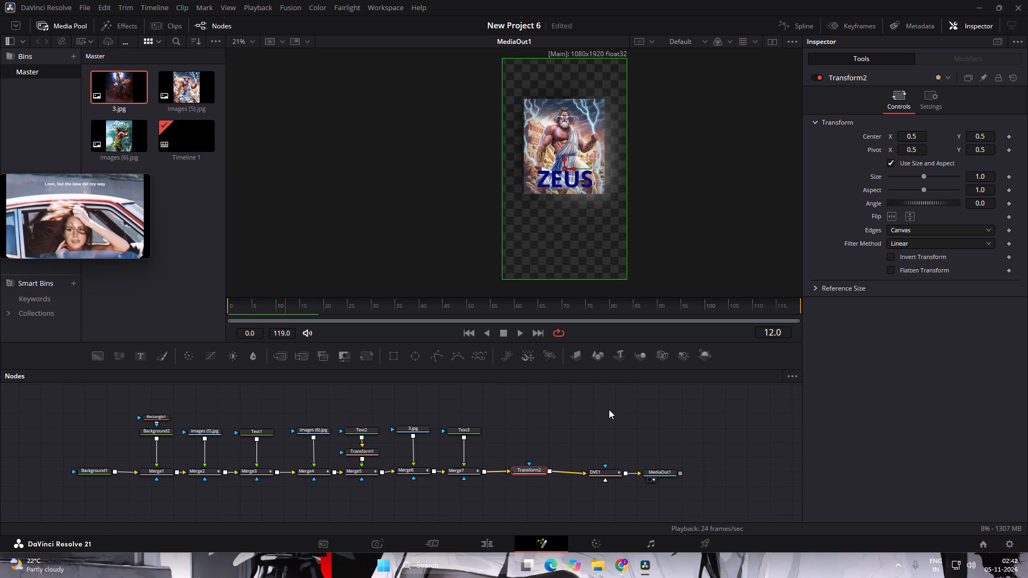
click(609, 409)
double_click(541, 468)
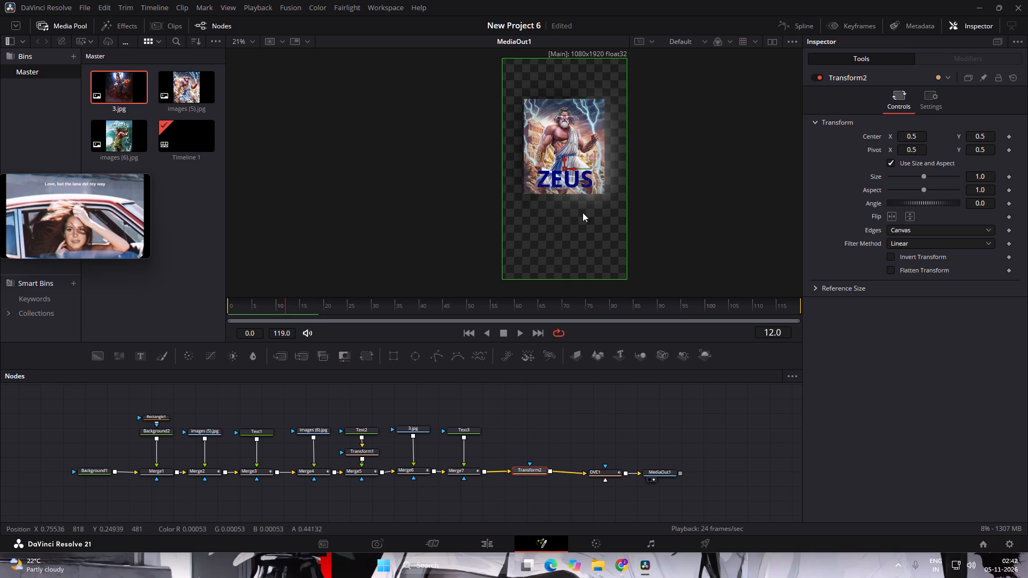
drag(563, 168, 562, 191)
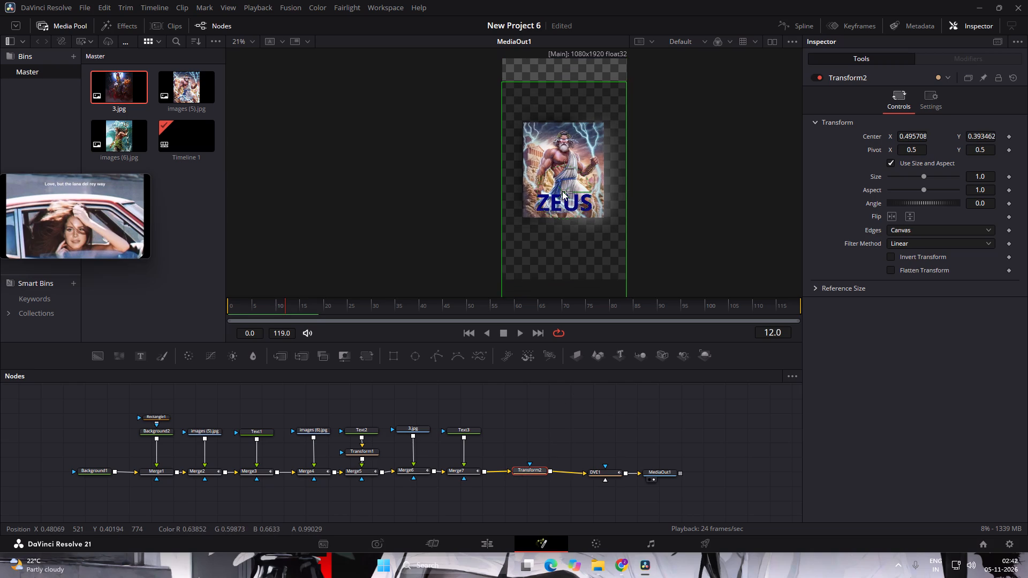
drag(562, 191, 562, 189)
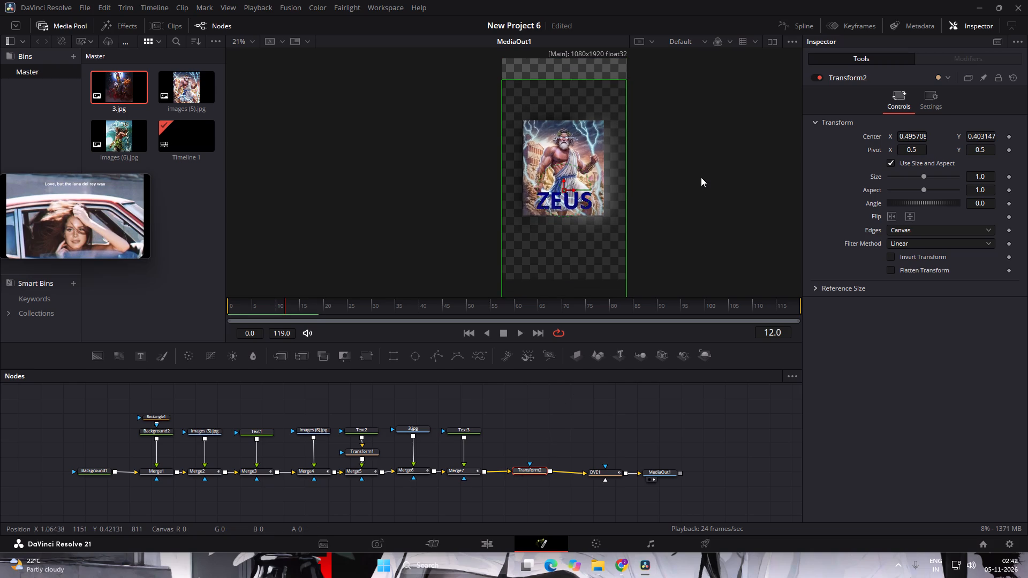
triple_click(701, 177)
click(488, 544)
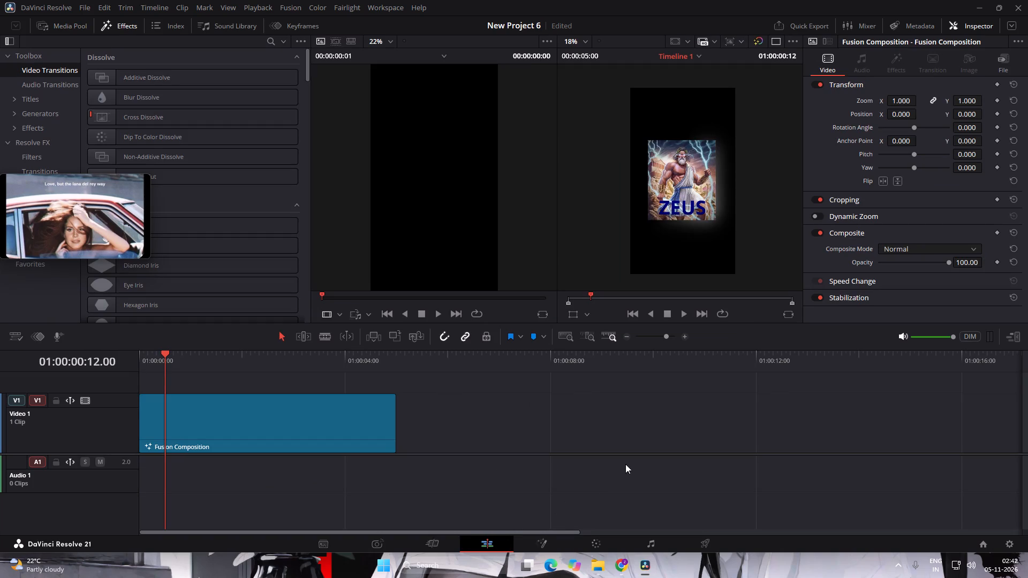
click(549, 538)
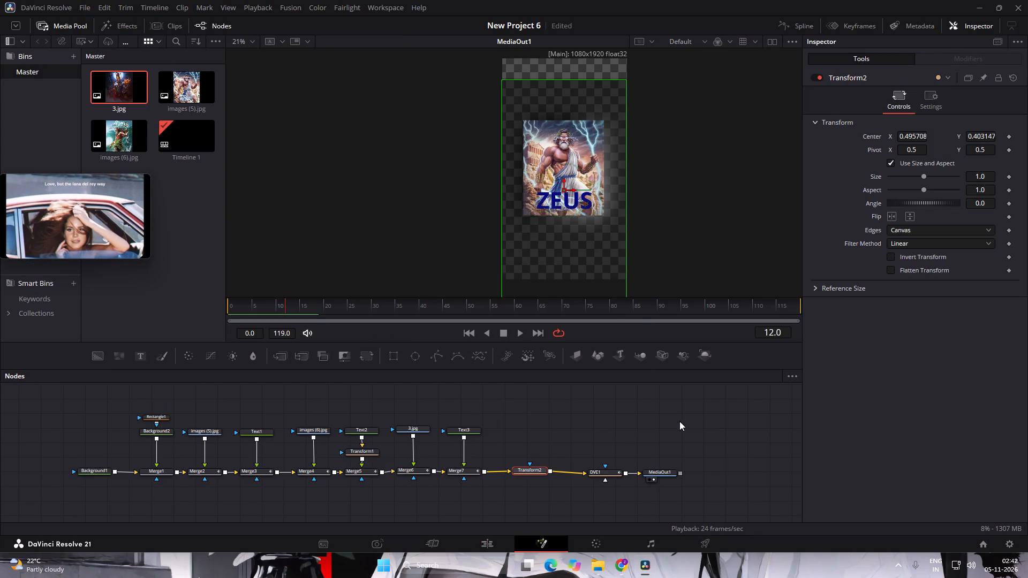
Align DVE1 and MediaOut1 with Transform2 in the main node row.
click(679, 421)
drag(716, 442, 578, 501)
click(611, 474)
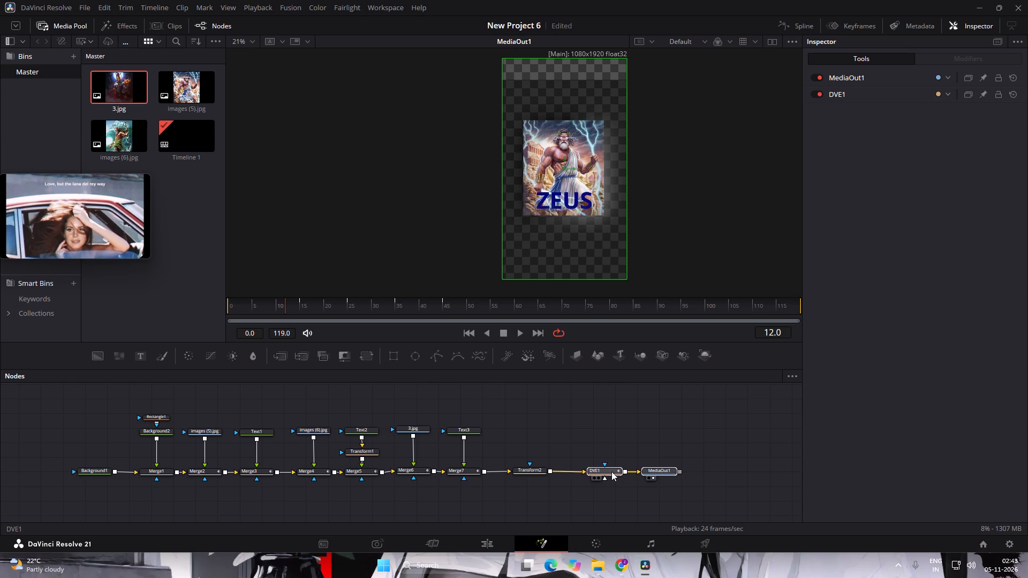
click(645, 420)
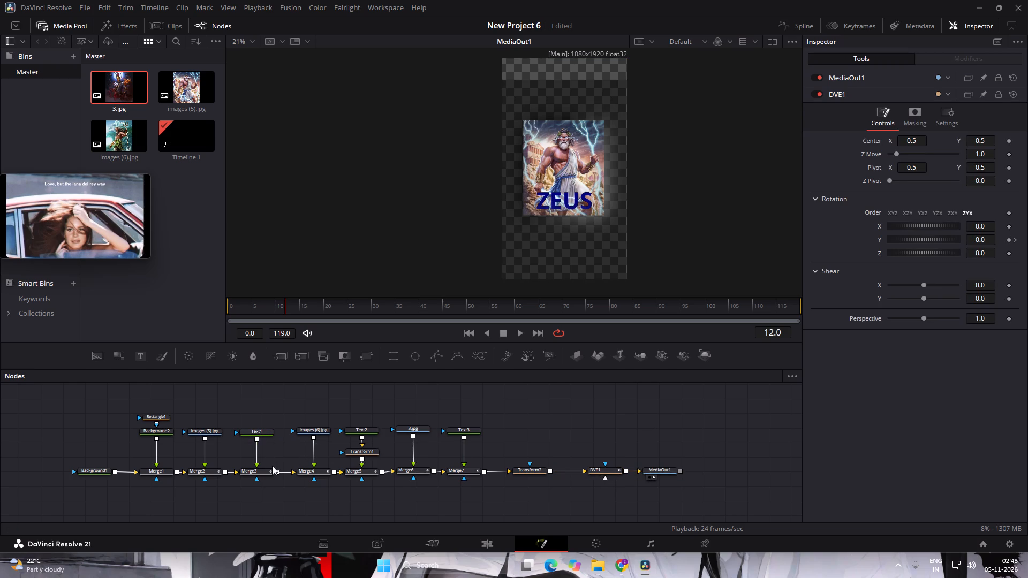
Delete Merge4's Blend keyframes at frames 39 and 40.
double_click(319, 467)
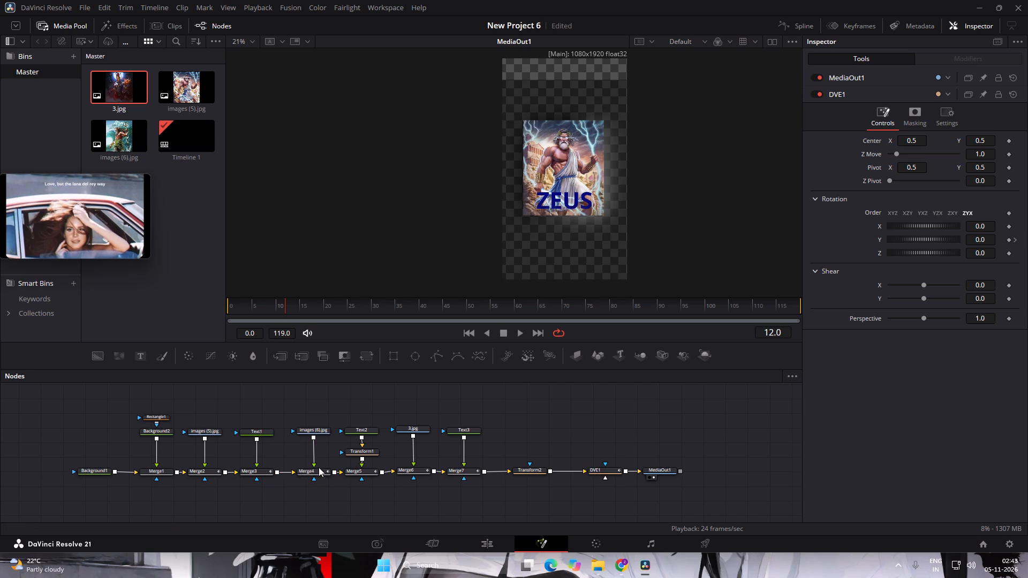
double_click(321, 473)
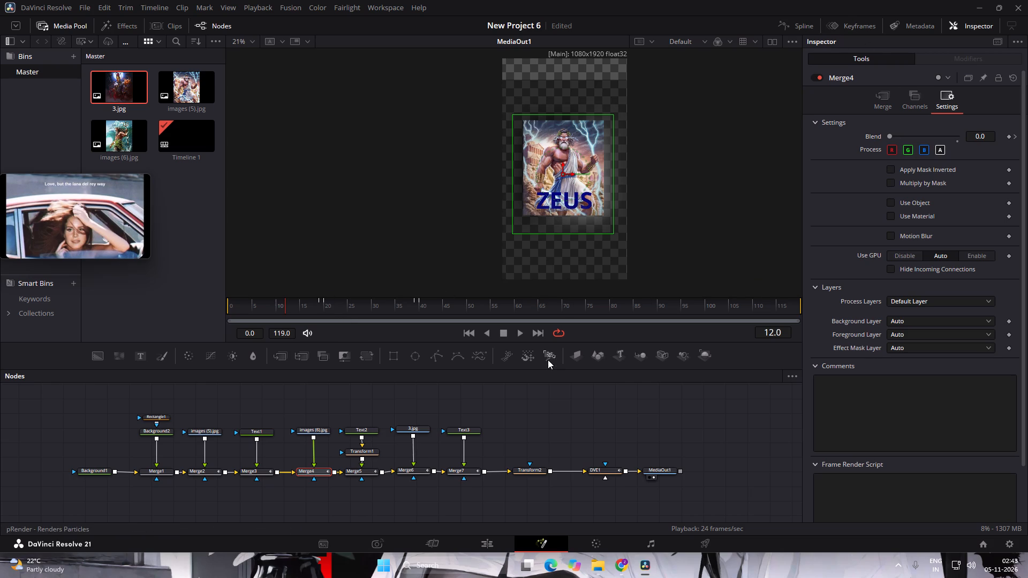
drag(281, 301, 320, 304)
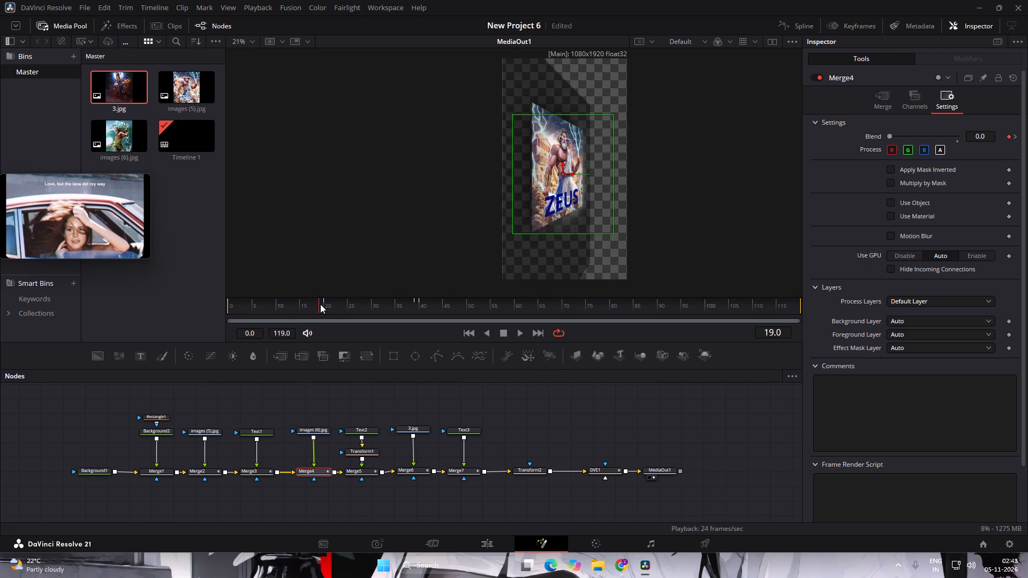
drag(320, 304, 420, 307)
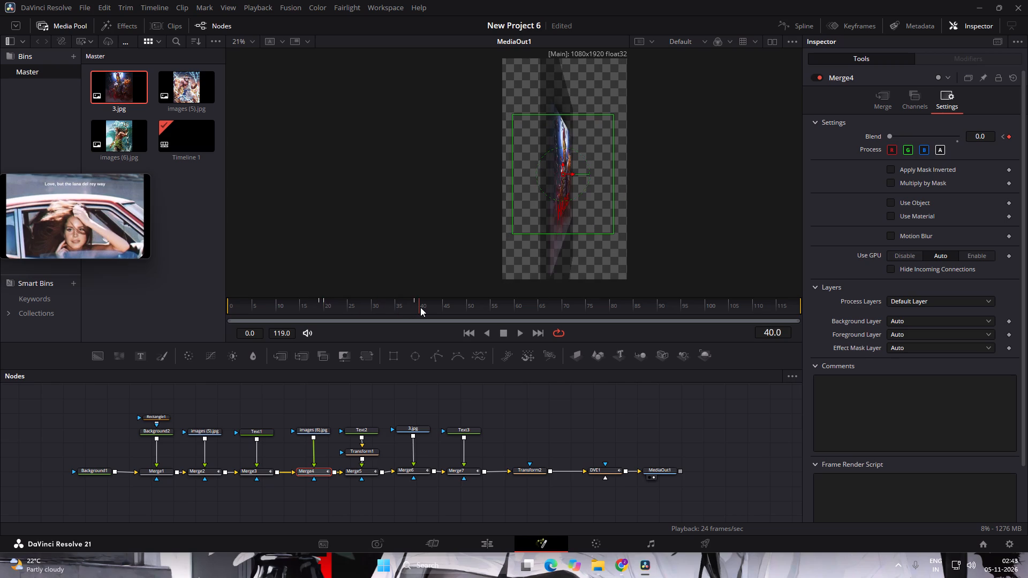
drag(420, 307, 419, 309)
drag(419, 309, 412, 309)
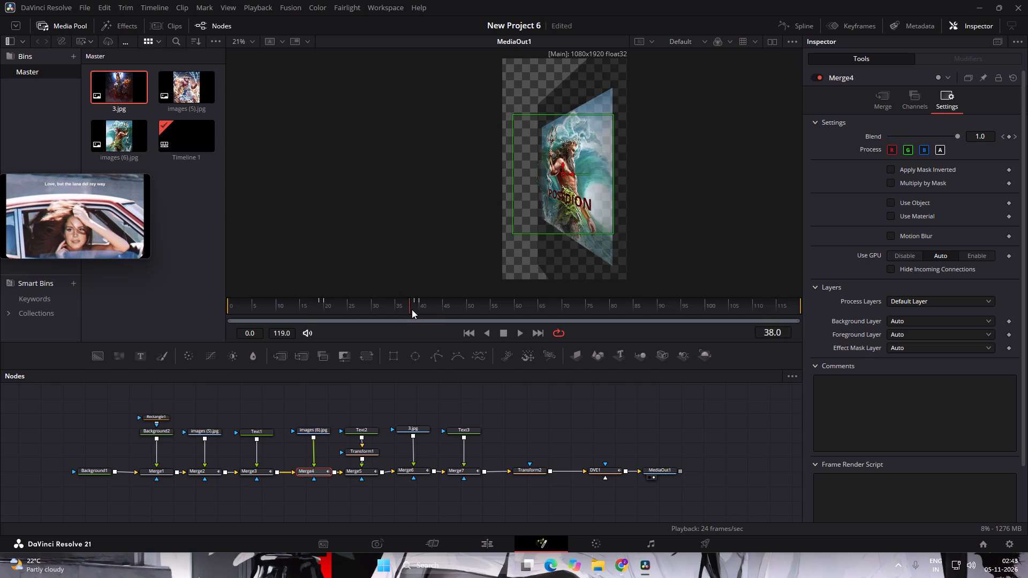
drag(412, 309, 418, 311)
click(1009, 140)
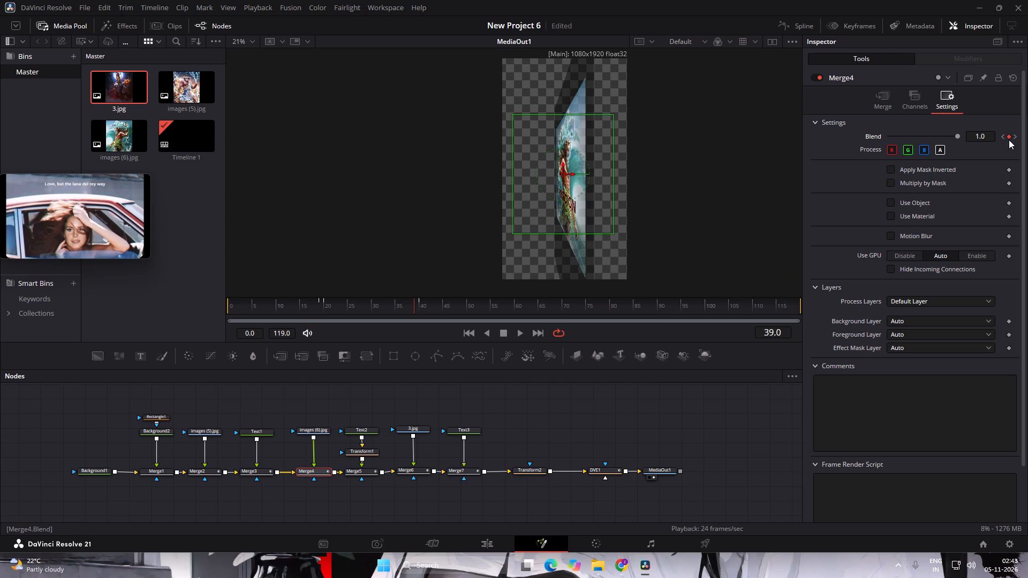
click(1011, 136)
key(Right)
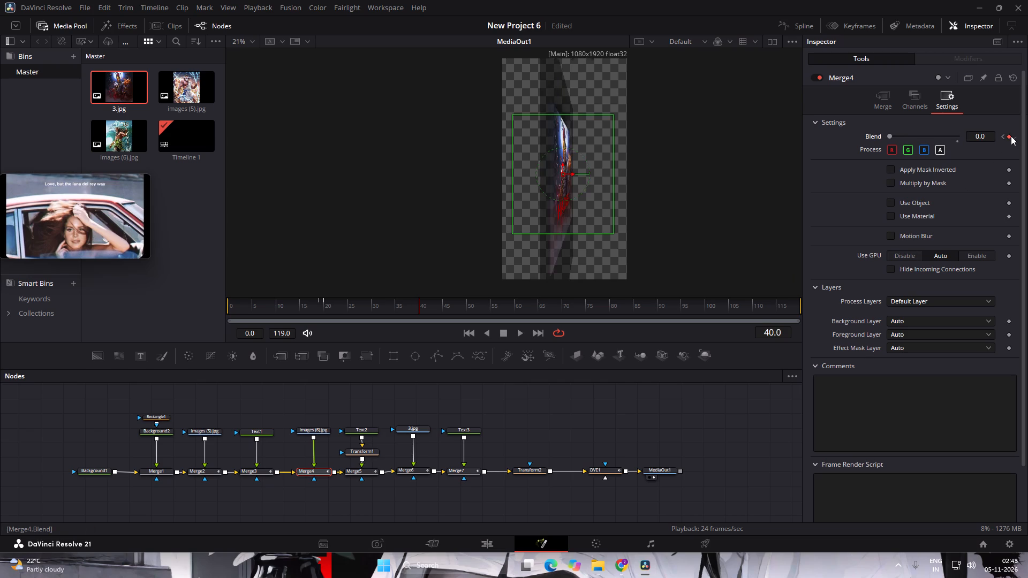
click(1011, 136)
Step through frames 39 to 49 to examine how the POSEDION image and HADES card overlap during the flip.
key(Right)
key(Right)
key(Right)
key(Right)
key(Right)
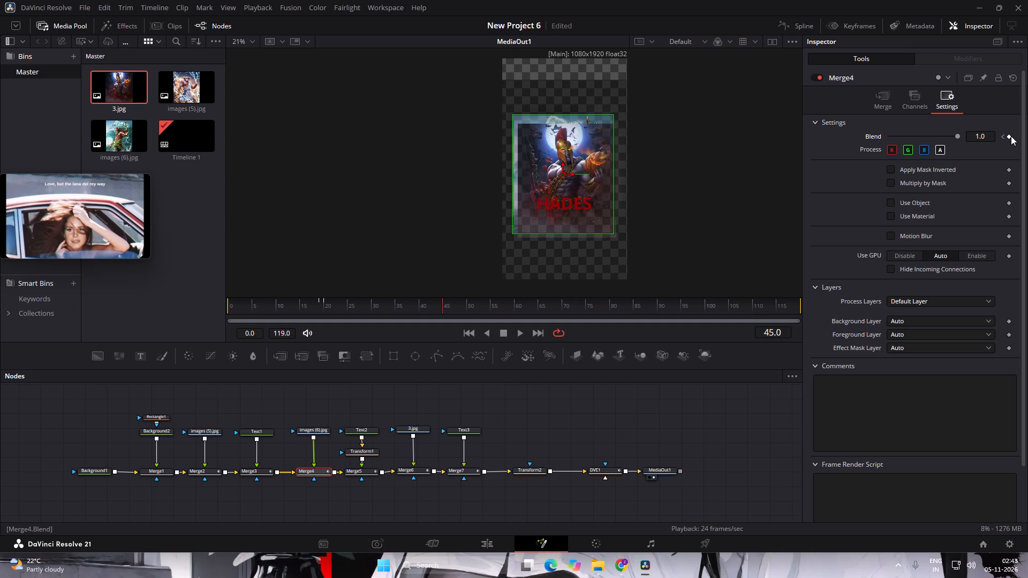
key(Right)
key(Right)
key(Right)
key(Right)
key(Left)
key(Left)
key(Left)
key(Left)
key(Left)
key(Left)
key(Left)
key(Left)
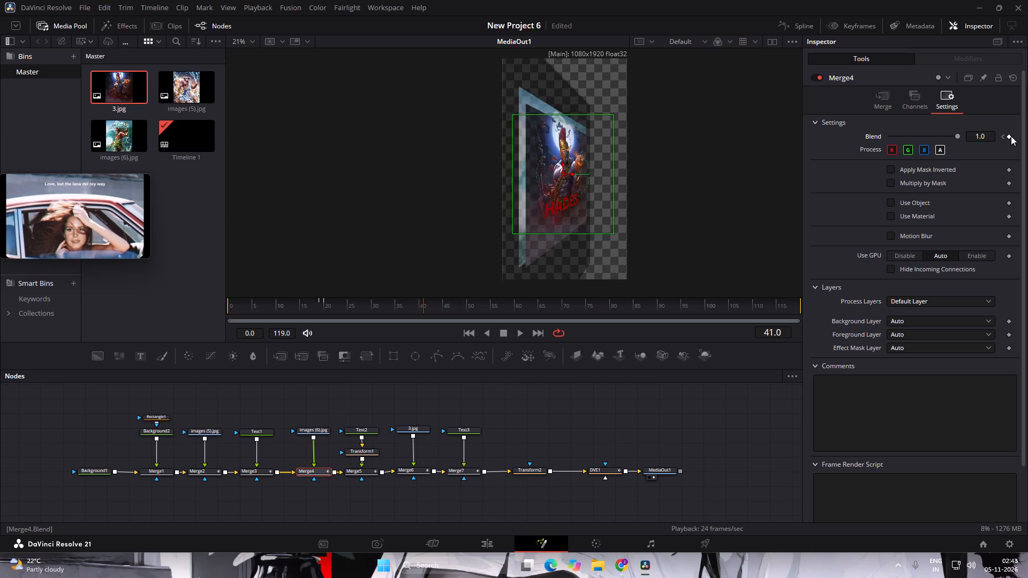
key(Left)
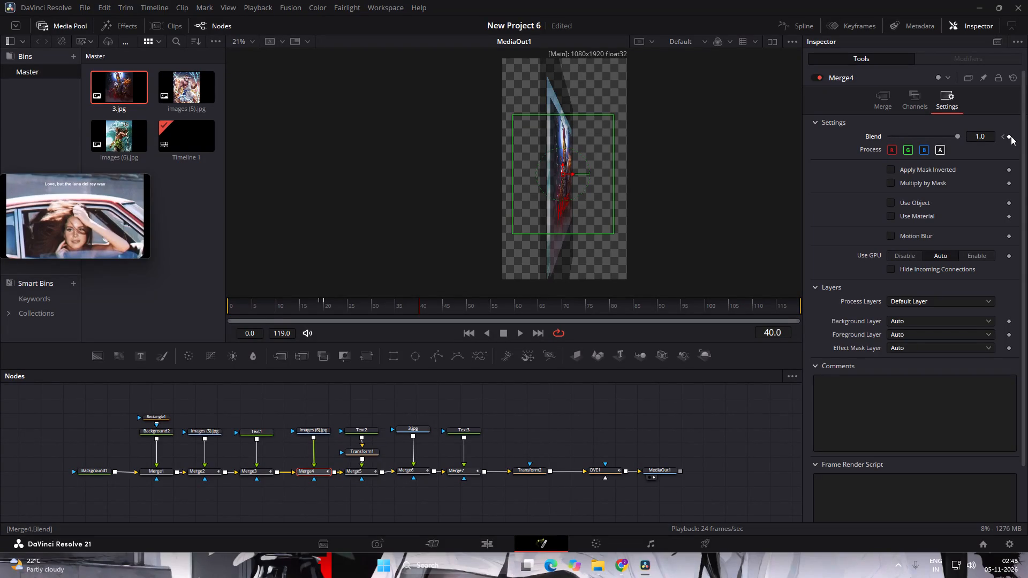
key(Left)
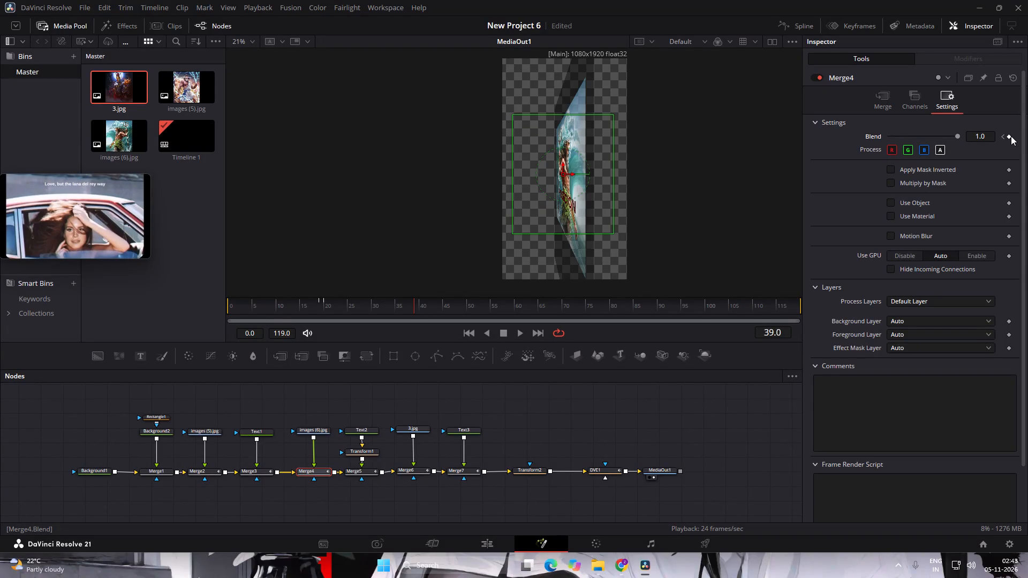
key(Right)
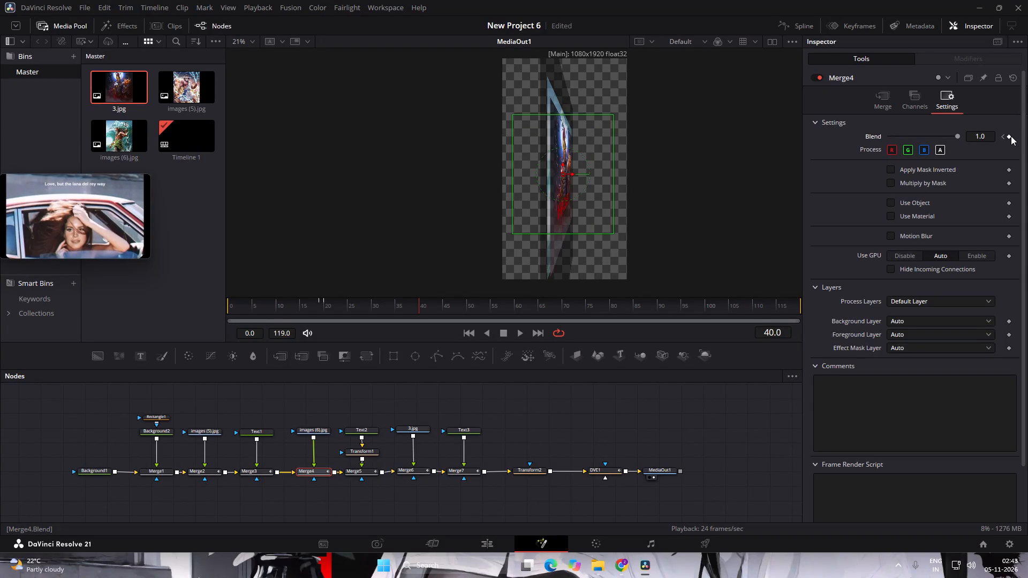
Keyframe Merge4's Blend at 1.0 on frame 39 and 0.0 on frame 40 so the POSEDION image disappears mid-flip.
key(Left)
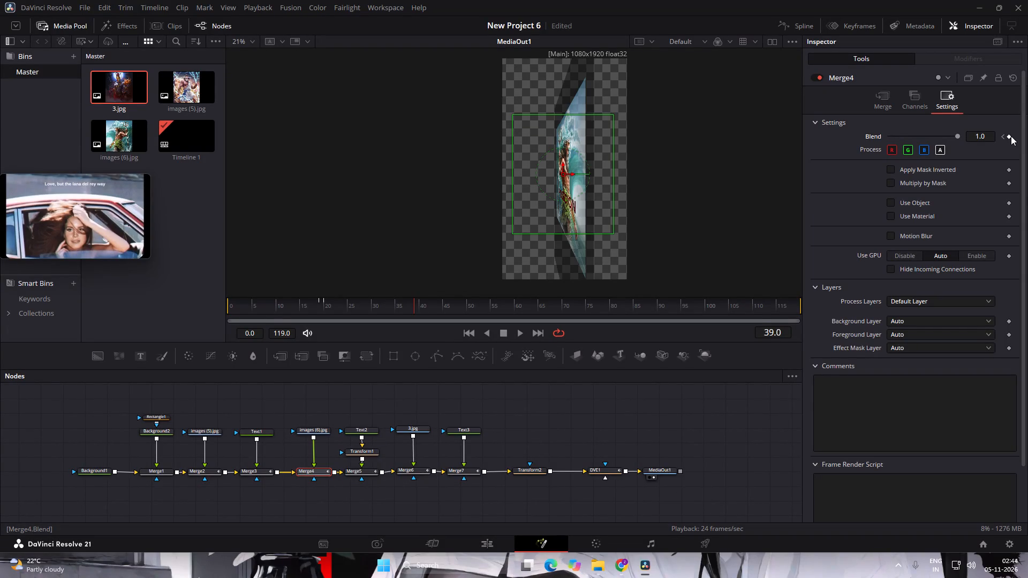
key(Right)
key(Left)
key(Right)
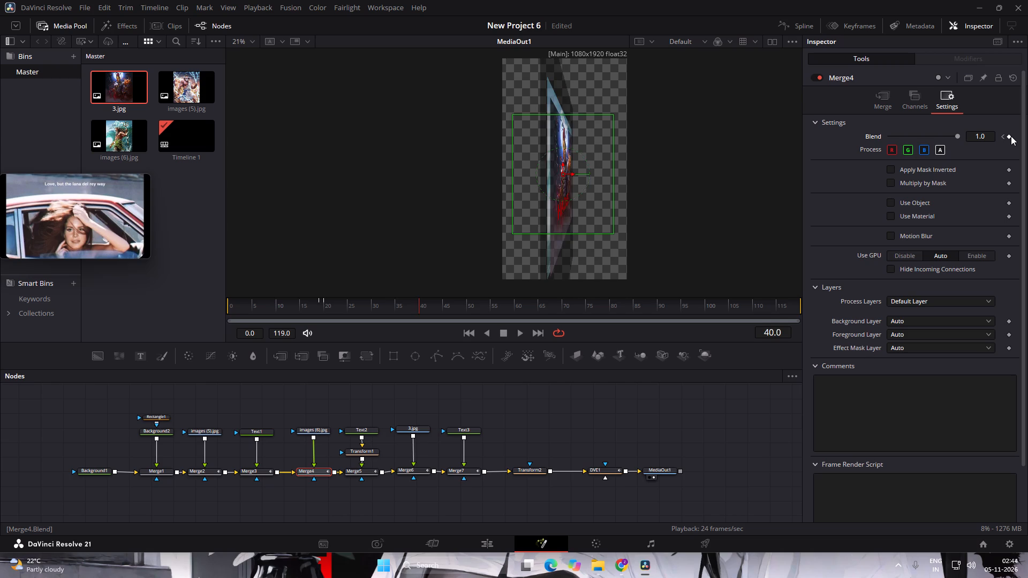
key(Left)
click(1011, 136)
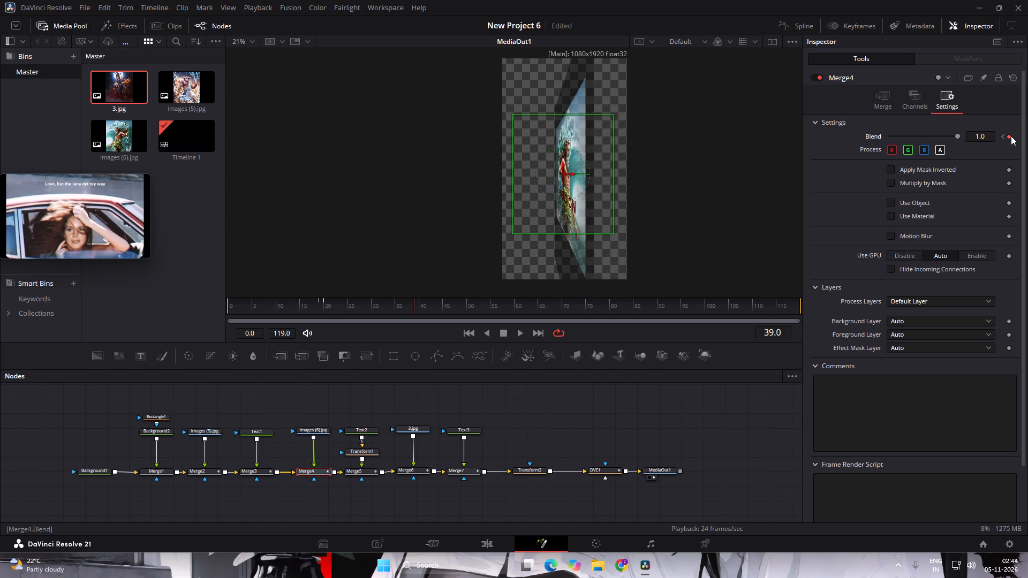
key(Right)
drag(957, 138, 837, 158)
Check Merge5's Blend at frames 39 and 40, and play the card flips from the start in Fusion and on the Edit page.
double_click(367, 469)
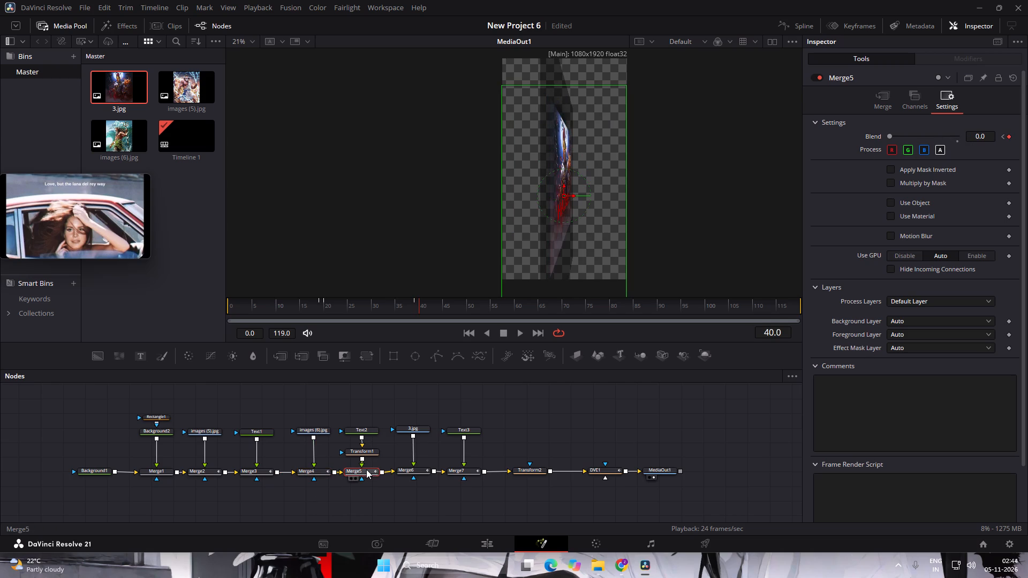
key(Left)
key(Right)
drag(417, 308, 201, 321)
double_click(701, 239)
double_click(683, 404)
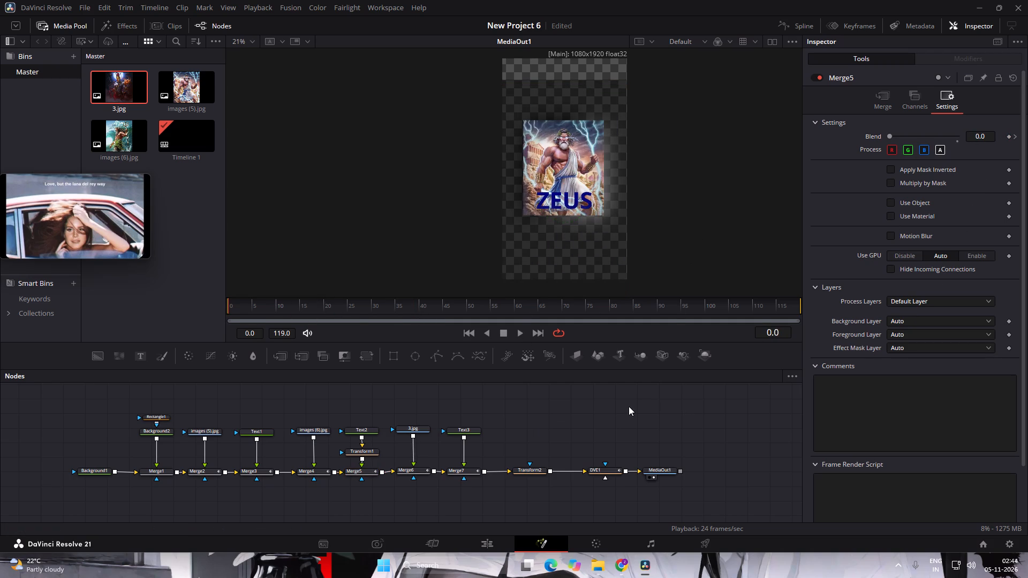
click(519, 331)
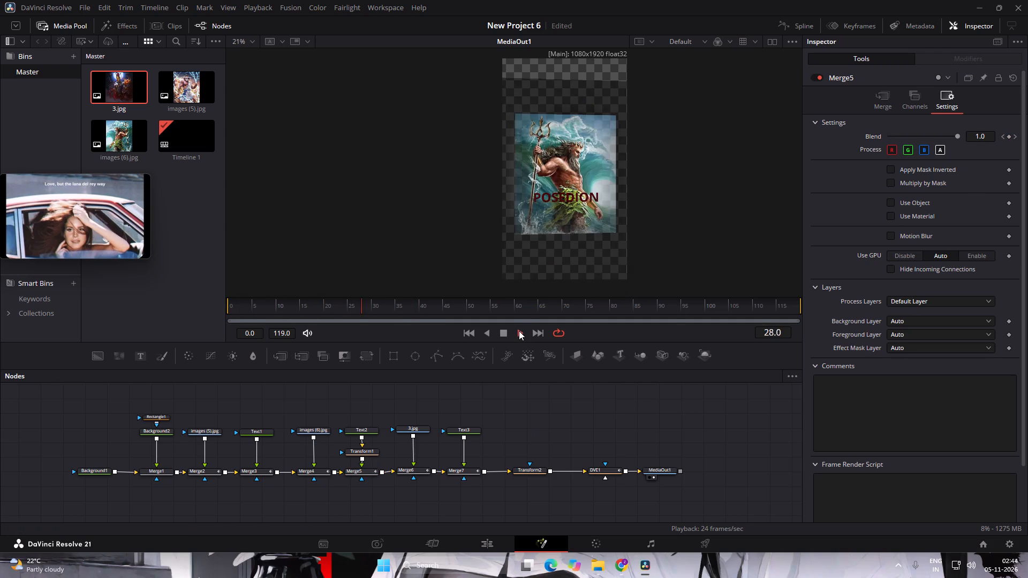
click(574, 389)
click(493, 543)
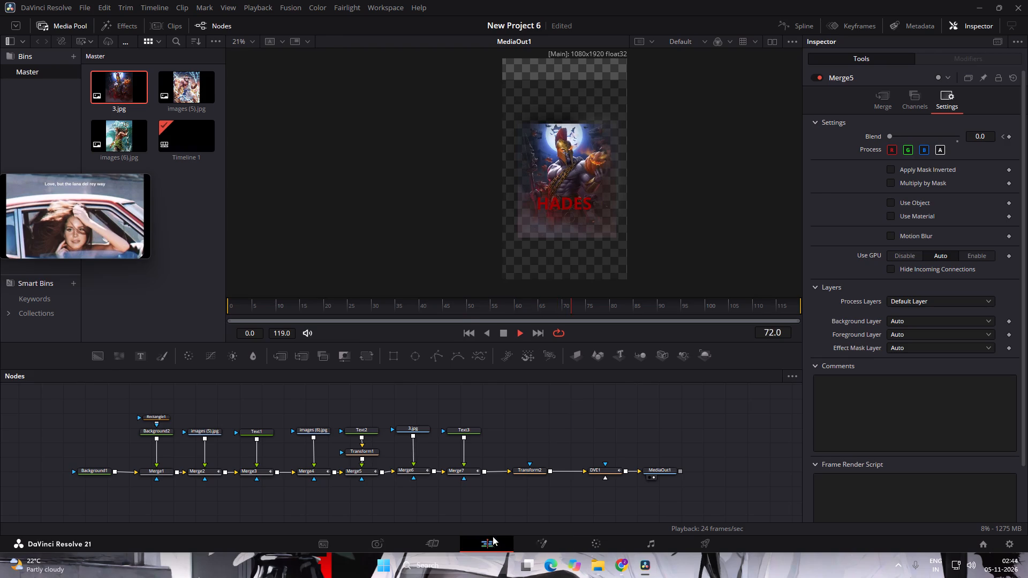
drag(706, 295, 549, 317)
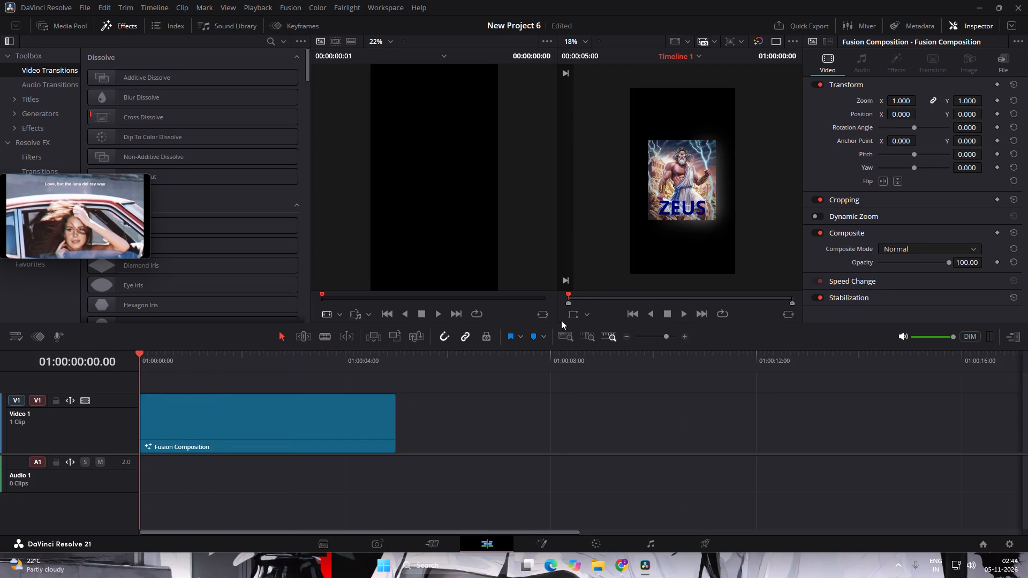
click(687, 310)
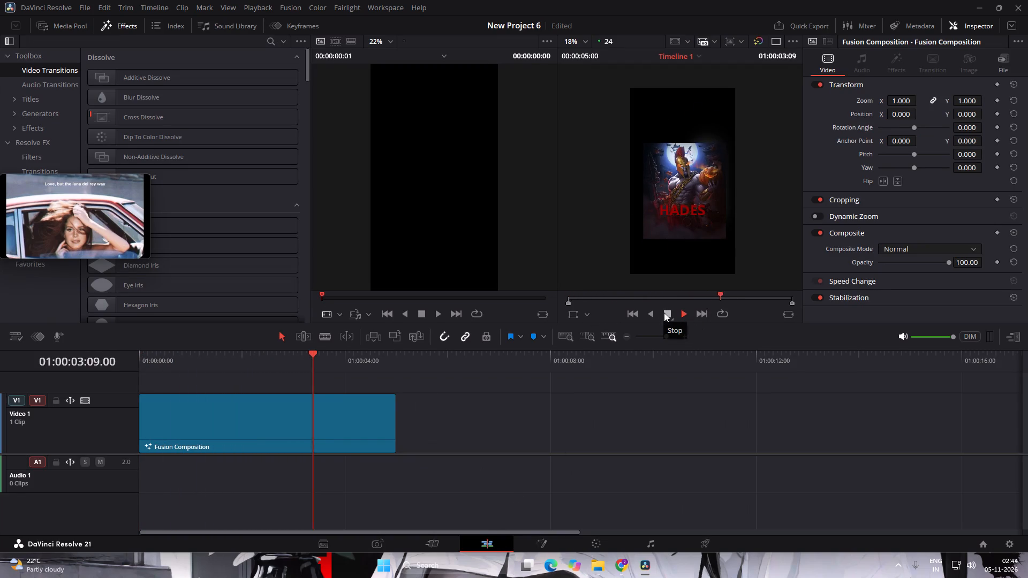
click(664, 313)
click(546, 409)
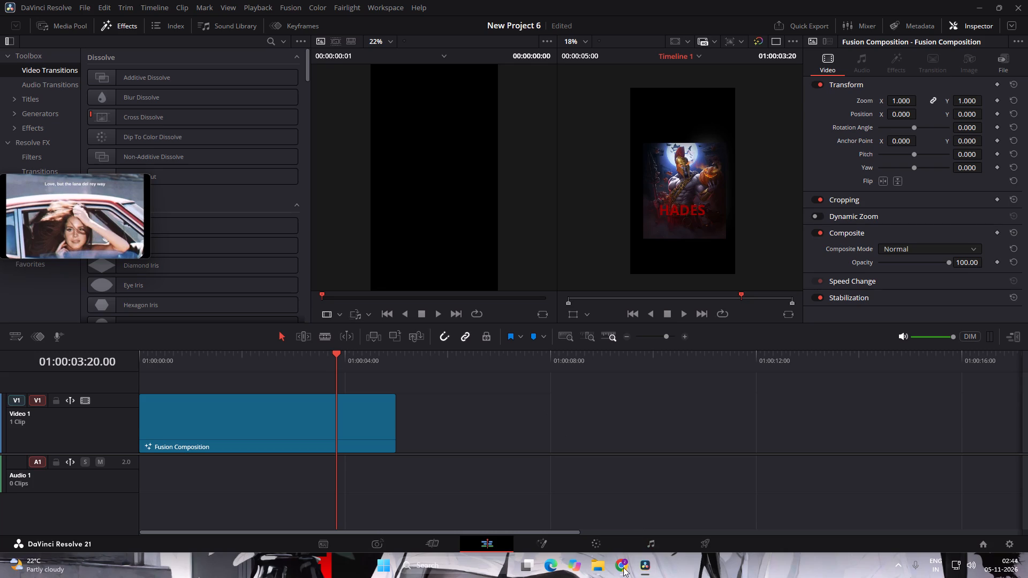
Switch to Chrome and play the reference video in the Replicate Card Animation task.
click(623, 569)
click(588, 520)
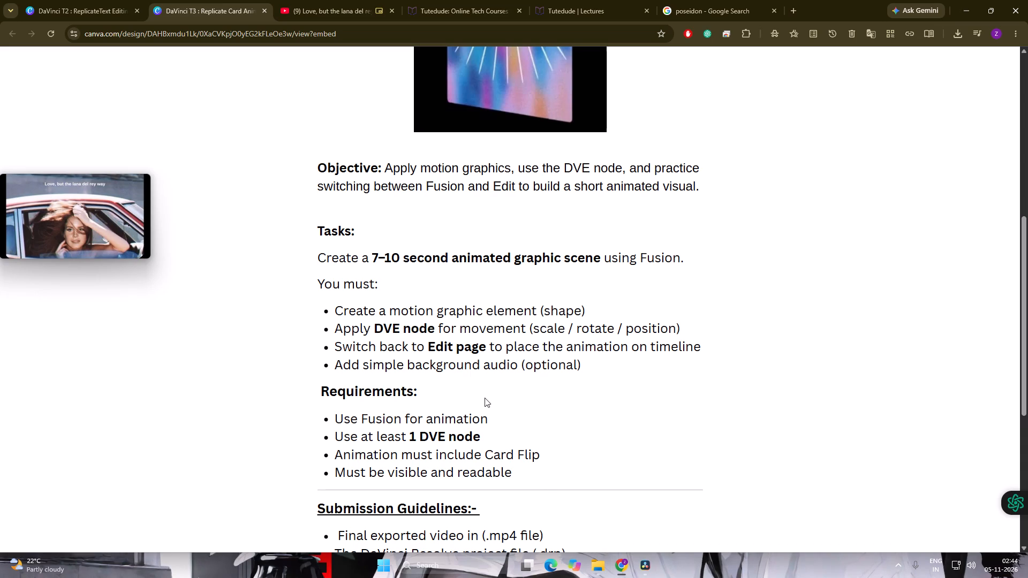
scroll(485, 398, up, 6)
click(518, 280)
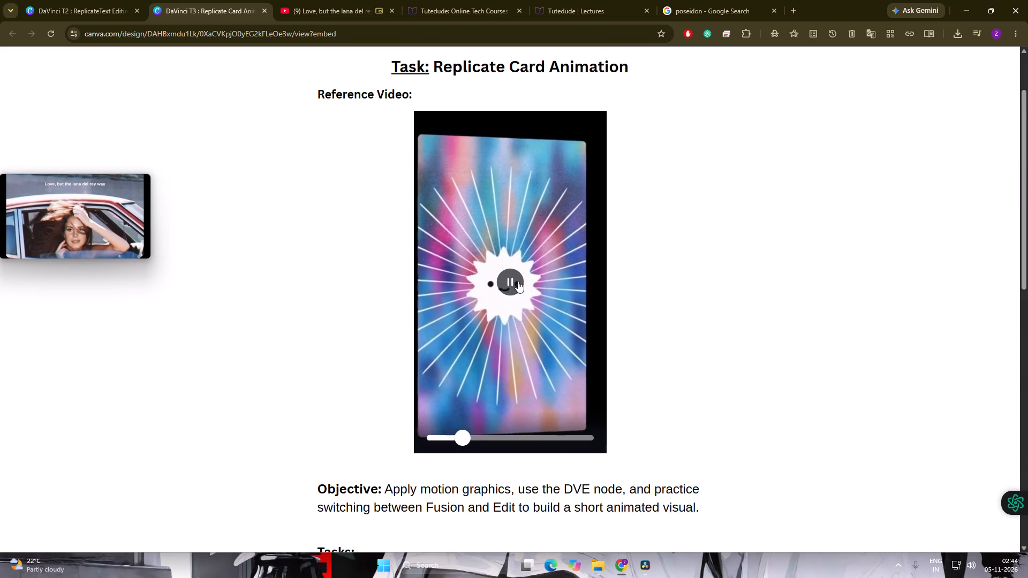
scroll(518, 281, up, 1)
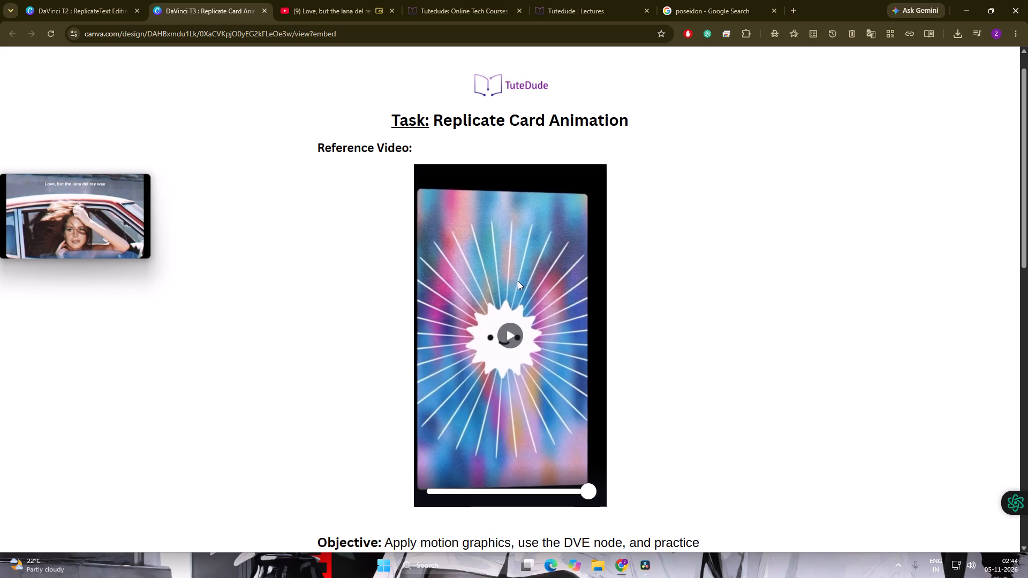
Return to DaVinci Resolve, scrub the Edit timeline back to its start, and reopen the composition on the Fusion page.
click(655, 572)
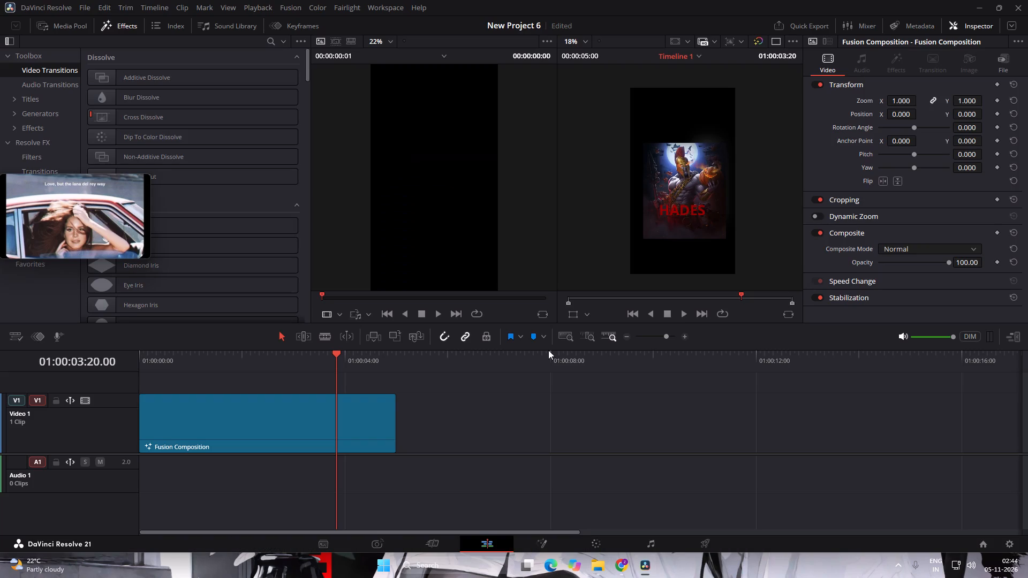
click(570, 405)
drag(340, 359, 192, 392)
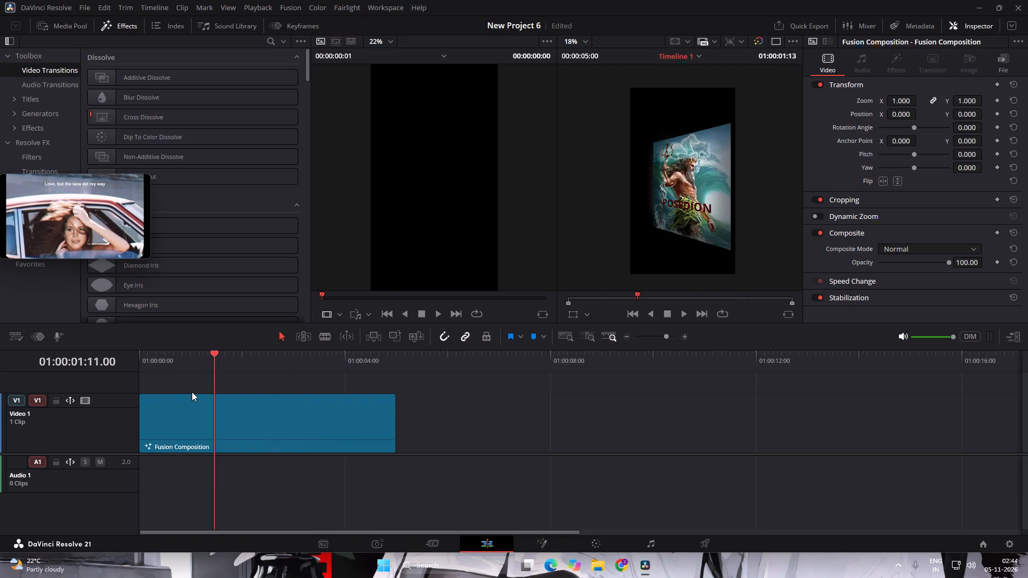
drag(192, 392, 128, 409)
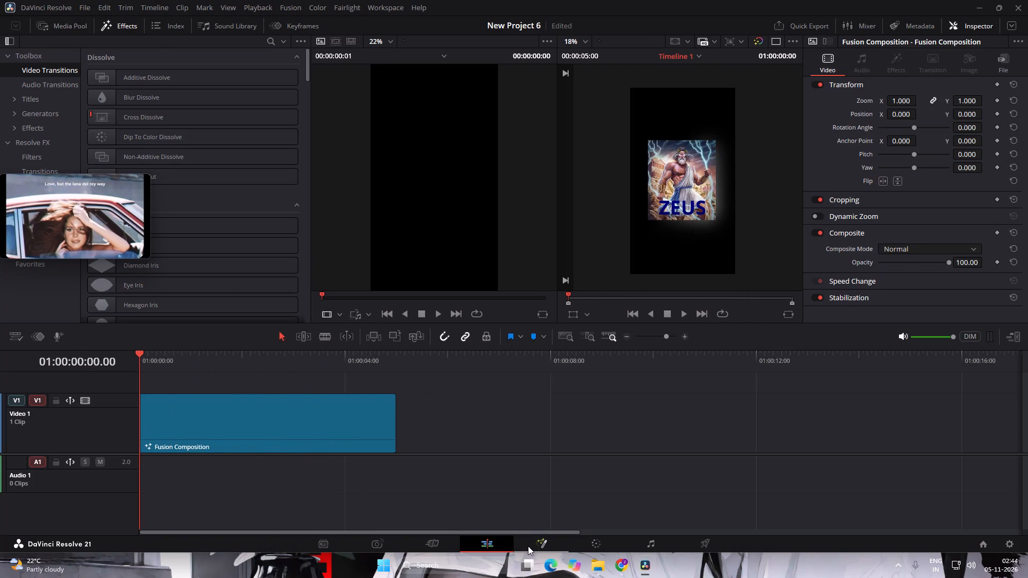
click(528, 546)
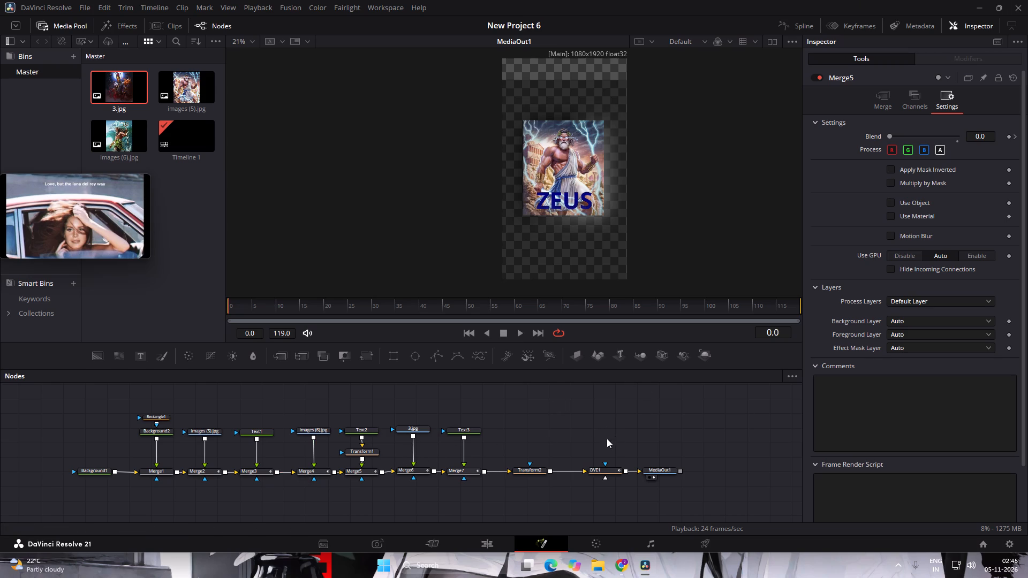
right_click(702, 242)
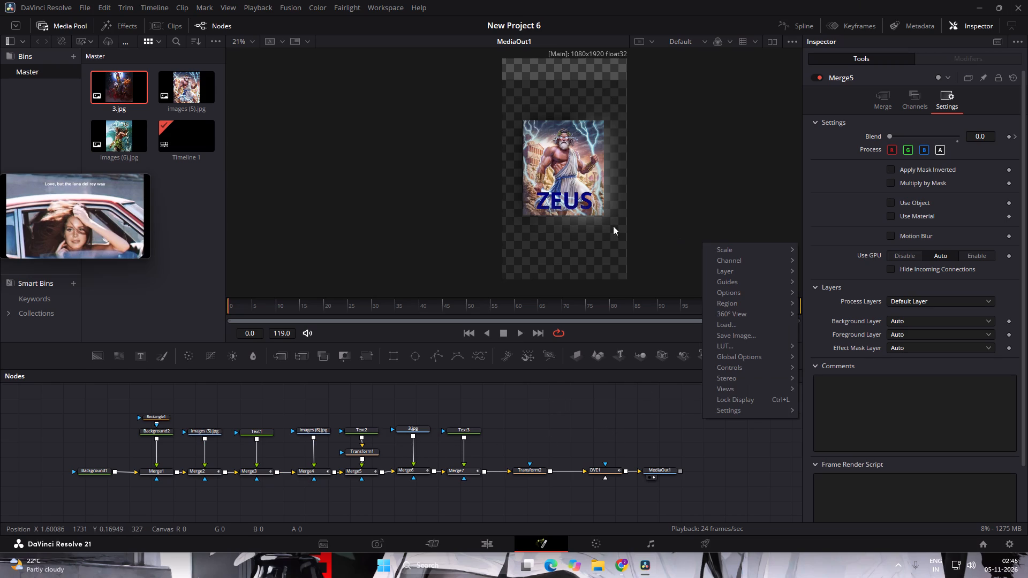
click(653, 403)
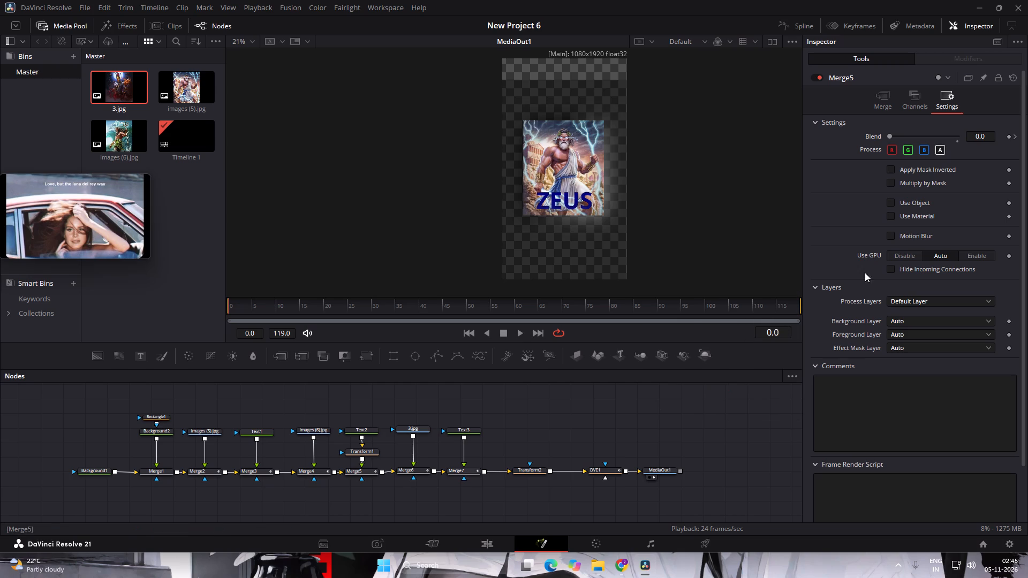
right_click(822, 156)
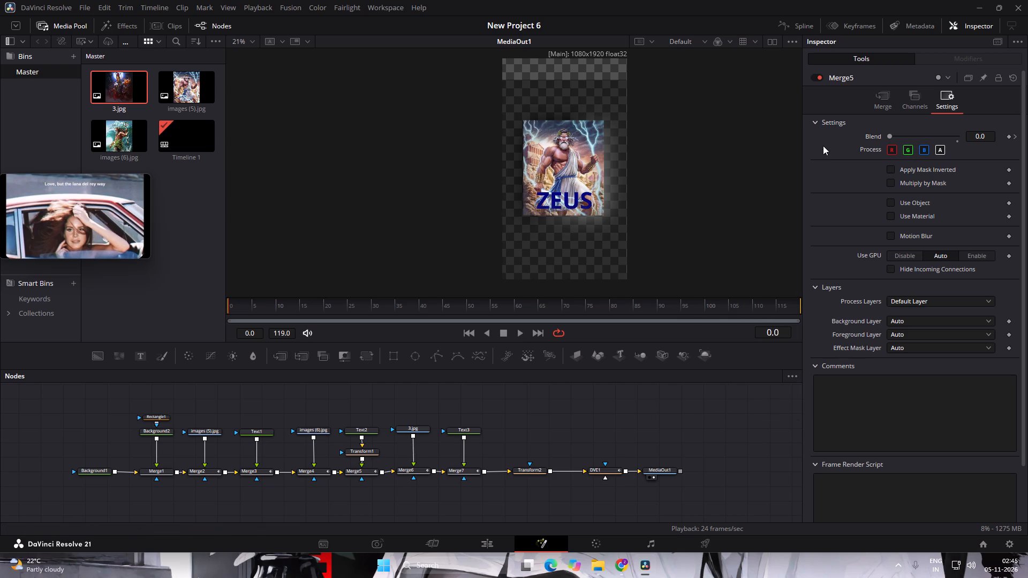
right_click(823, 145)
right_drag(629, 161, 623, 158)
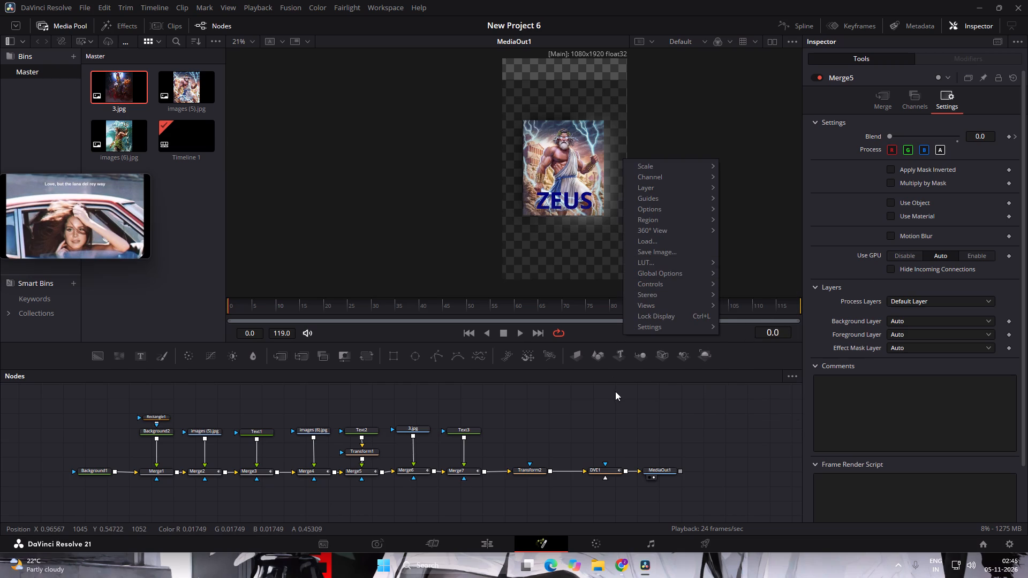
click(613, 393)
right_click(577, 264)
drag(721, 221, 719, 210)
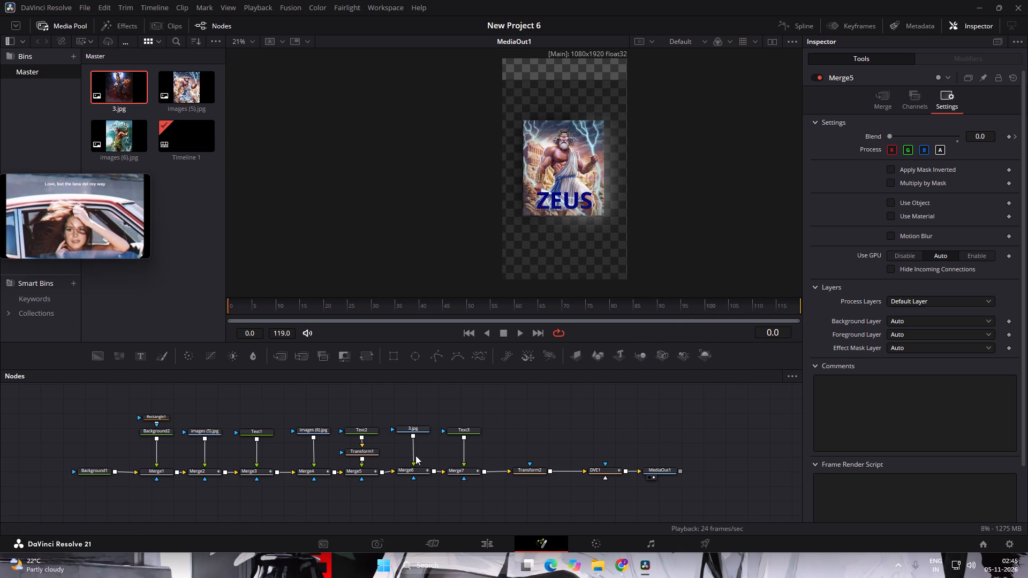
Look through Merge2's Merge, Channels and Settings properties, and view the Edit Control dialog for its Settings group without changing anything.
double_click(213, 474)
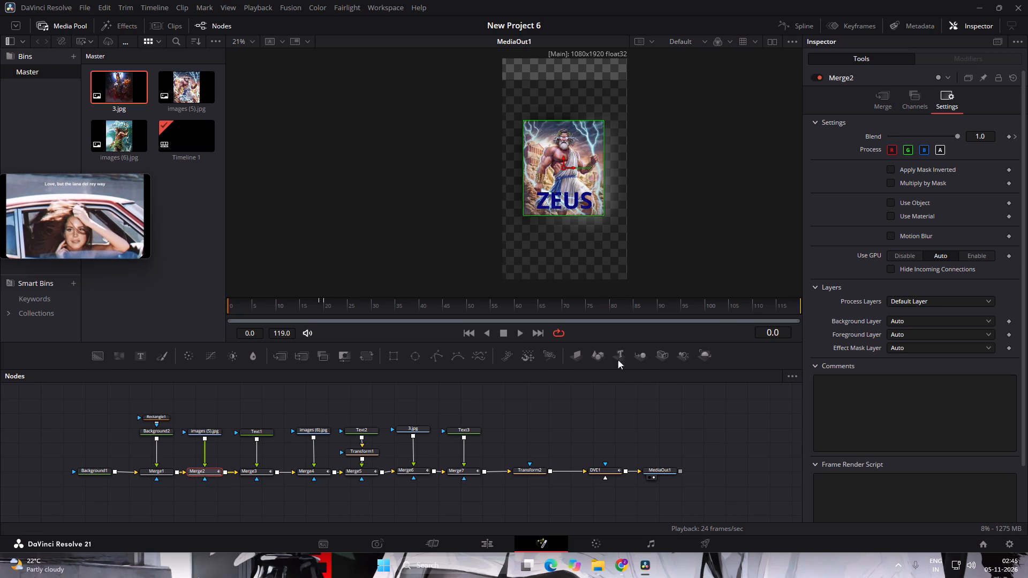
click(875, 98)
right_click(842, 175)
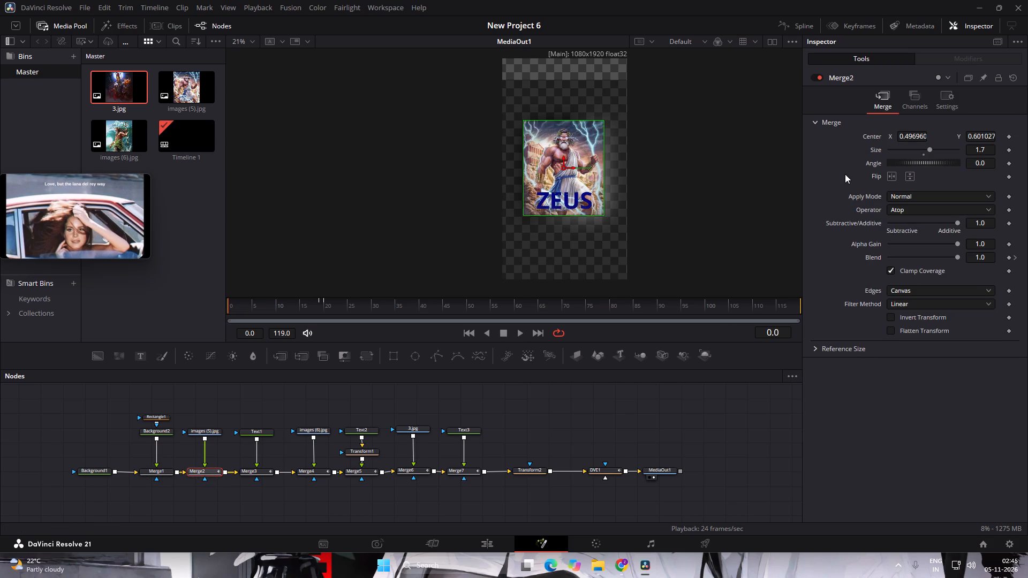
right_click(820, 175)
right_click(822, 174)
right_click(977, 125)
click(913, 98)
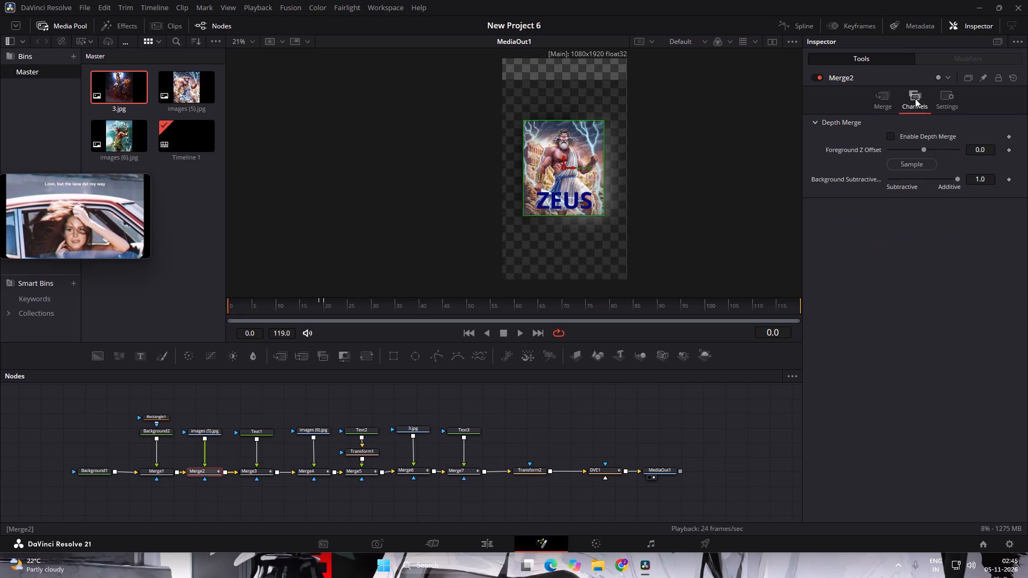
right_click(979, 124)
click(941, 102)
right_click(973, 124)
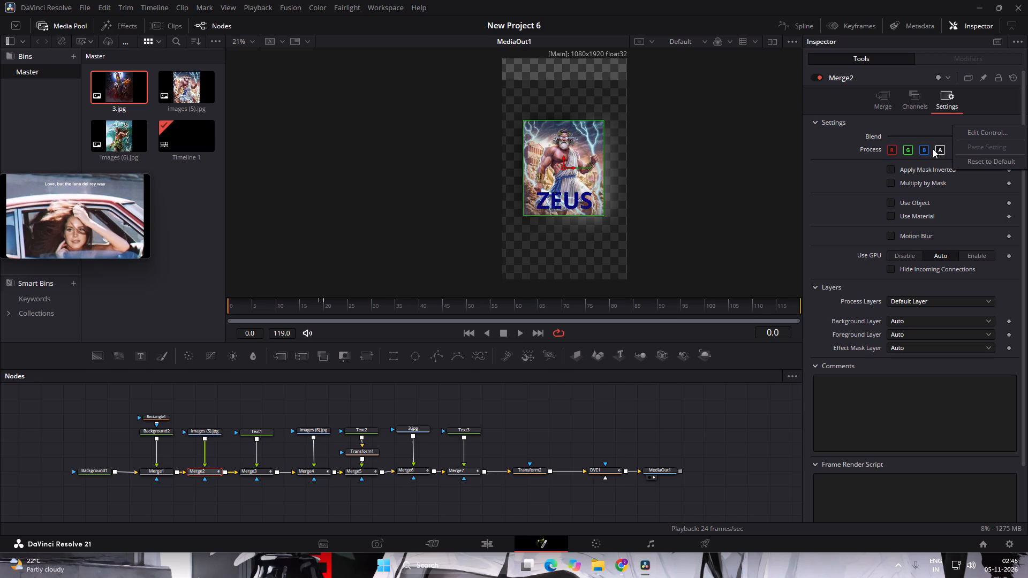
click(991, 135)
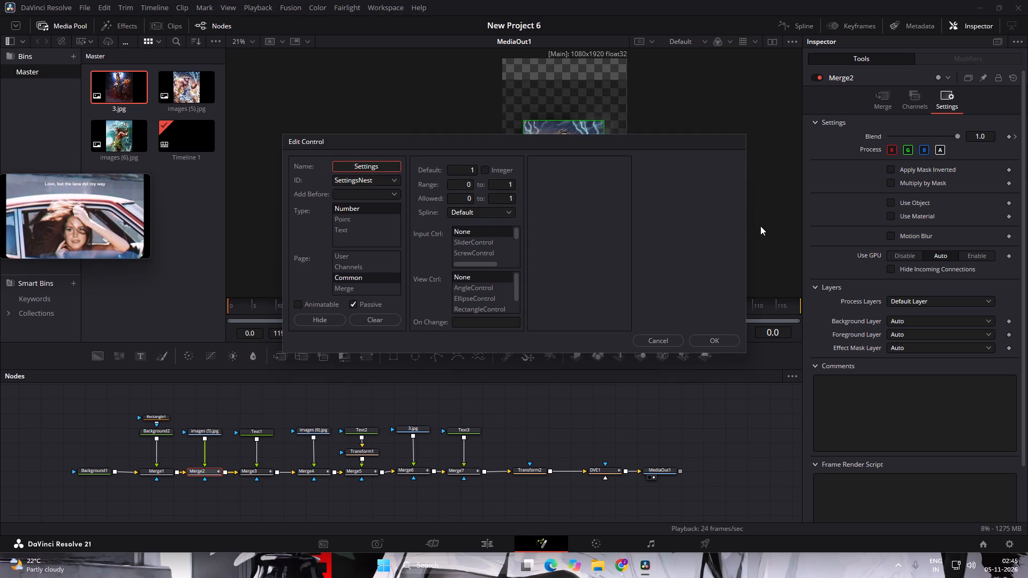
click(661, 343)
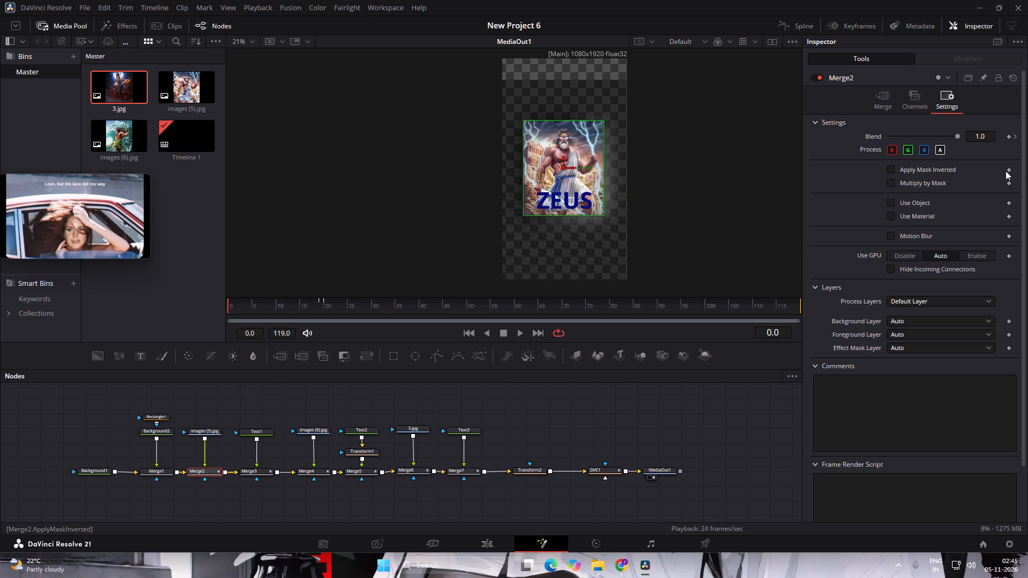
Delete Merge2's Blend keyframes at frames 19 and 20.
key(Right)
key(Right)
key(Right)
key(Right)
key(Right)
key(Right)
key(Right)
key(Right)
key(Right)
key(Right)
key(Right)
key(Right)
key(Right)
key(Right)
key(Right)
key(Right)
key(Right)
key(Right)
key(Right)
key(Right)
key(Left)
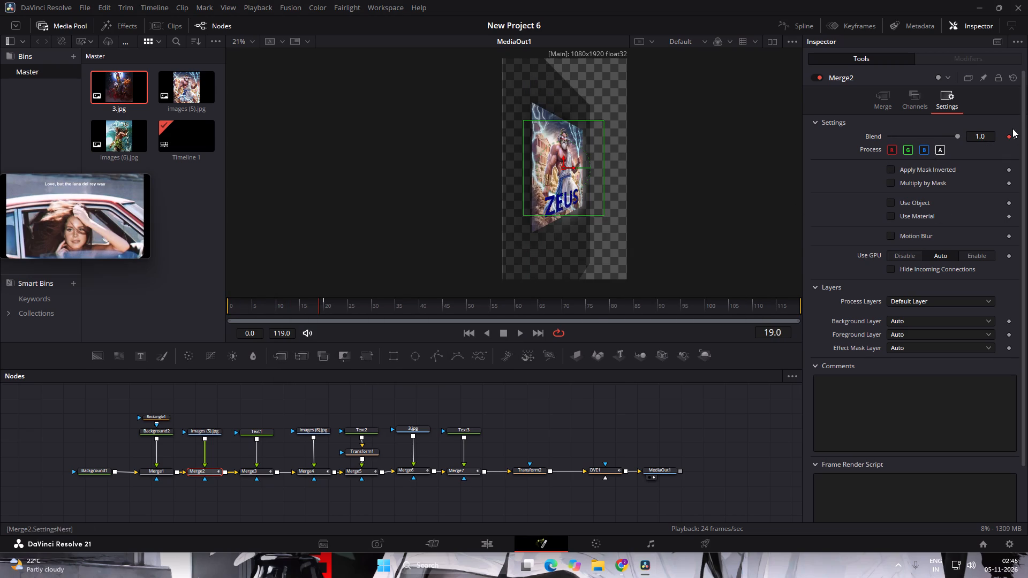
click(1007, 134)
key(Right)
click(1007, 134)
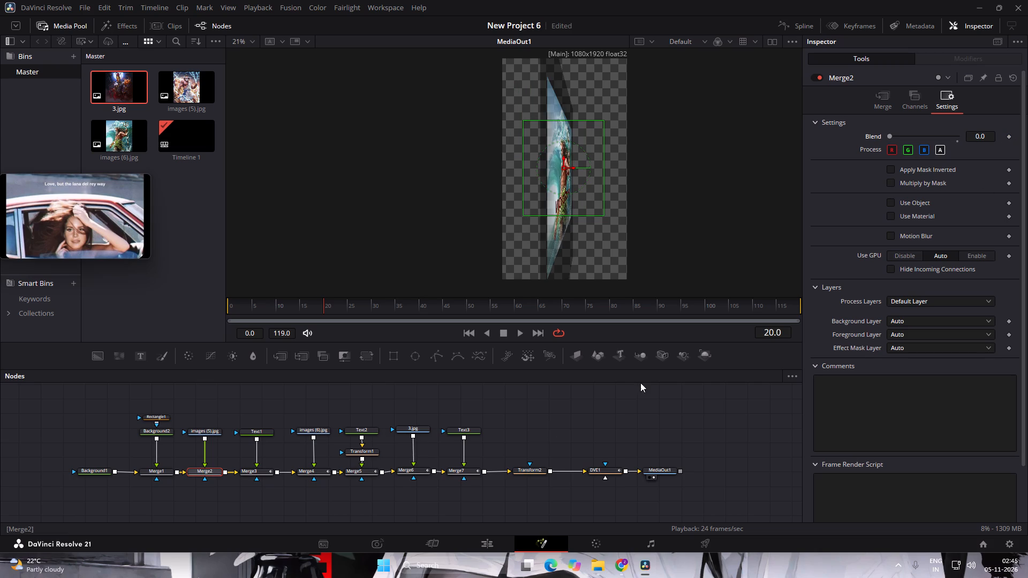
Delete Merge3's Blend keyframes at frames 19 and 20.
double_click(260, 474)
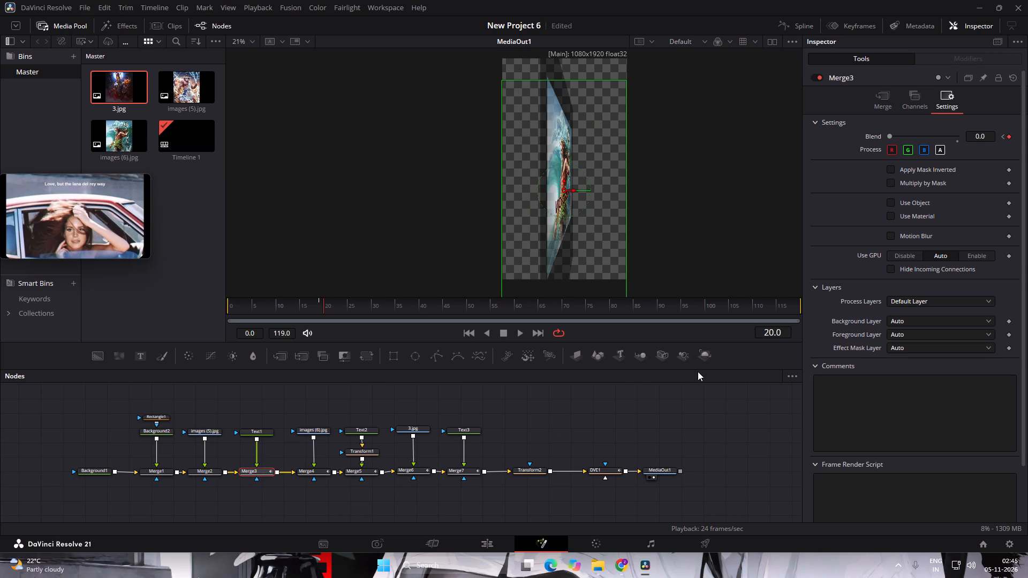
key(Left)
click(1010, 135)
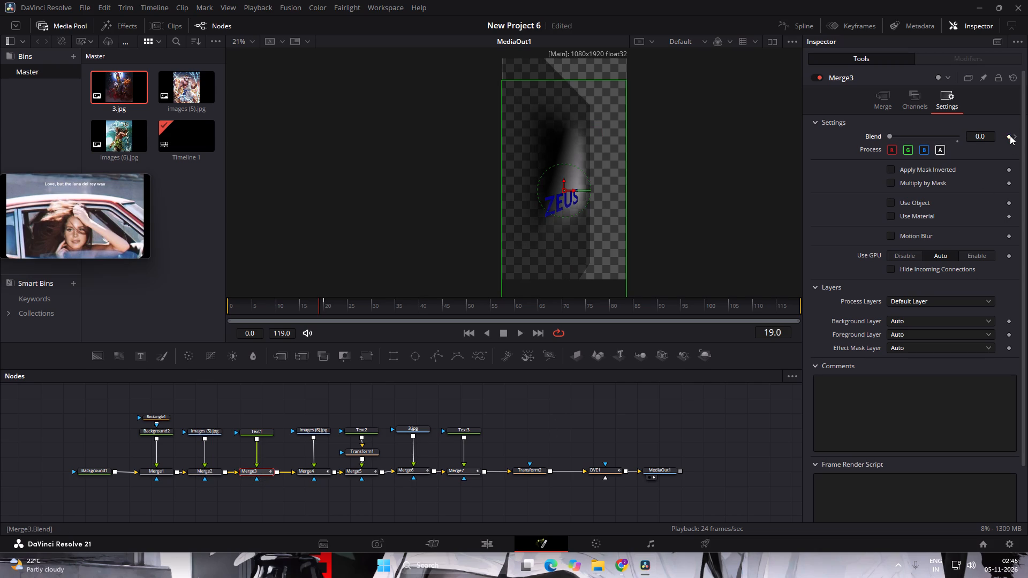
key(Right)
click(1010, 135)
Delete Merge4's Blend keyframes at frames 19 and 20.
double_click(309, 471)
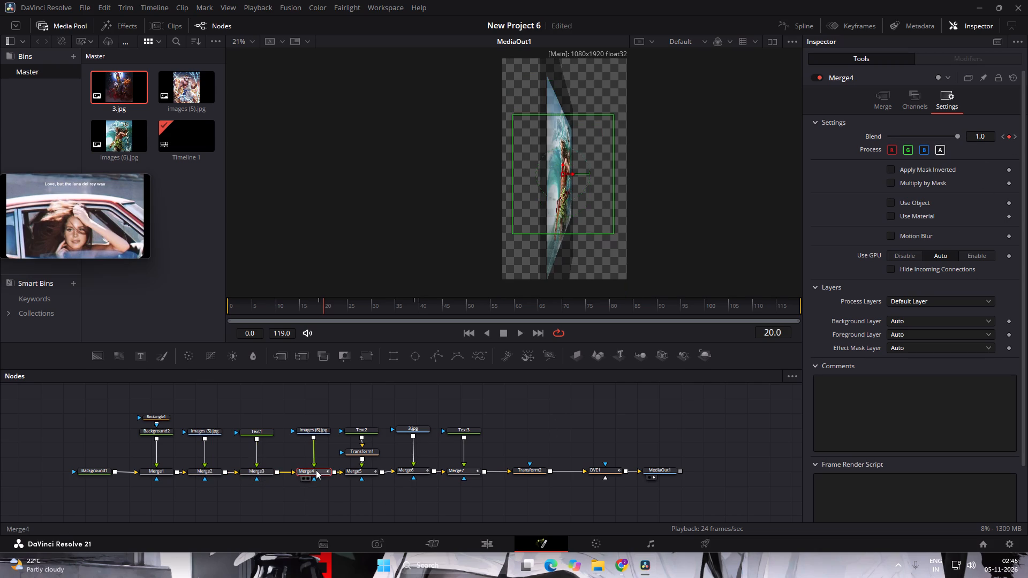
key(Right)
key(Left)
key(Left)
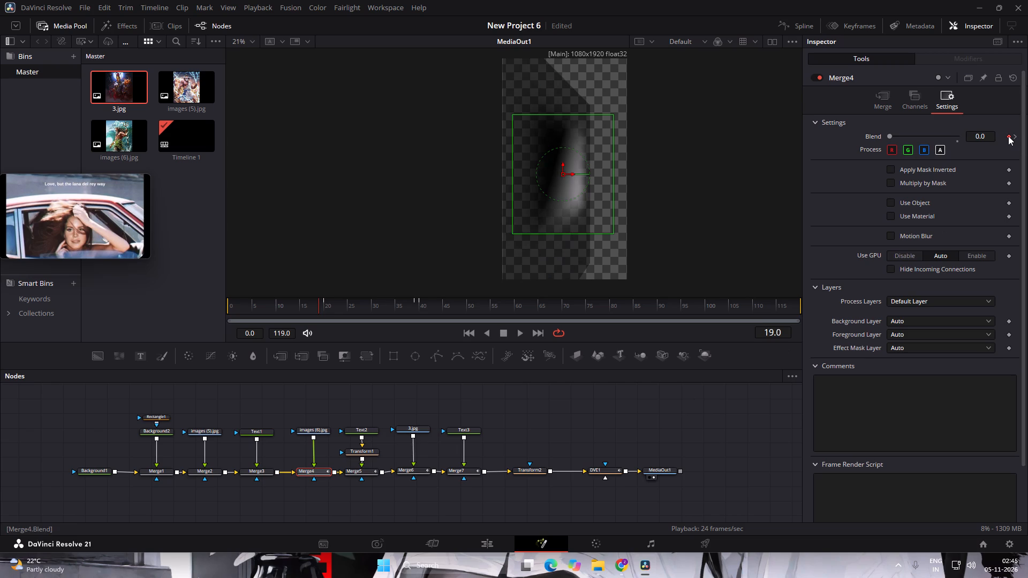
click(1008, 136)
key(Right)
click(1008, 136)
Delete Merge4's remaining Blend keyframes at frames 39 and 40.
key(Right)
key(Right)
key(Right)
key(Right)
key(Right)
key(Right)
key(Right)
key(Right)
key(Right)
key(Right)
key(Right)
key(Right)
key(Right)
key(Right)
key(Right)
key(Right)
key(Right)
key(Right)
key(Right)
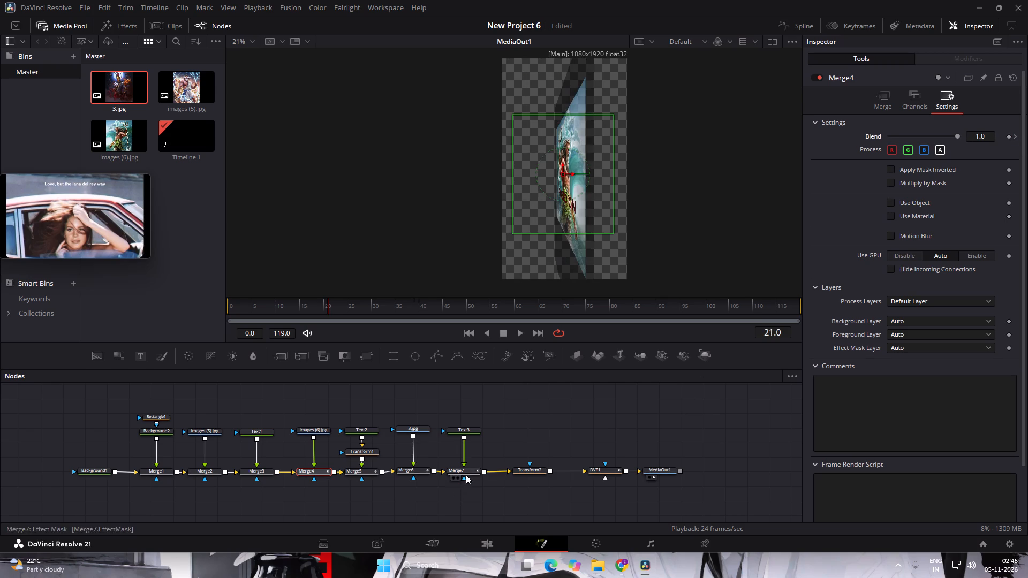
click(1006, 138)
key(Right)
click(1007, 138)
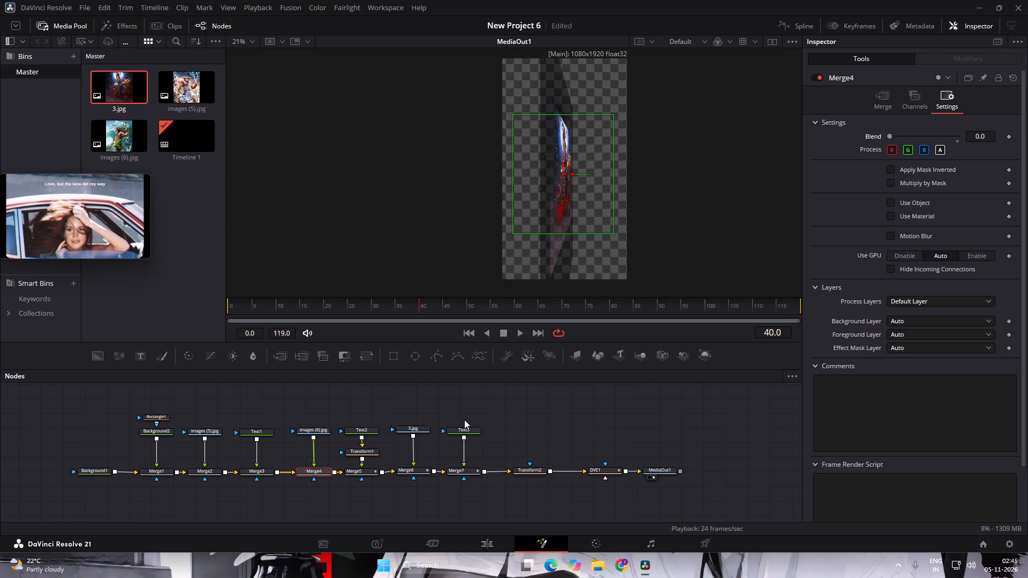
Delete Merge5's Blend keyframes at frames 40 and 39.
double_click(372, 471)
click(1010, 137)
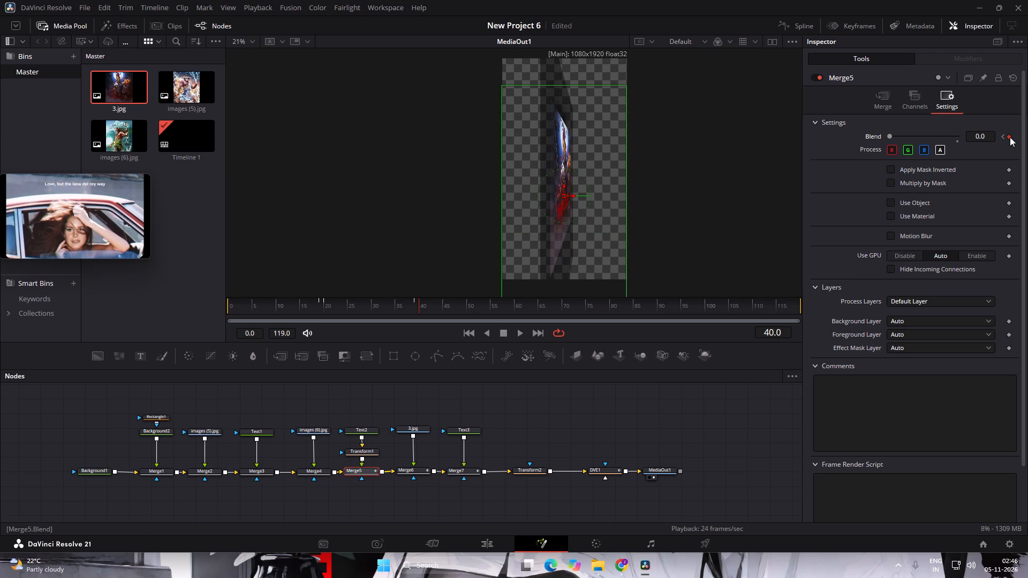
key(Left)
click(1010, 137)
Delete Merge5's remaining Blend keyframes at frames 19 and 20.
key(Left)
key(Left)
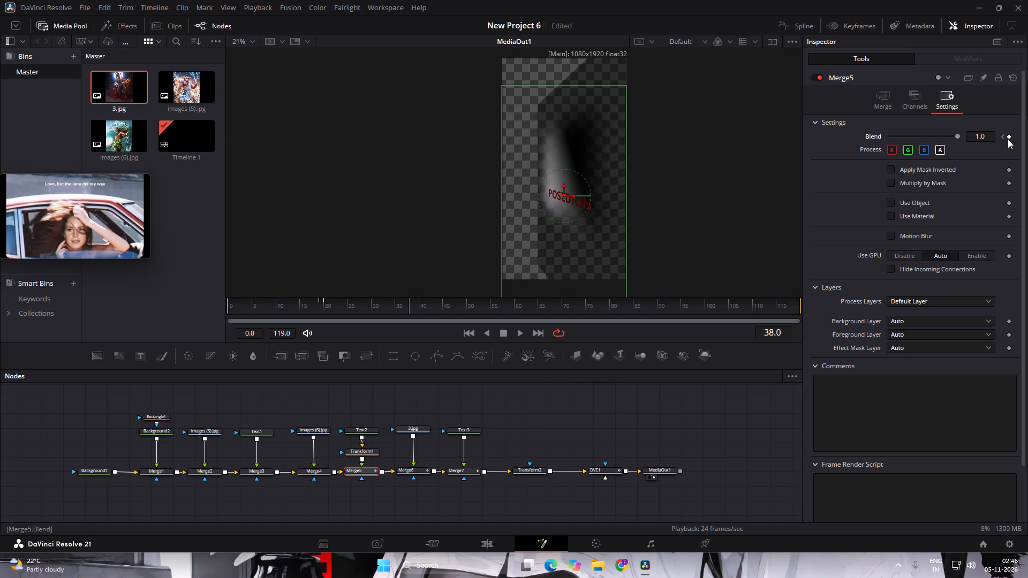
key(Left)
key(Left)
key(Left)
key(Left)
key(Left)
key(Left)
key(Left)
key(Left)
key(Left)
key(Left)
key(Left)
key(Left)
key(Left)
key(Left)
key(Left)
key(Left)
key(Left)
key(Left)
key(Left)
key(Left)
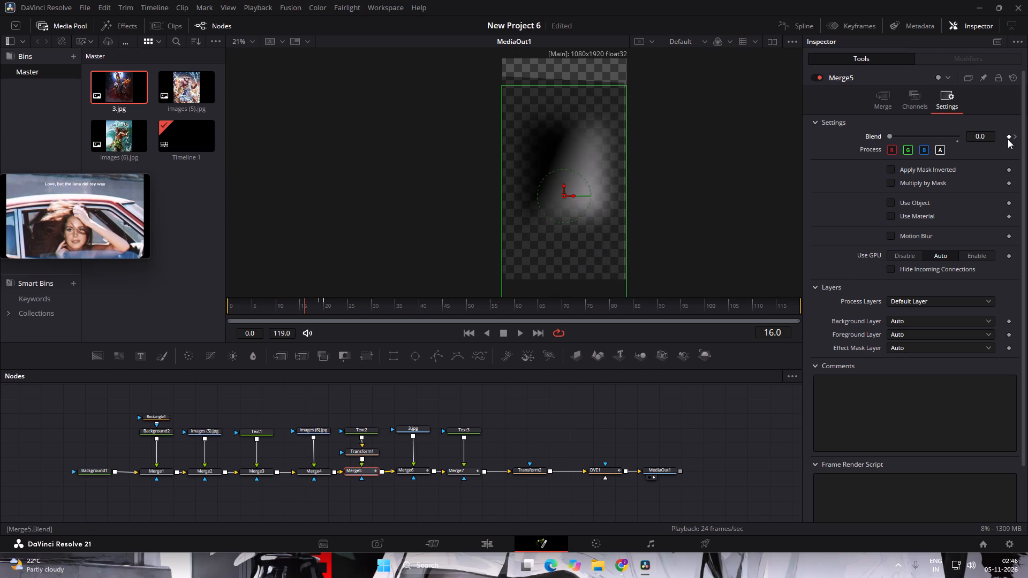
key(Right)
key(Right)
key(Right)
click(1008, 139)
key(Right)
click(1008, 139)
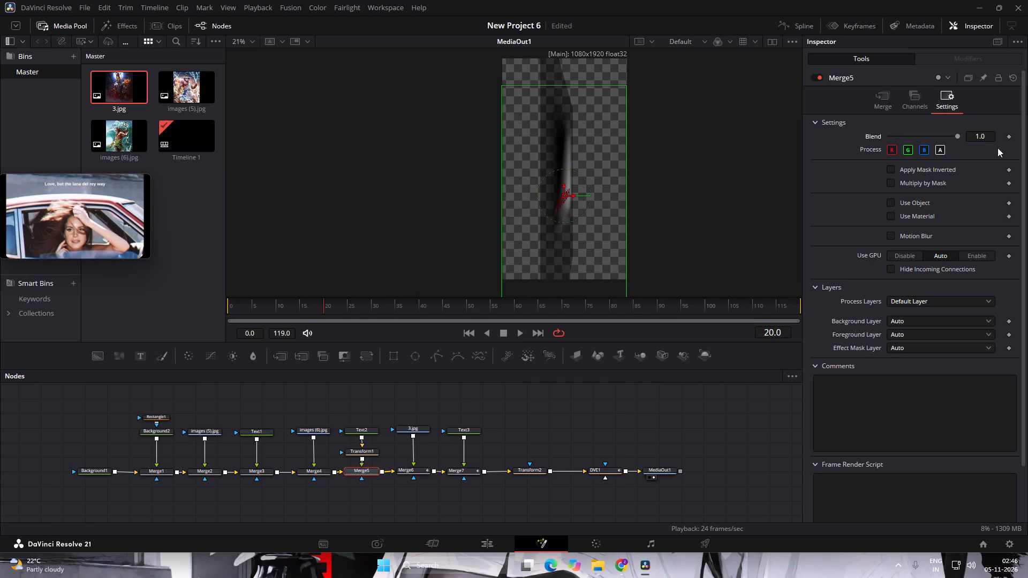
click(677, 433)
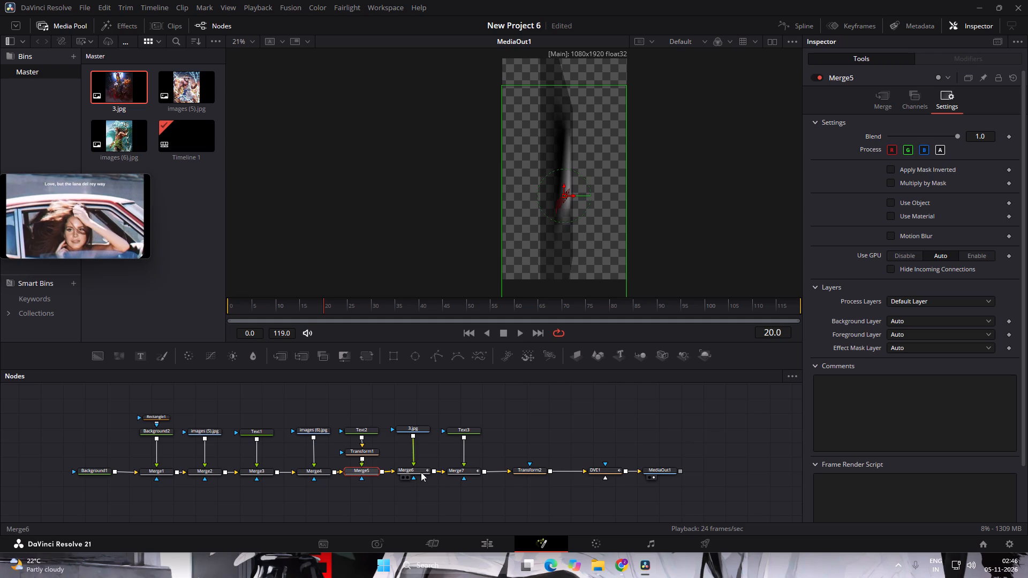
Delete Merge6's Blend keyframes at frames 39 and 40.
double_click(421, 472)
key(Right)
key(Right)
key(Right)
key(Right)
key(Right)
key(Right)
key(Right)
key(Right)
key(Right)
key(Right)
key(Right)
key(Right)
key(Right)
key(Right)
key(Right)
key(Right)
key(Right)
key(Right)
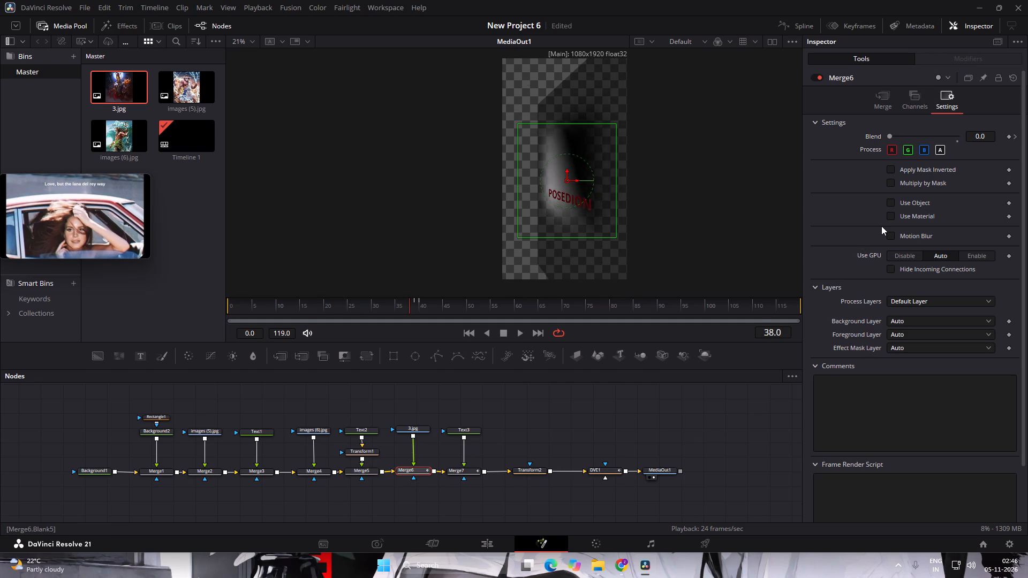
key(Right)
click(1010, 137)
key(Right)
click(1010, 137)
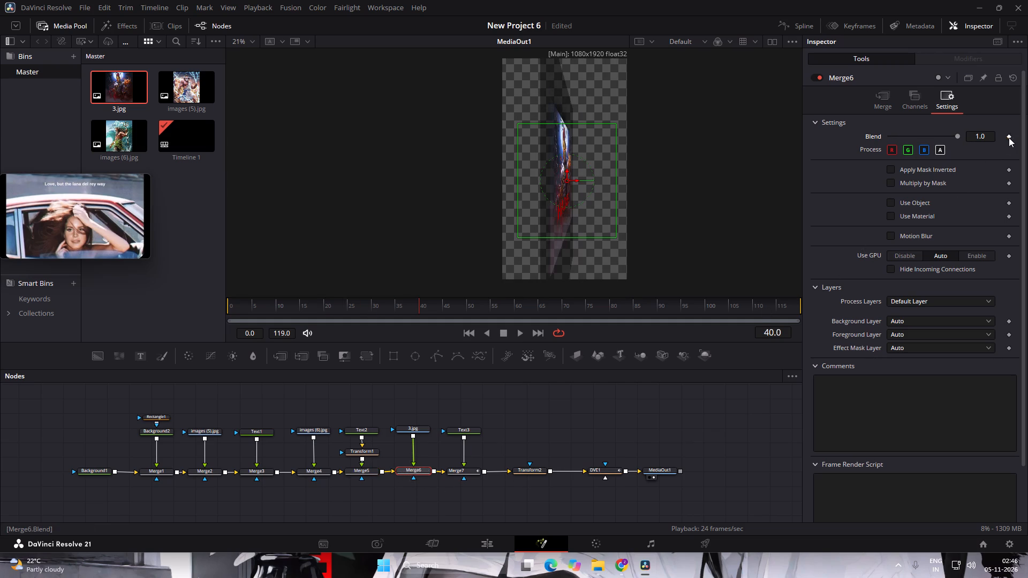
Delete Merge7's Blend keyframes at frames 40 and 39.
double_click(471, 468)
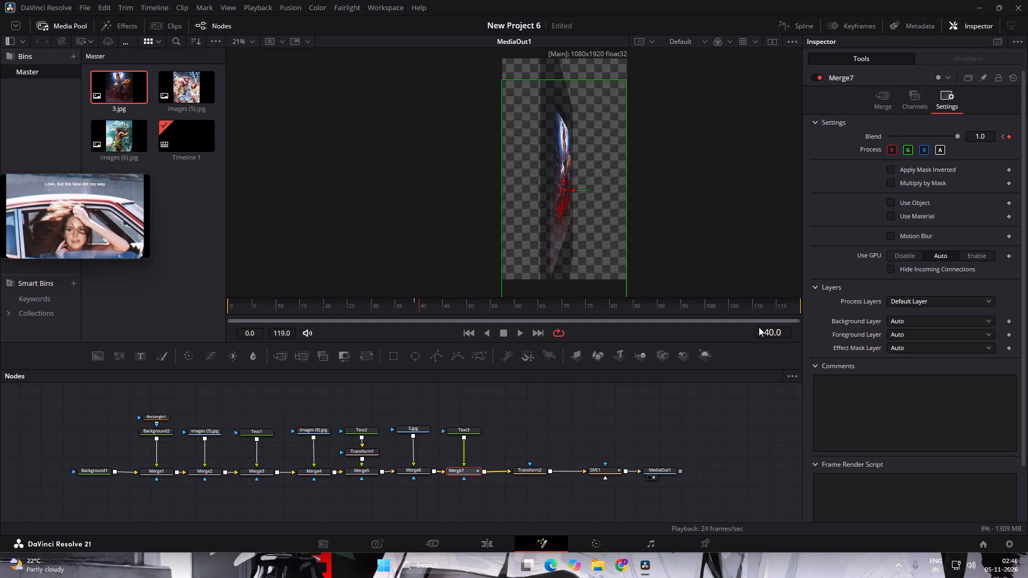
click(1008, 138)
key(Left)
click(1008, 138)
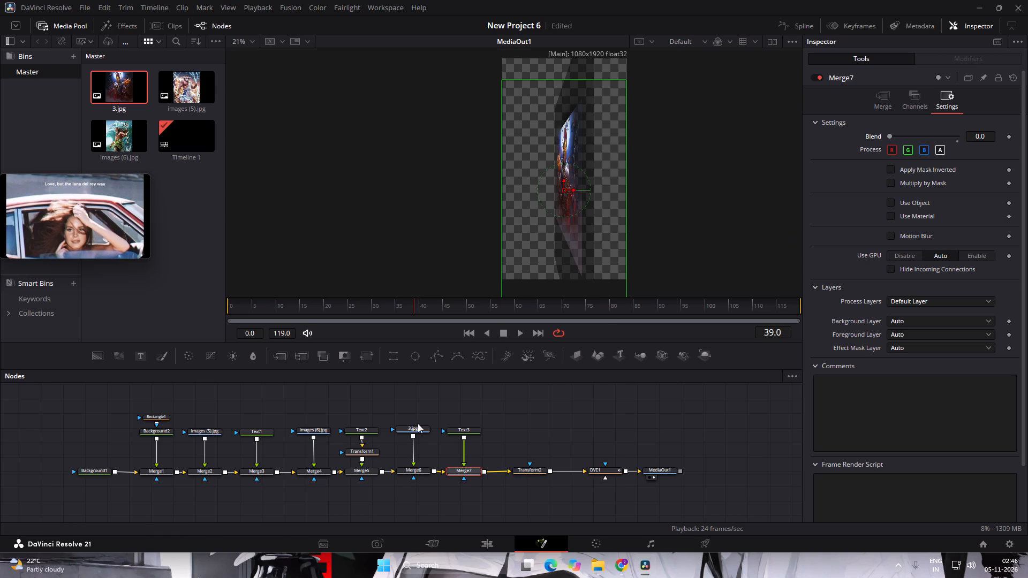
Play the composition from its start to check the card animation without the Blend keyframes, and stop playback.
drag(414, 310, 264, 328)
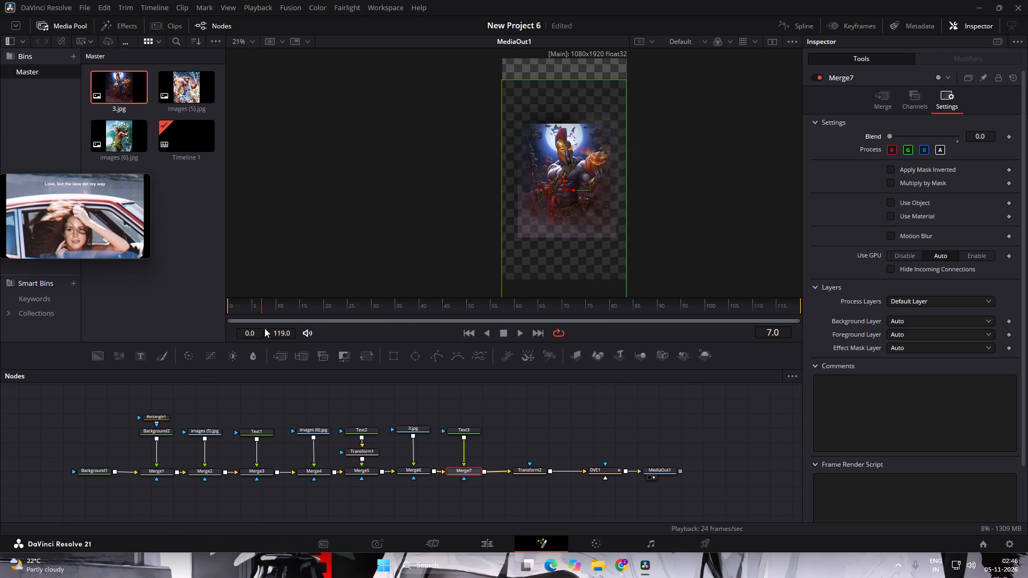
drag(264, 328, 200, 334)
click(517, 334)
click(507, 337)
click(669, 450)
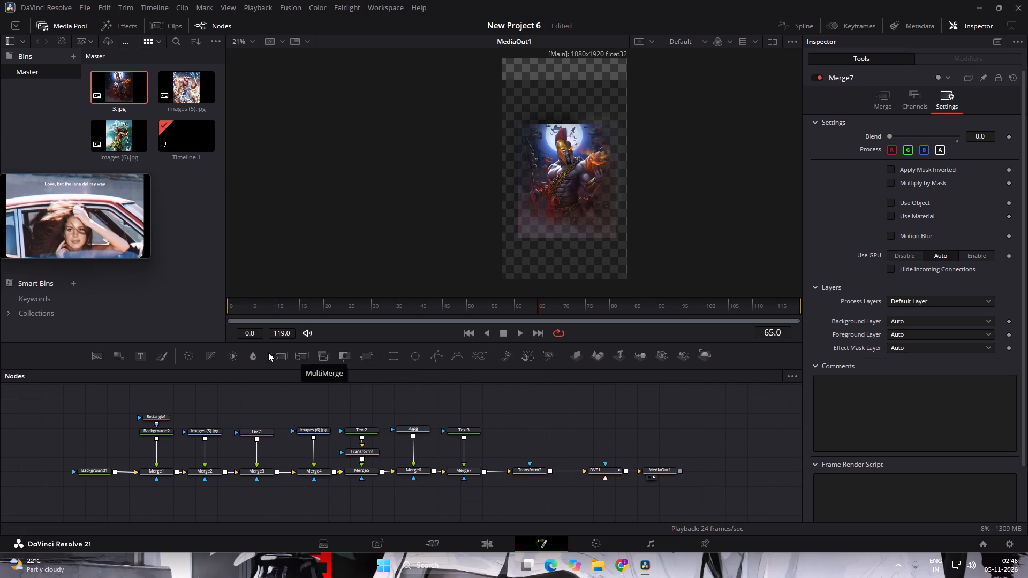
click(419, 397)
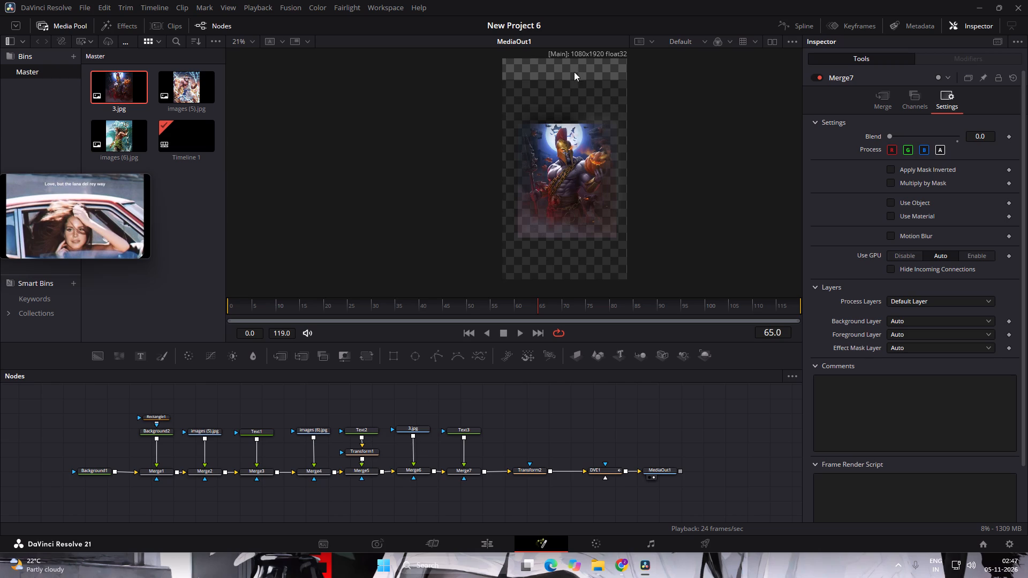
Switch to the Replicate Card Animation brief in Chrome and read its tasks, requirements and submission guidelines.
click(623, 559)
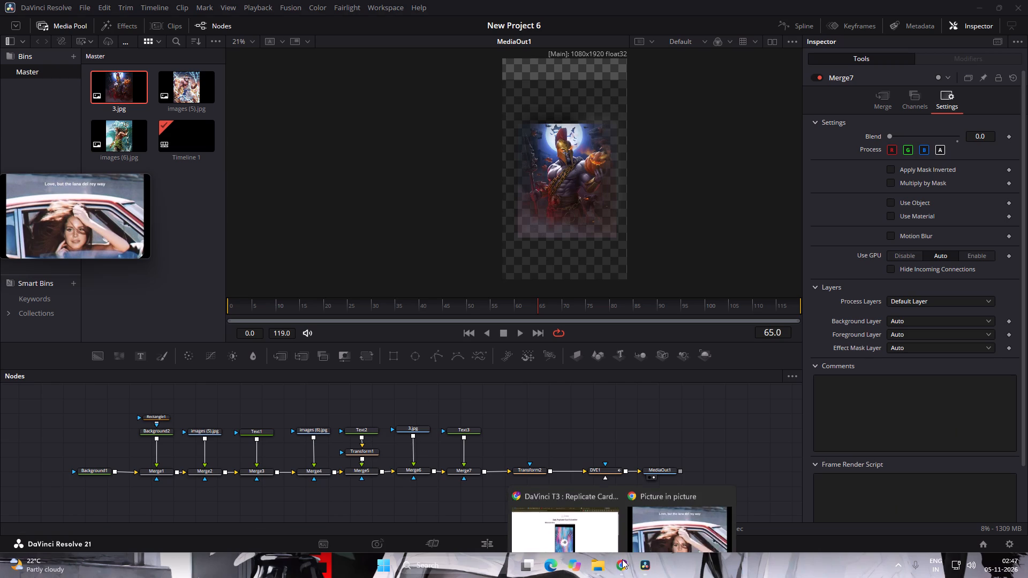
click(591, 523)
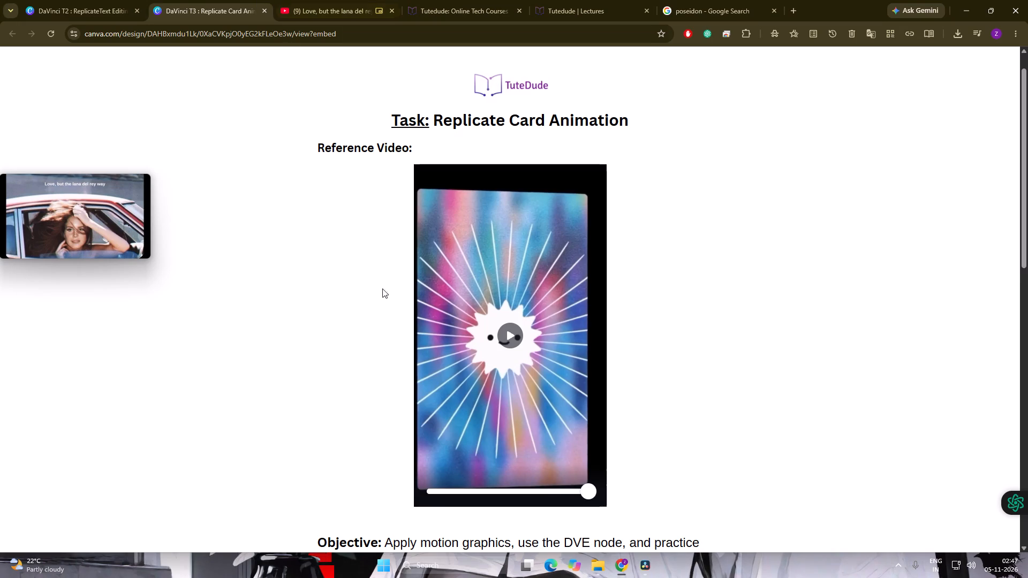
scroll(412, 333, down, 4)
scroll(494, 454, down, 5)
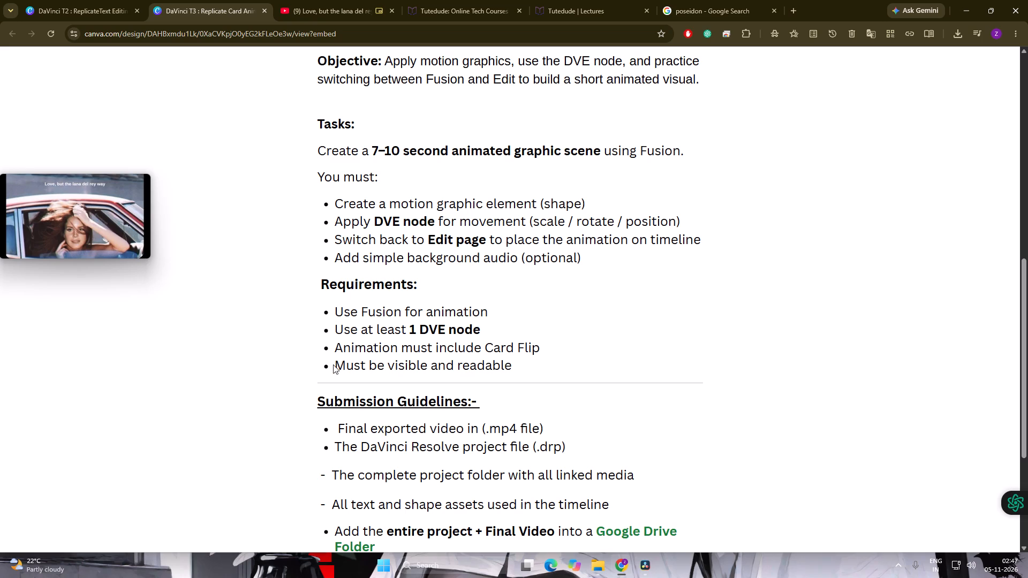
drag(333, 364, 573, 369)
click(584, 368)
click(560, 336)
scroll(659, 277, down, 2)
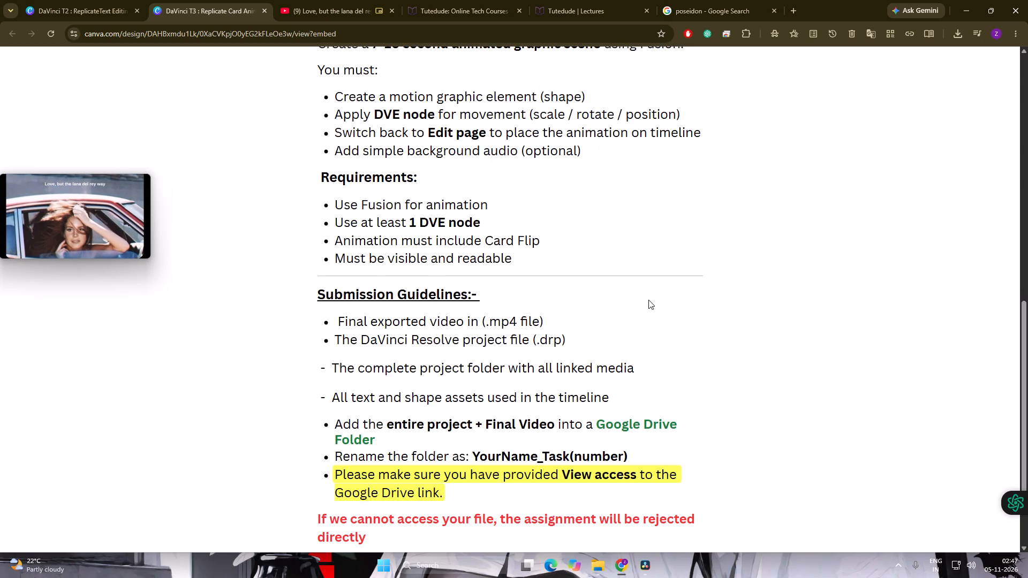
scroll(648, 300, up, 1)
click(651, 356)
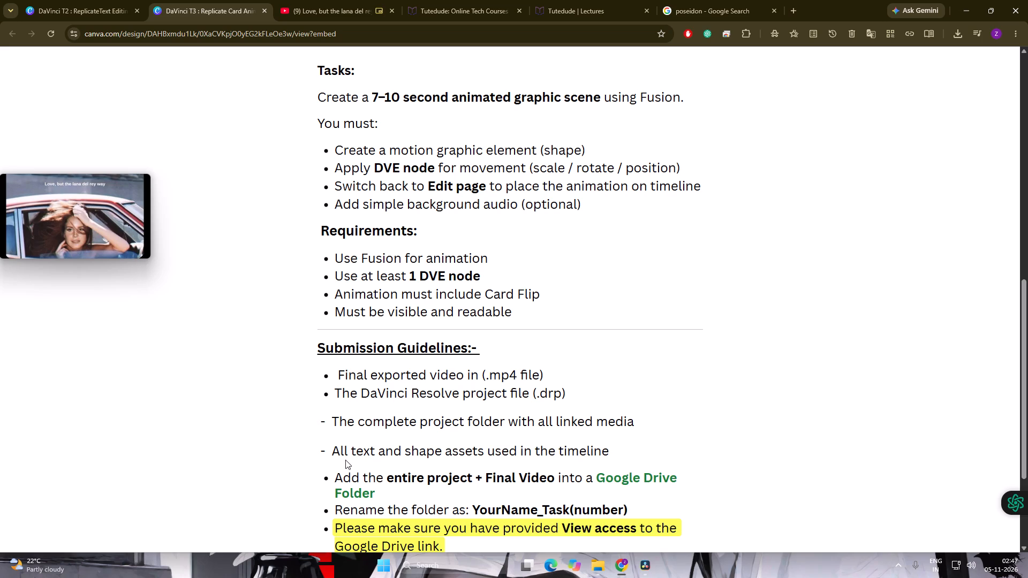
click(679, 436)
scroll(680, 436, down, 2)
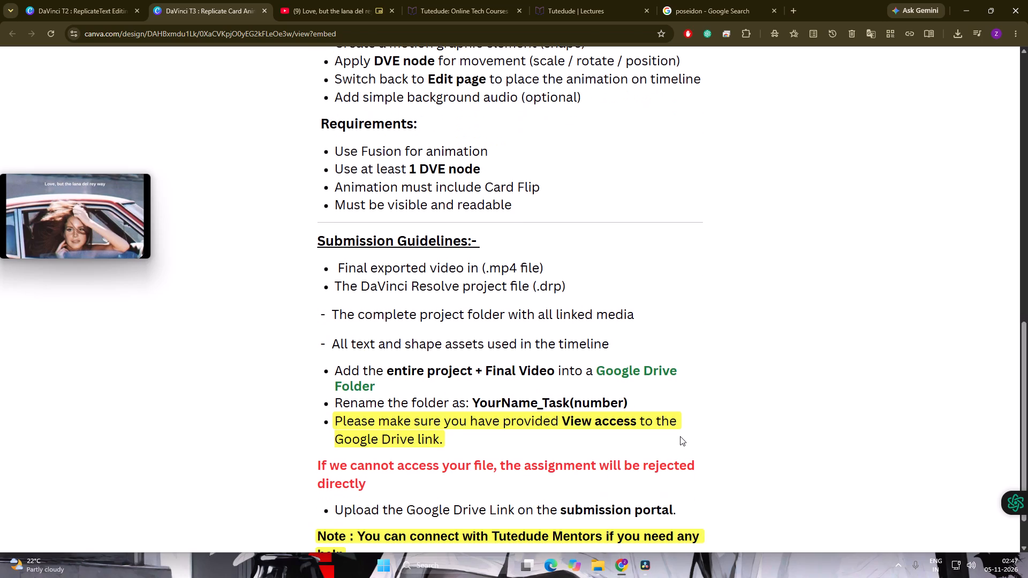
scroll(674, 425, up, 7)
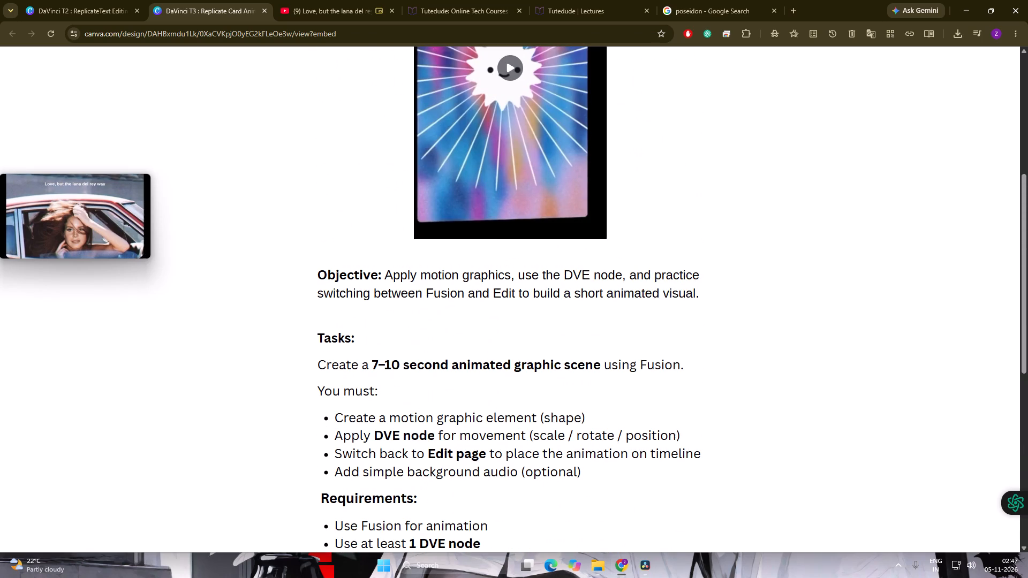
click(685, 351)
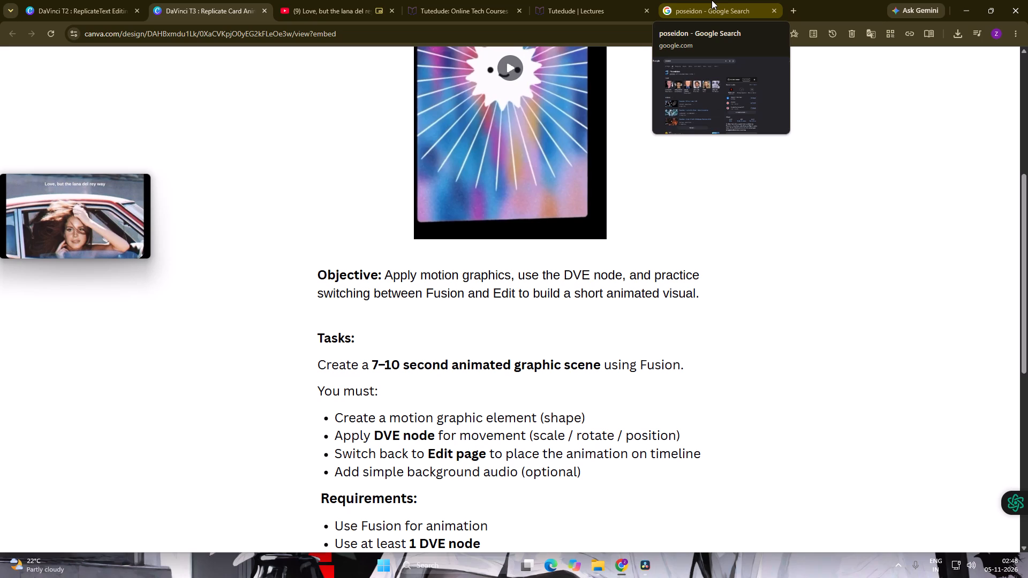
Go to YouTube, pause the playing video, and search for "greek god music phonk".
click(271, 0)
click(351, 0)
click(362, 205)
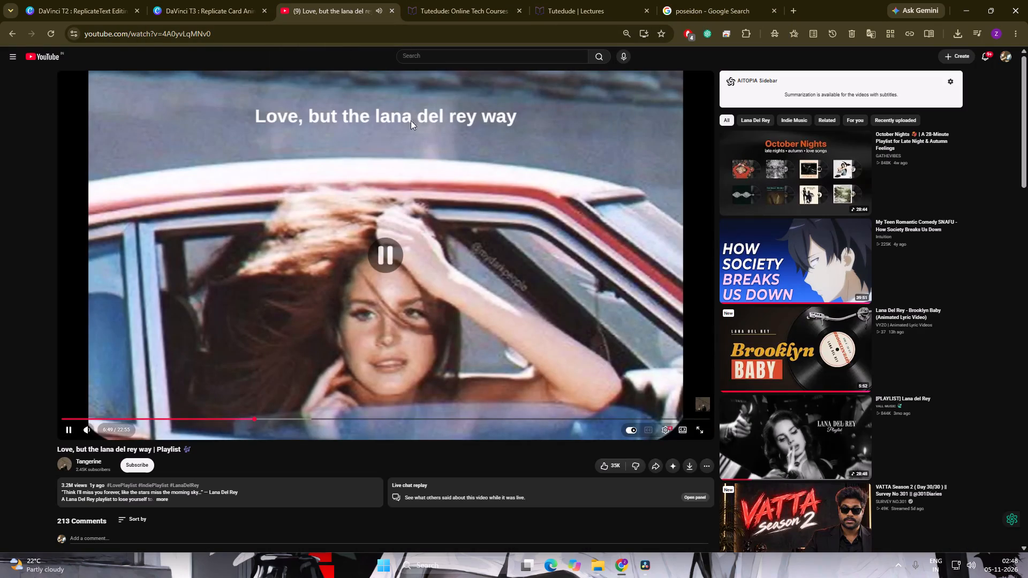
click(437, 56)
text(greek god mouic)
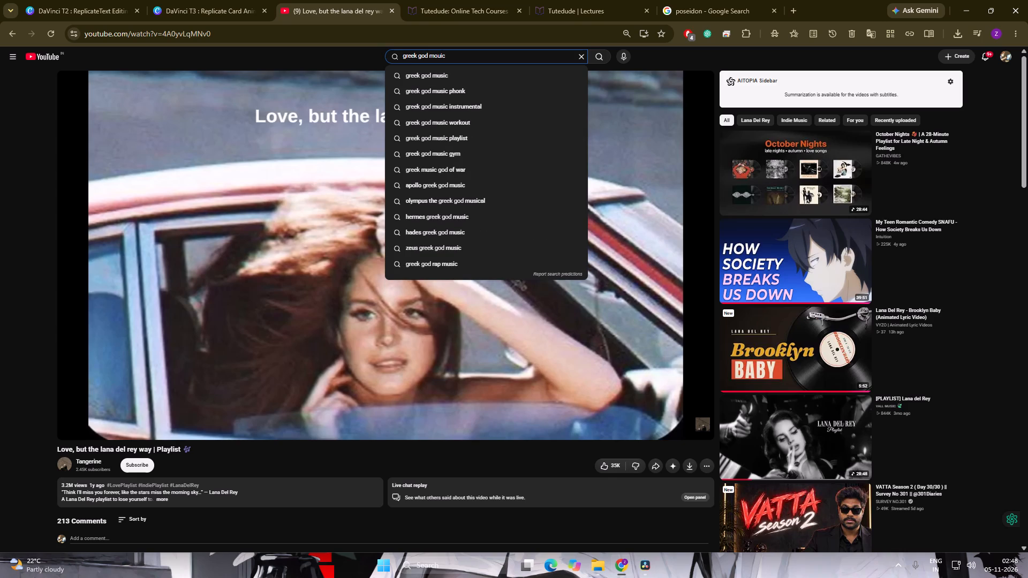
click(473, 89)
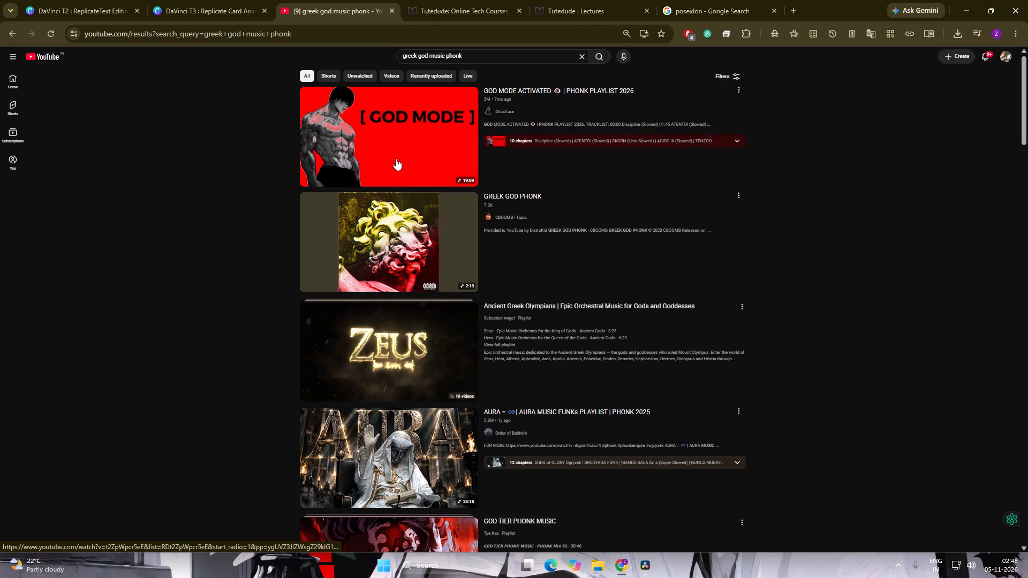
Open the GOD MODE ACTIVATED | PHONK PLAYLIST 2026 video, sample its music at several points, and pause it.
click(396, 158)
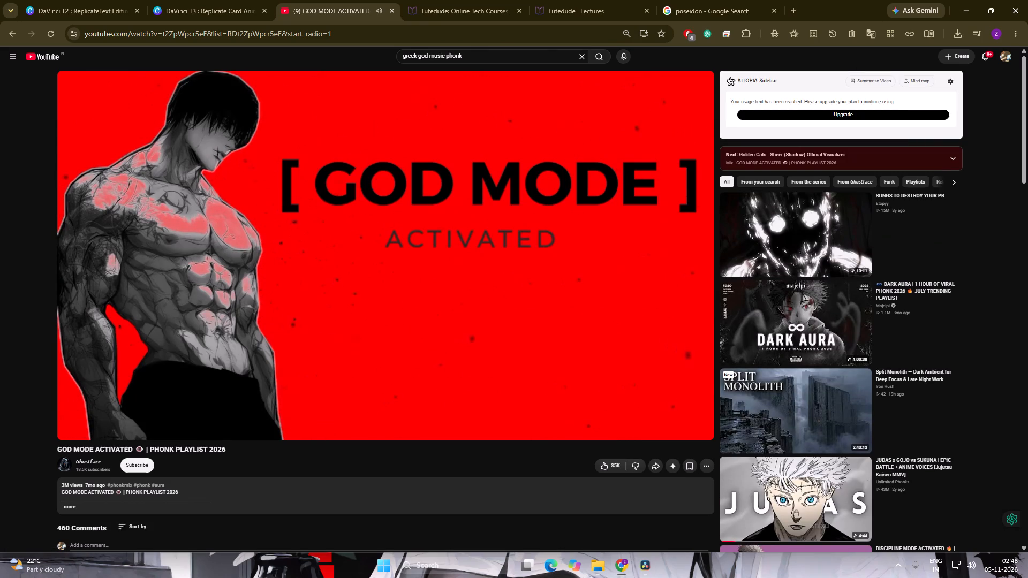
key(1)
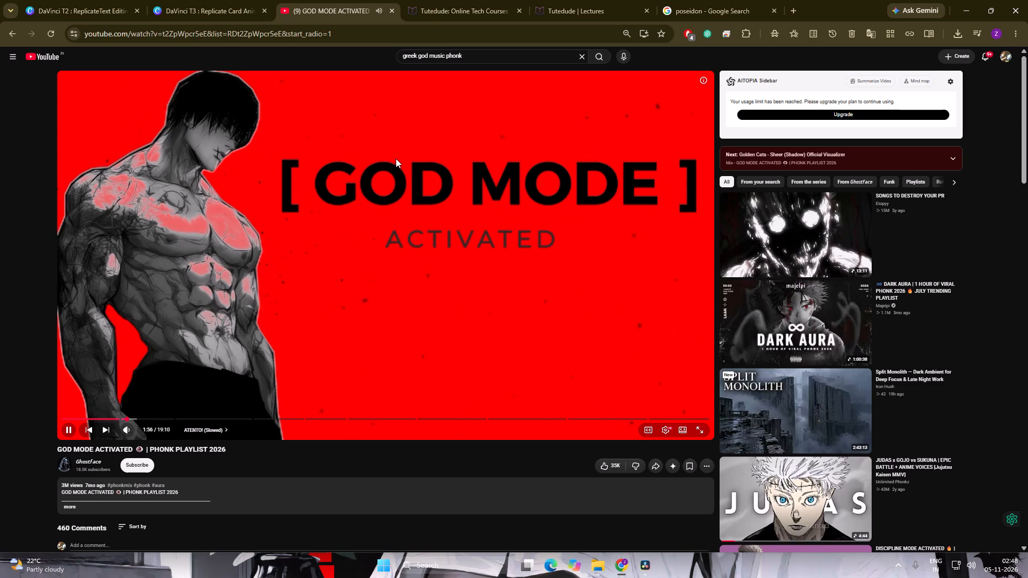
key(2)
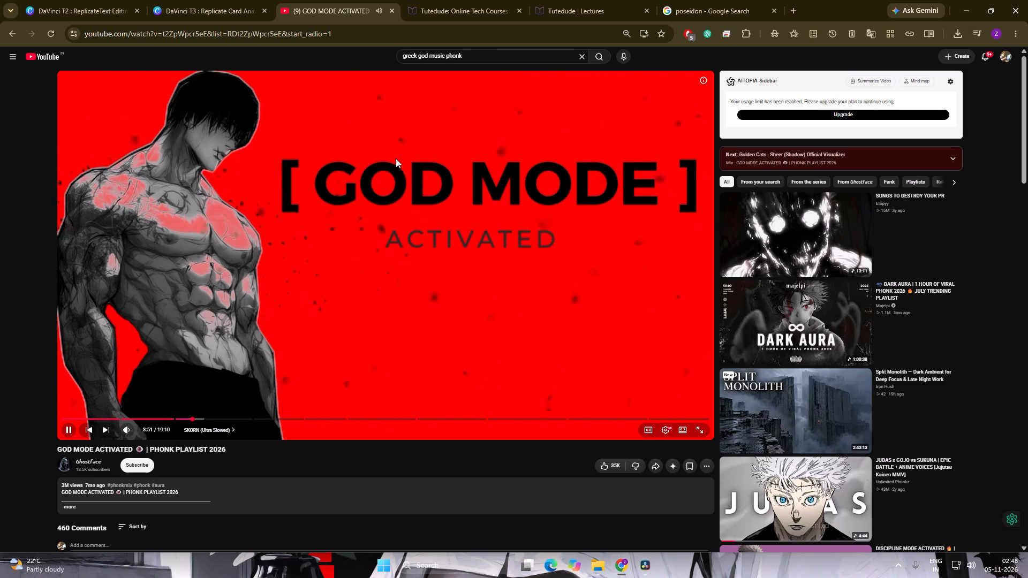
key(3)
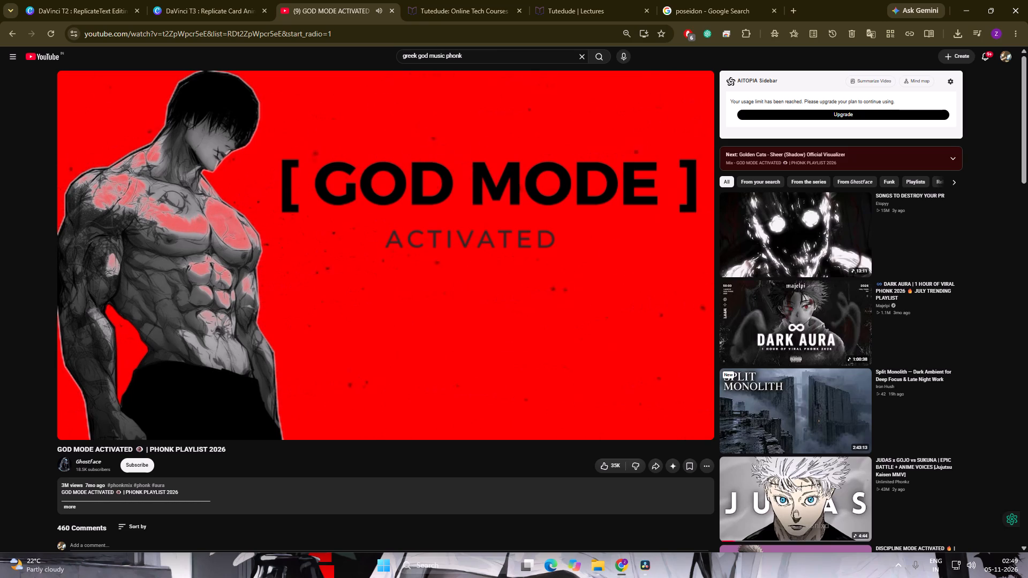
click(238, 285)
Expand the phonk playlist video's description to view its tracklist.
scroll(238, 316, down, 2)
click(209, 378)
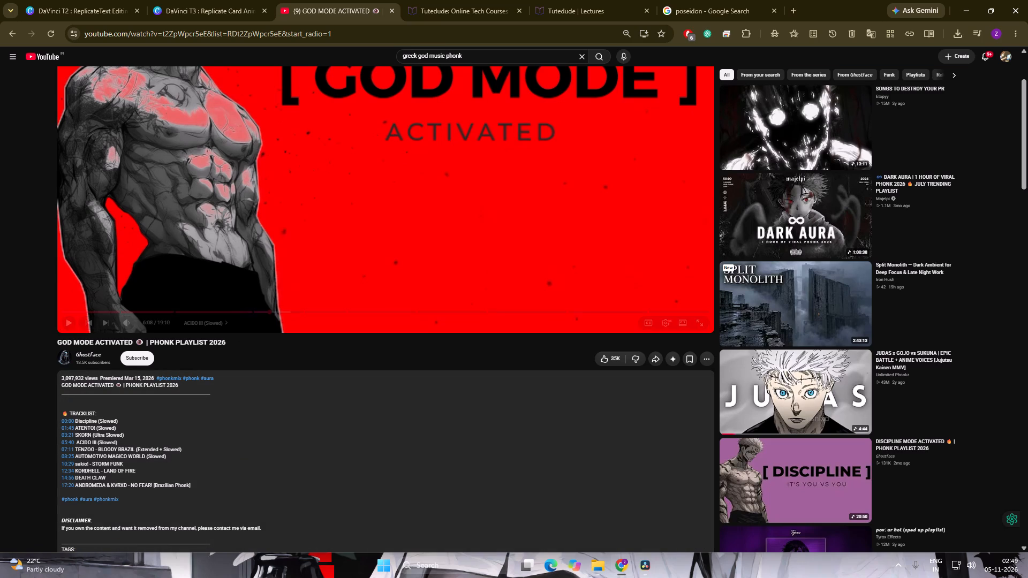
Copy the track name SKORN from the phonk playlist's tracklist and search Google for it.
drag(74, 437, 90, 436)
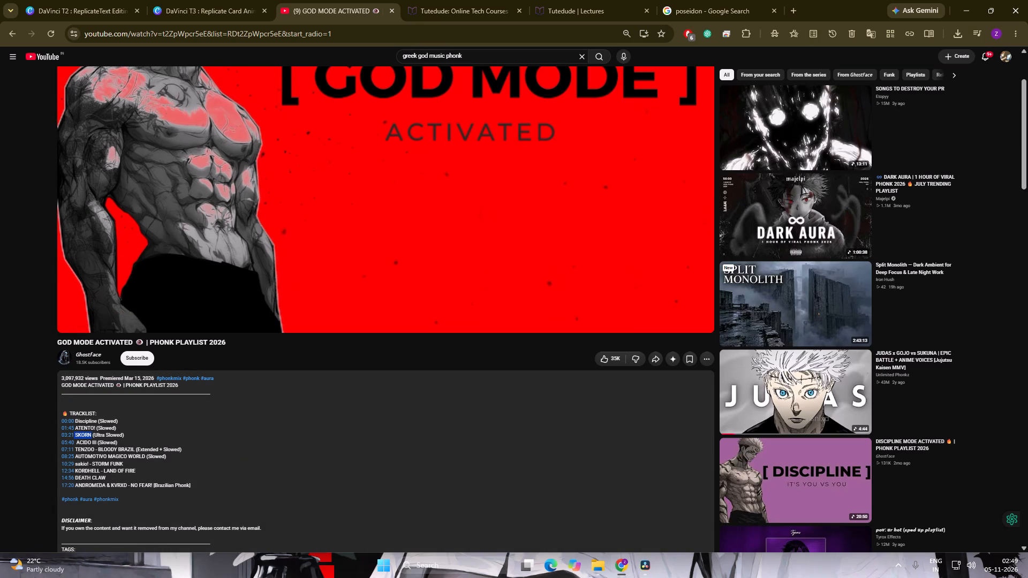
key(ctrl+c)
key(ctrl+c)
click(475, 447)
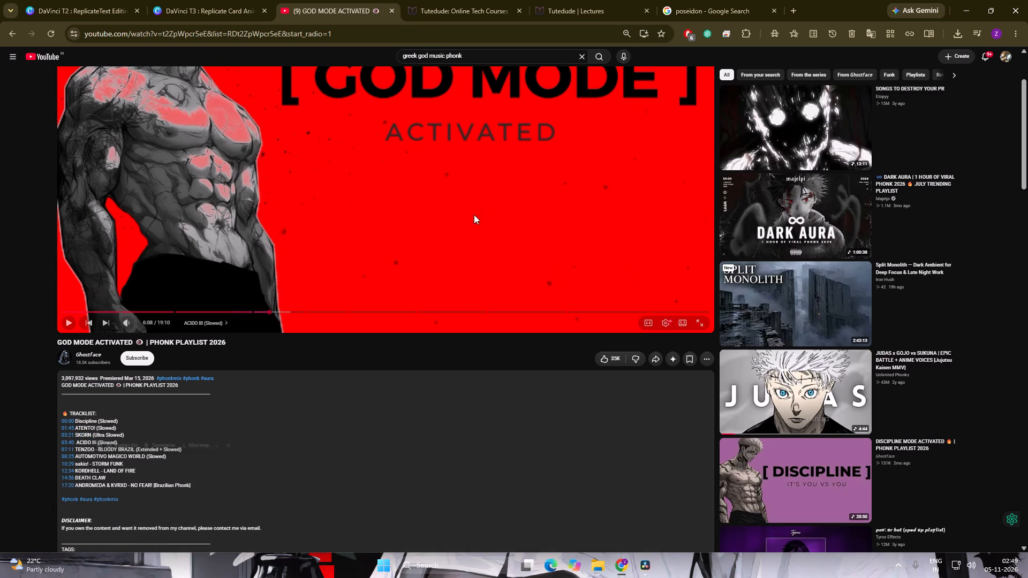
scroll(546, 153, up, 2)
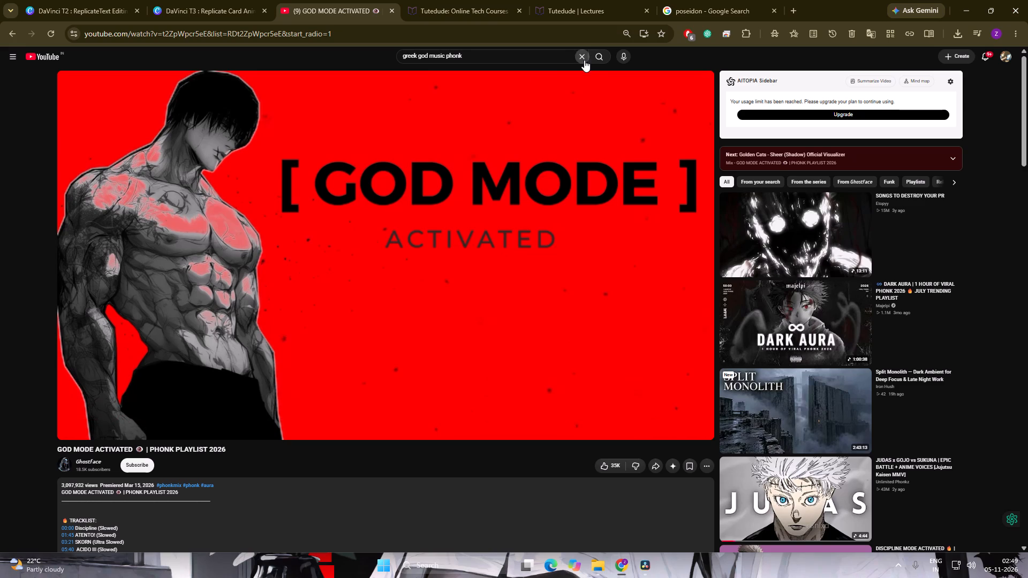
click(744, 0)
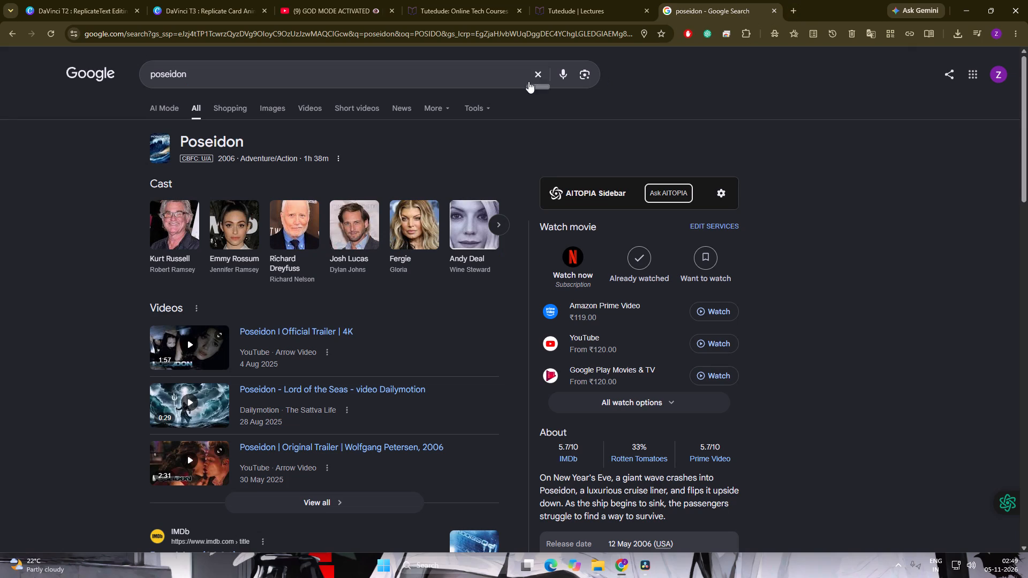
click(530, 80)
key(ctrl+c)
key(ctrl+v)
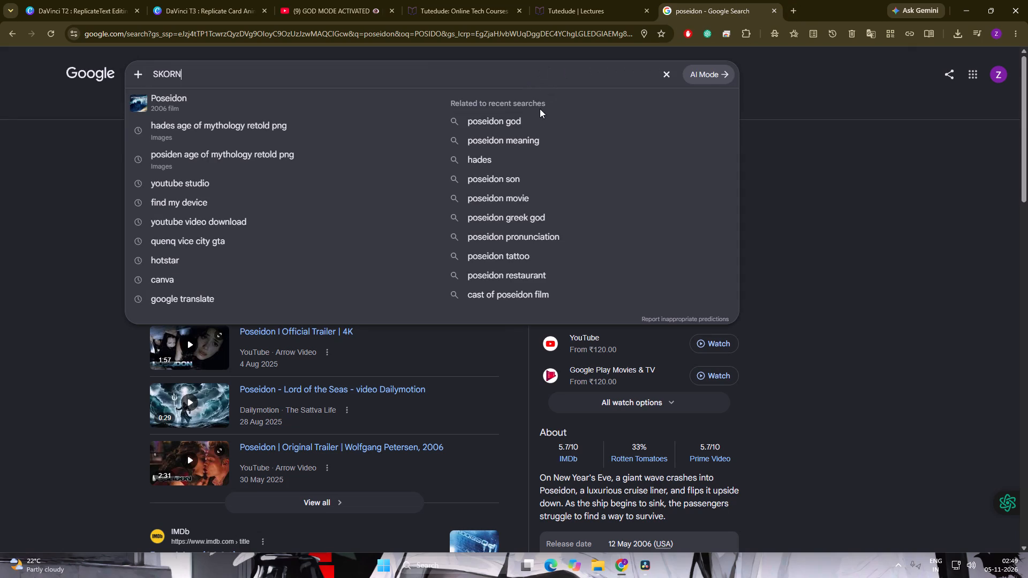
key(Return)
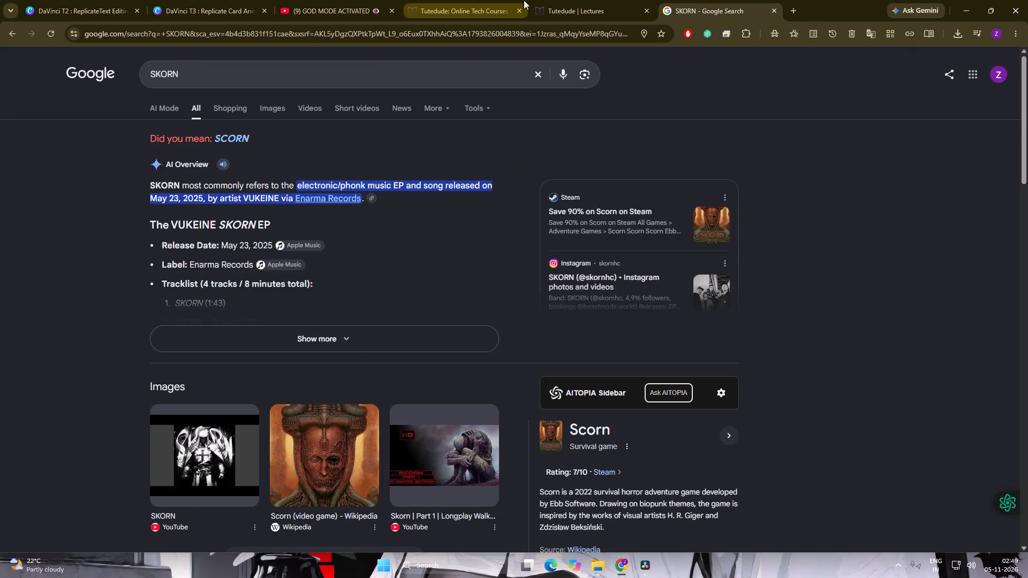
Search YouTube for "how to match frame in davinci resolve" and open What is Match Frame in DaVinci Resolve and How to Use It.
click(315, 0)
click(578, 59)
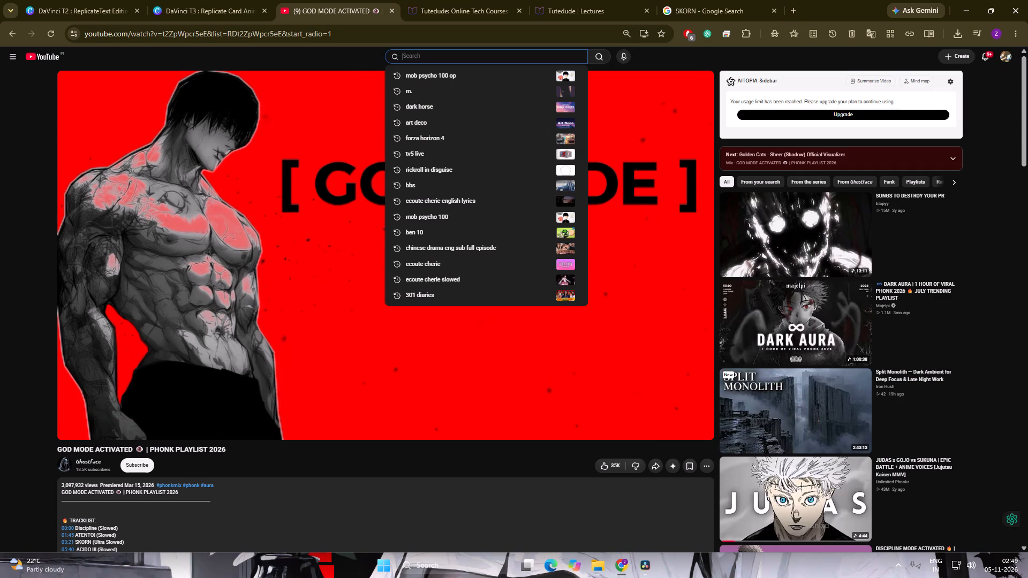
text(how to ma)
text(tch)
key(space)
text(frame)
key(space)
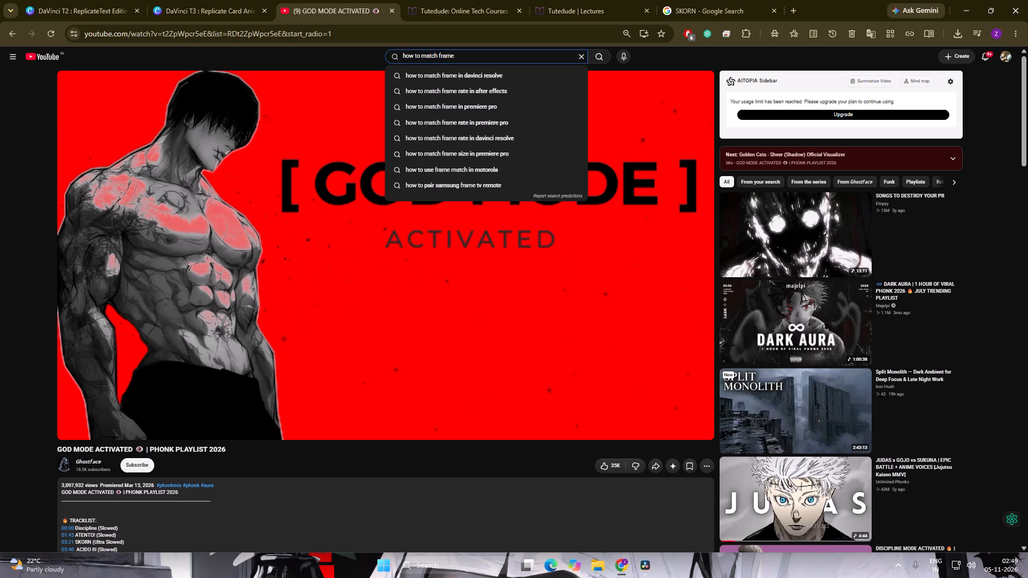
key(Down)
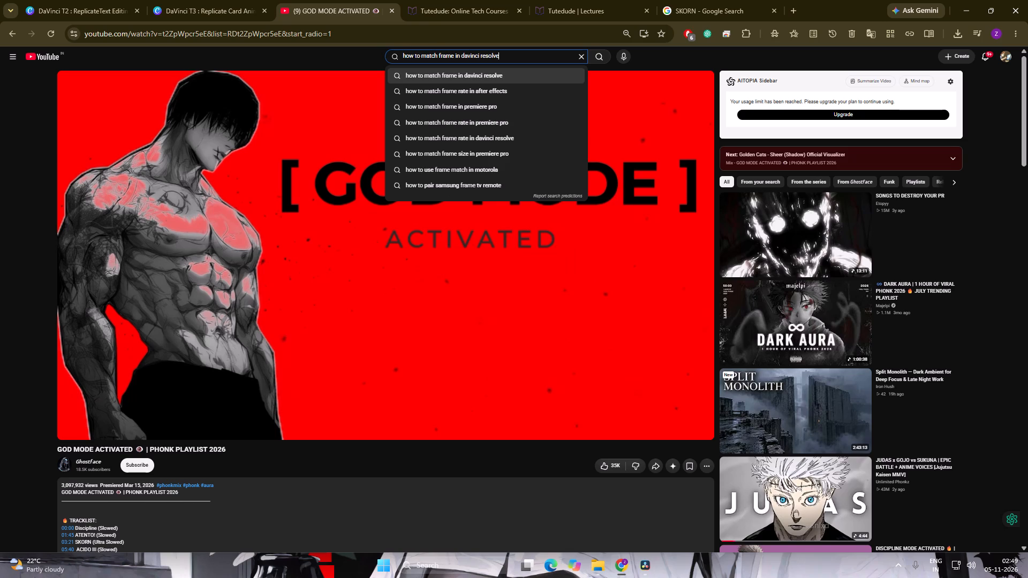
key(Return)
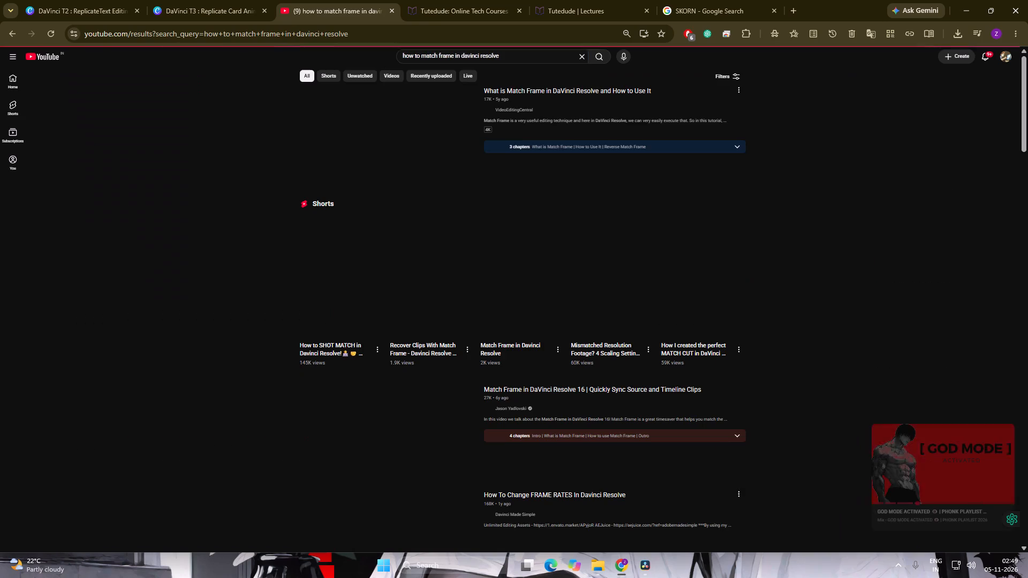
click(456, 141)
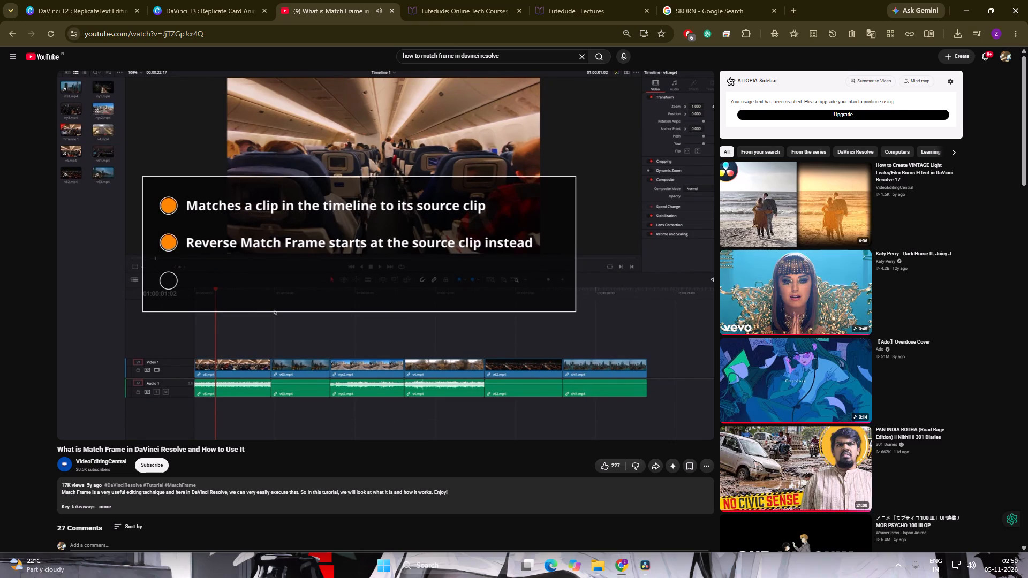
Skim through the Match Frame tutorial, covering how to use it, reverse match frame and multiple tracks.
key(Right)
key(Right)
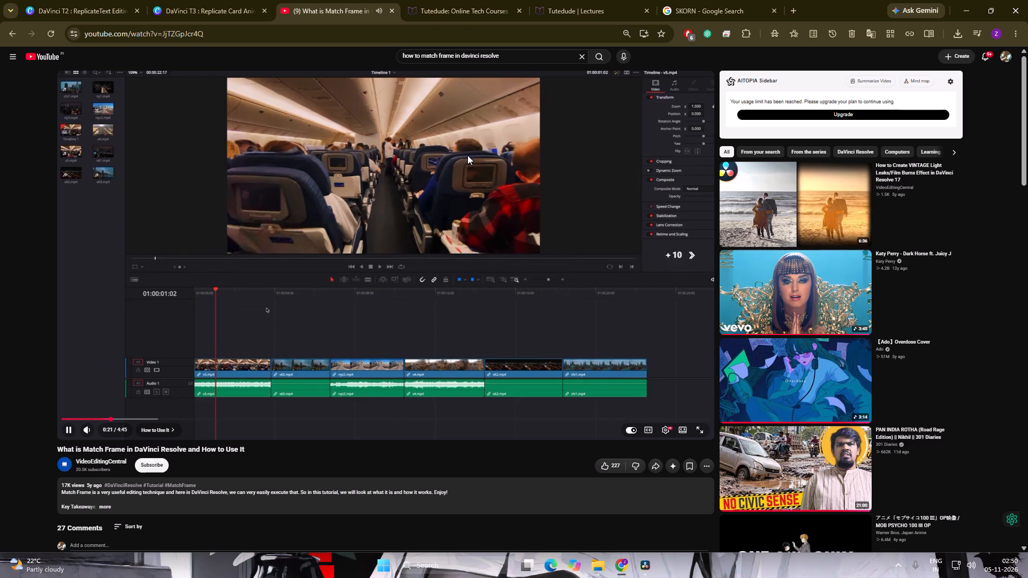
key(Right)
key(Right)
key(Right)
key(Right)
key(Right)
key(Right)
key(Right)
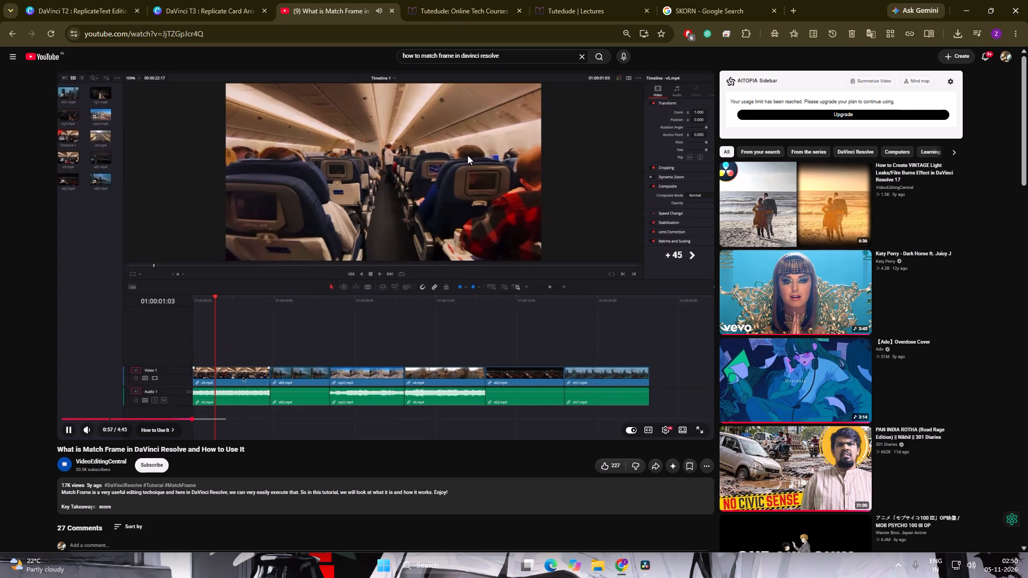
key(Right)
key(Right)
key(Right)
key(Right)
key(Right)
key(Right)
key(Right)
key(Right)
key(Right)
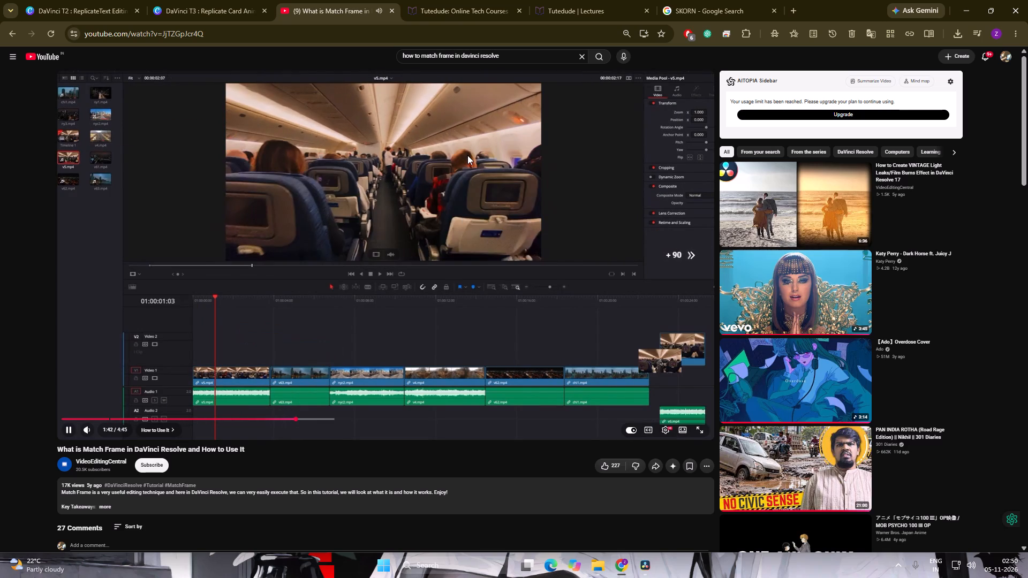
key(Right)
key(Right)
key(Right)
key(Right)
key(Right)
key(Right)
key(Right)
key(Right)
key(Right)
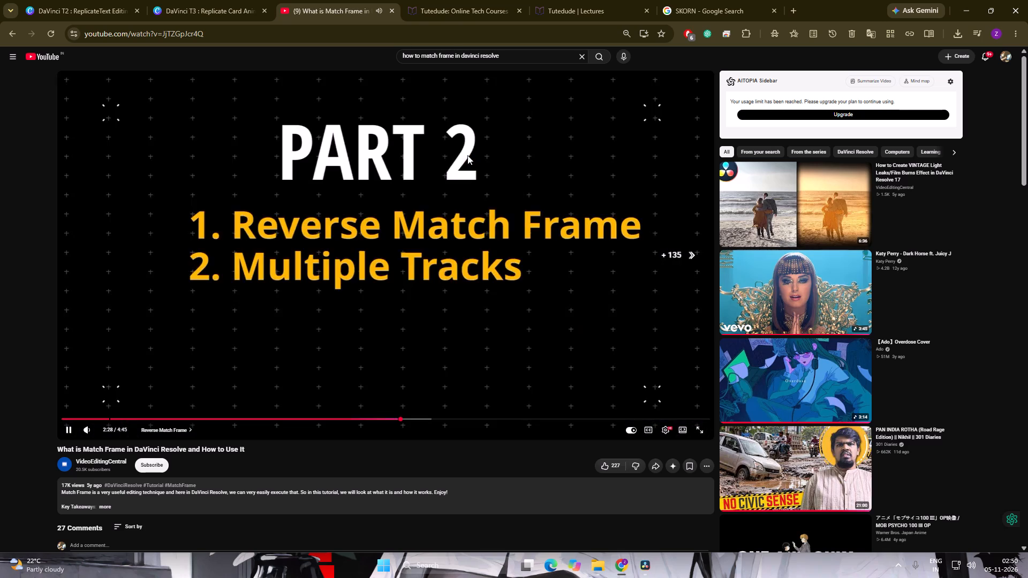
key(Right)
key(Right)
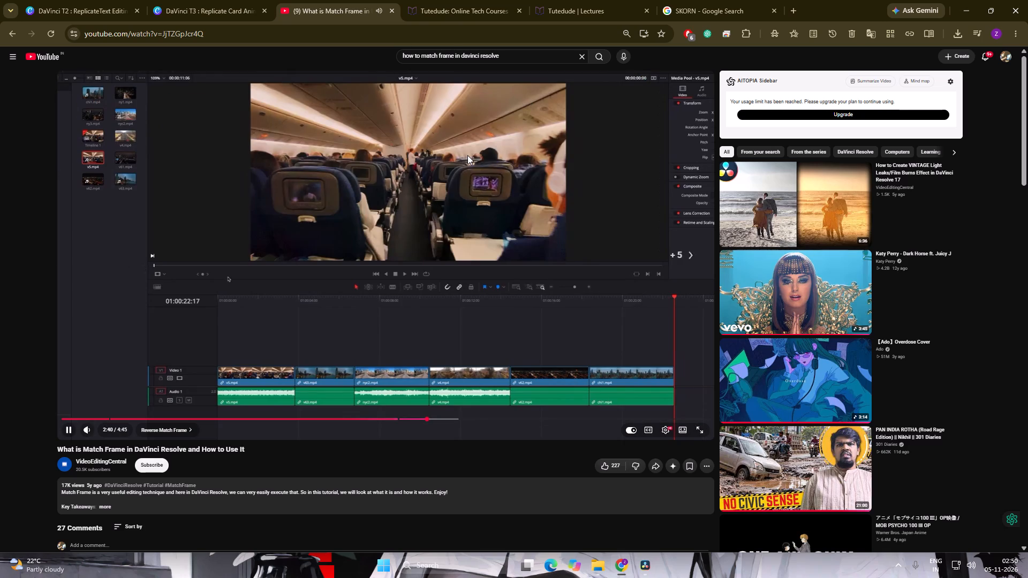
key(Right)
key(Right)
key(Right)
key(Right)
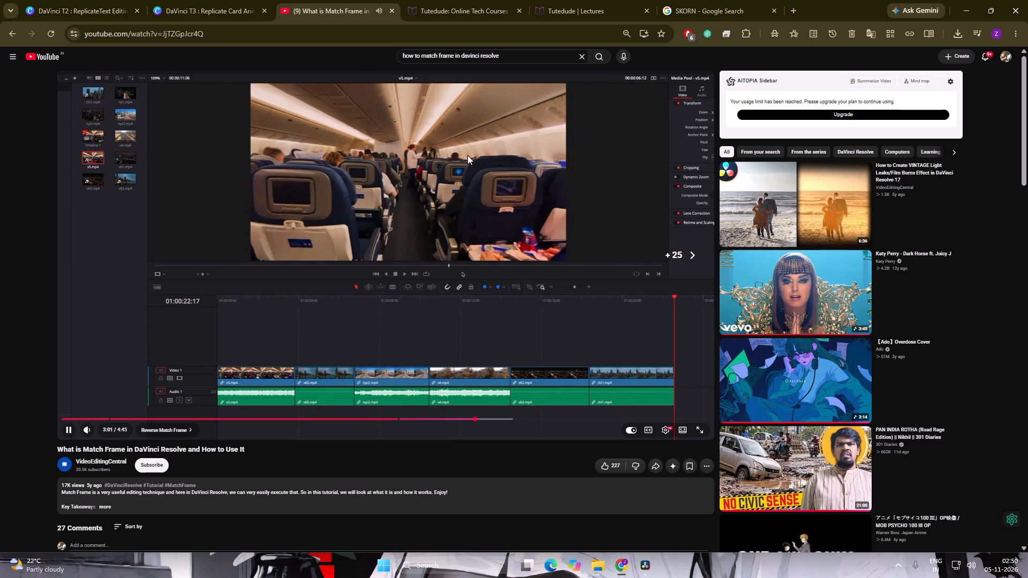
key(Right)
key(Right)
key(Right)
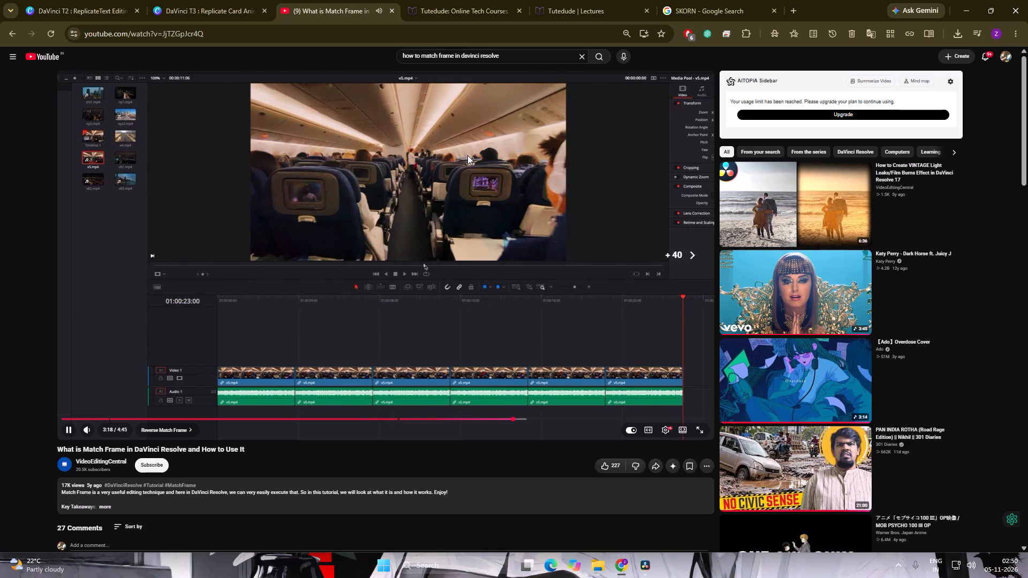
key(Right)
key(Right)
key(Right)
key(Right)
key(Right)
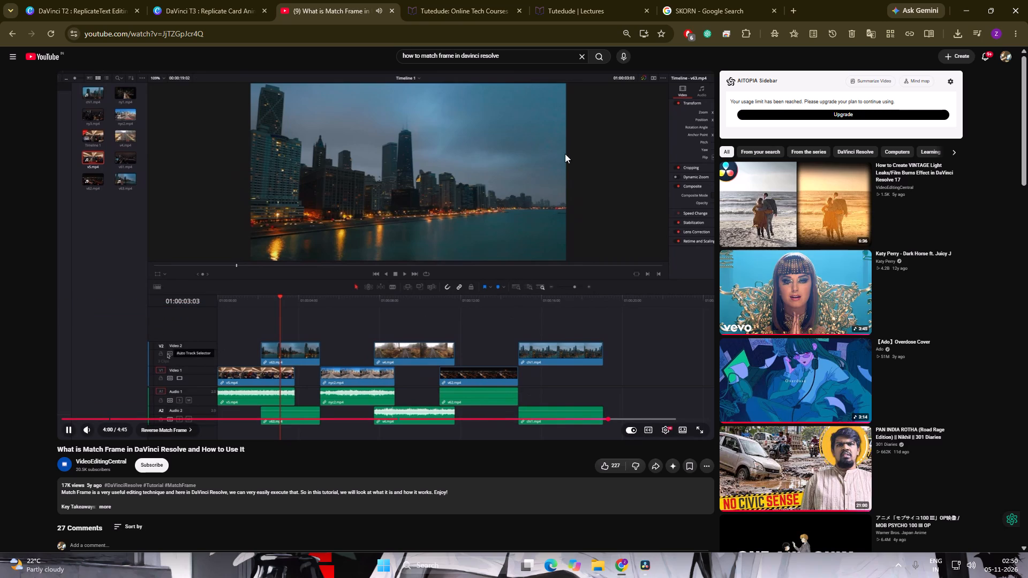
Search YouTube for SKORN and open the SKORN - Slowed track.
click(580, 55)
click(719, 0)
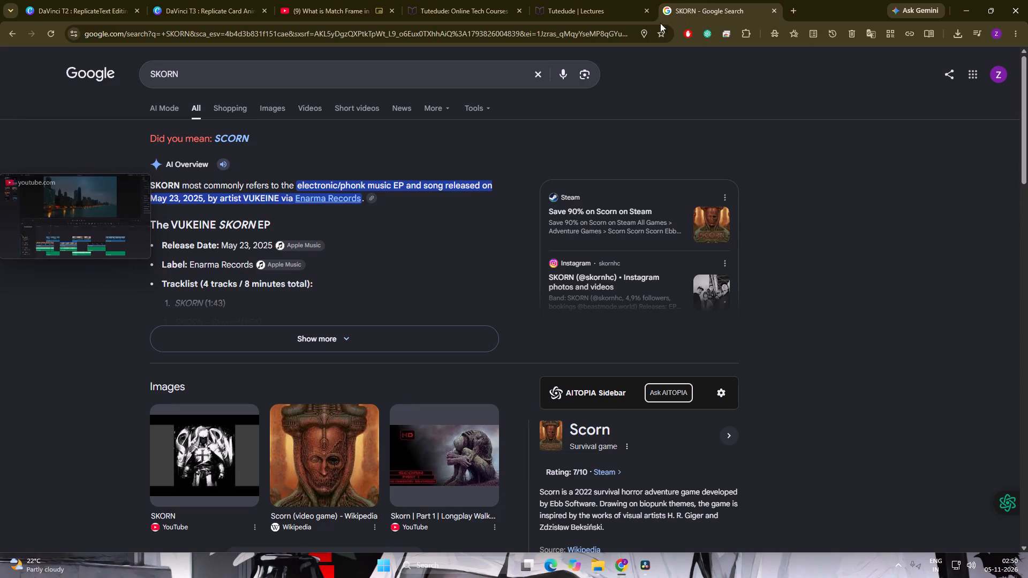
double_click(490, 72)
click(617, 4)
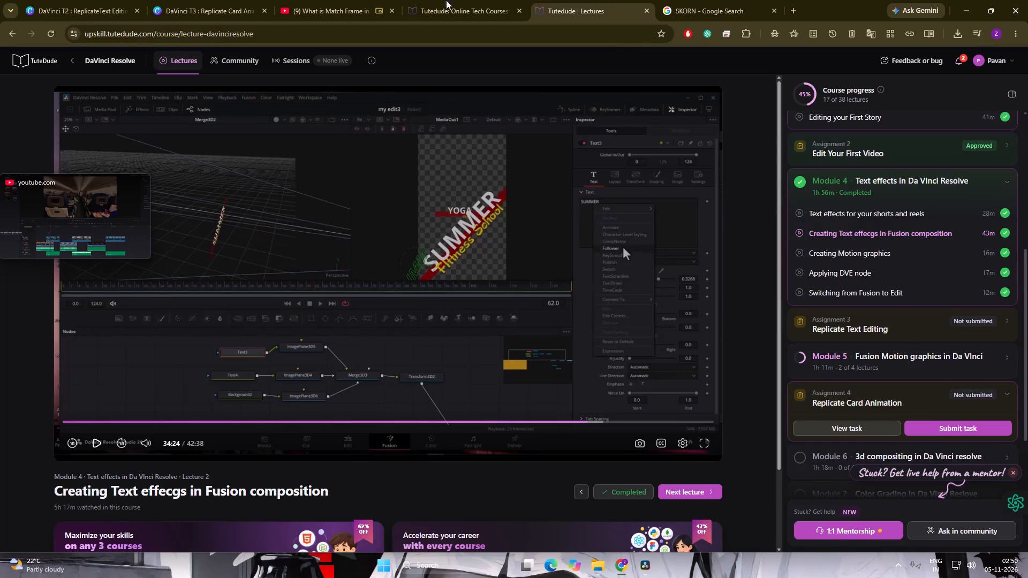
click(344, 0)
key(ctrl+v)
key(shift+Return)
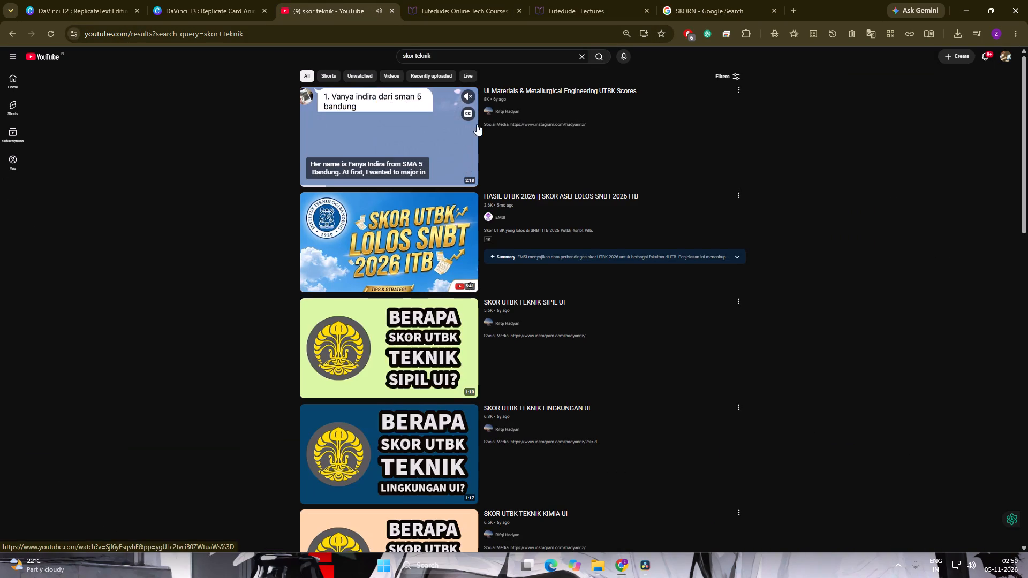
triple_click(507, 58)
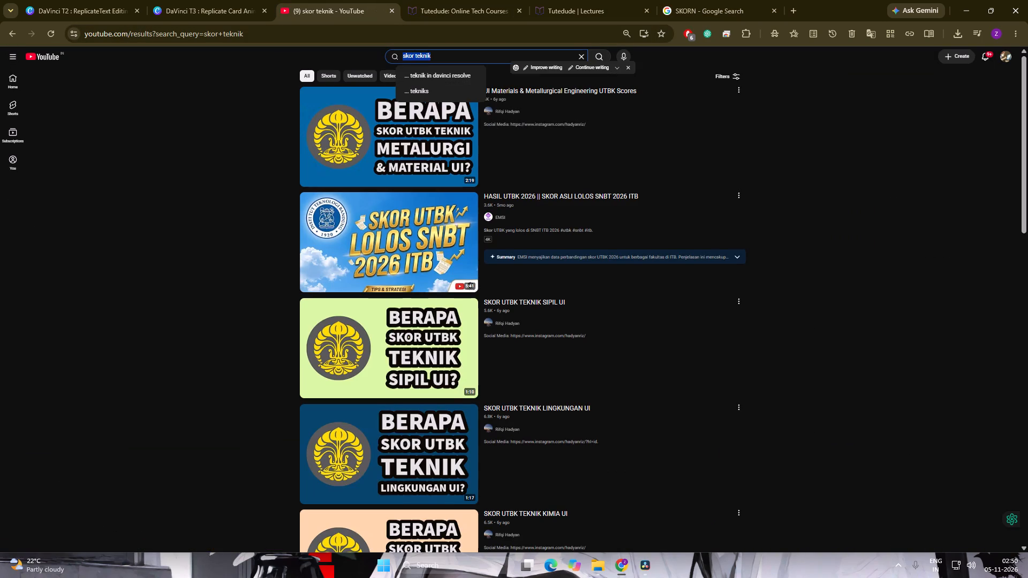
key(BackSpace)
key(ctrl+v)
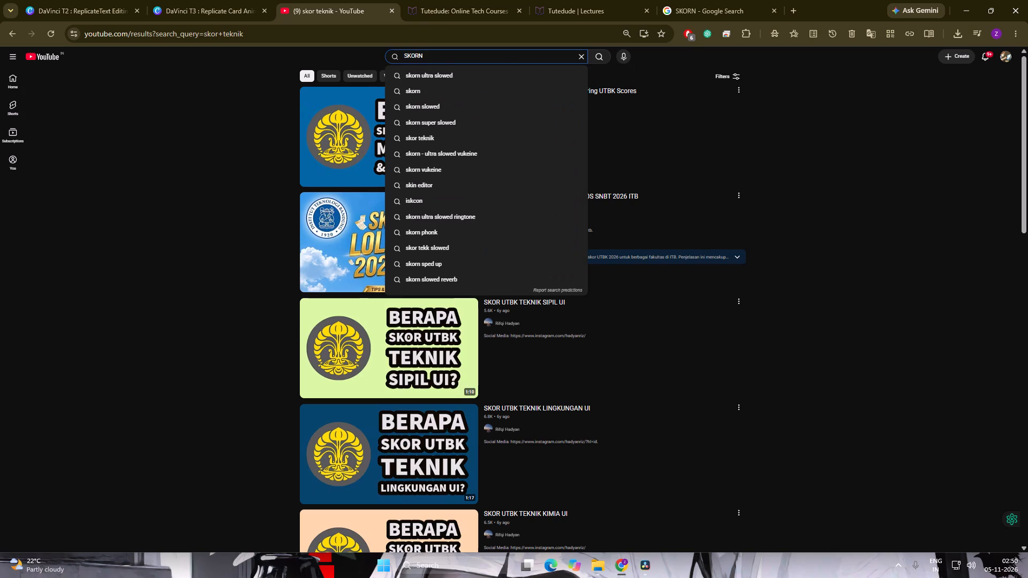
key(Return)
click(352, 114)
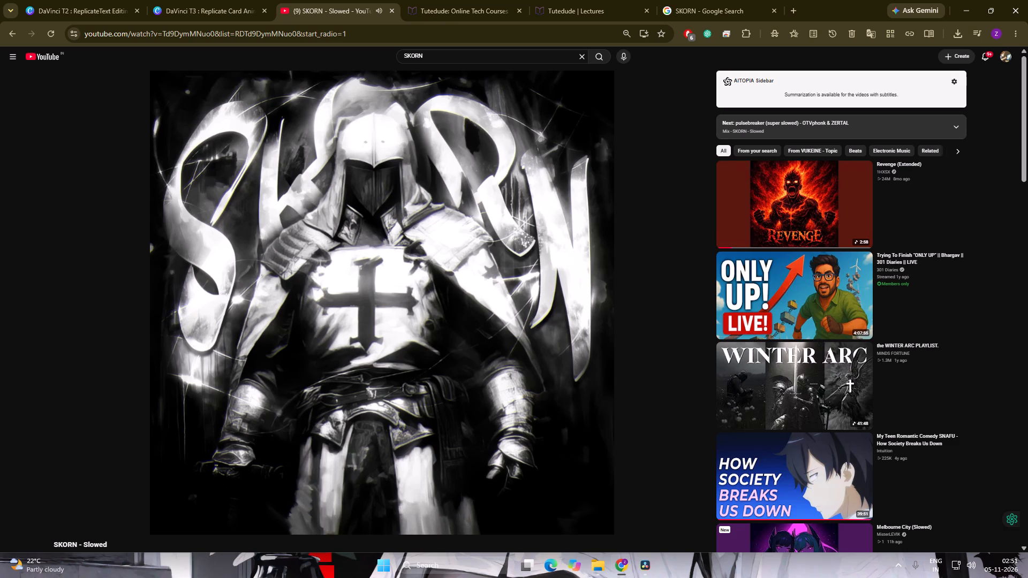
Sample the SKORN - Slowed track at successive points through to near its end, and pause it.
key(1)
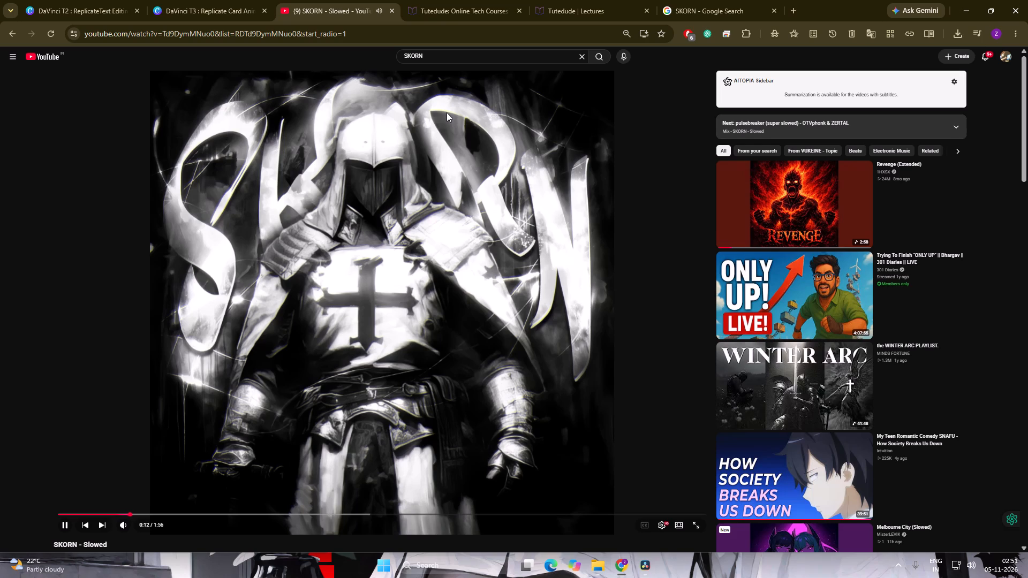
key(2)
key(3)
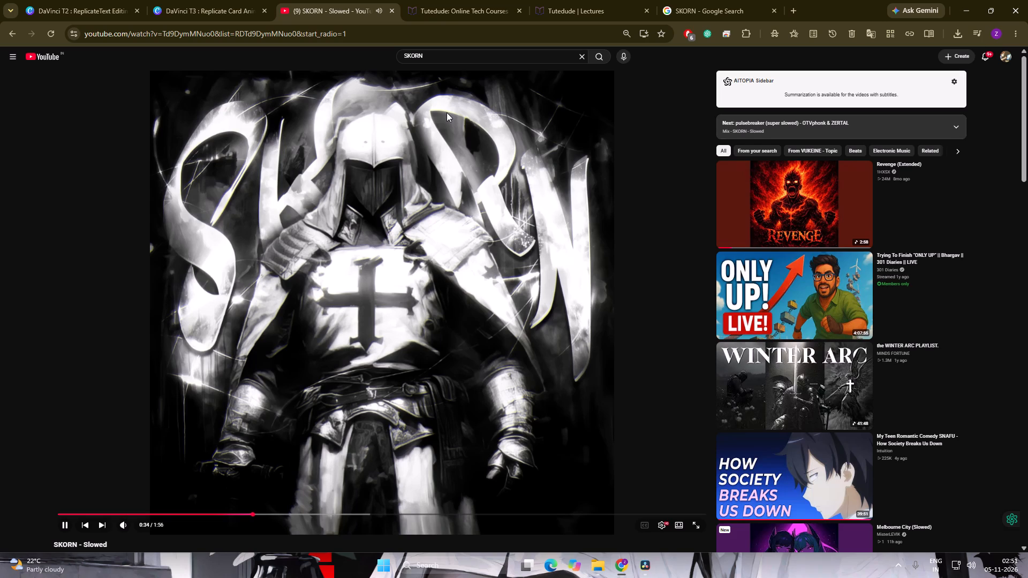
key(4)
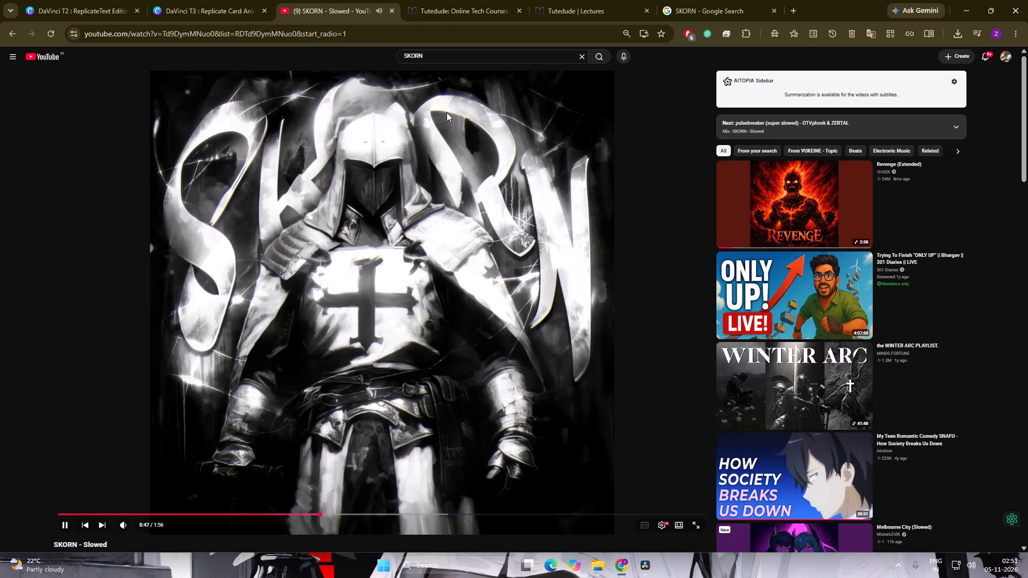
key(5)
key(6)
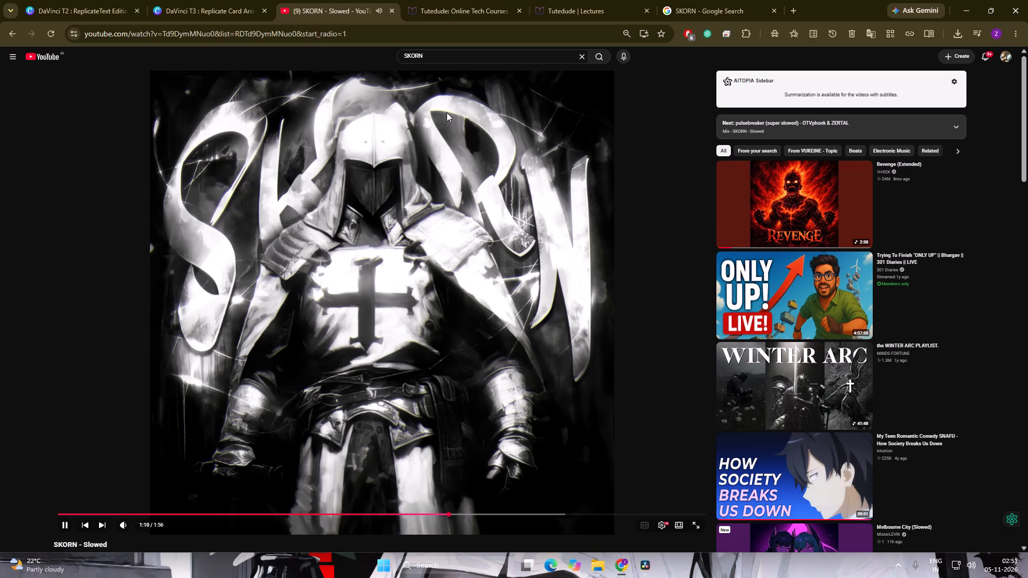
key(7)
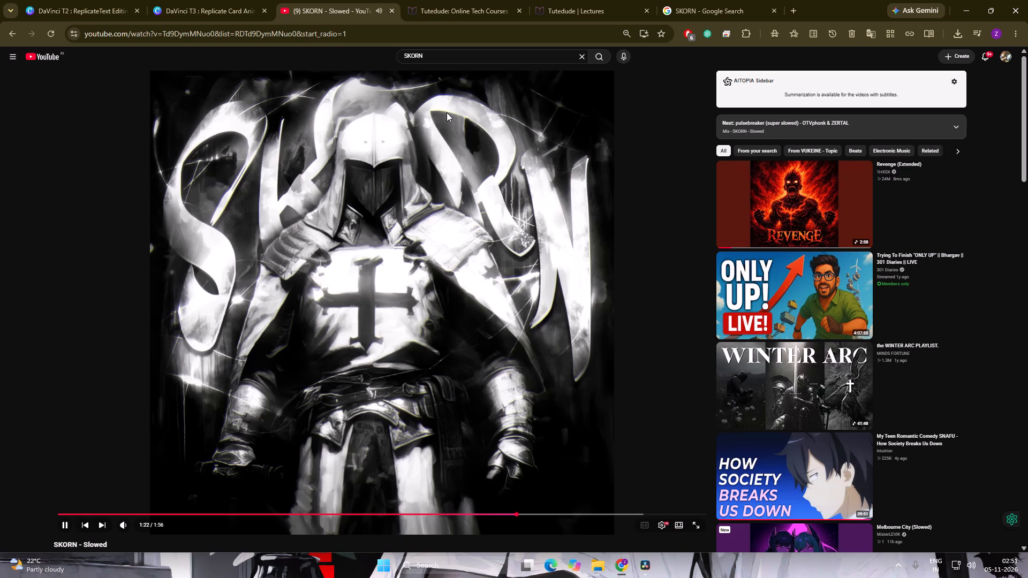
text(89)
scroll(447, 112, up, 1)
click(191, 127)
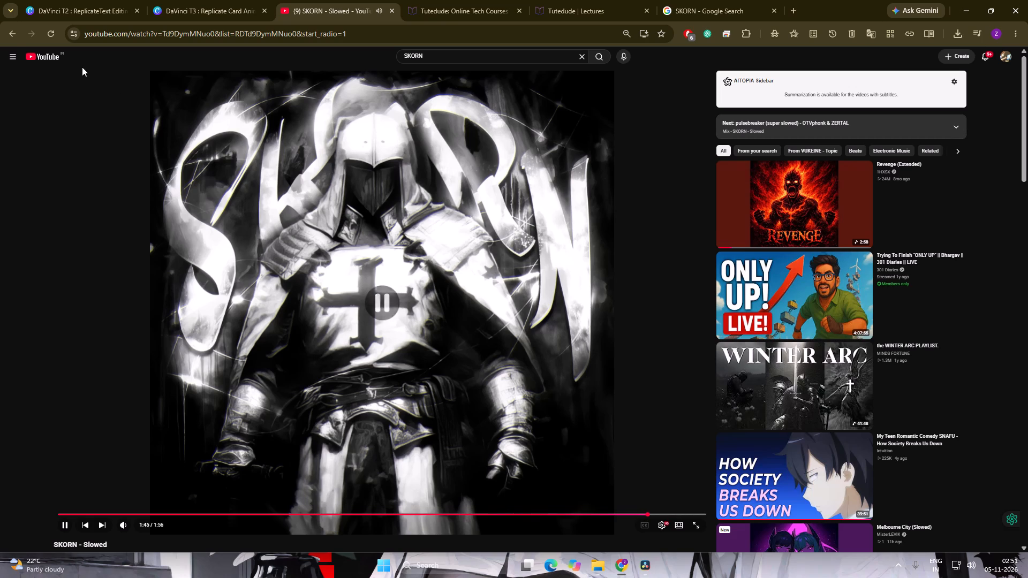
Reopen the GOD MODE ACTIVATED phonk playlist from the YouTube watch history and play its SKORN (Ultra Slowed) section from about 3:43.
click(17, 56)
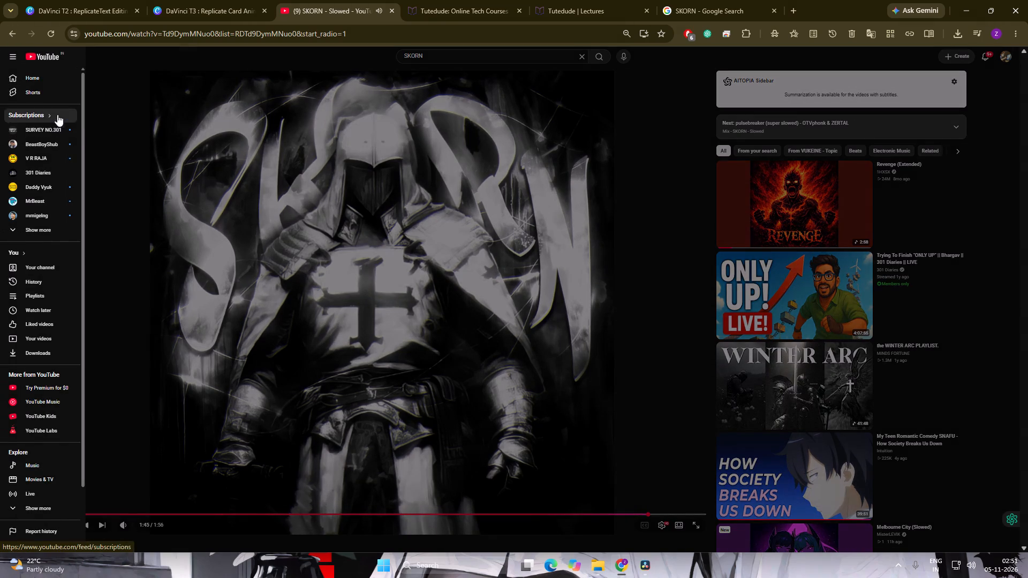
click(58, 286)
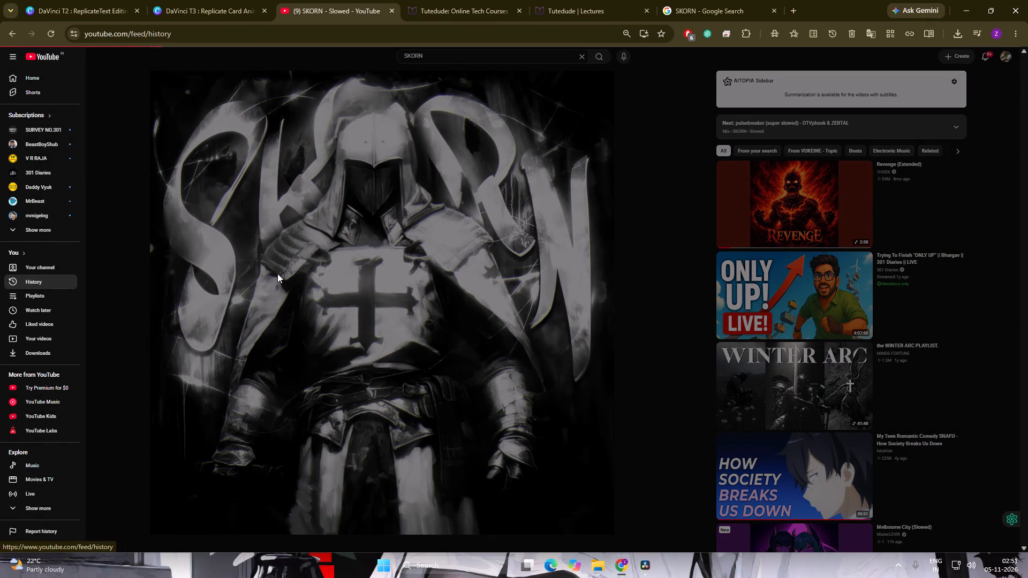
click(352, 262)
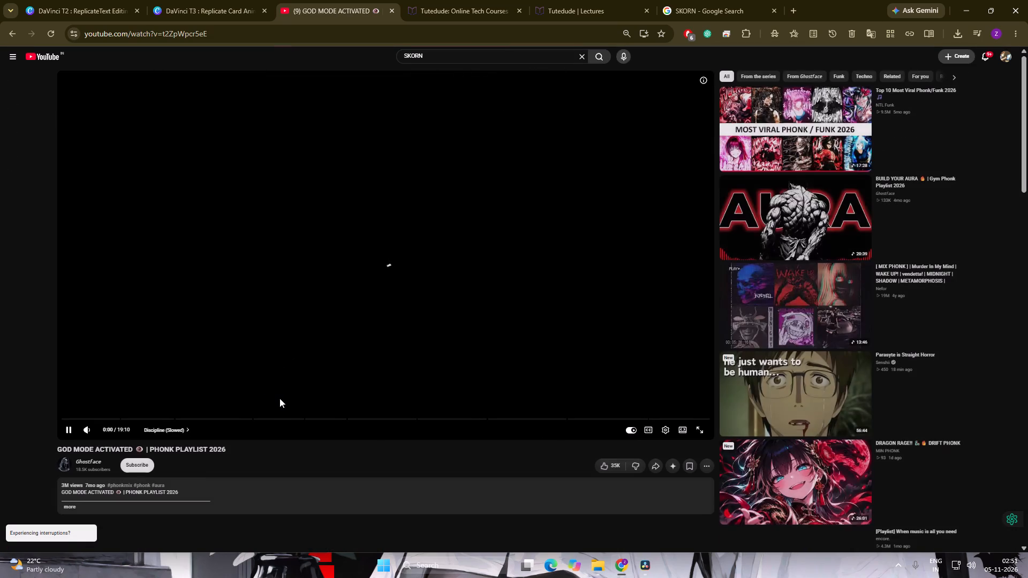
click(188, 415)
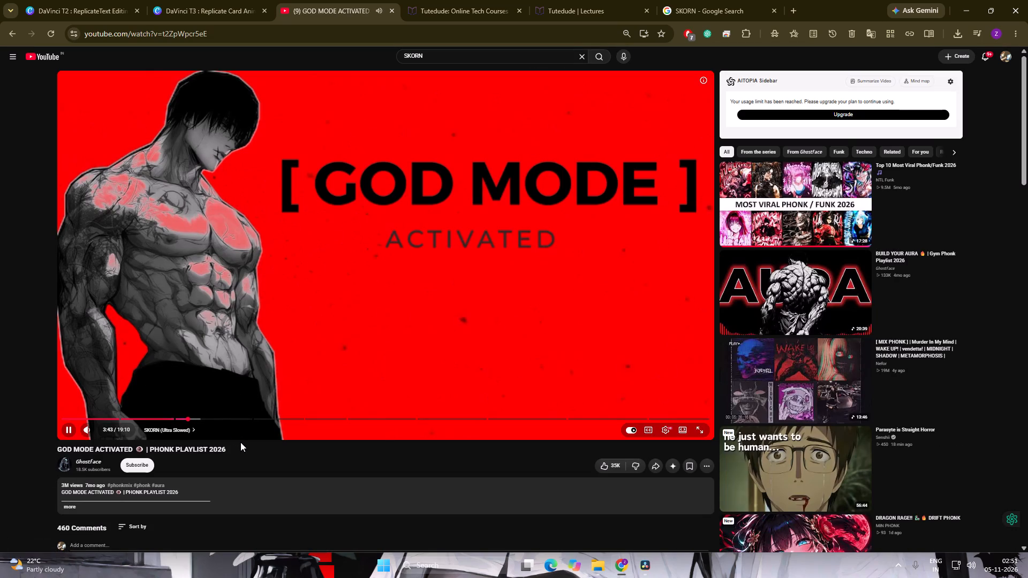
Play the ACIDO III (Slowed) section of the phonk playlist from about 5:48.
click(259, 417)
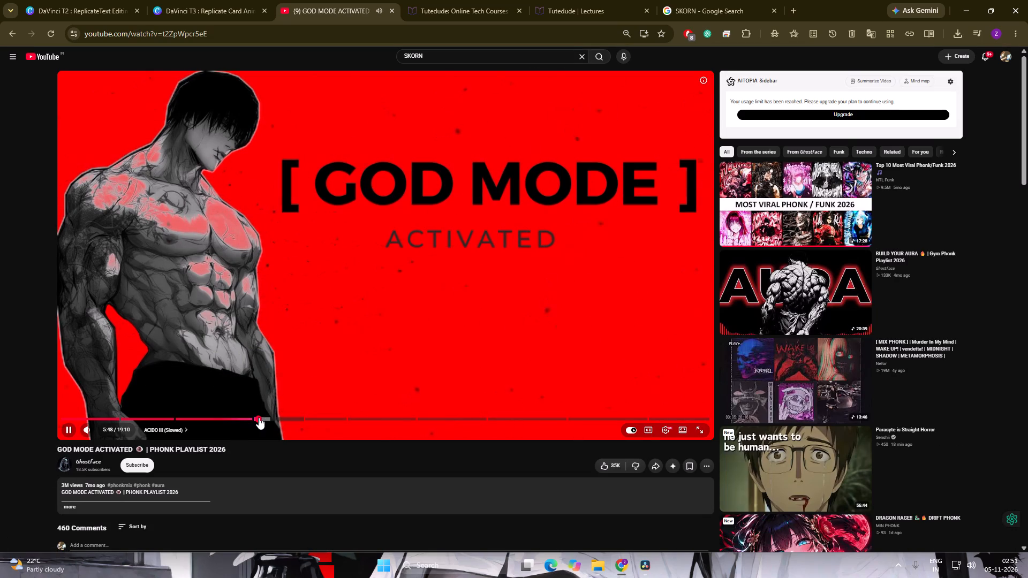
Copy the ACIDO III title from the playlist video's tracklist, search YouTube for it and open ACIDO III (Super Slowed).
scroll(335, 368, down, 3)
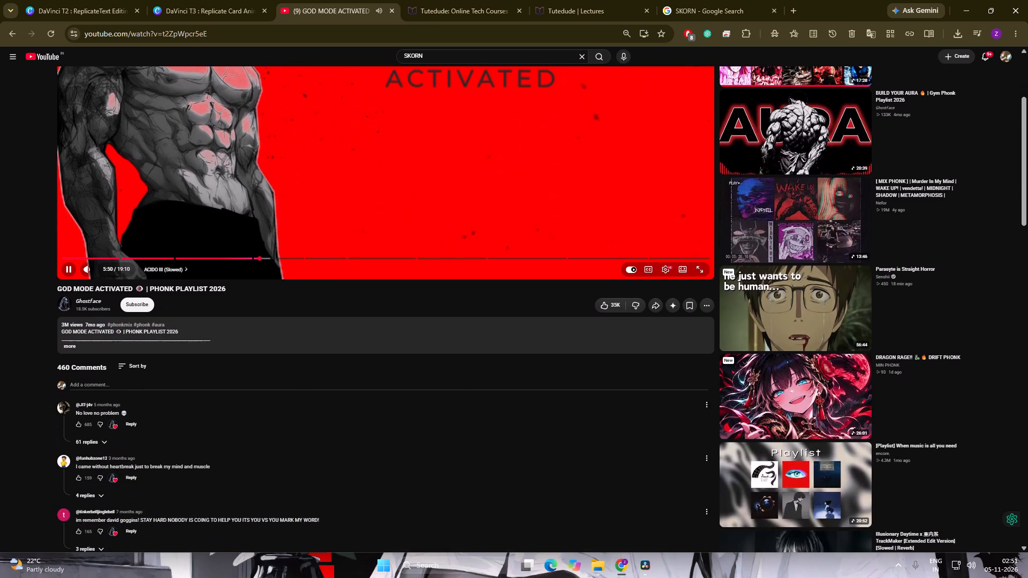
click(172, 335)
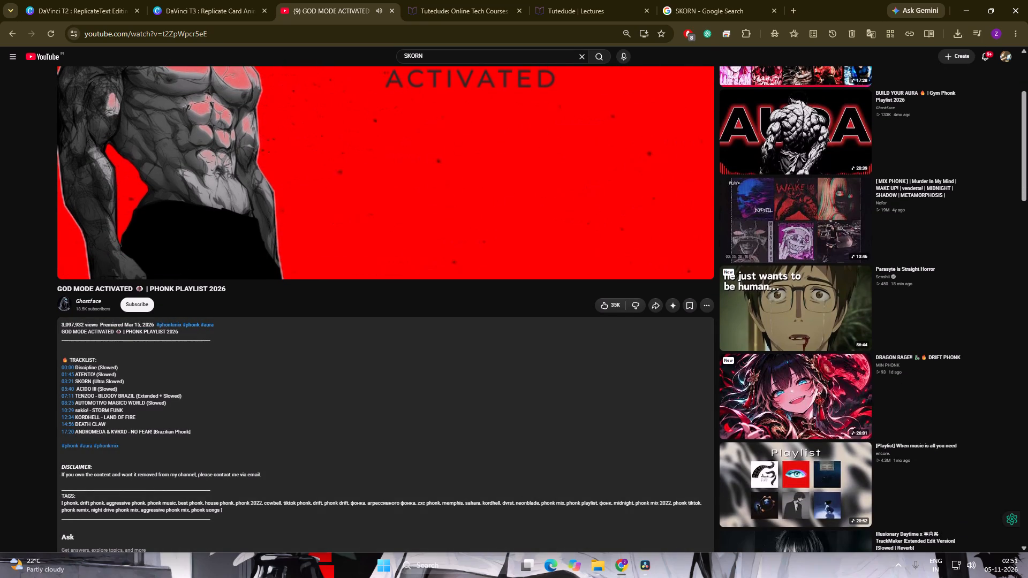
drag(97, 386, 77, 390)
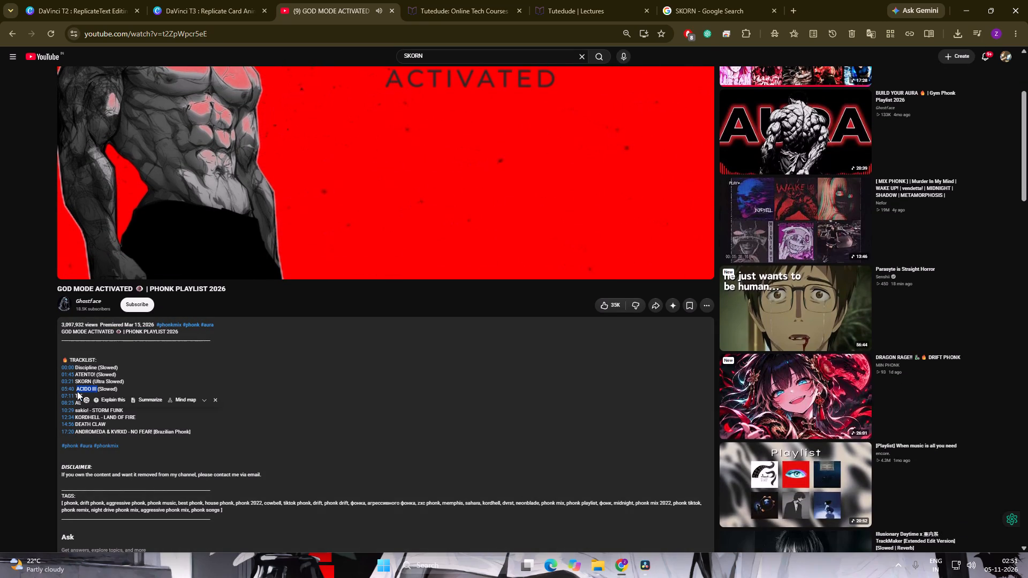
key(ctrl+c)
key(ctrl+c)
click(579, 56)
key(ctrl+c)
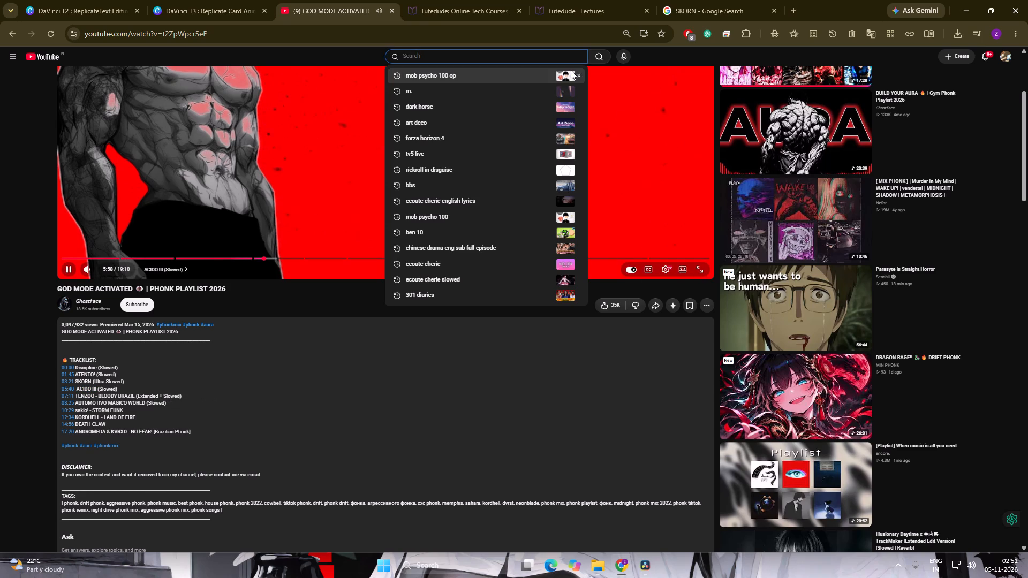
key(ctrl+v)
key(Return)
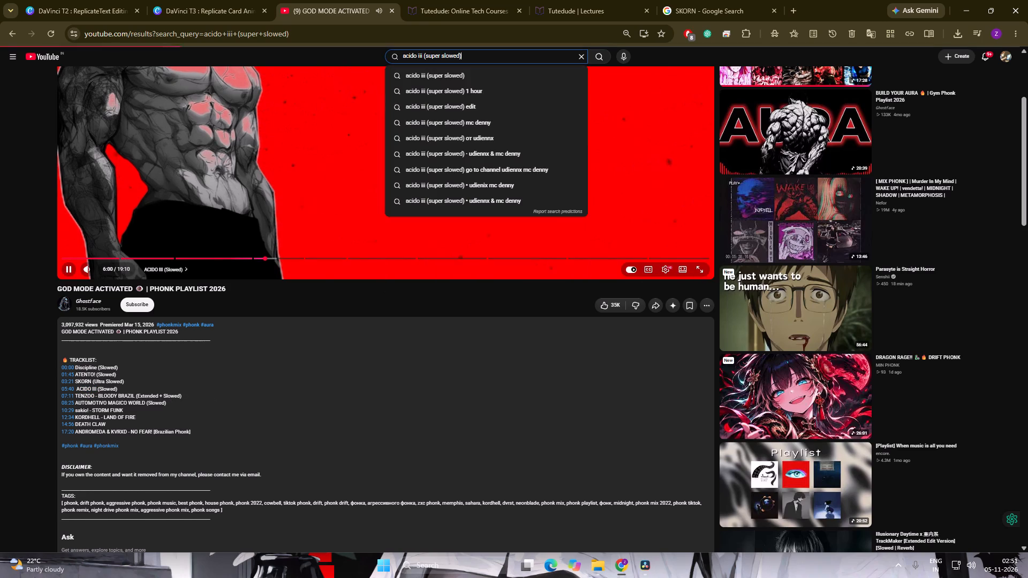
click(369, 190)
click(405, 167)
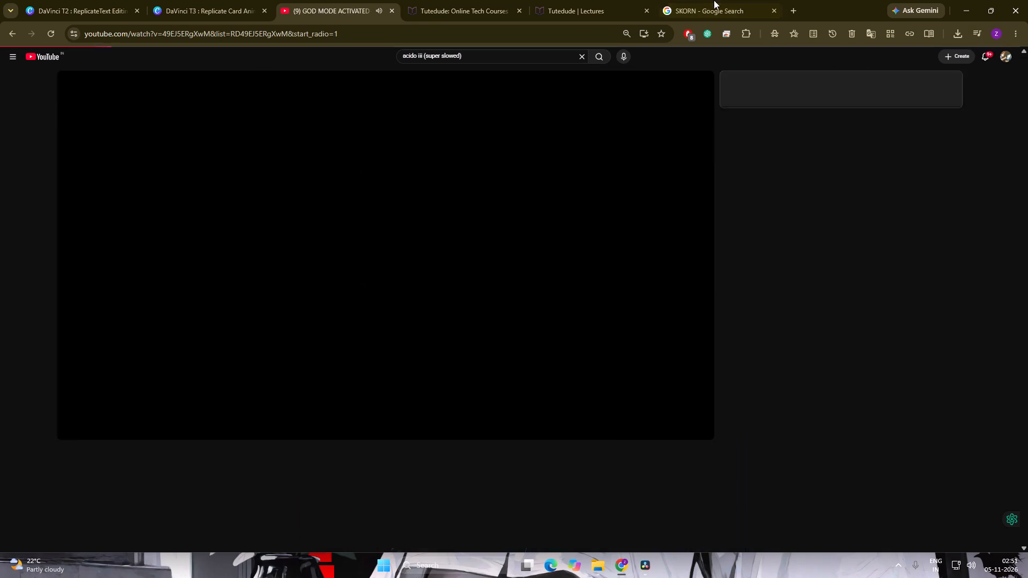
Search Google for "yt music download" and open the YTMP3 YouTube to MP3 downloader site.
click(714, 0)
click(674, 77)
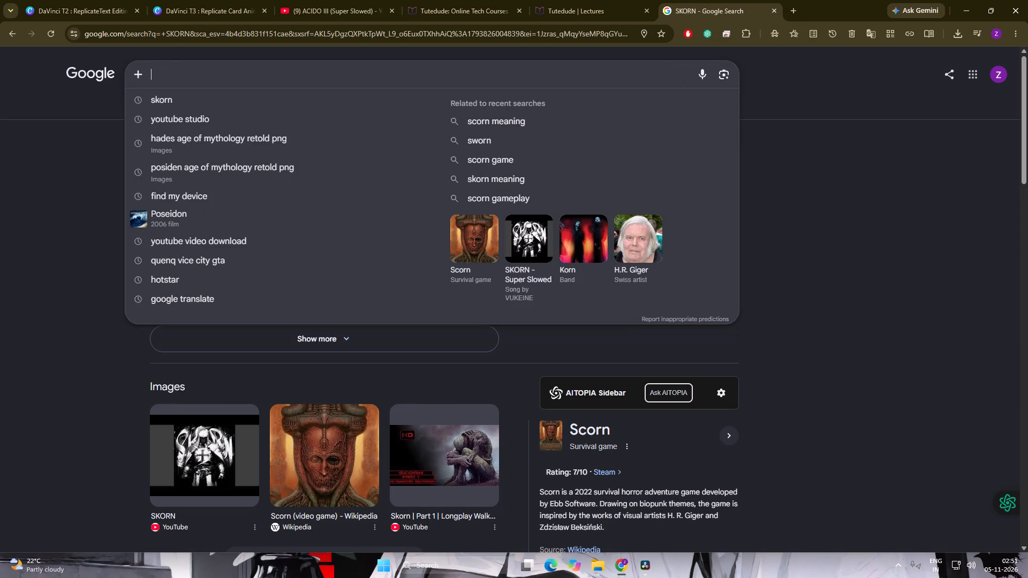
text(yt)
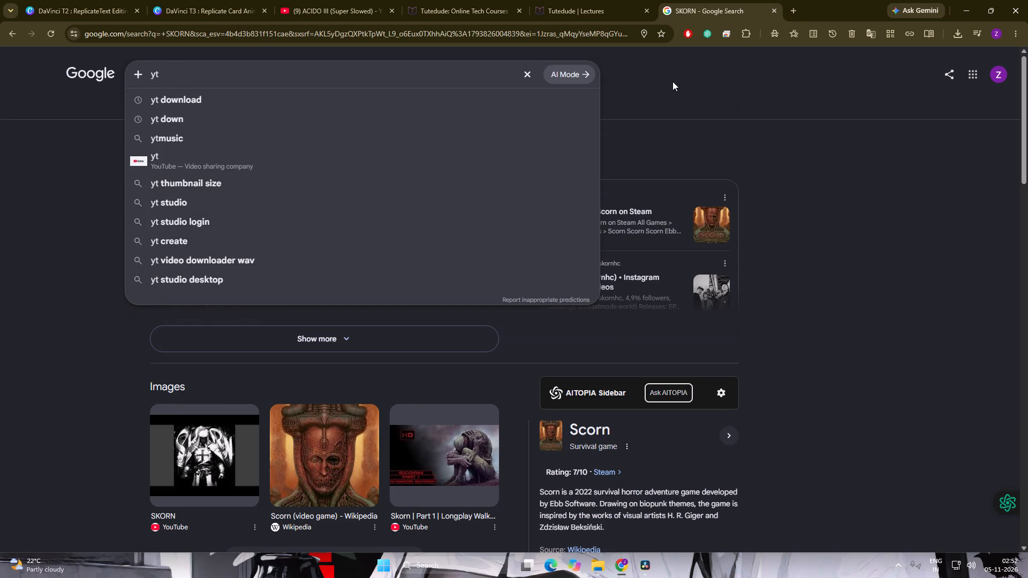
key(space)
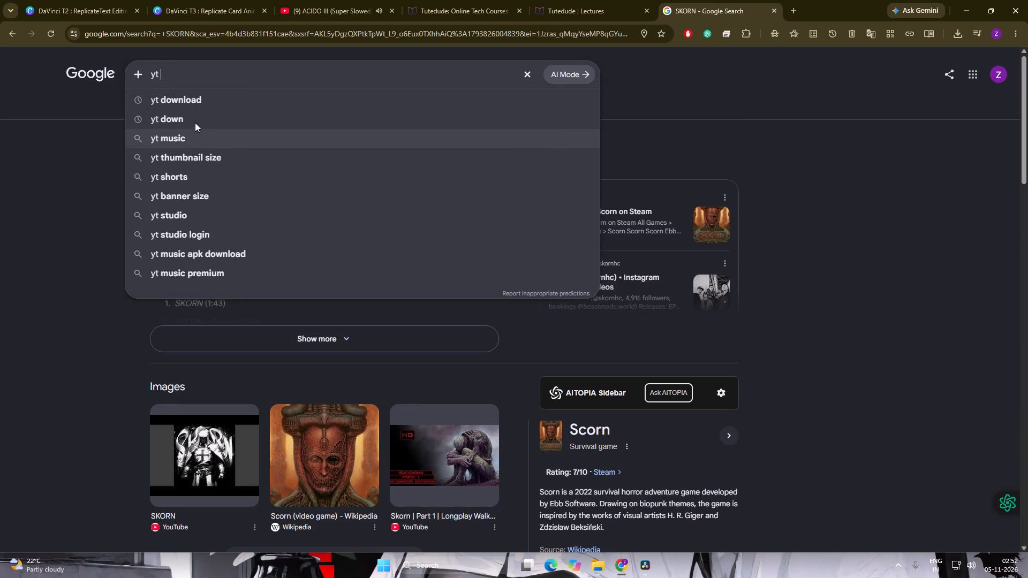
key(space)
key(m)
key(u)
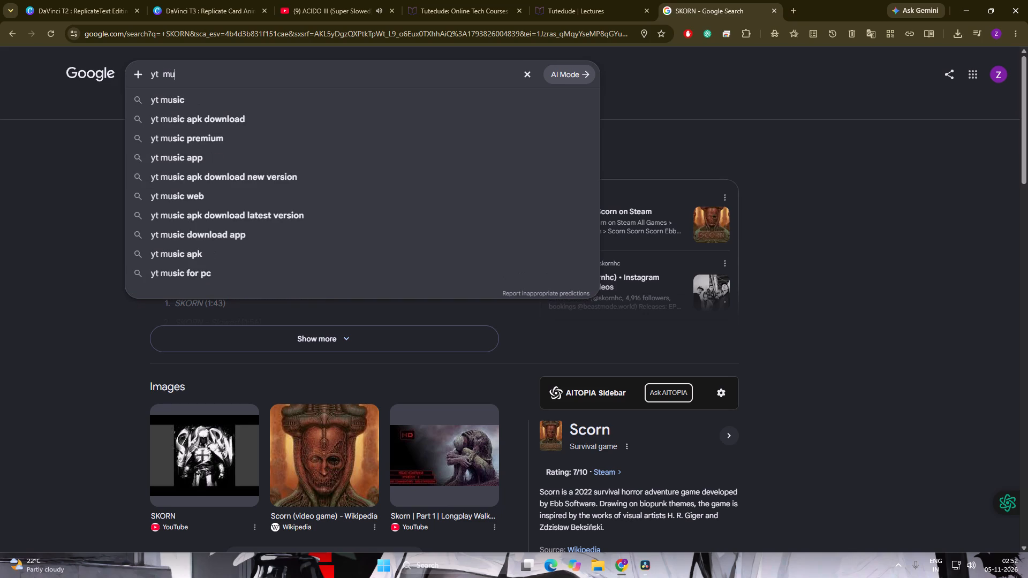
key(s)
key(i)
key(c)
key(space)
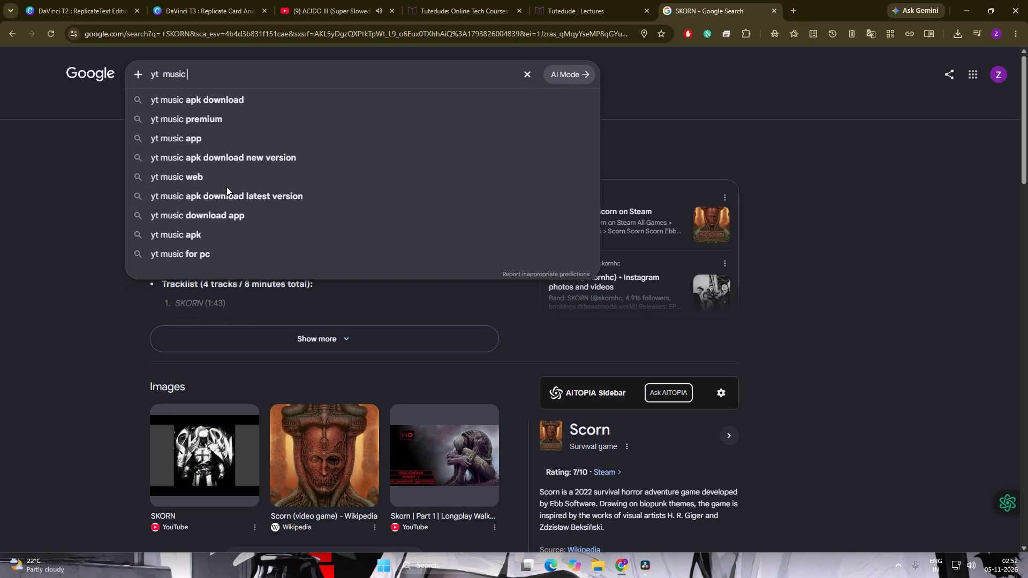
key(d)
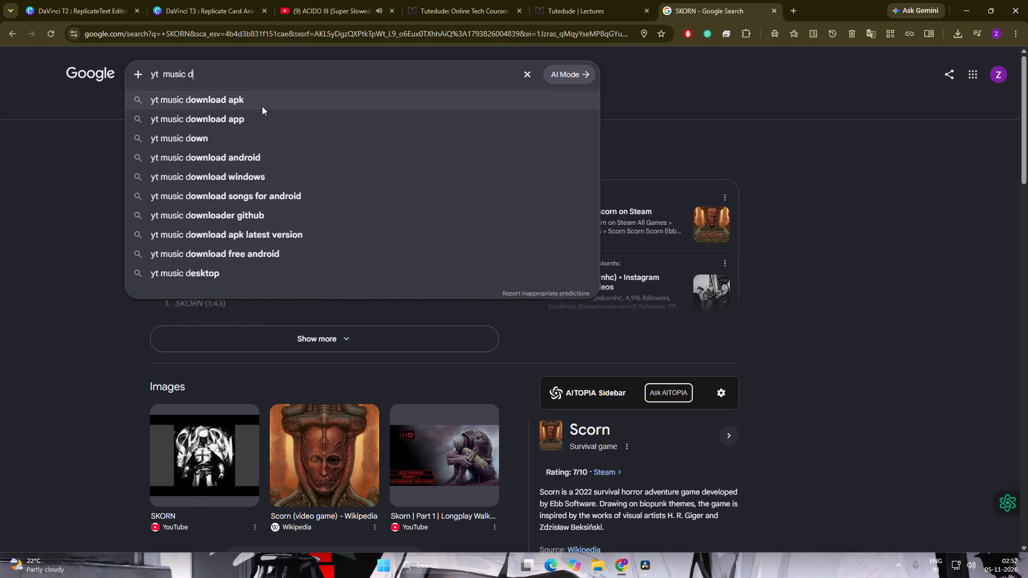
click(262, 106)
click(319, 80)
drag(276, 77, 243, 83)
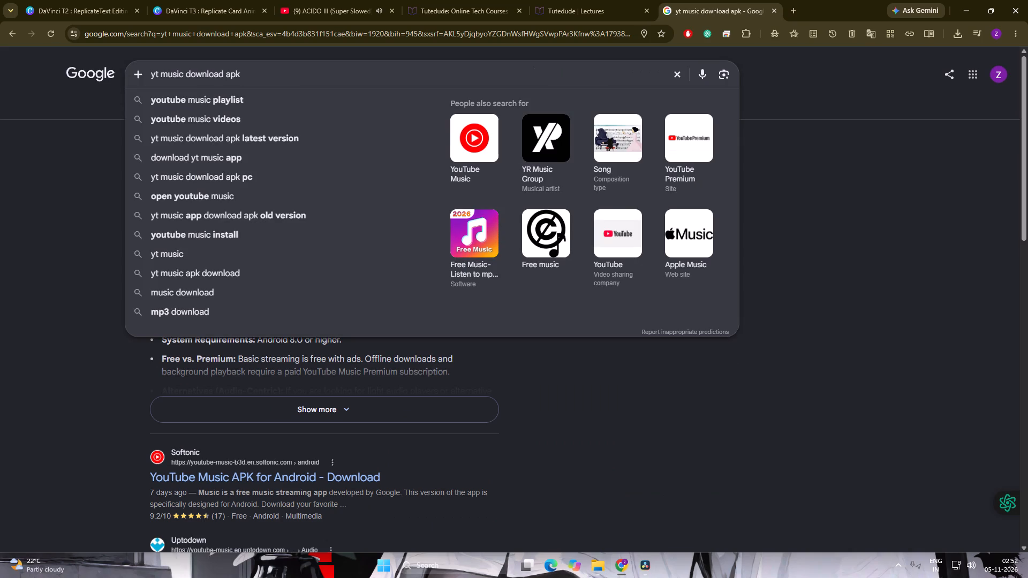
drag(243, 83, 222, 87)
key(BackSpace)
key(Return)
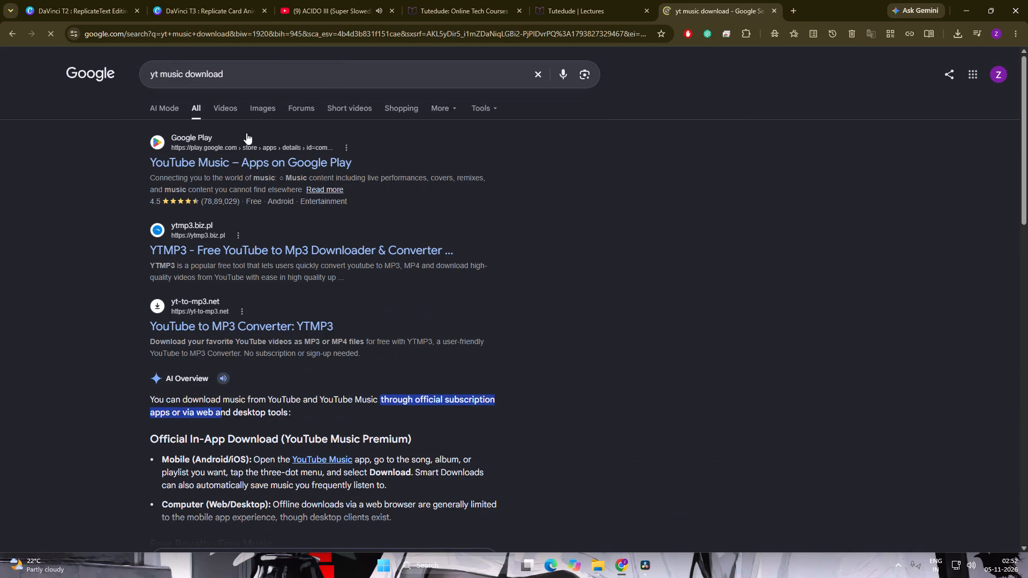
click(285, 256)
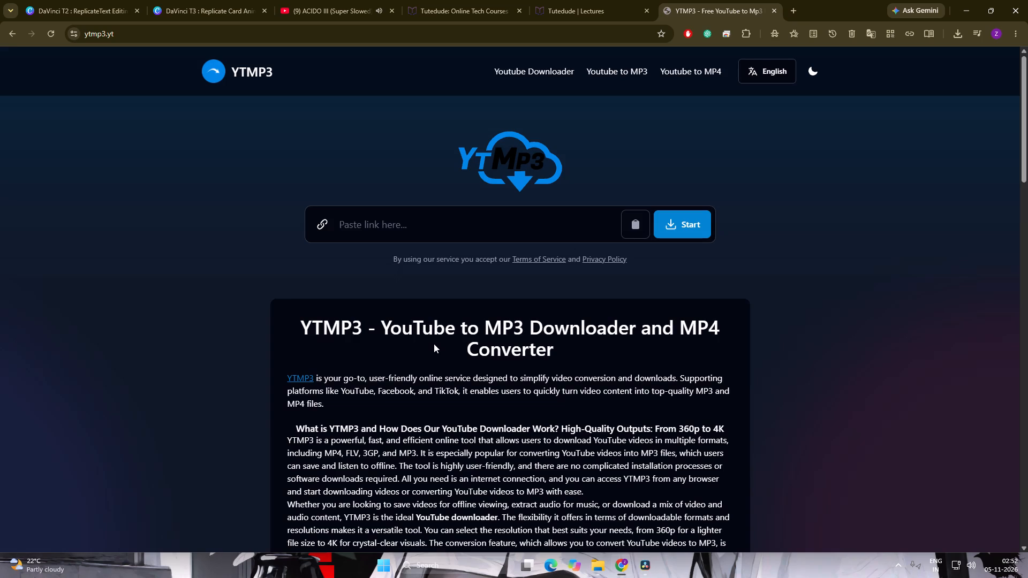
Copy the link of the ACIDO III (Super Slowed) YouTube video and submit it to the YTMP3 converter.
click(345, 0)
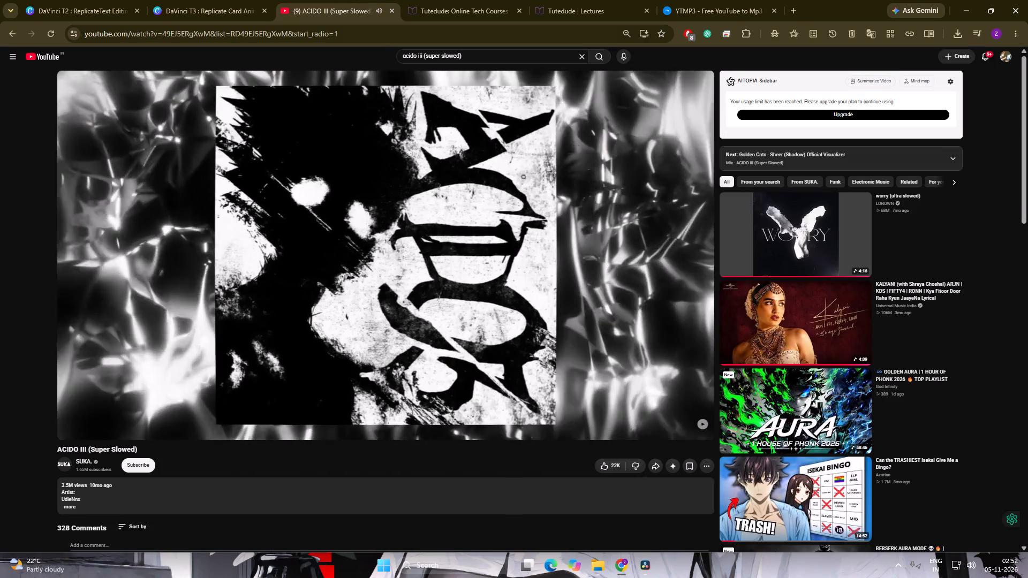
click(388, 38)
key(ctrl+c)
click(731, 0)
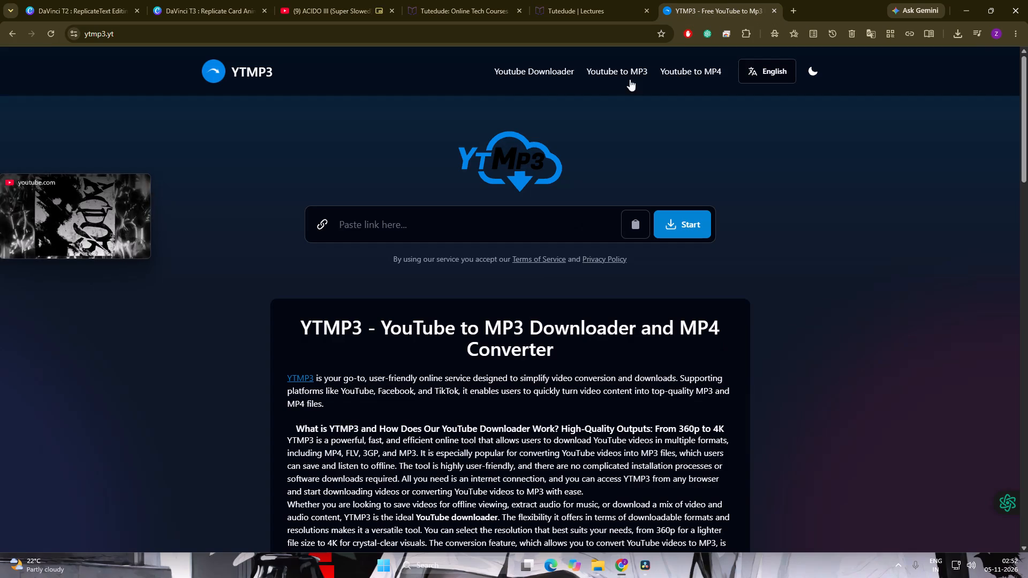
click(471, 228)
key(ctrl+v)
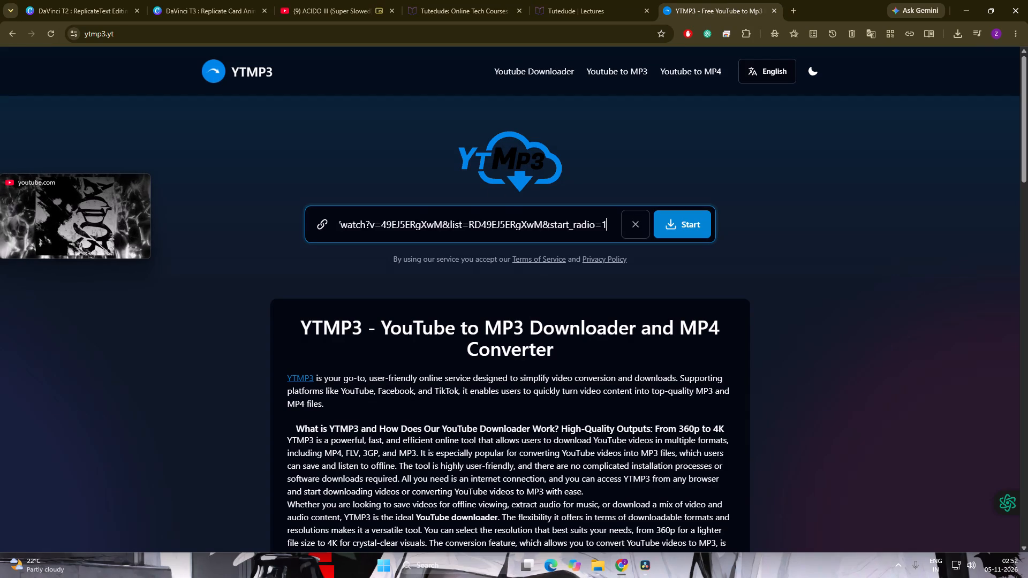
key(Return)
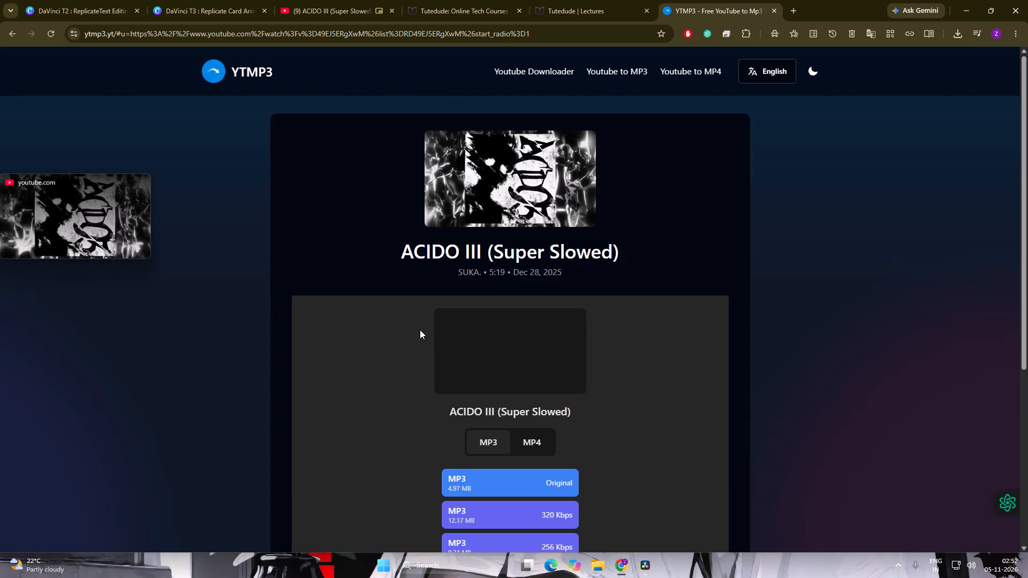
Download ACIDO III (Super Slowed) as a 320 Kbps MP3 and dismiss the download popup.
scroll(435, 321, down, 1)
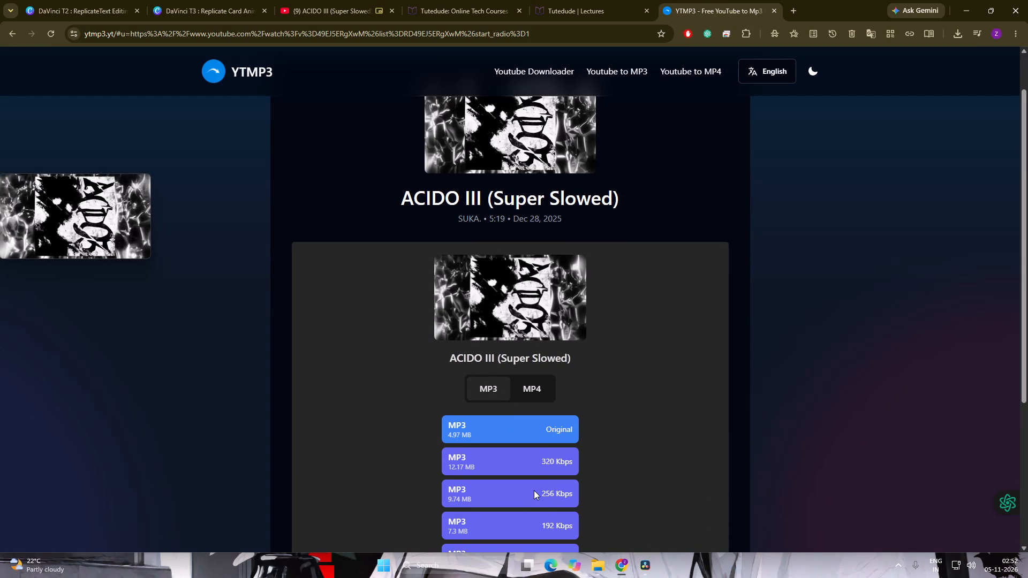
click(498, 457)
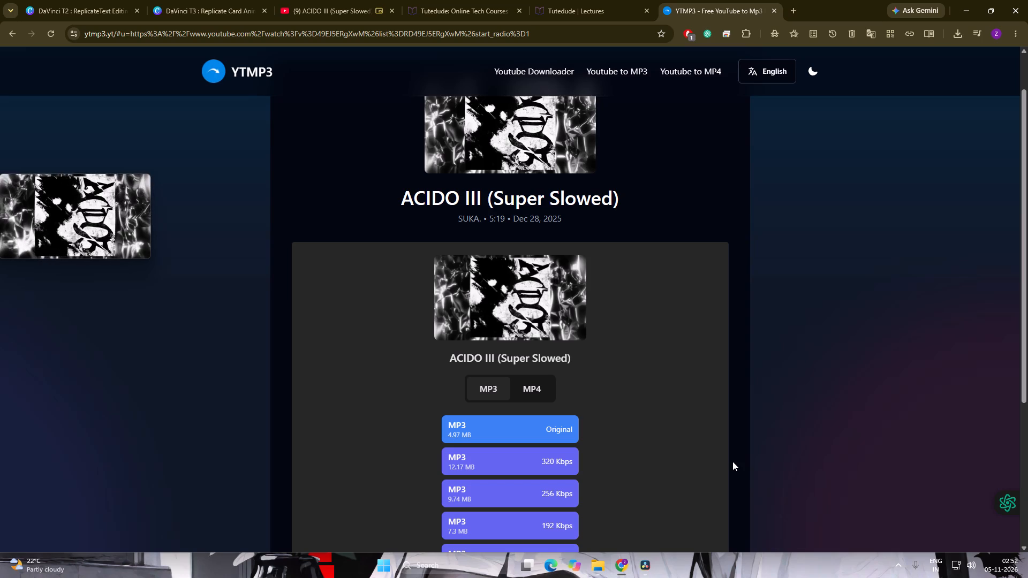
click(466, 455)
click(534, 469)
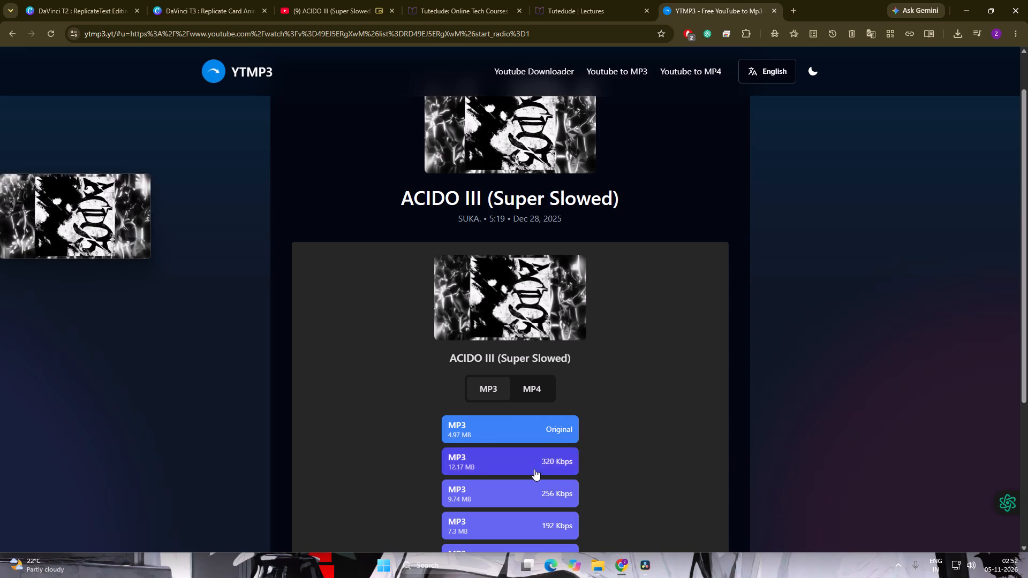
scroll(639, 276, down, 2)
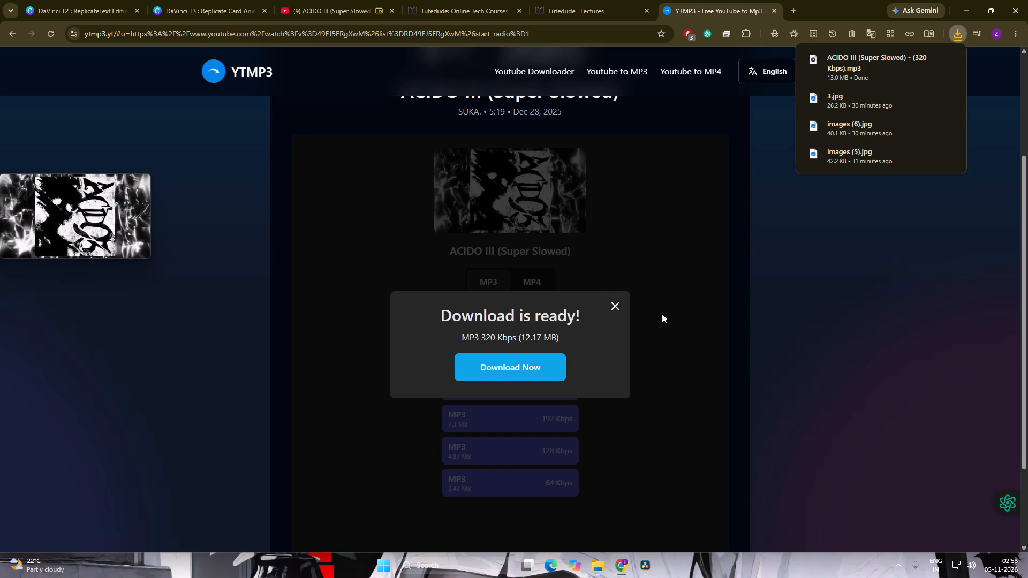
click(613, 308)
click(70, 207)
click(961, 303)
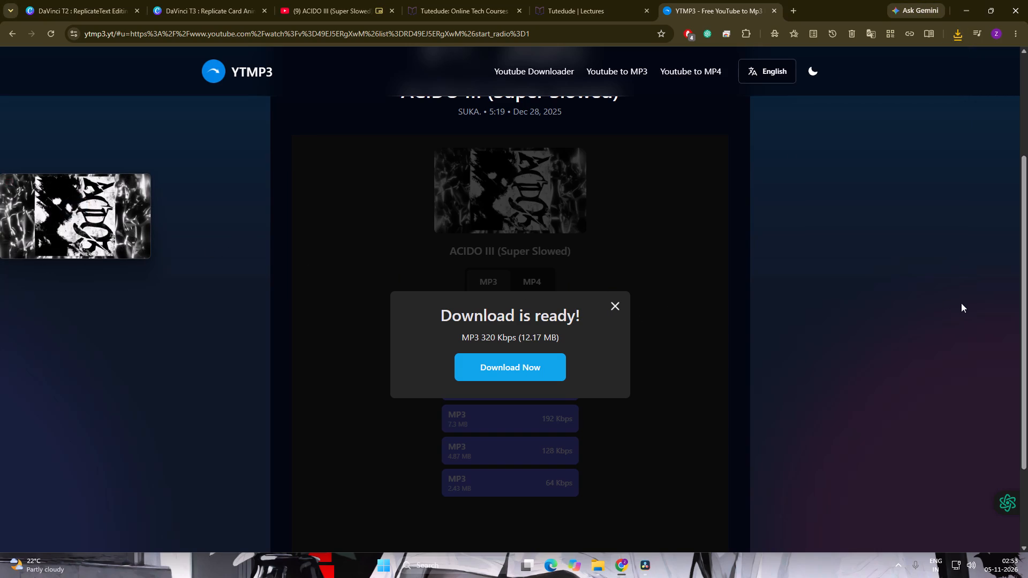
Switch to DaVinci Resolve, close the floating YouTube video and open the Edit page.
drag(636, 569, 642, 566)
click(642, 566)
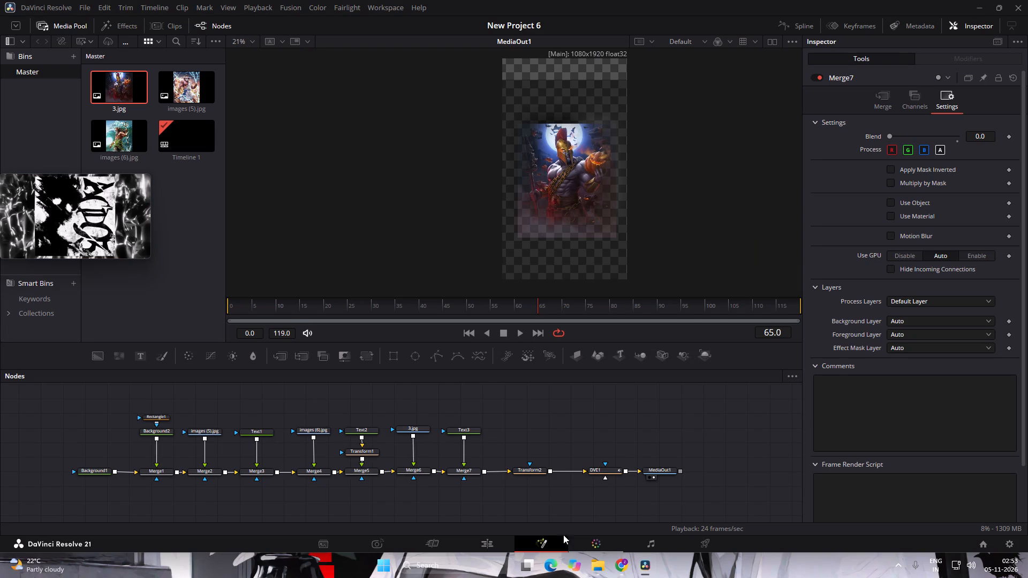
click(123, 185)
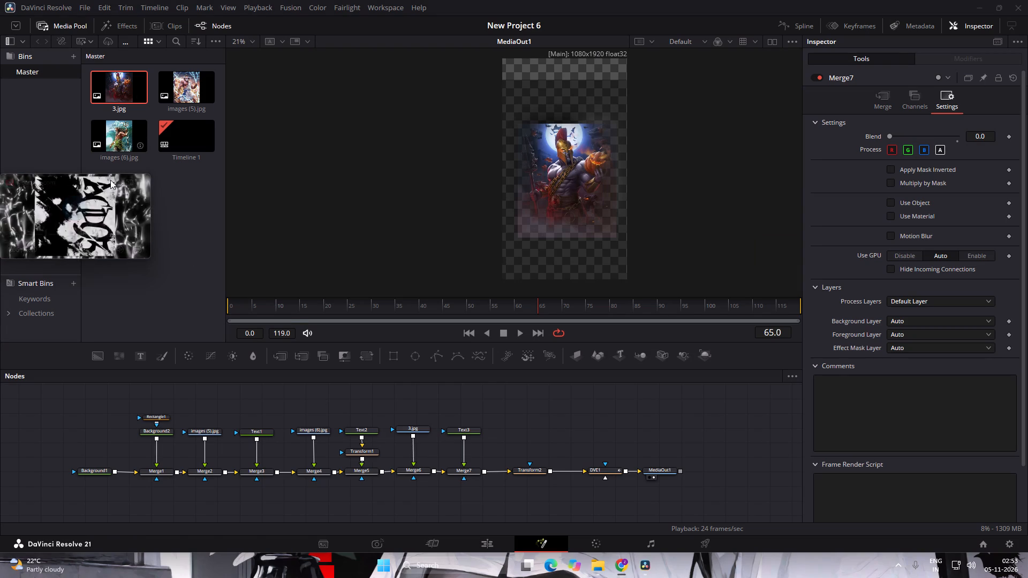
click(116, 185)
click(162, 208)
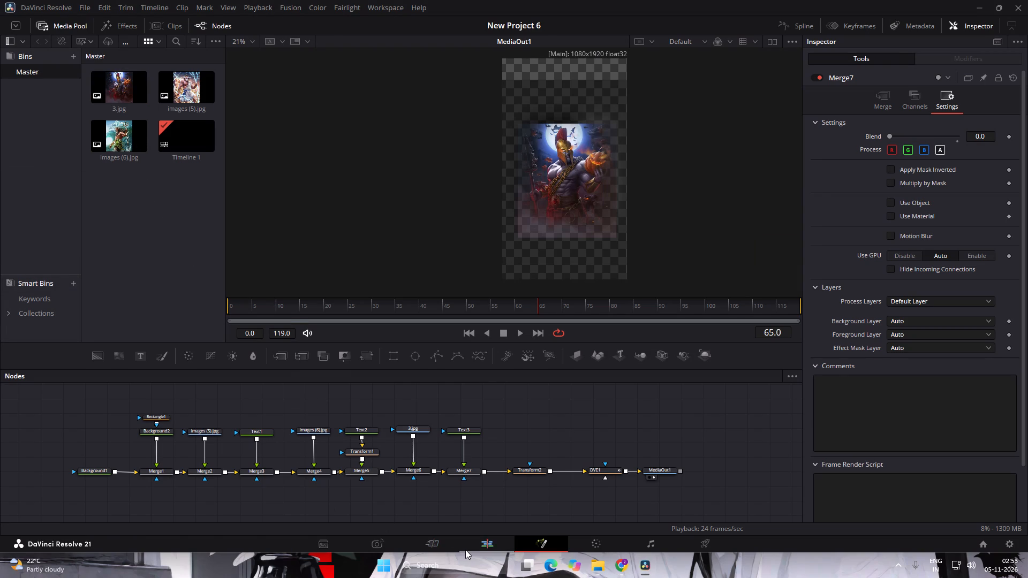
click(467, 549)
Arrange the Edit page with the media pool and effects library shown beside a single timeline viewer.
click(73, 21)
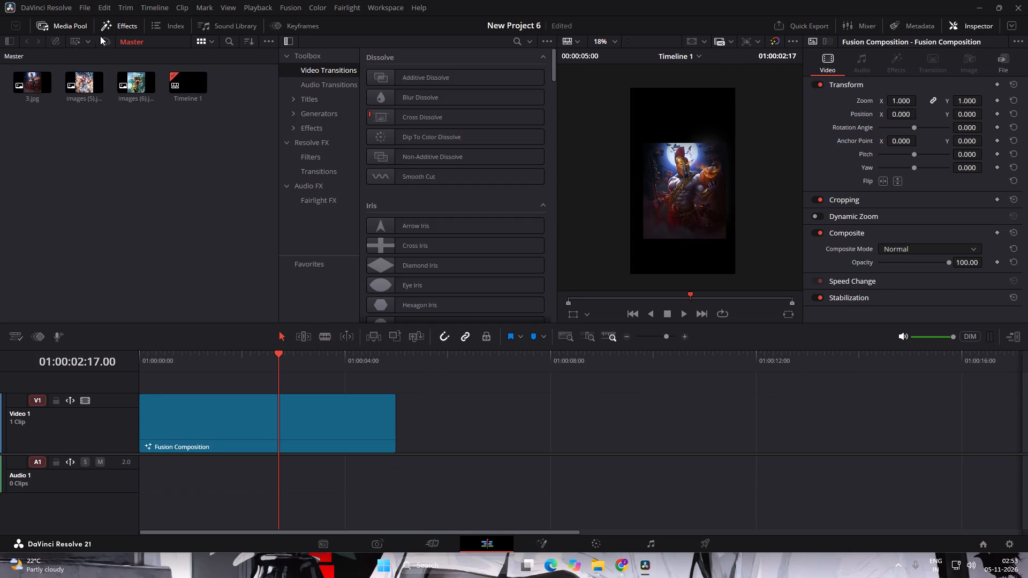
click(133, 26)
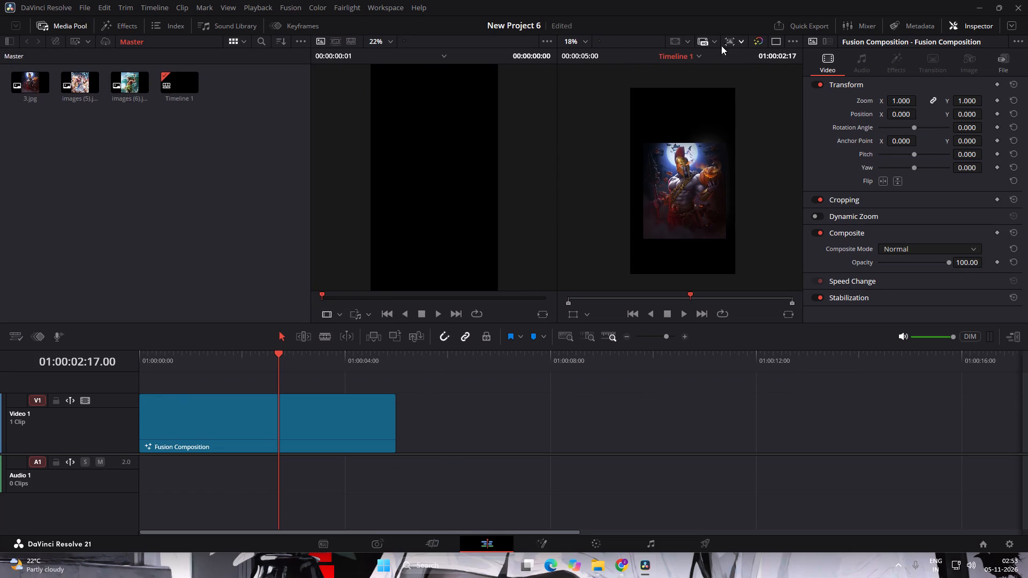
click(775, 39)
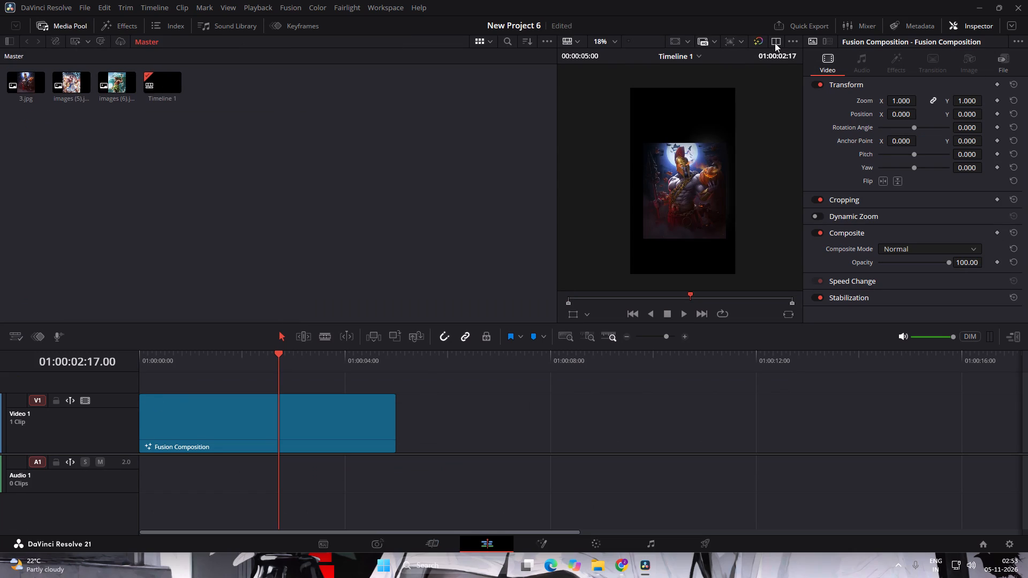
drag(558, 181, 363, 224)
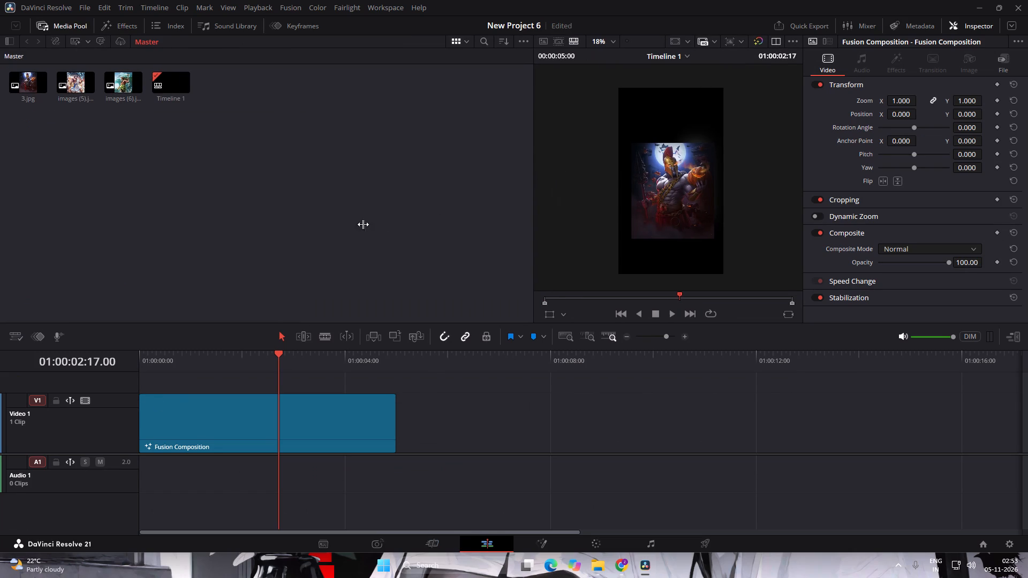
drag(363, 224, 322, 225)
drag(520, 200, 439, 205)
click(77, 27)
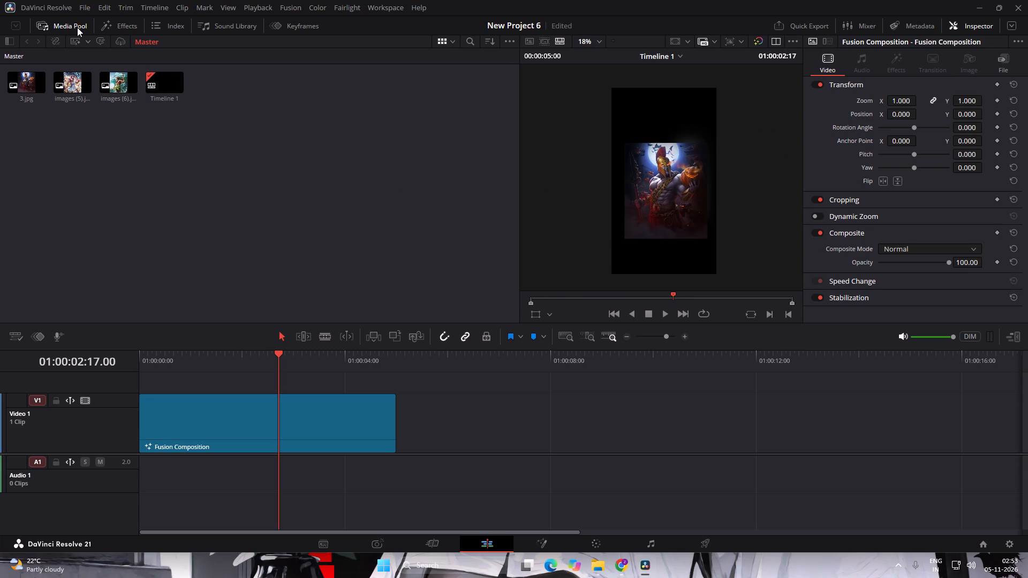
click(77, 27)
click(105, 26)
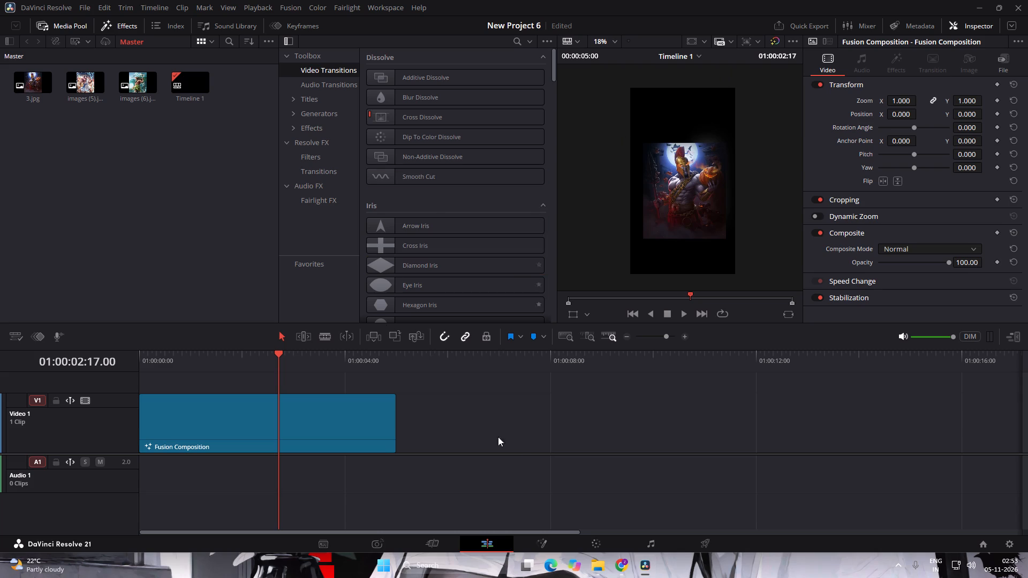
Replace the effects library with the Sound Library and open the download page for DaVinci Resolve's free sound library.
click(136, 25)
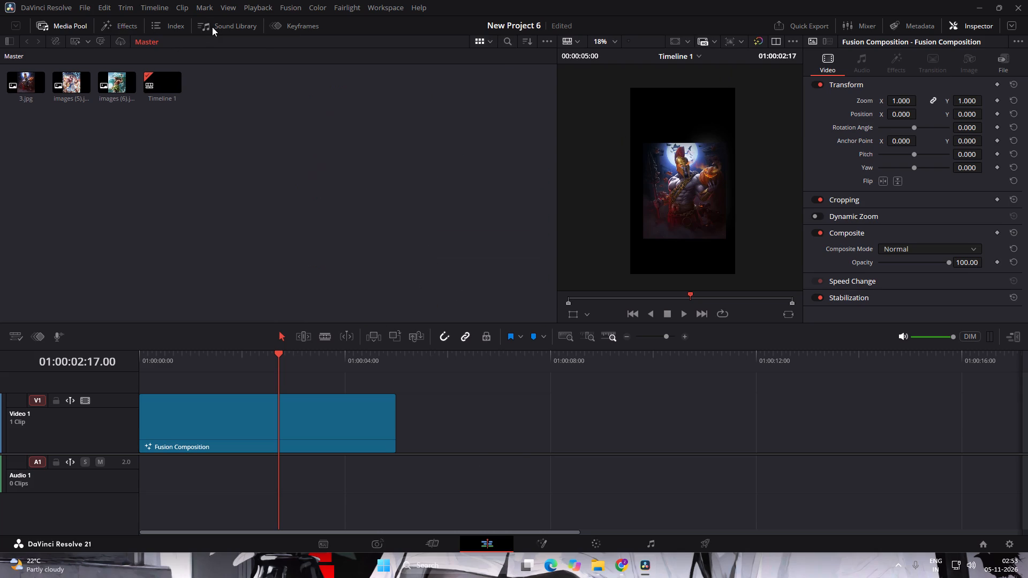
click(212, 27)
click(417, 226)
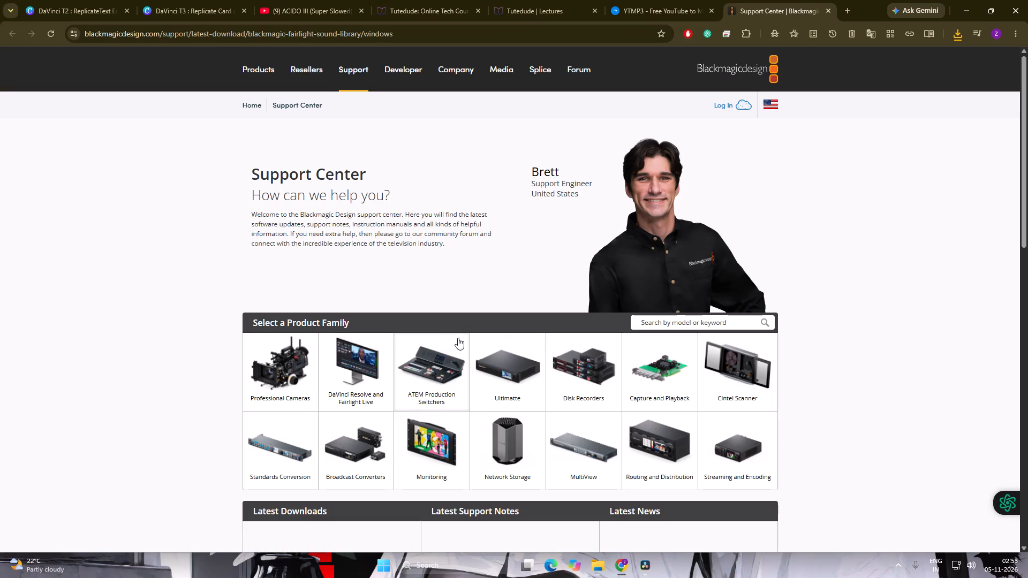
scroll(447, 280, down, 5)
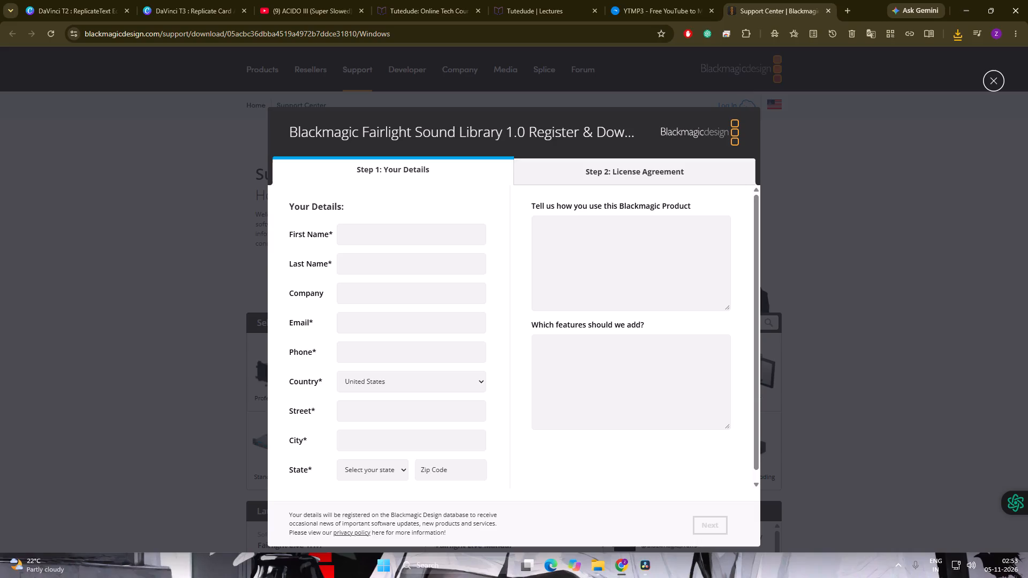
Fill in the personal details of the Fairlight Sound Library registration form with the browser's saved entry.
click(459, 232)
click(463, 258)
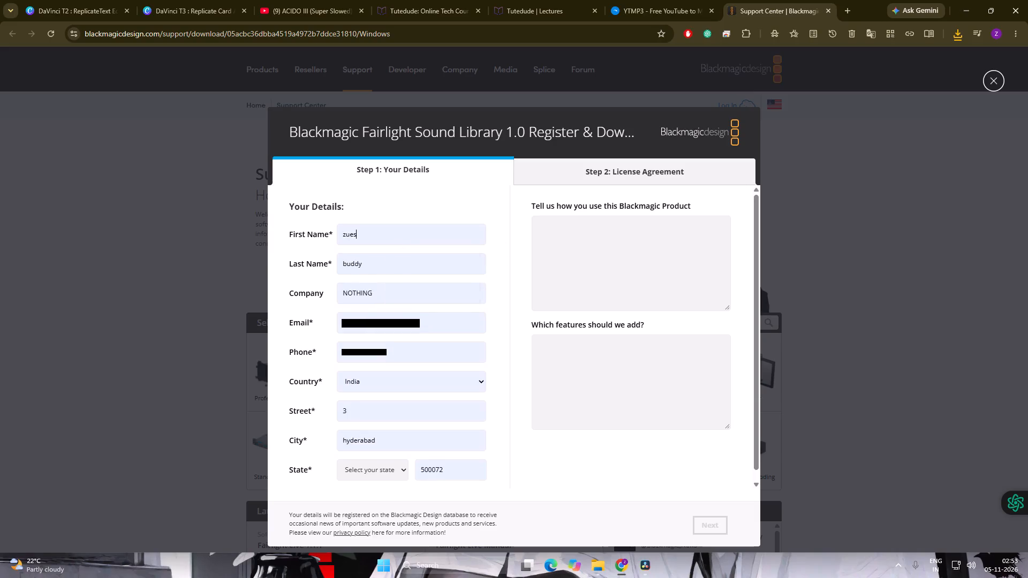
Describe the product use in the registration form as "editing and motion graphic and sometimes vfx AS WELL".
click(652, 222)
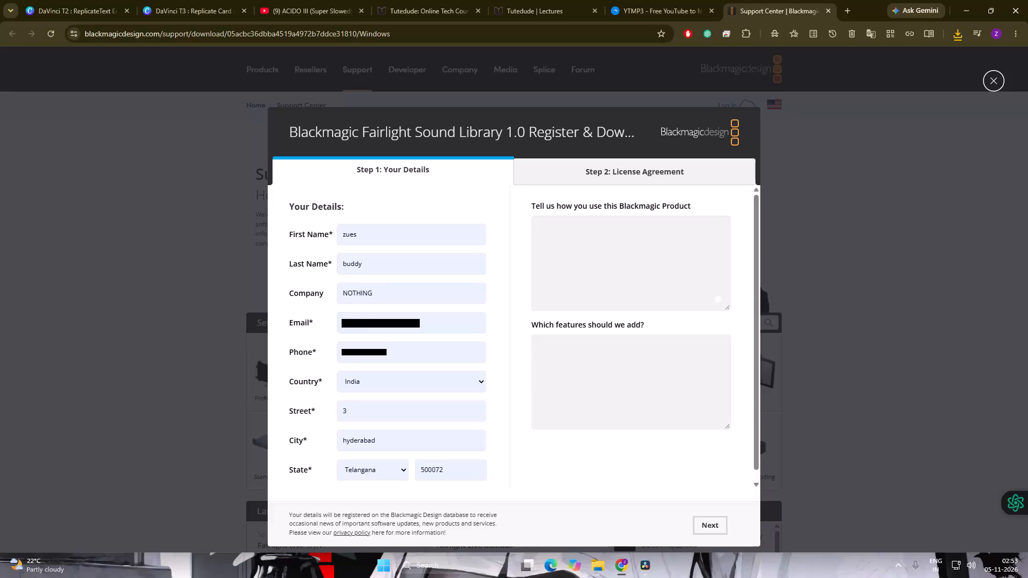
click(652, 222)
text(editing and)
key(space)
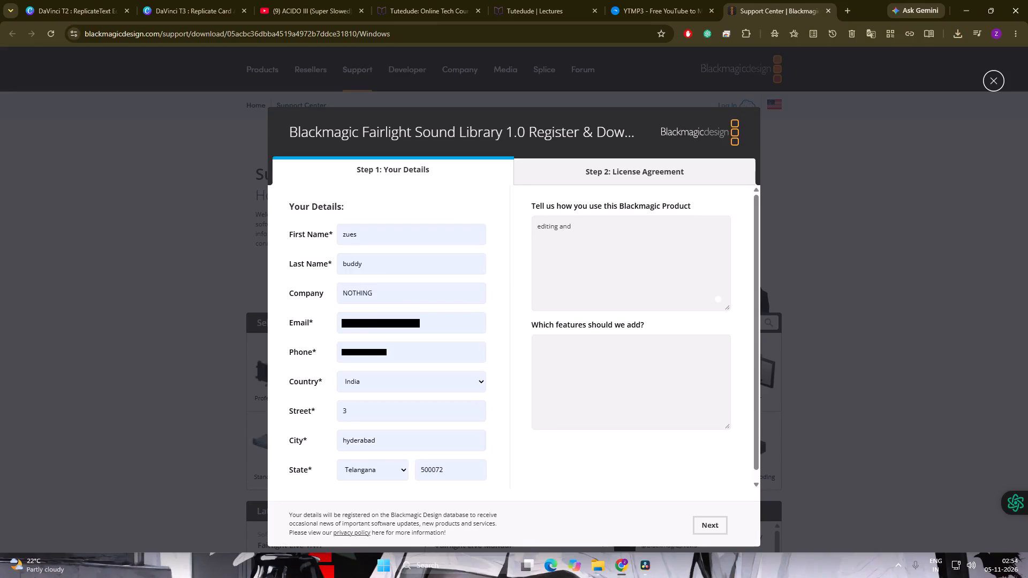
text(moto)
key(BackSpace)
text(ion)
key(space)
text(grap)
text(hiv)
key(BackSpace)
text(c a)
text(nd sometimes vfx a)
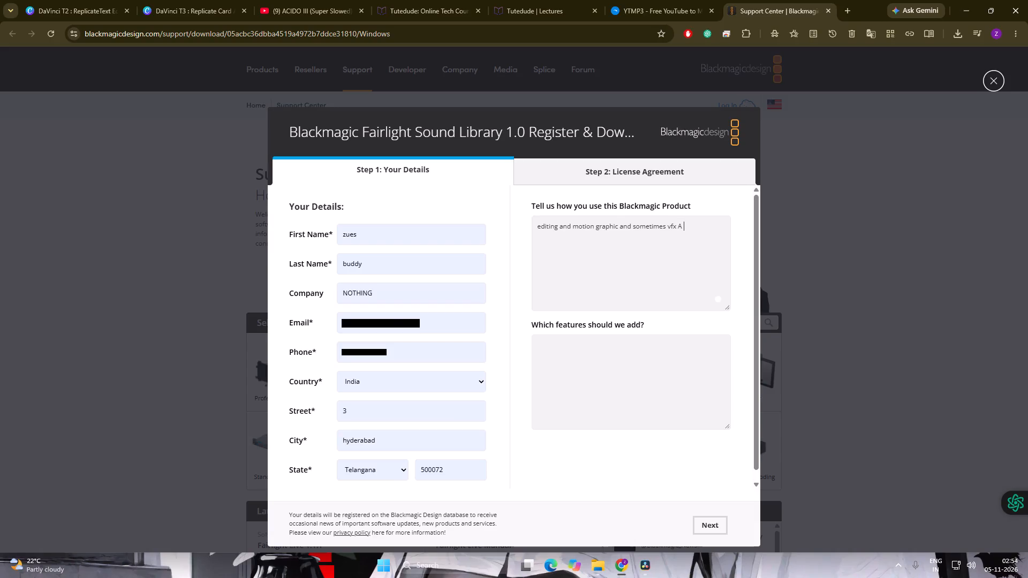
key(BackSpace)
text(S WE;)
key(BackSpace)
text(LL)
Return to the details form and enter "PREVIEW CONTROL WITH FREE FLOW" as the feature to add.
click(652, 172)
click(424, 148)
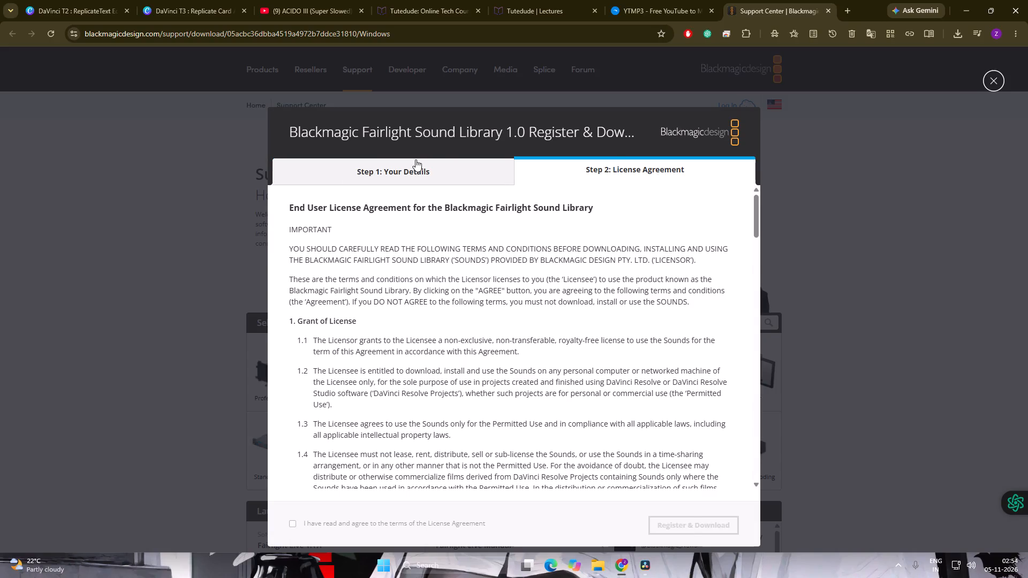
click(414, 162)
click(639, 350)
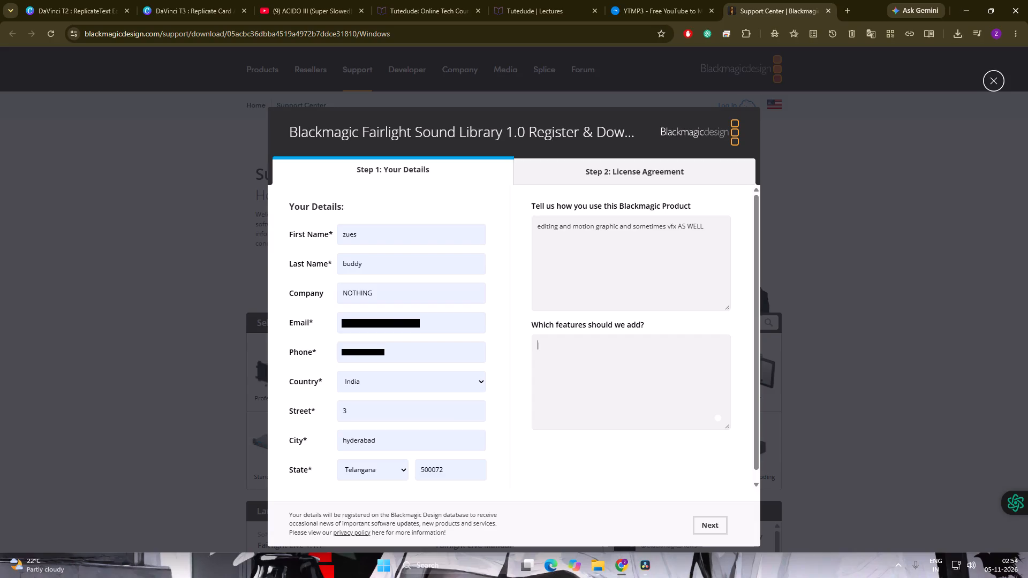
text(PRE)
text(VIEW)
key(space)
text(CON)
text(TROL WITH)
key(space)
text(FREE FLOW)
key(space)
key(Return)
Proceed to the license agreement, accept its terms, and register to download the Blackmagic Fairlight Sound Library.
click(716, 533)
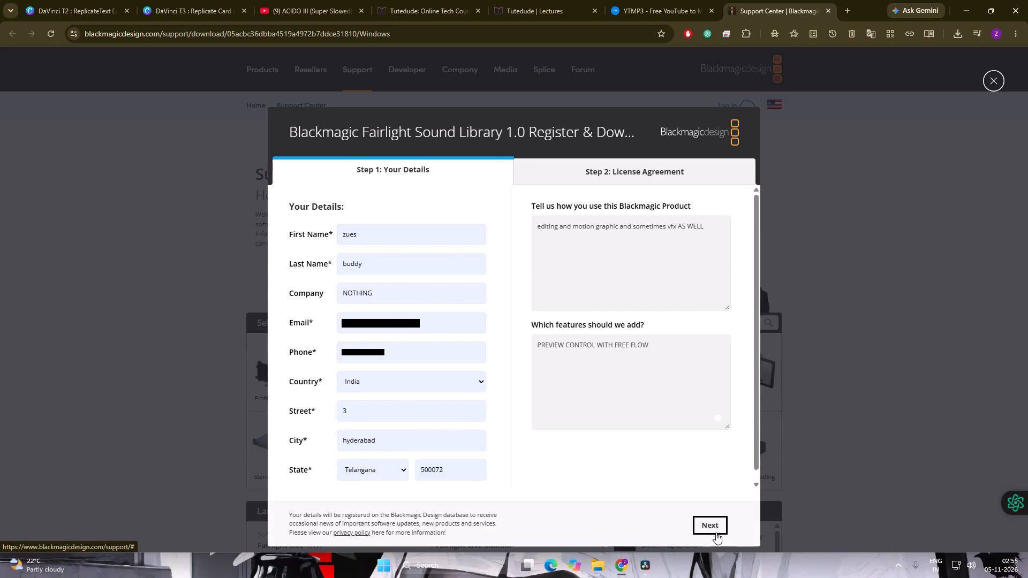
scroll(560, 447, down, 20)
scroll(560, 447, down, 1)
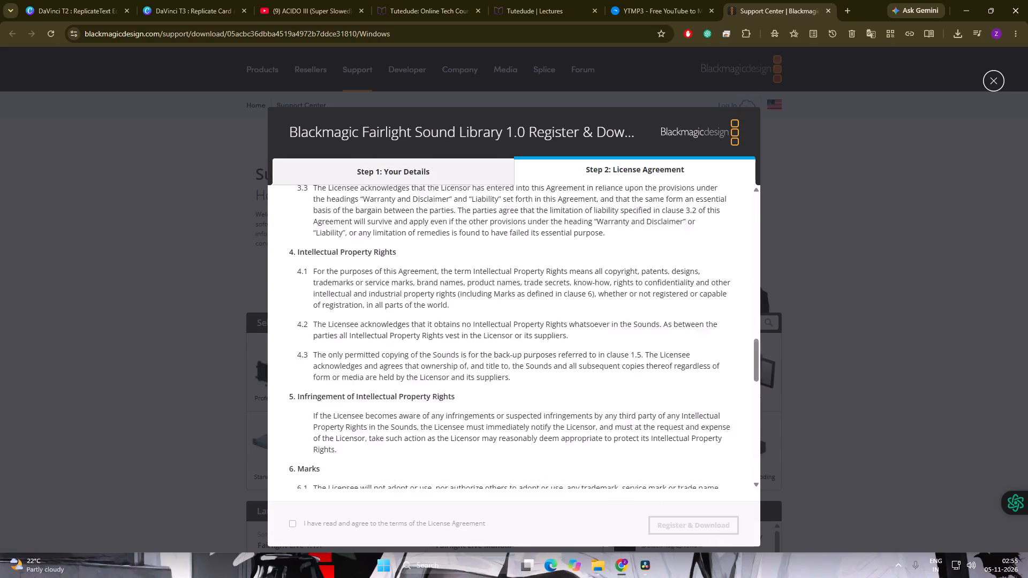
scroll(557, 447, down, 20)
scroll(557, 447, down, 1)
click(702, 518)
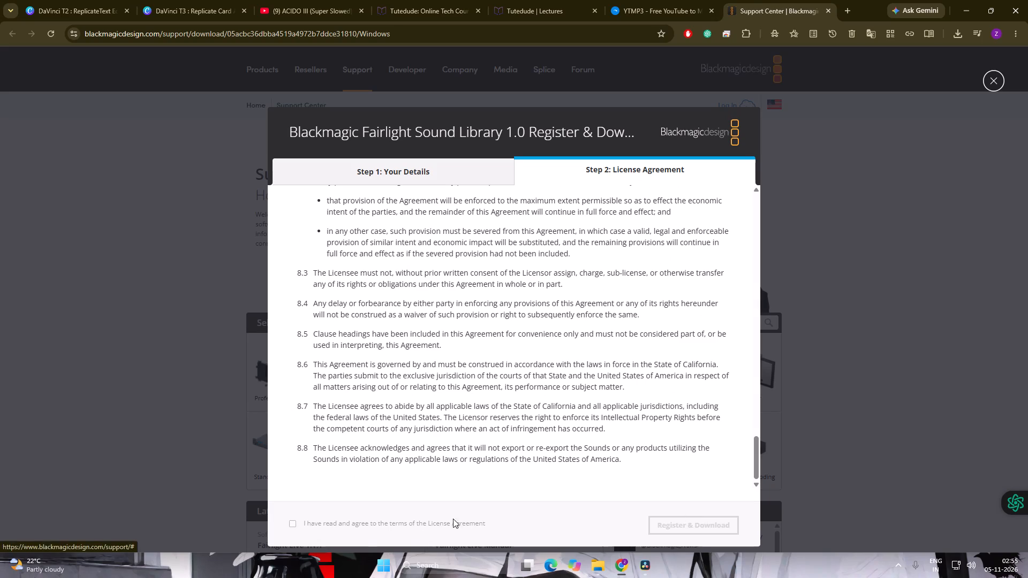
click(292, 522)
click(673, 524)
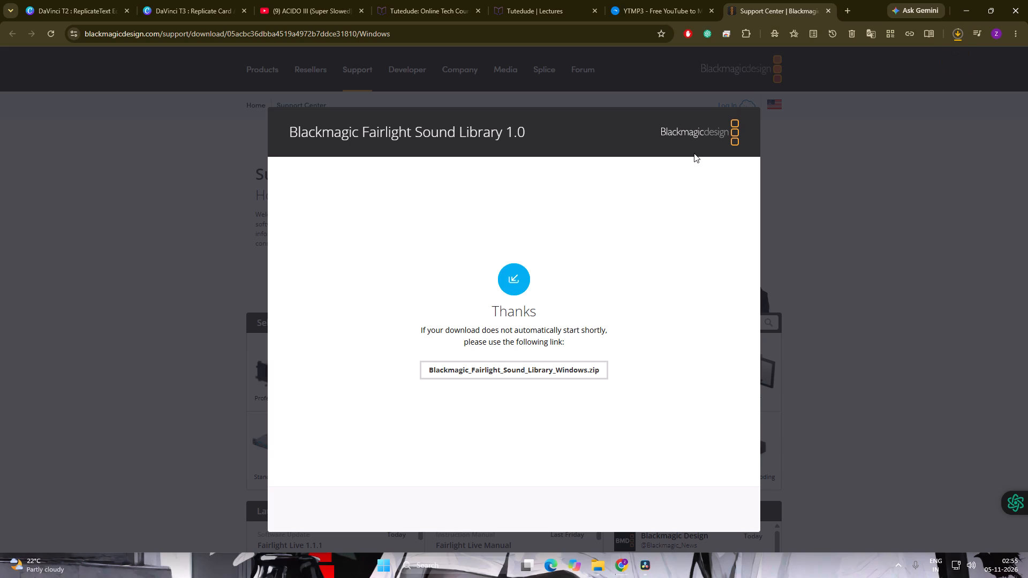
Check the sound library download's progress, close the Blackmagic support page and switch back to DaVinci Resolve.
click(962, 31)
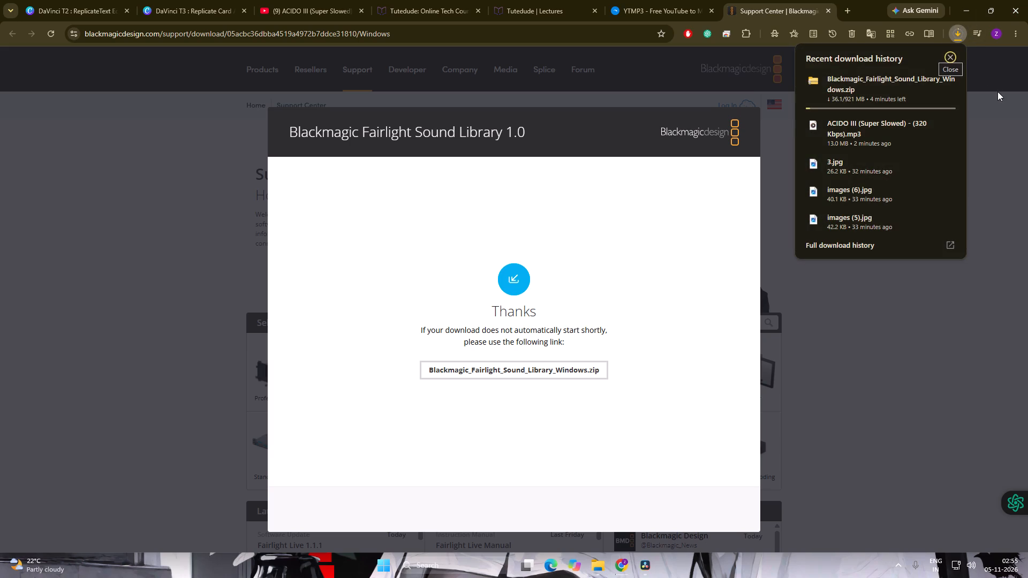
click(950, 56)
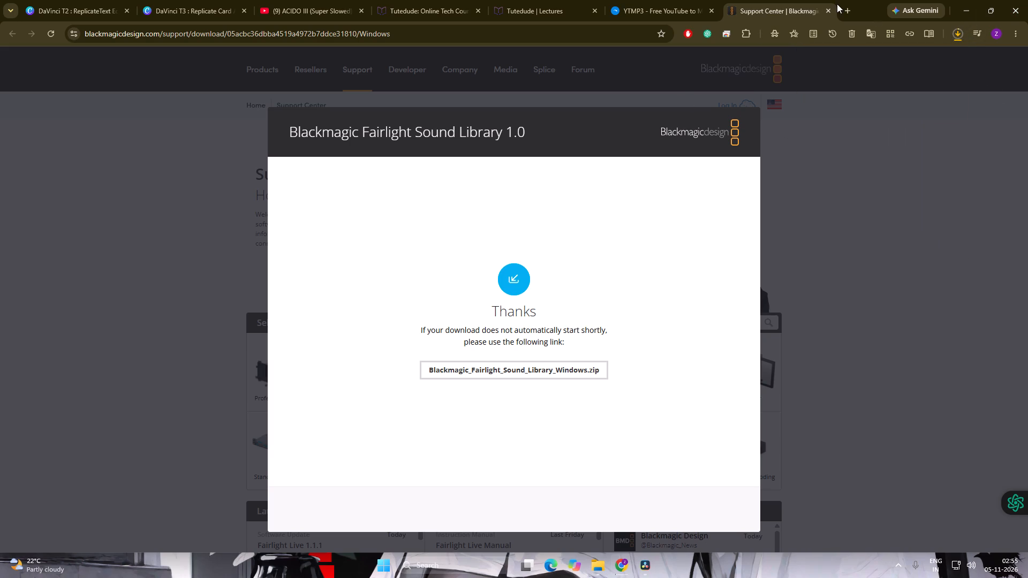
click(829, 12)
click(677, 14)
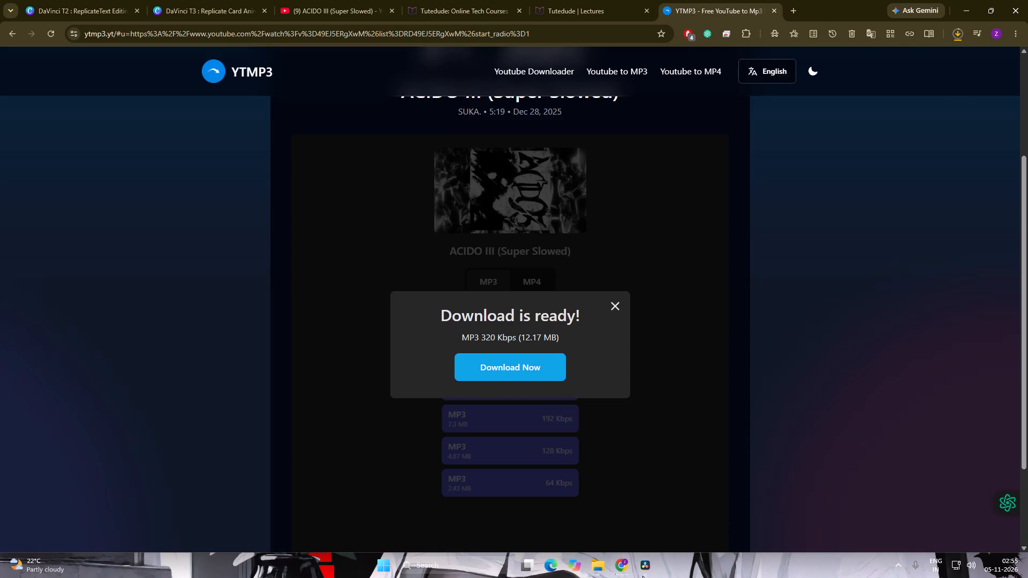
click(645, 571)
Bring ACIDO III (Super Slowed) - (320 Kbps).mp3 from the Downloads folder onto Audio 1 at the start of the timeline.
click(149, 246)
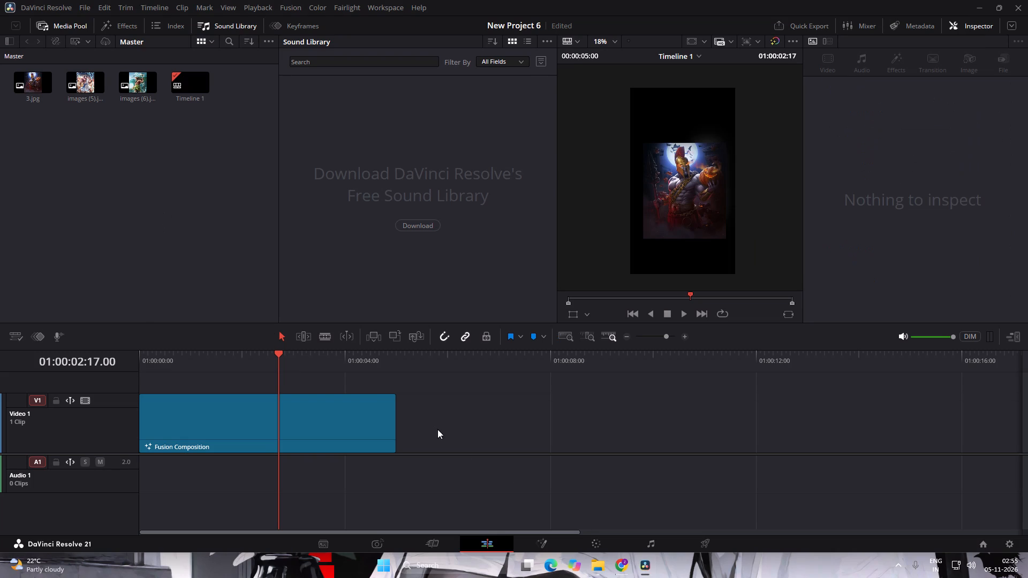
click(601, 567)
drag(284, 330, 277, 322)
click(49, 171)
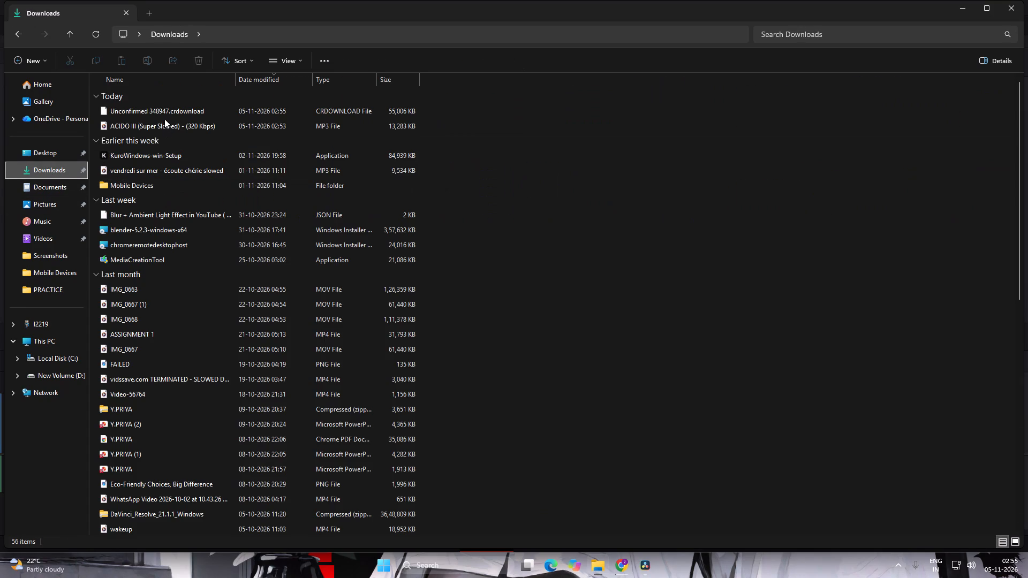
drag(170, 128, 651, 562)
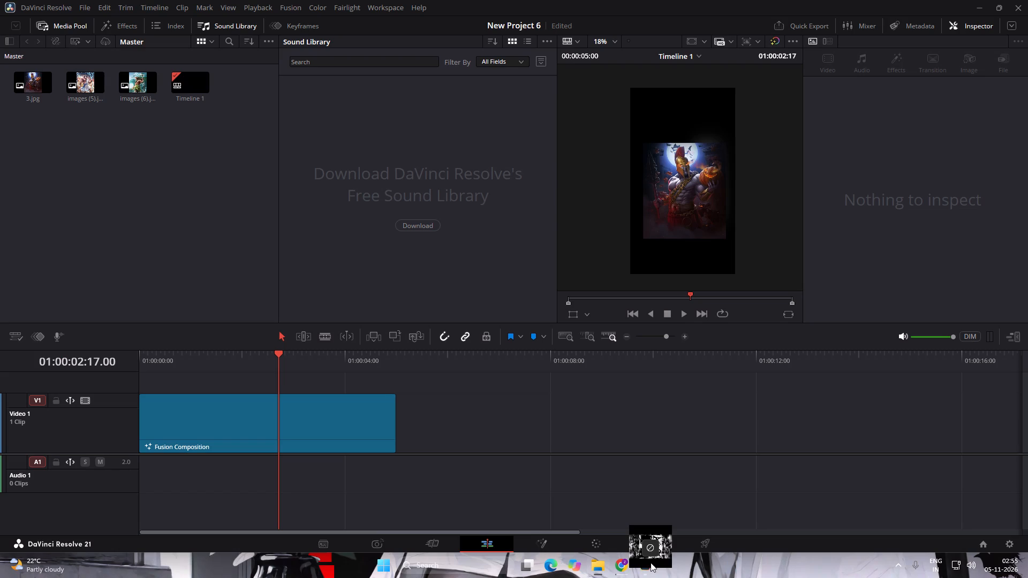
drag(651, 562, 118, 489)
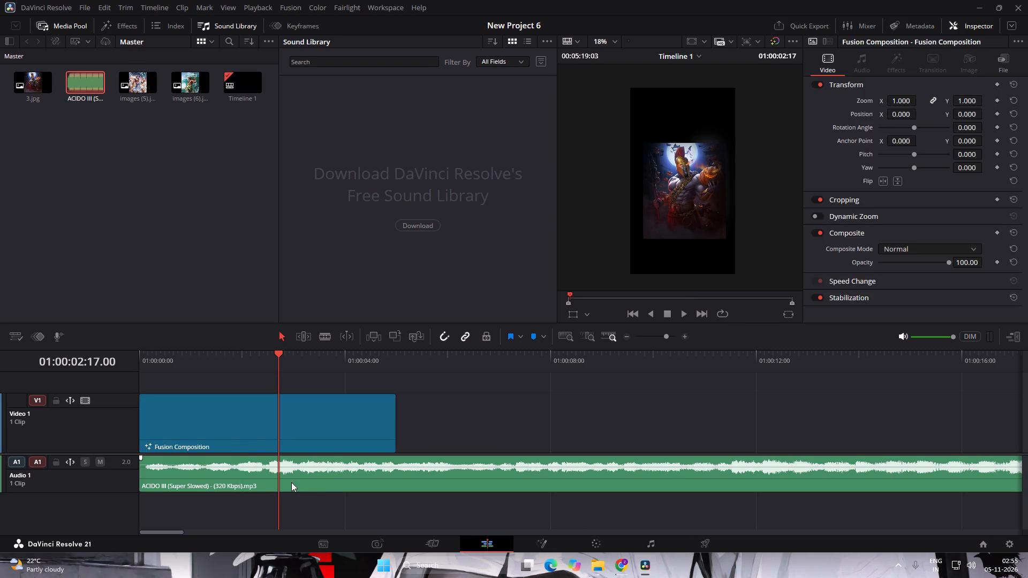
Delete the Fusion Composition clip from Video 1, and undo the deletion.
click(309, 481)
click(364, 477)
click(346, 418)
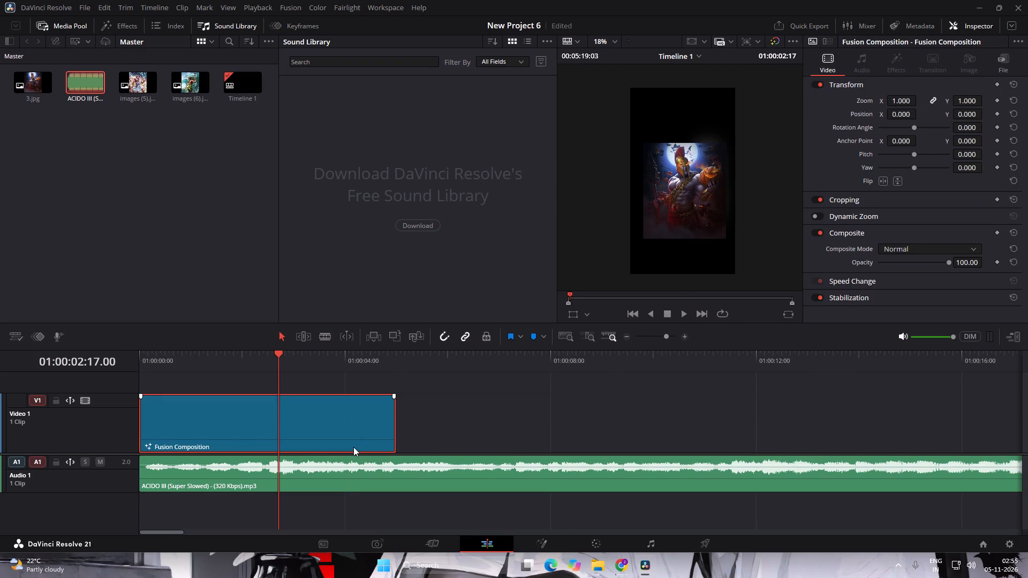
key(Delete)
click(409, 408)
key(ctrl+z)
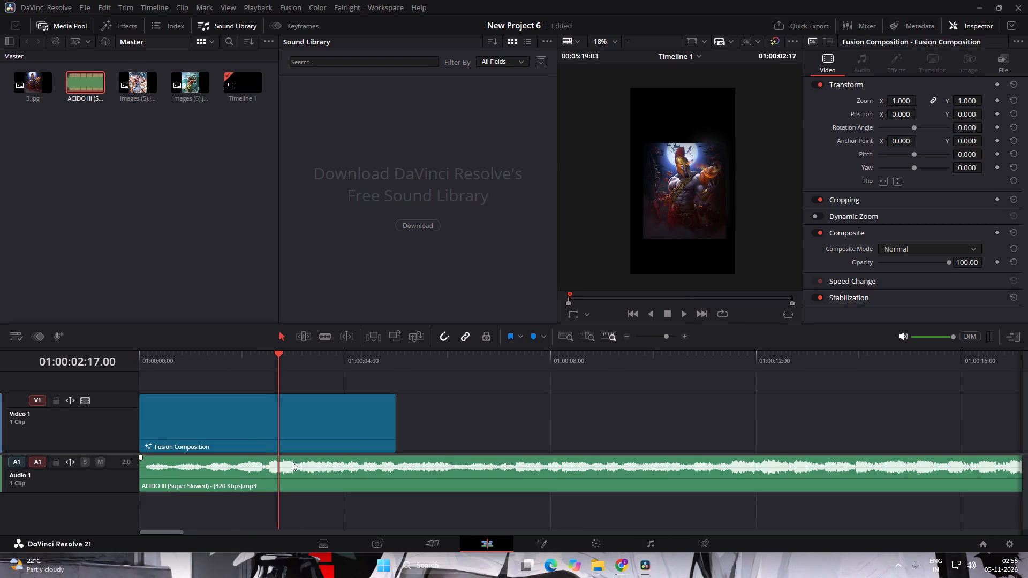
Move the Fusion Composition clip on Video 1 past the end of the music and delete it.
drag(303, 436, 917, 419)
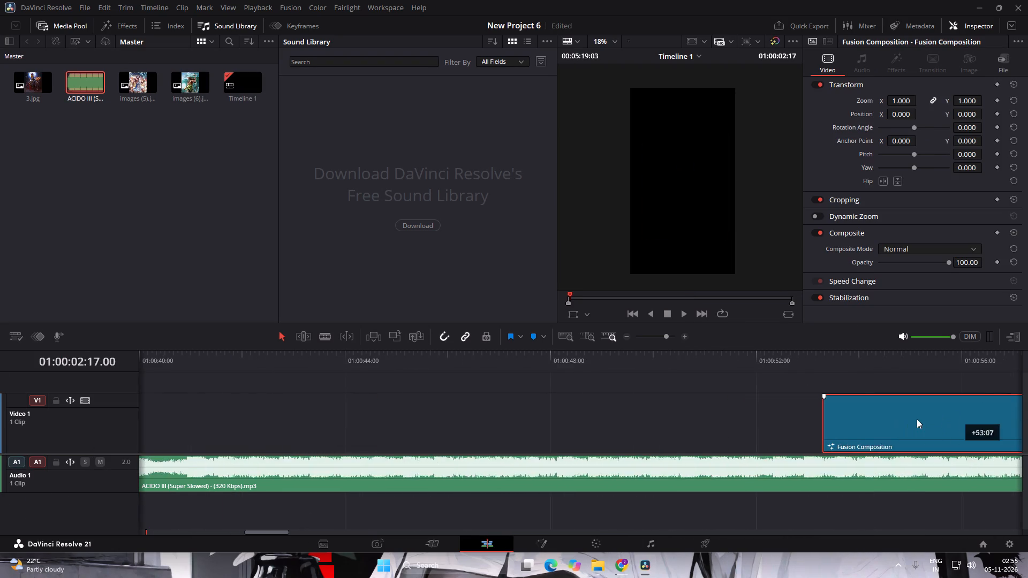
drag(917, 419, 988, 423)
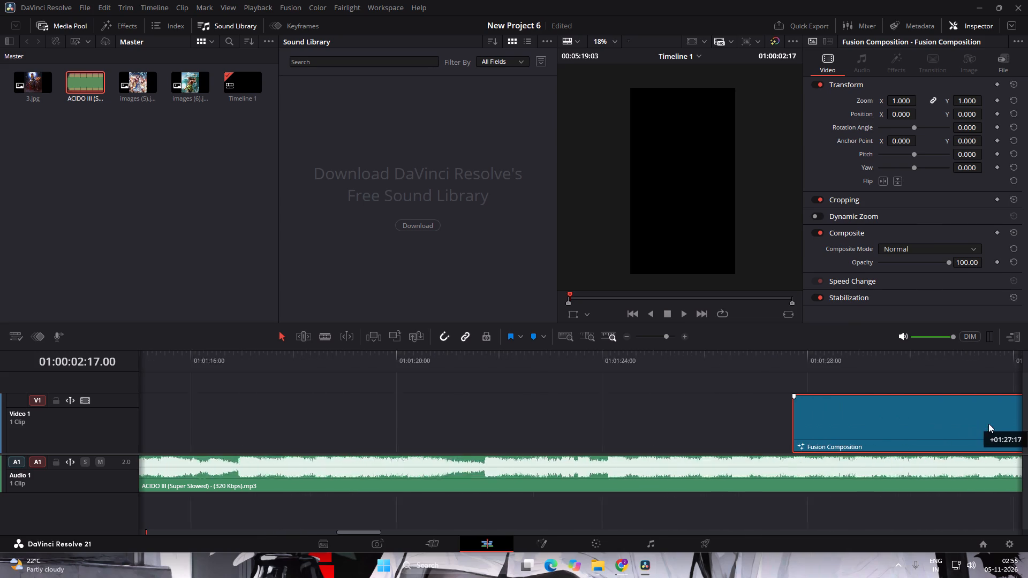
drag(988, 423, 1027, 437)
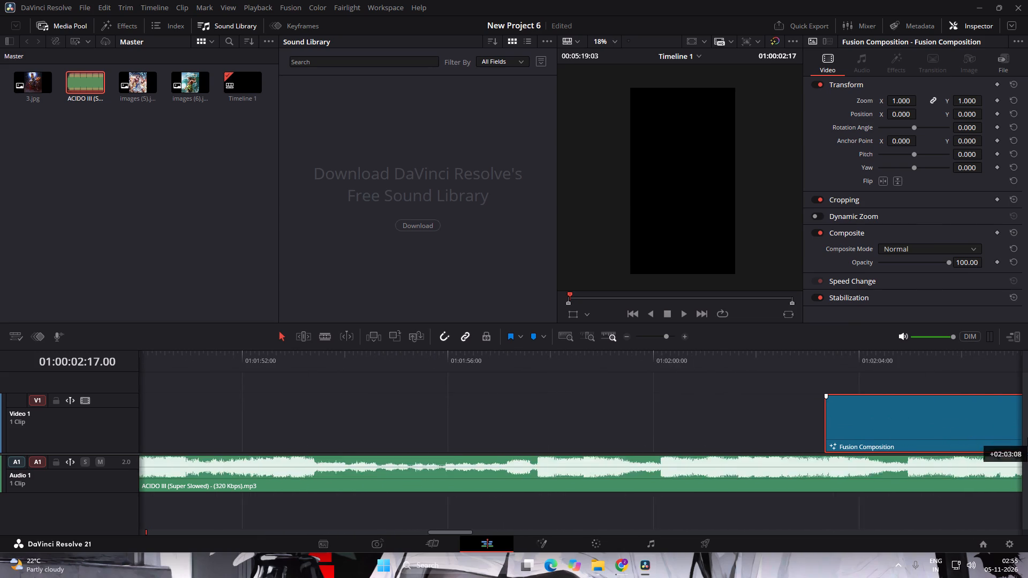
drag(1027, 437, 1027, 430)
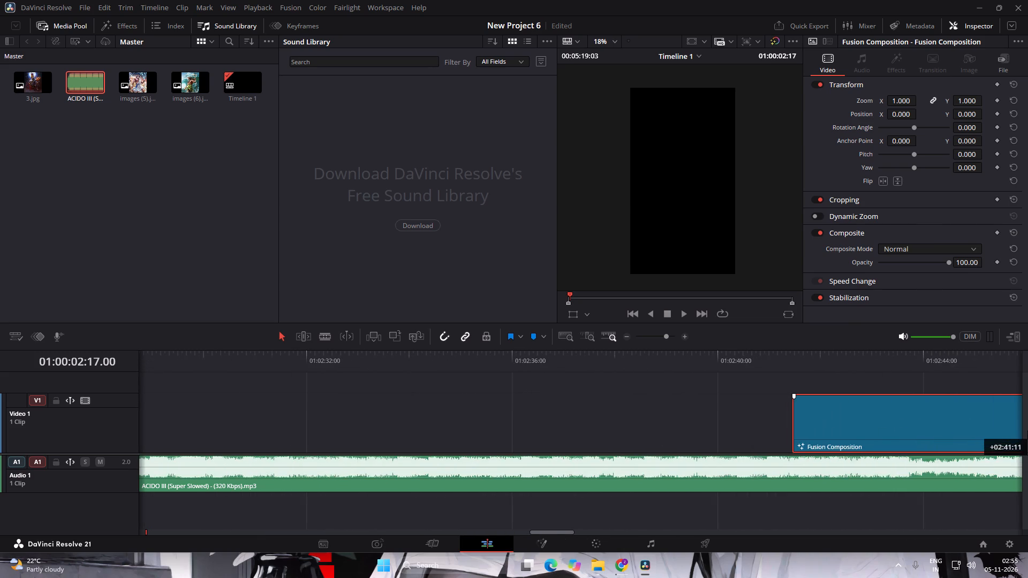
drag(1027, 430, 1027, 408)
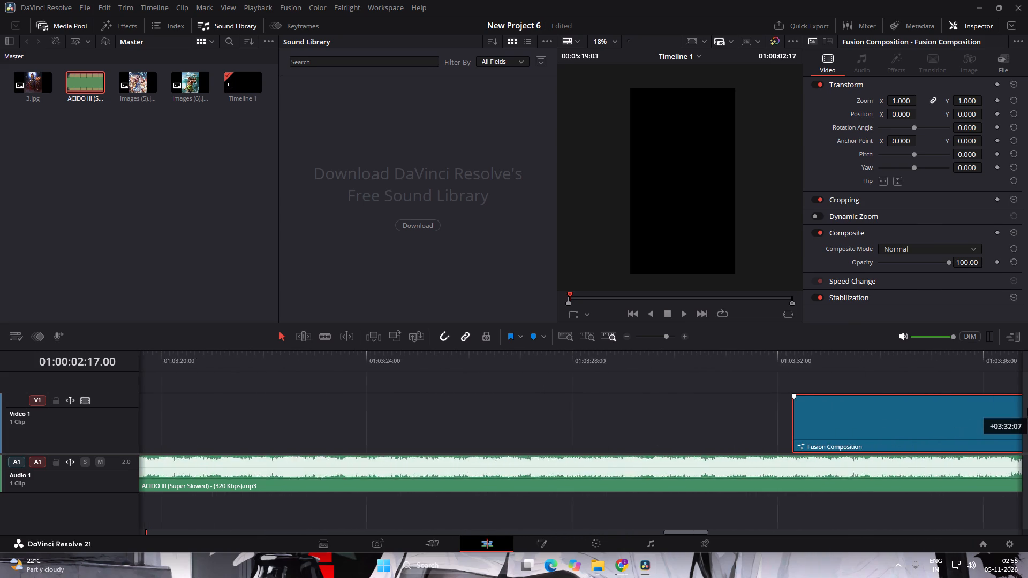
drag(1027, 408, 1022, 408)
drag(1022, 408, 1015, 413)
drag(874, 422, 1027, 423)
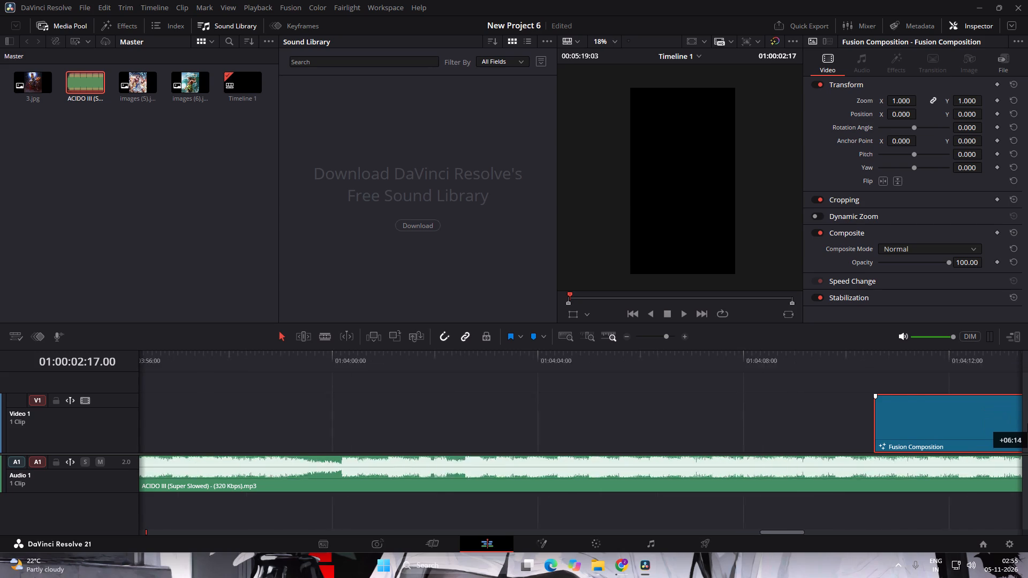
drag(1027, 423, 1022, 413)
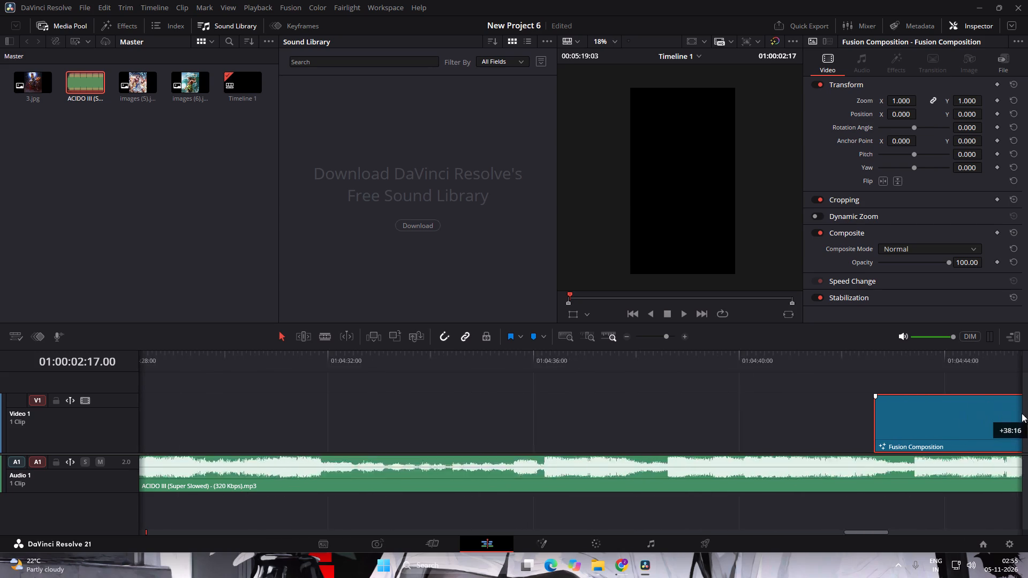
drag(1022, 413, 1026, 411)
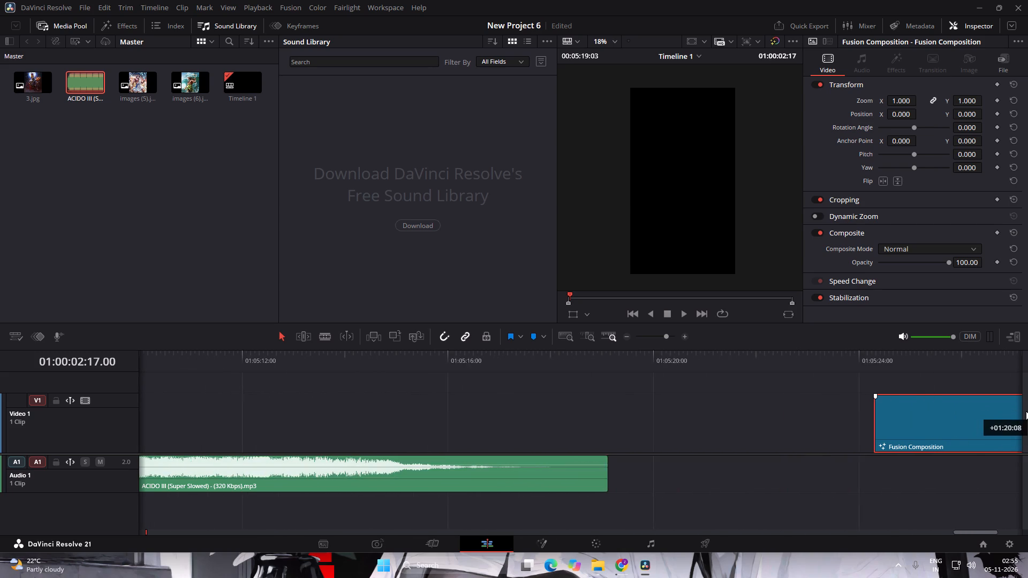
drag(1026, 411, 963, 410)
key(Delete)
Play the music on Audio 1 from the start of the timeline.
drag(991, 531, 532, 541)
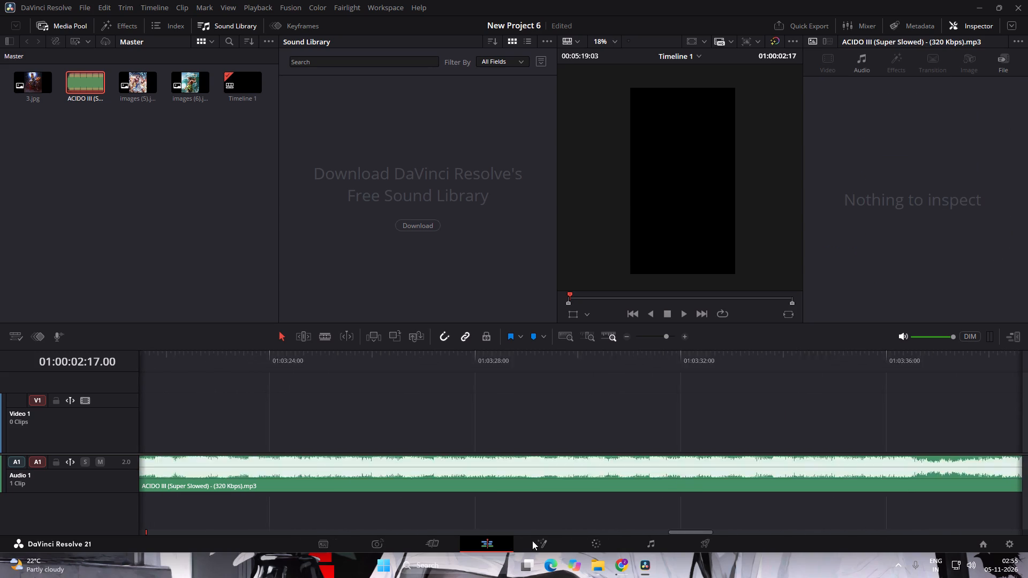
drag(532, 541, 0, 523)
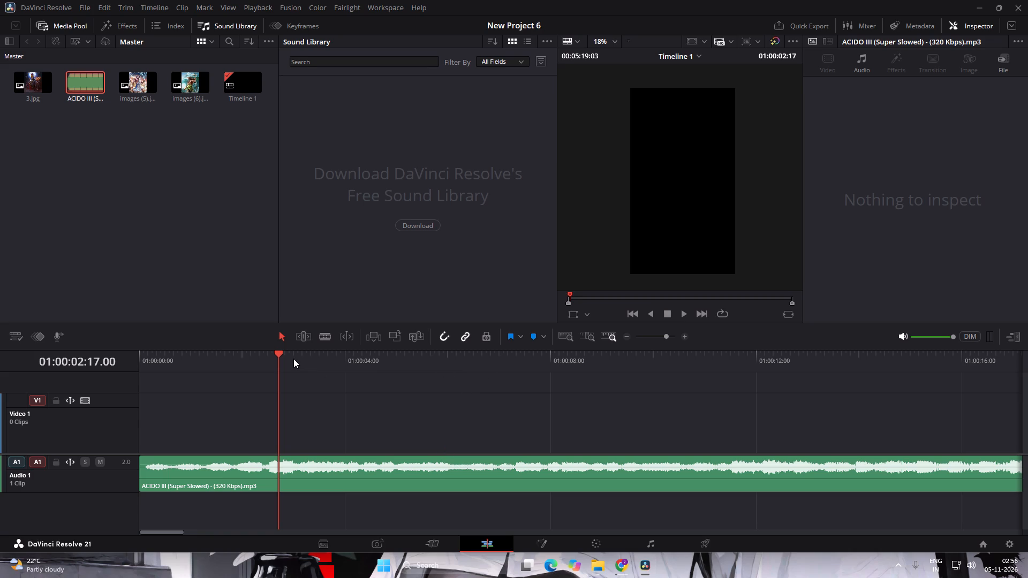
drag(281, 355, 86, 401)
click(683, 311)
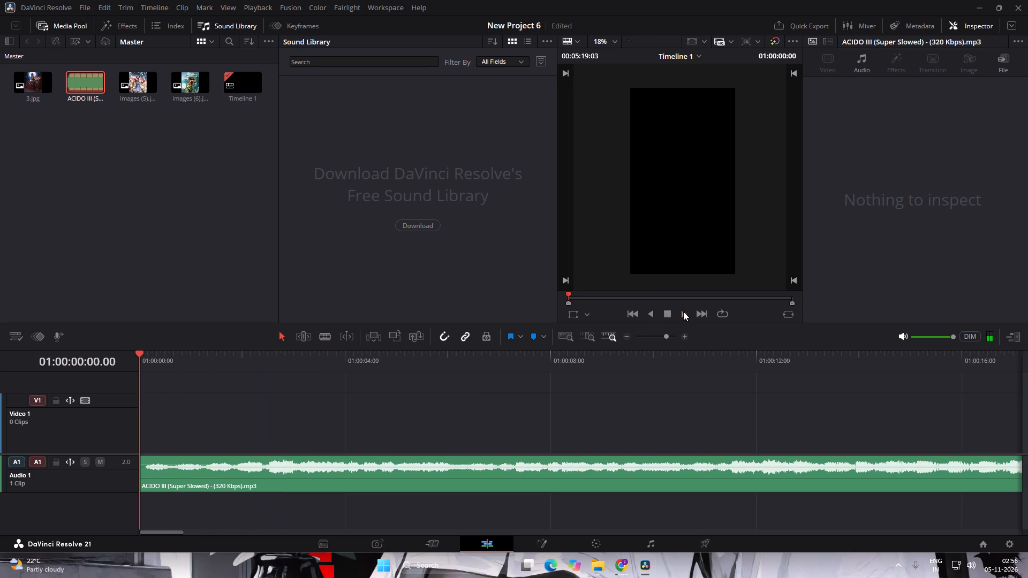
Hide the Sound Library.
click(231, 24)
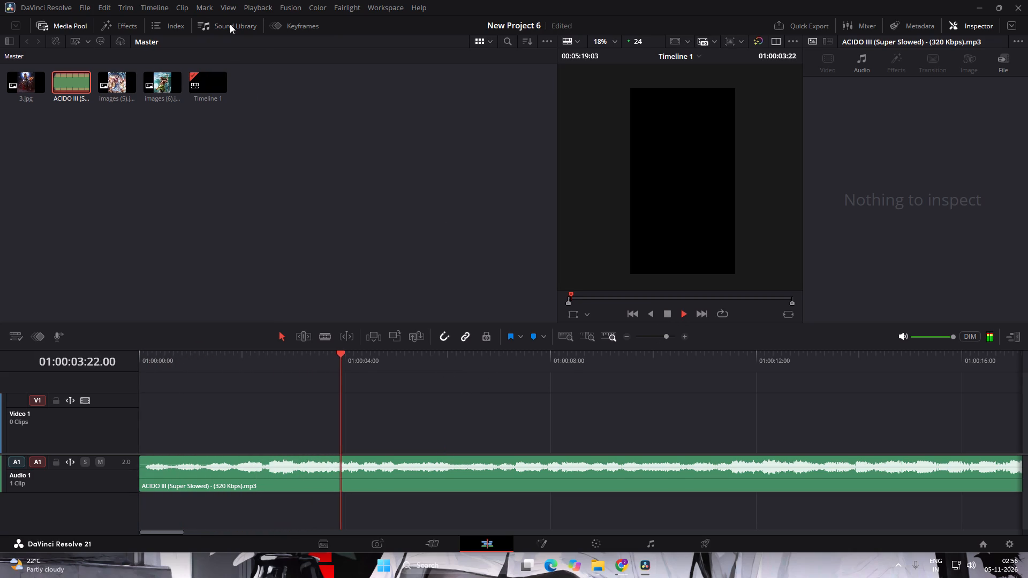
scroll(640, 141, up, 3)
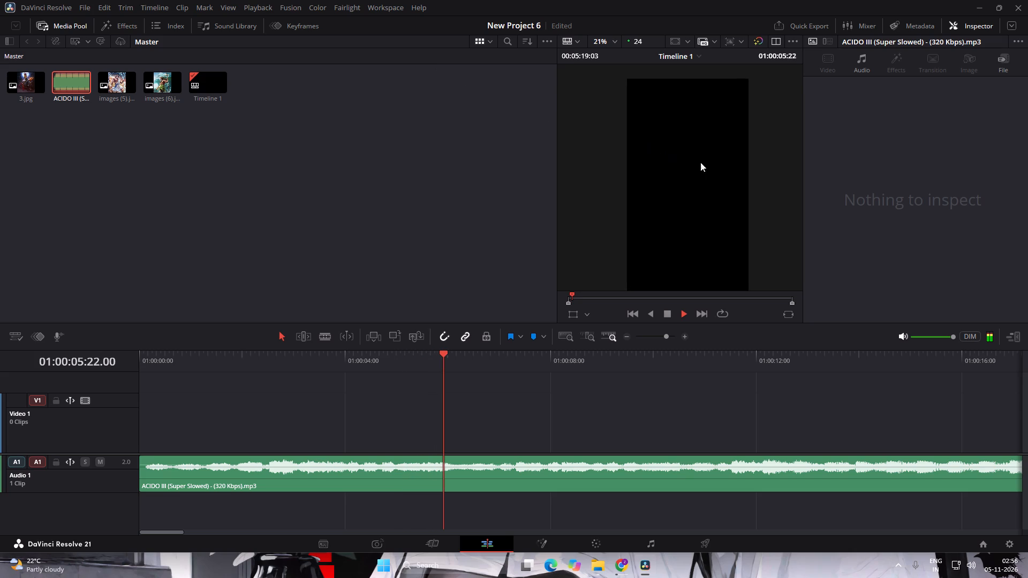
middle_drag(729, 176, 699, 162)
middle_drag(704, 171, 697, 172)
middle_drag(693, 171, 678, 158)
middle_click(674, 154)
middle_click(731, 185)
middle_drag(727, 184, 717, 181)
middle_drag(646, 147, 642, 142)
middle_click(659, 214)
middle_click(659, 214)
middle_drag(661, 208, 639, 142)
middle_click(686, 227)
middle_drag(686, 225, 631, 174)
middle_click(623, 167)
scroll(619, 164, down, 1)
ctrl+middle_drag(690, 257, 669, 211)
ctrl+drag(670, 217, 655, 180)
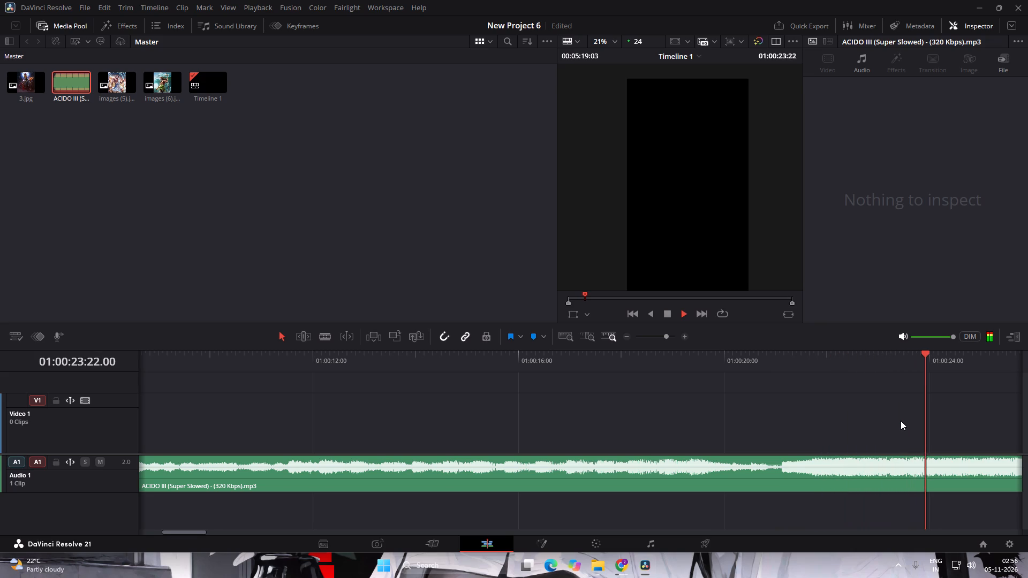
Replay the music from the start of the timeline and stop playback at about 13 seconds.
drag(964, 361, 64, 461)
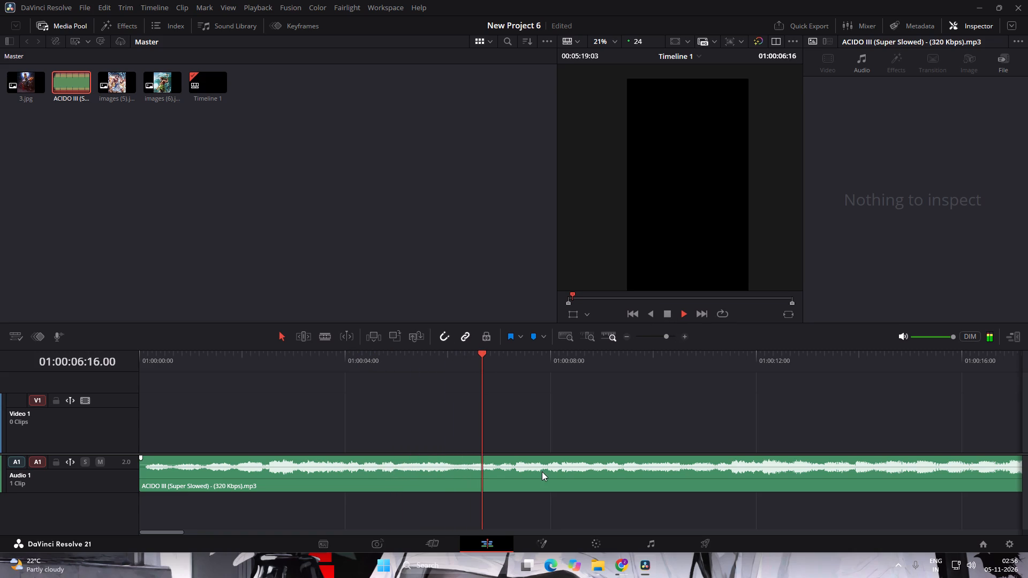
click(596, 471)
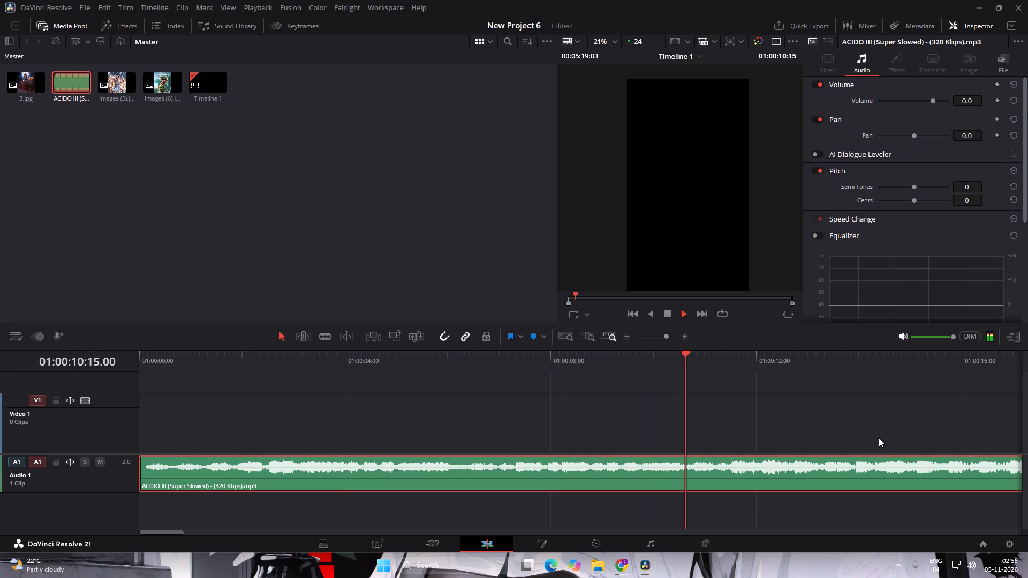
scroll(879, 438, up, 1)
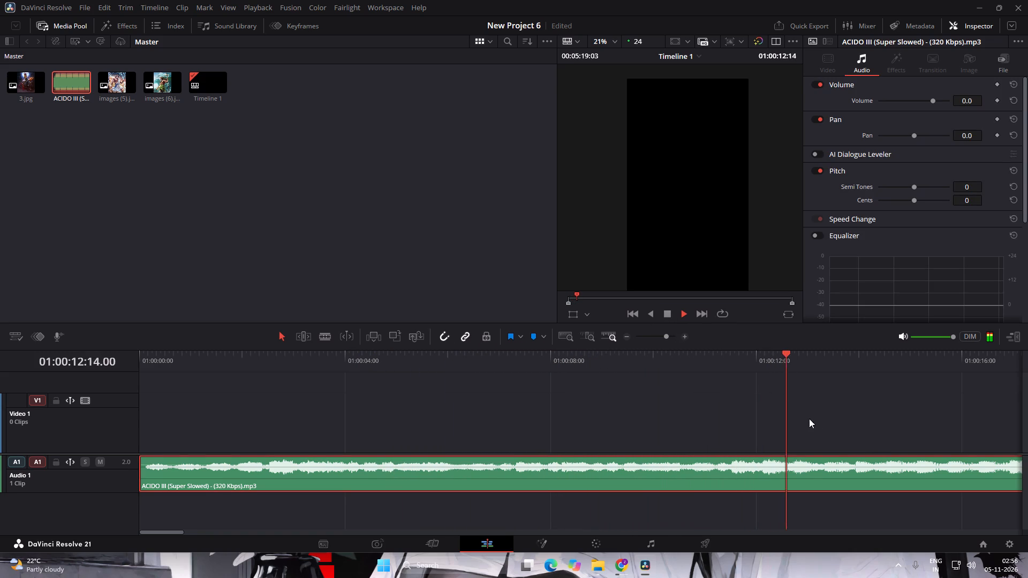
key(space)
Change the clip speed of the ACIDO III (Super Slowed) audio to 200%.
right_click(730, 478)
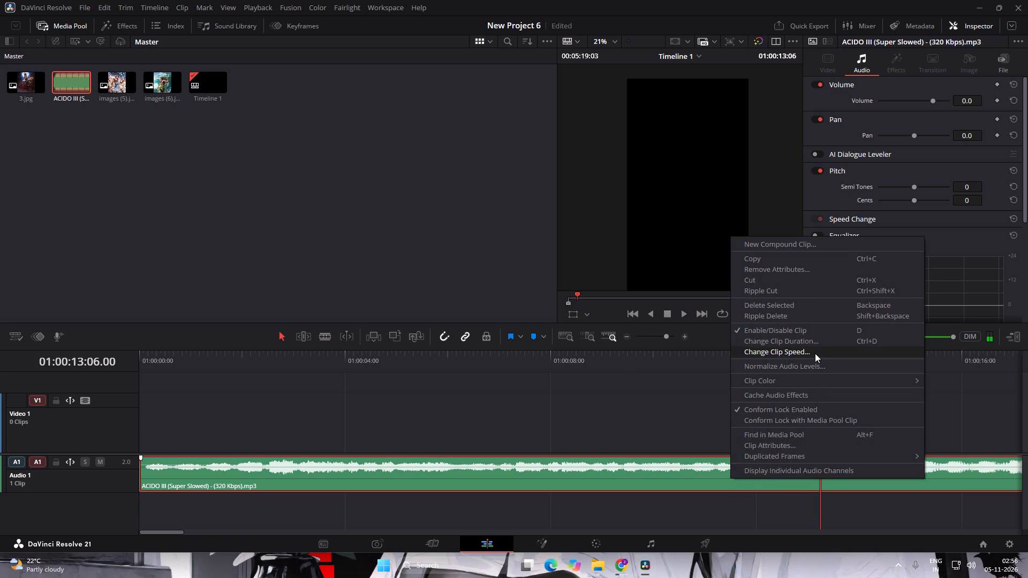
click(815, 353)
double_click(557, 323)
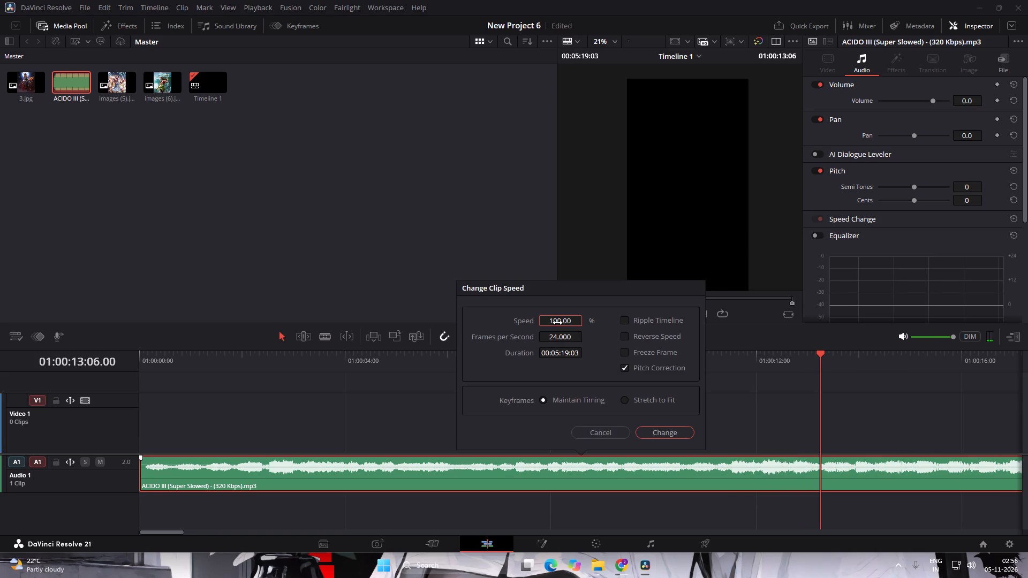
text(200)
key(Return)
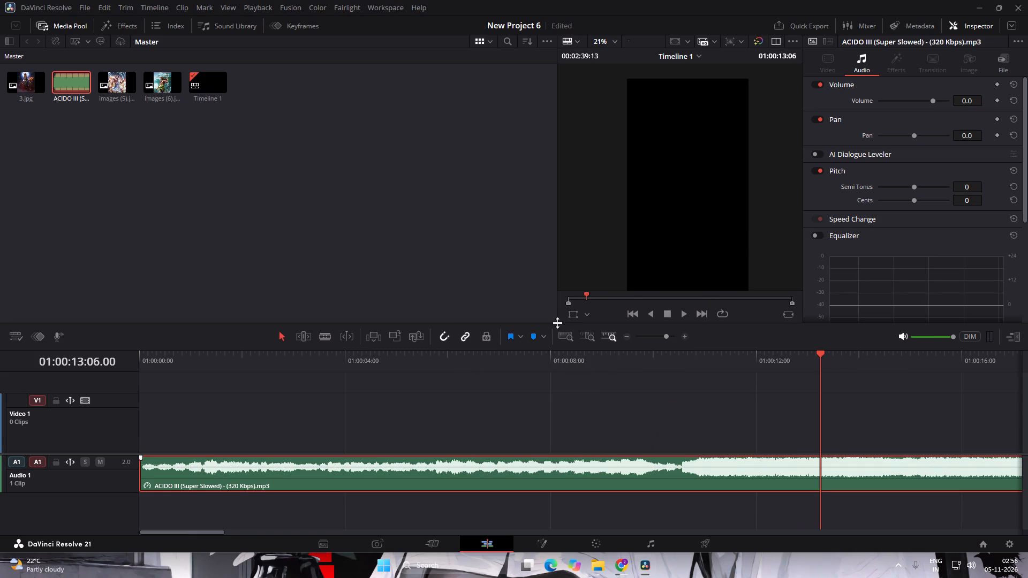
Listen to the sped-up music from the start of the timeline and again around the beat drop after 10 seconds.
drag(822, 358, 0, 519)
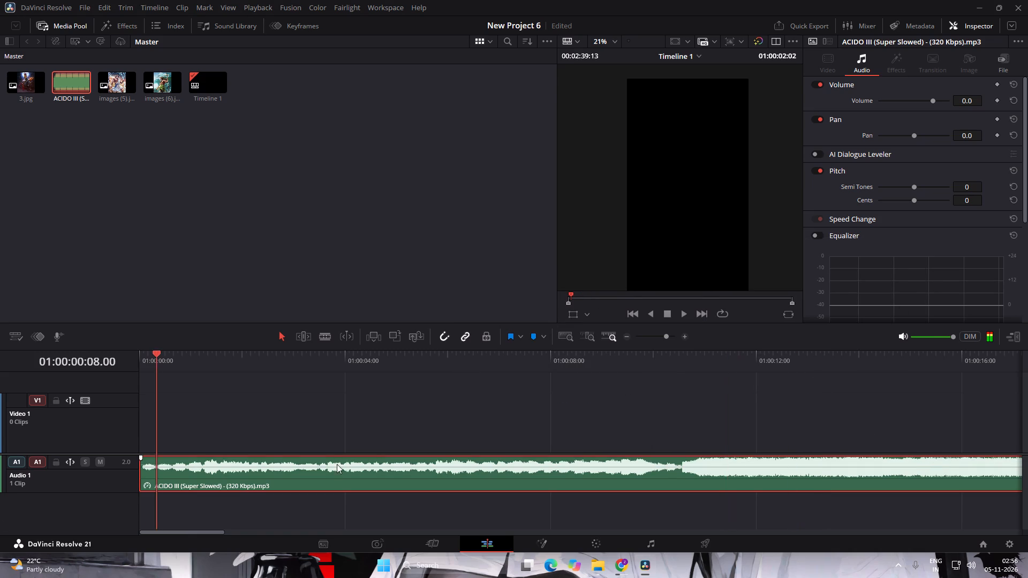
drag(677, 314, 683, 314)
click(683, 314)
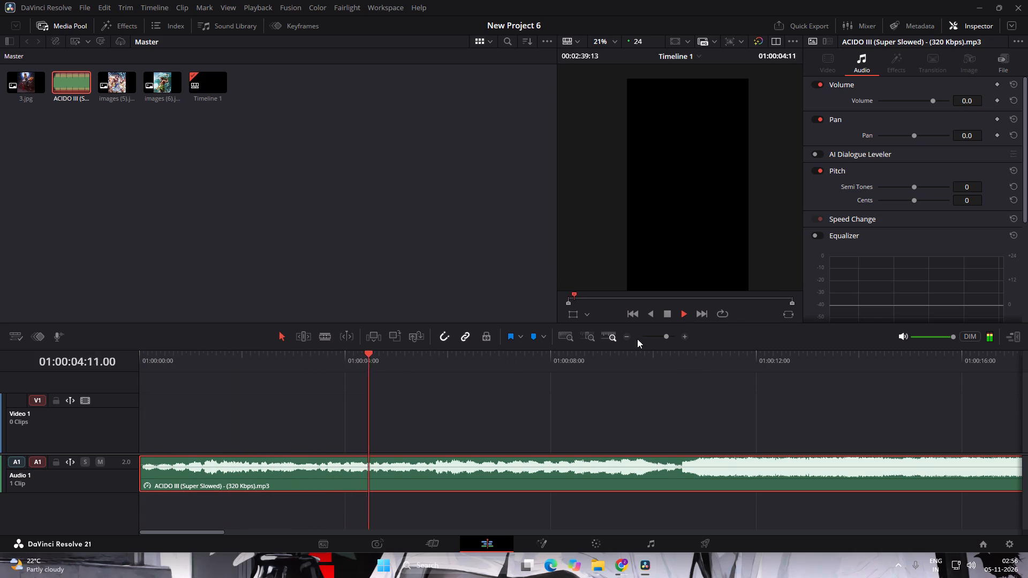
click(667, 316)
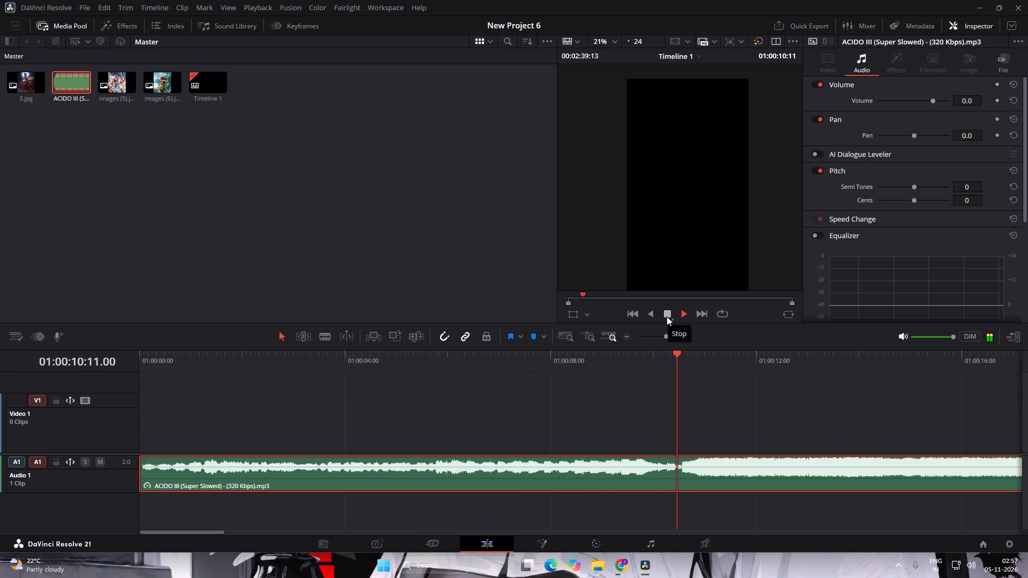
click(684, 360)
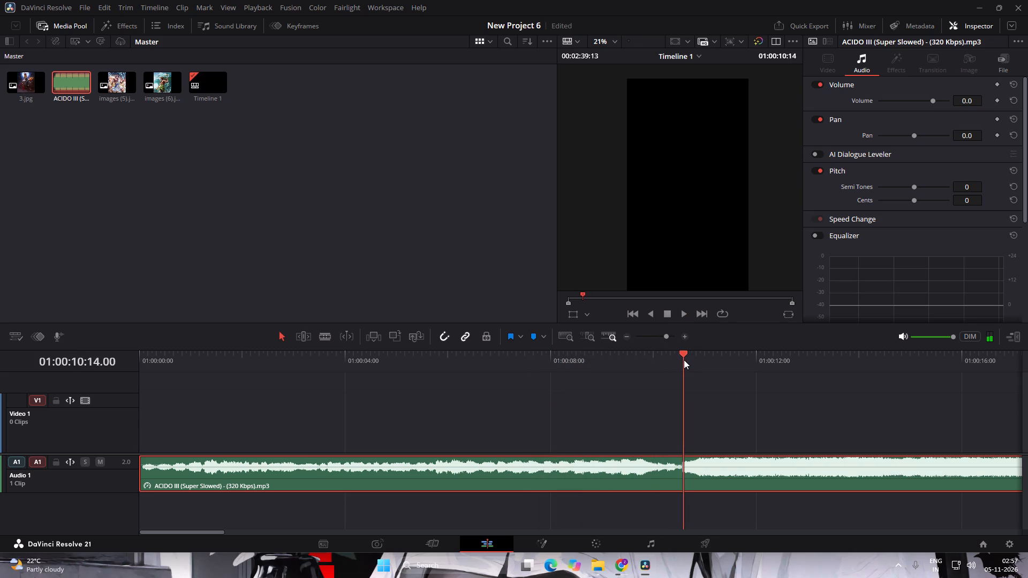
click(684, 317)
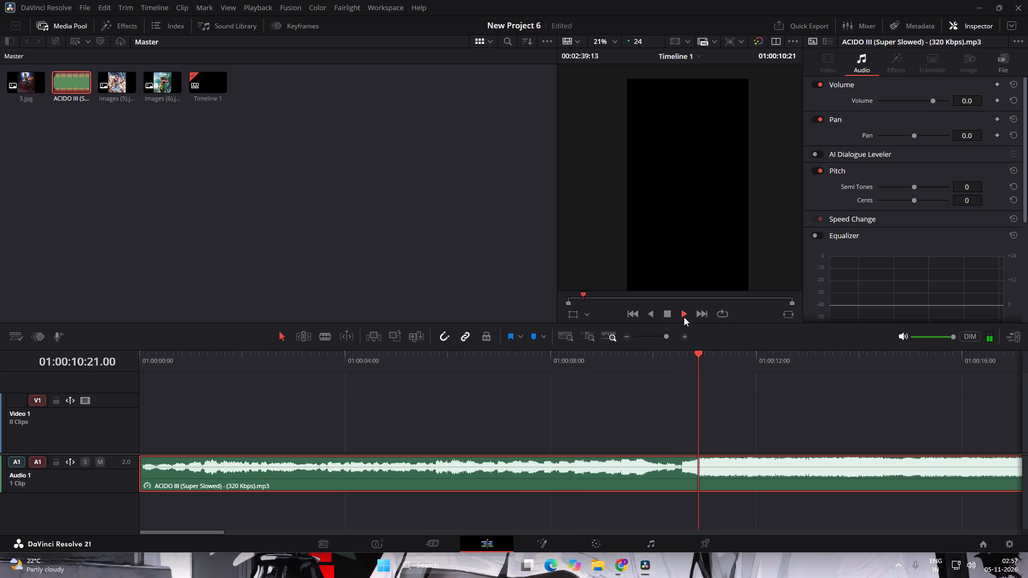
click(669, 315)
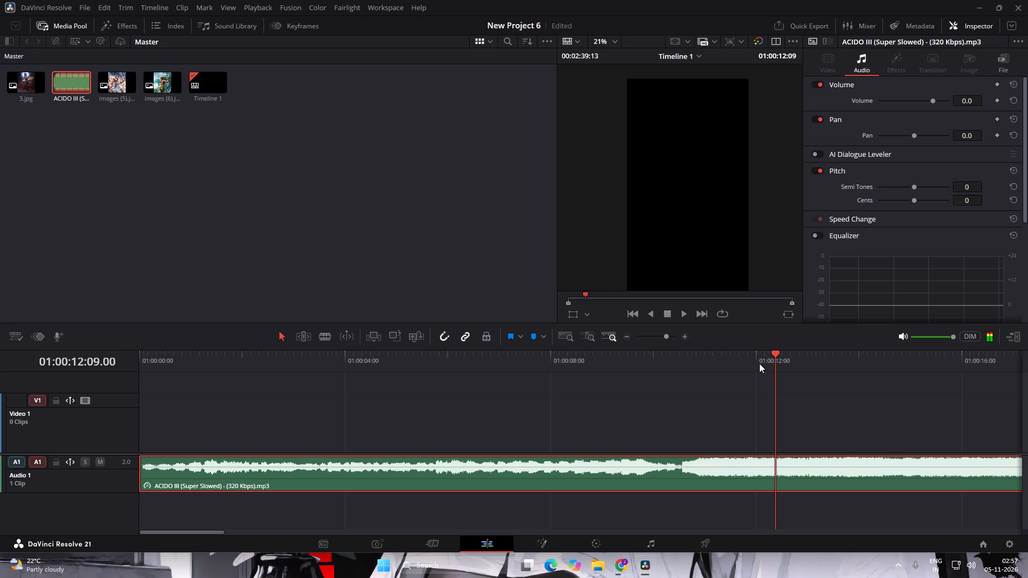
Split the ACIDO III audio clip on Audio 1 at 01:00:10:13, just before the beat drop.
drag(773, 359, 682, 400)
key(b)
click(682, 461)
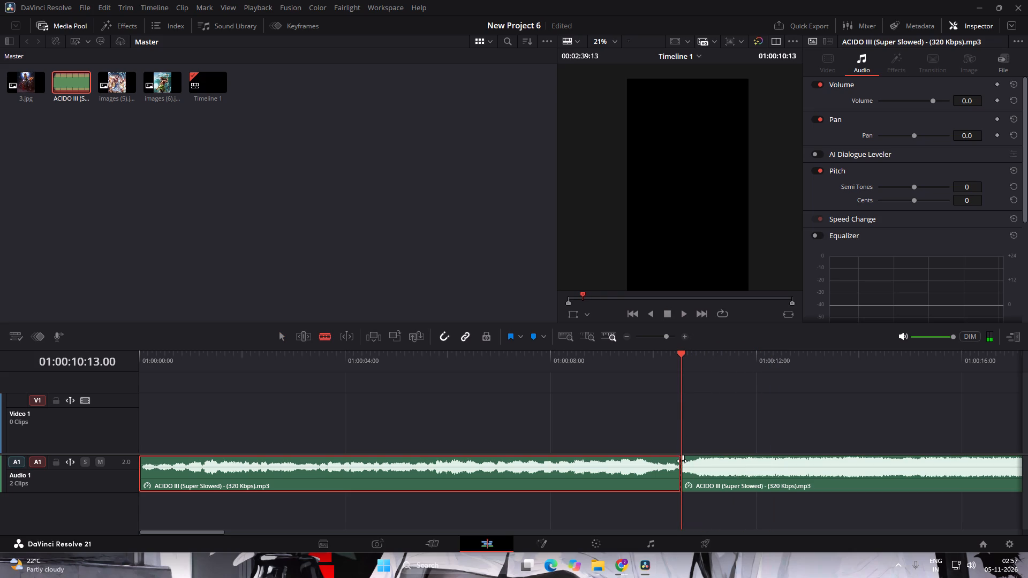
Set the clip speed of the second ACIDO III segment, after the split, to 100%.
key(a)
click(709, 465)
click(713, 480)
right_click(717, 476)
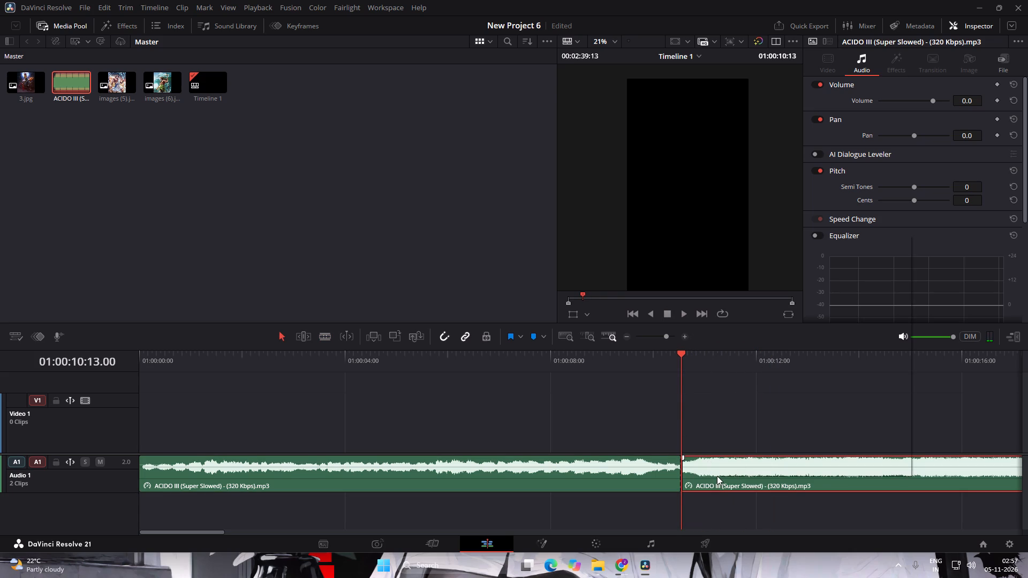
click(779, 348)
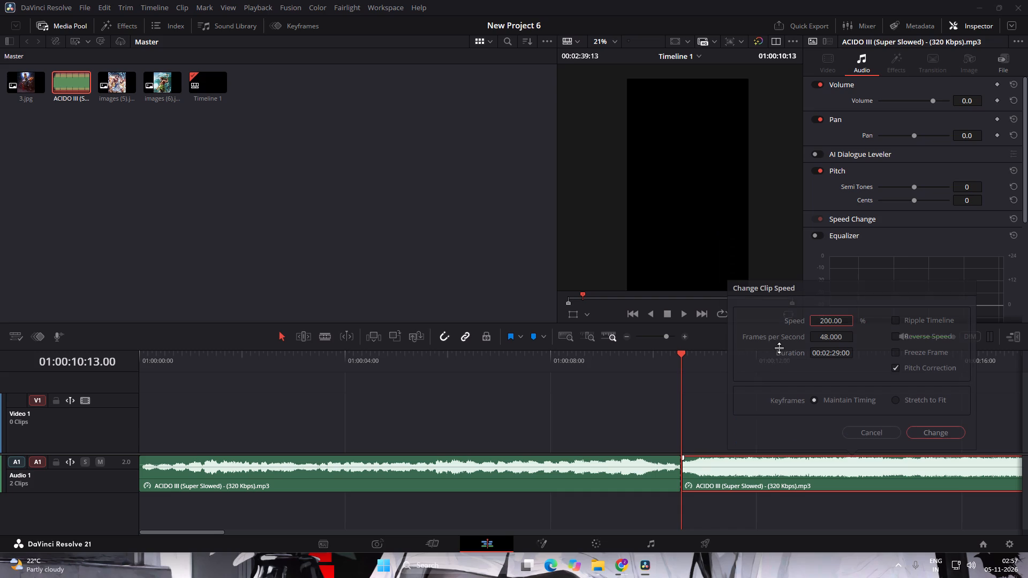
double_click(834, 321)
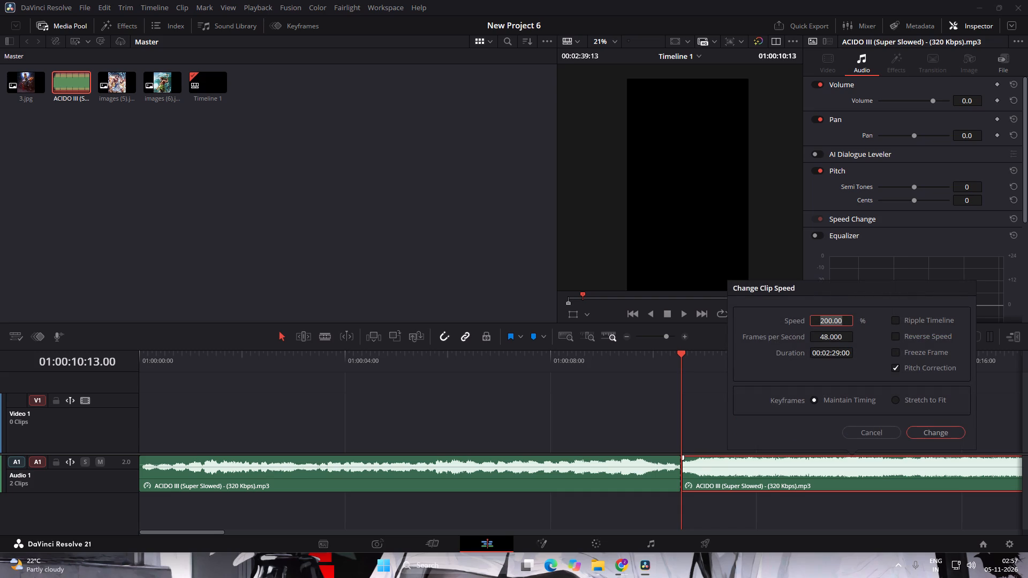
text(100)
key(Return)
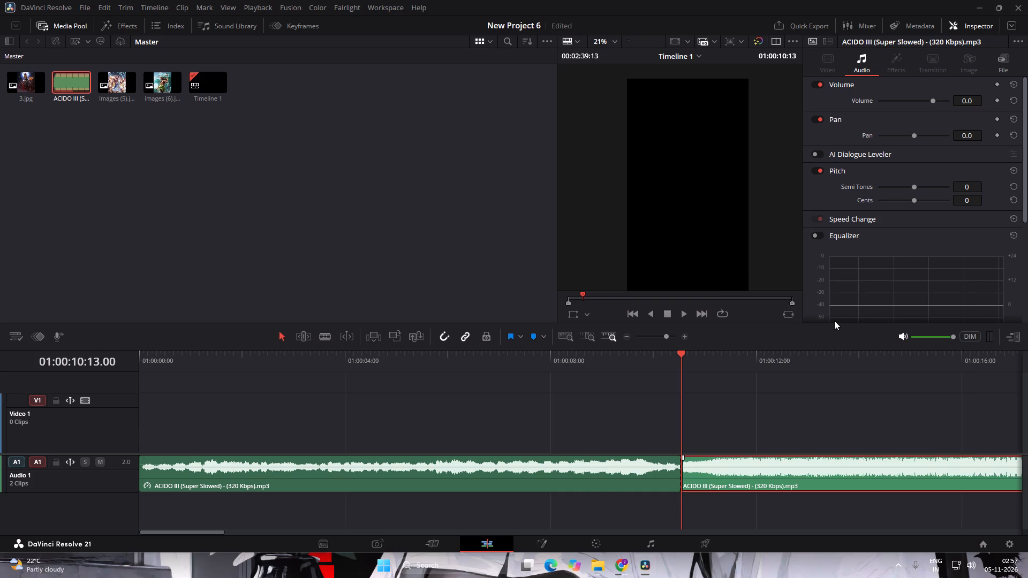
Play the timeline from the start to listen to the music across the speed change.
drag(682, 356, 199, 440)
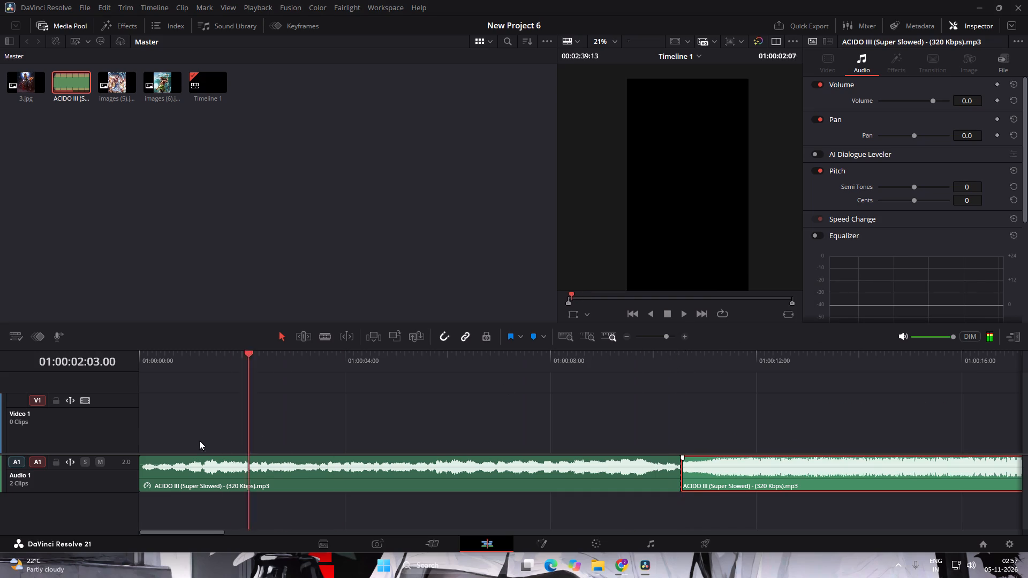
drag(199, 440, 115, 457)
click(684, 317)
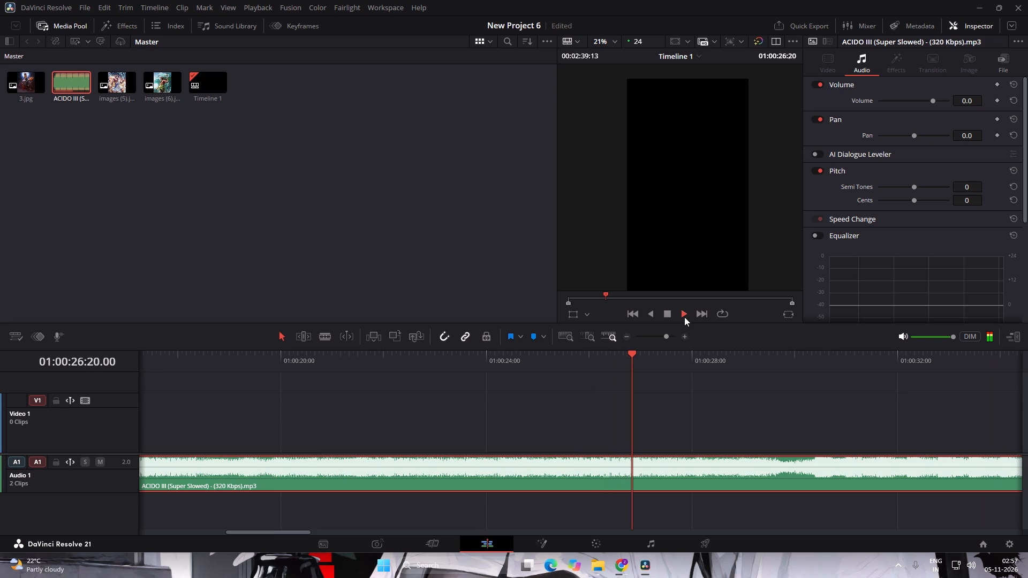
Play the music from the start and add beat markers on the second ACIDO III segment at 01:00:13:17, 01:00:16:01 and 01:00:18:12.
drag(701, 357, 4, 437)
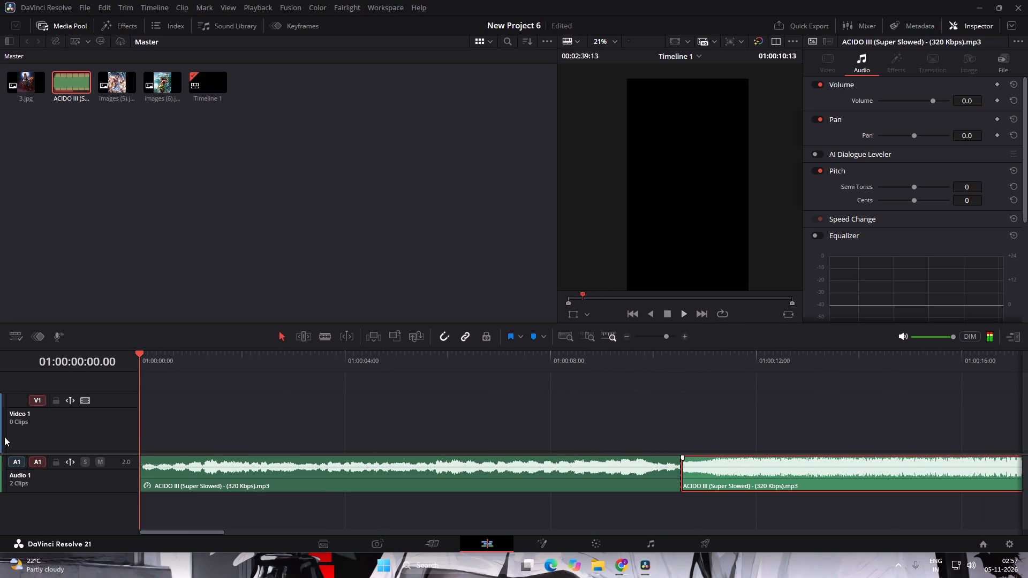
drag(4, 437, 669, 429)
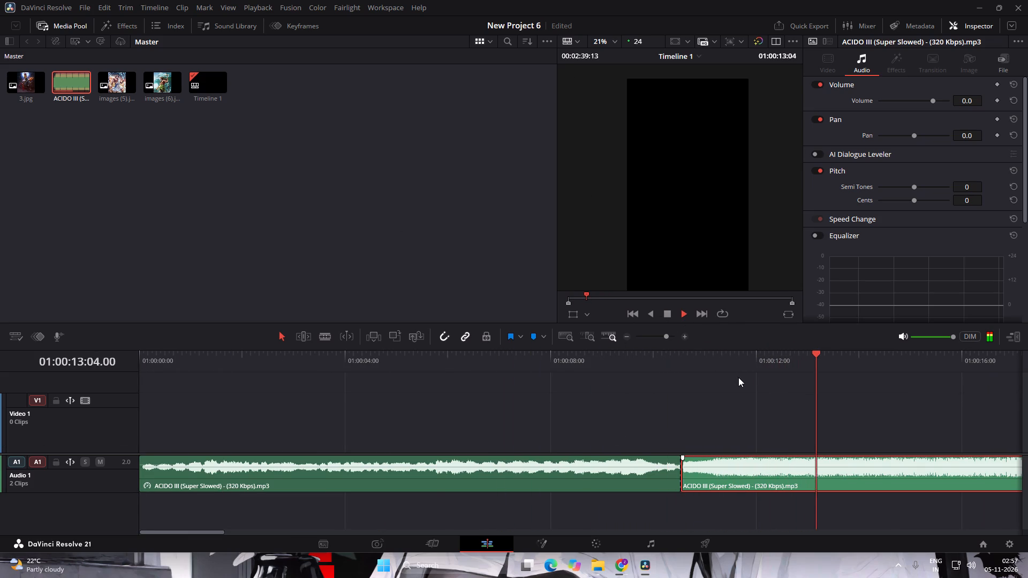
key(space)
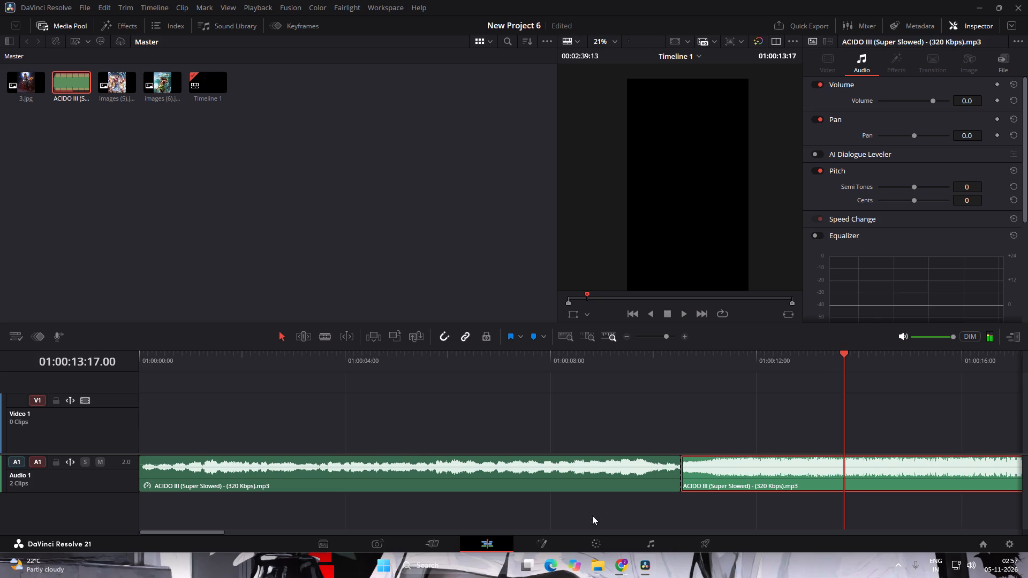
click(535, 338)
key(space)
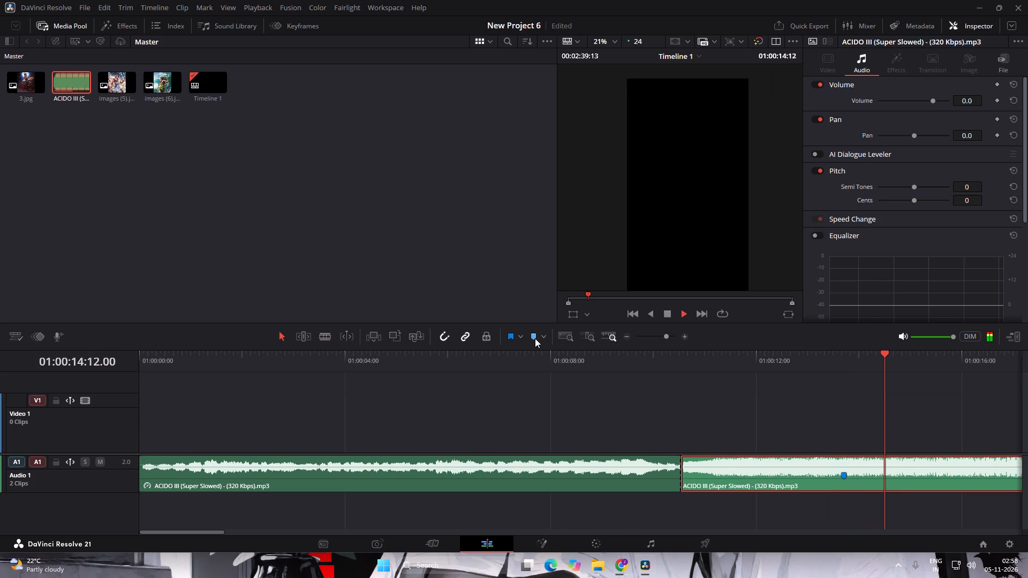
key(space)
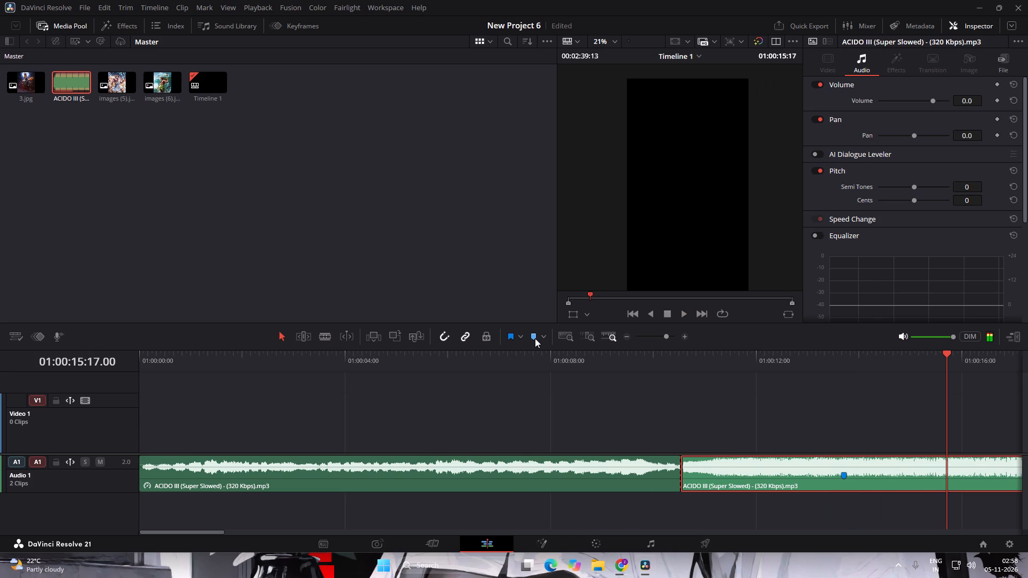
key(space)
key(space)
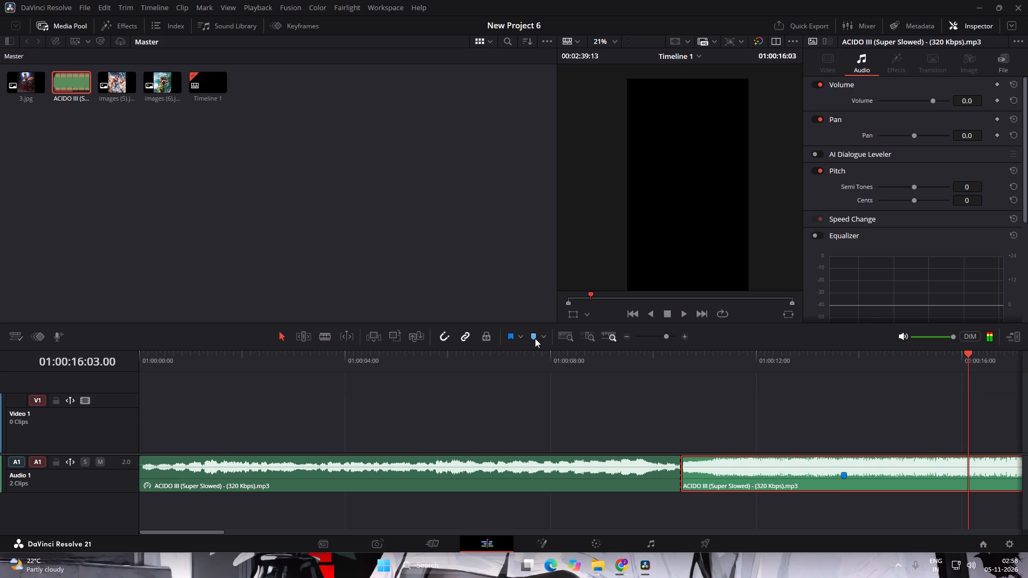
drag(970, 353, 966, 355)
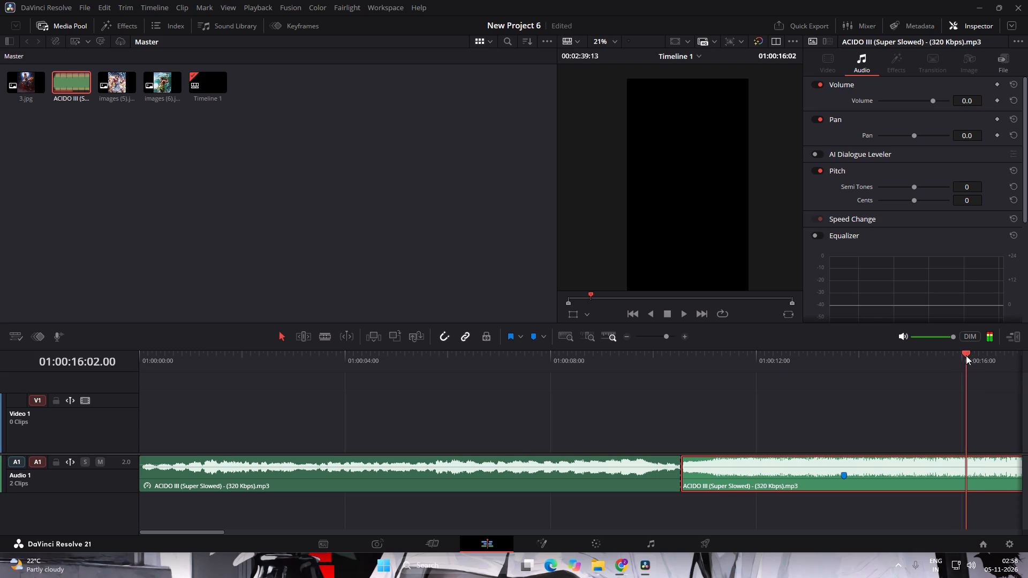
drag(966, 355, 963, 357)
click(538, 341)
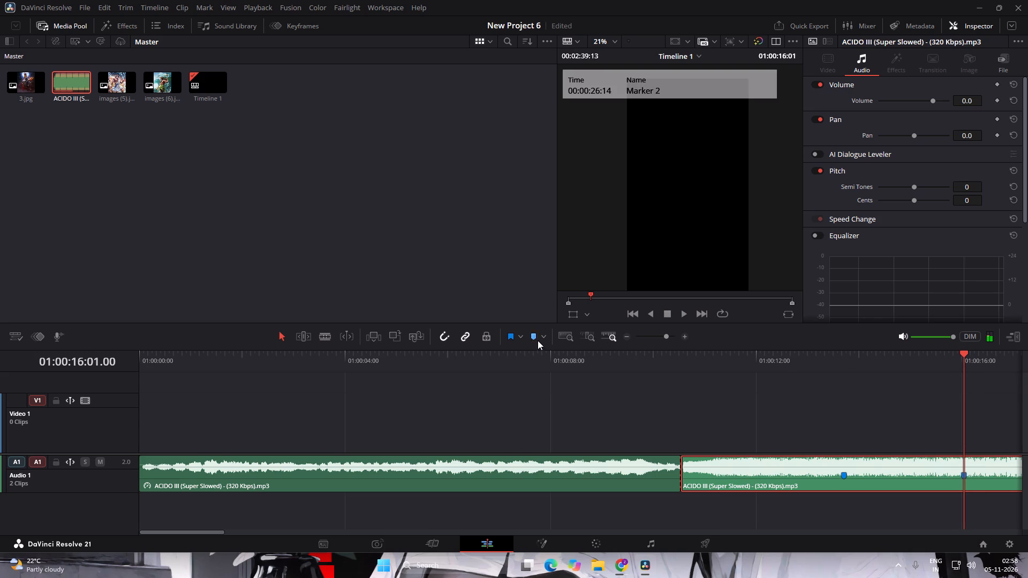
key(space)
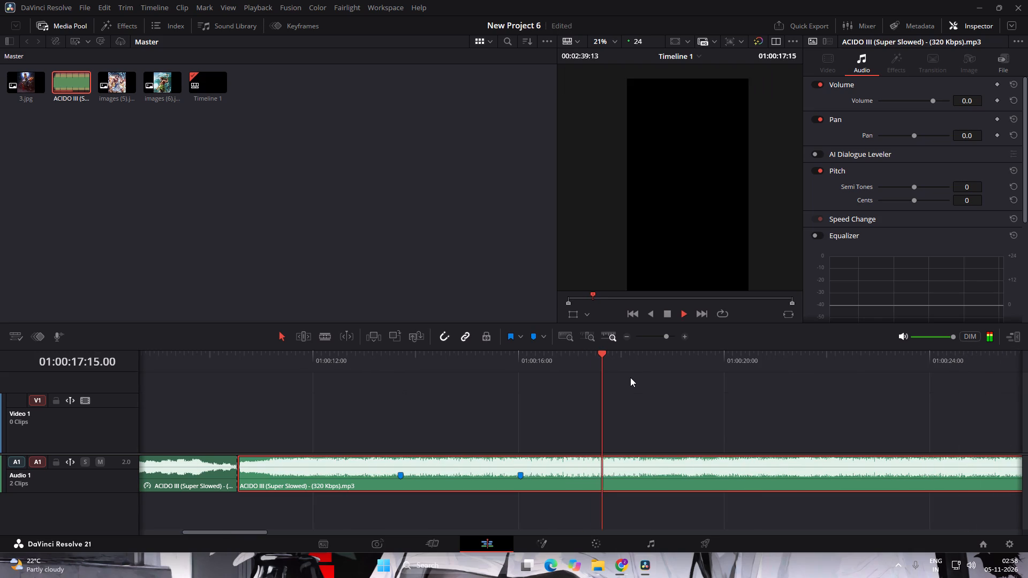
key(space)
click(535, 337)
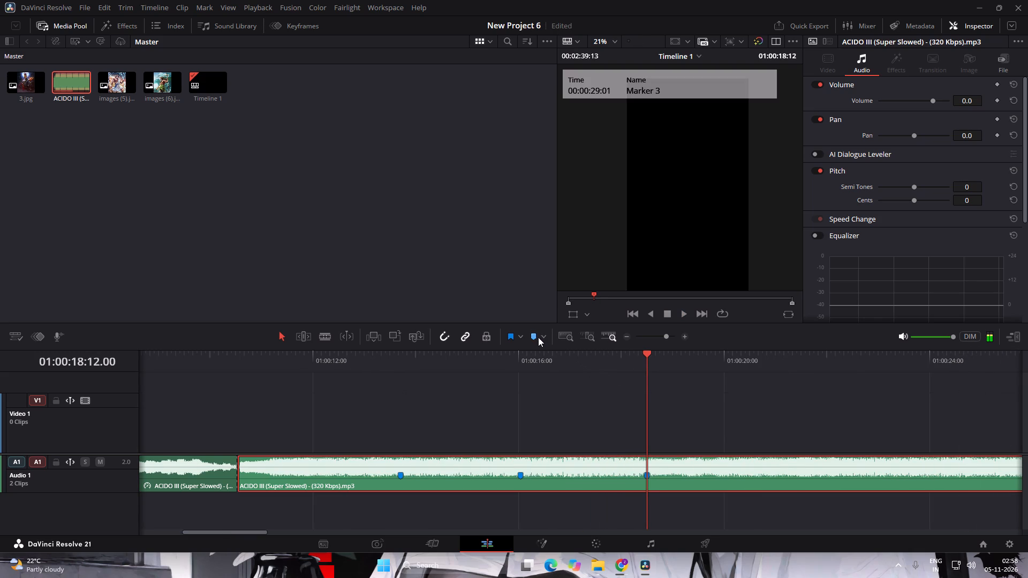
Split the second ACIDO III segment at 01:00:20:10 and delete everything after the cut.
key(space)
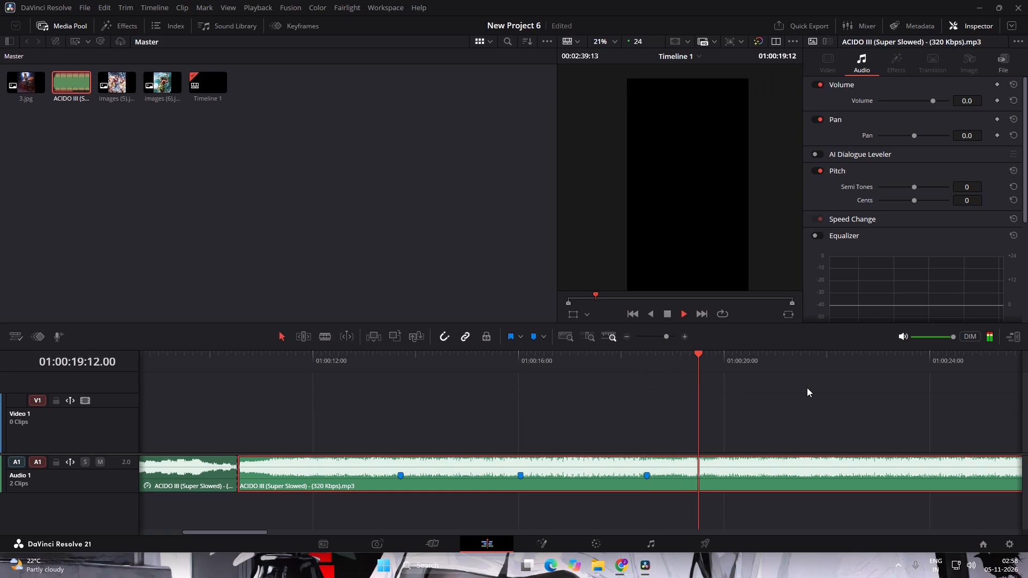
key(space)
key(b)
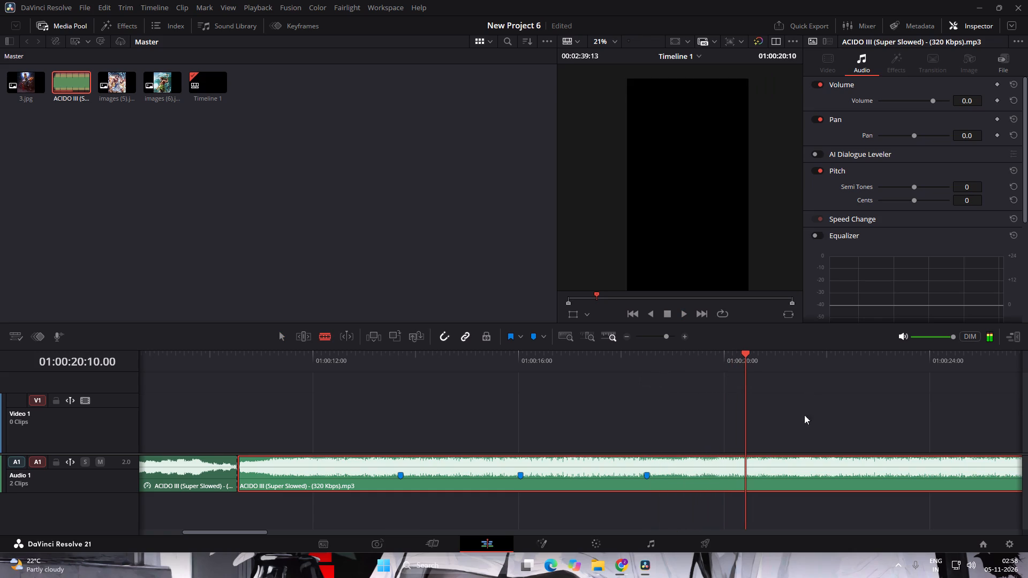
click(744, 474)
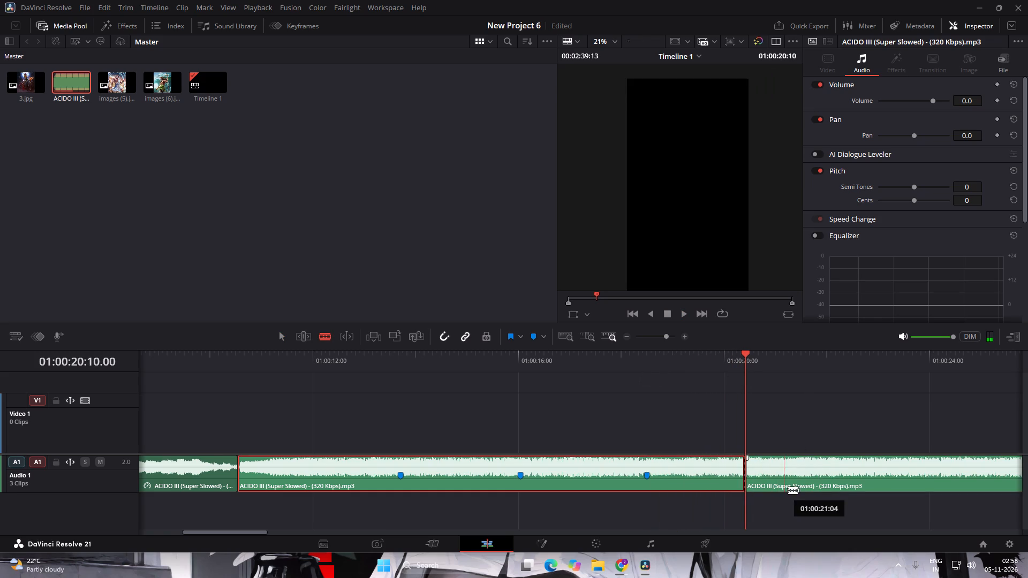
key(a)
click(809, 469)
key(Delete)
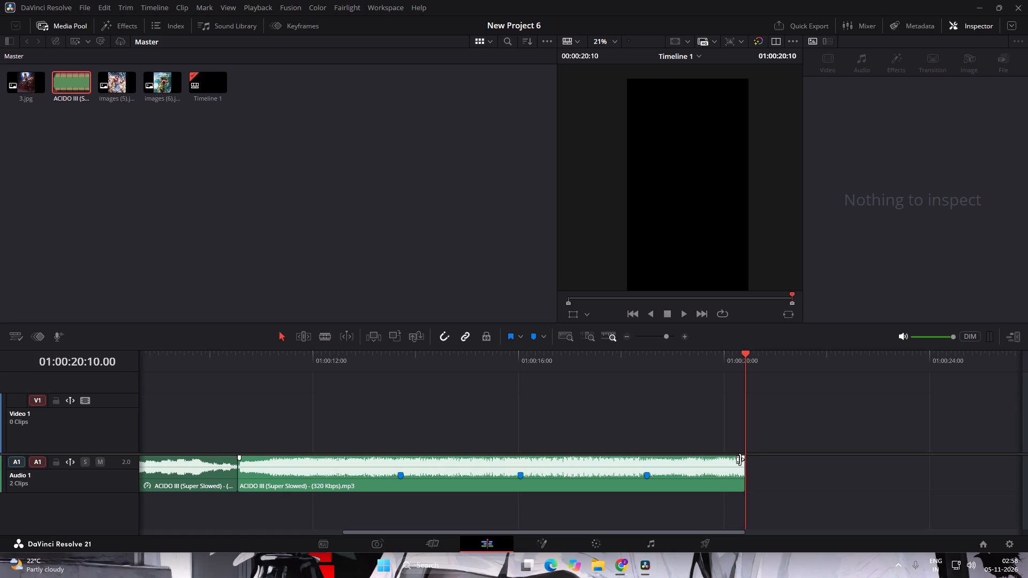
Add a short fade-out of under half a second to the end of the second ACIDO III segment.
drag(741, 458, 730, 460)
drag(730, 460, 721, 461)
click(812, 407)
Listen to the trimmed soundtrack from the start through the faded ending, and return the playhead to the start.
drag(742, 348, 742, 353)
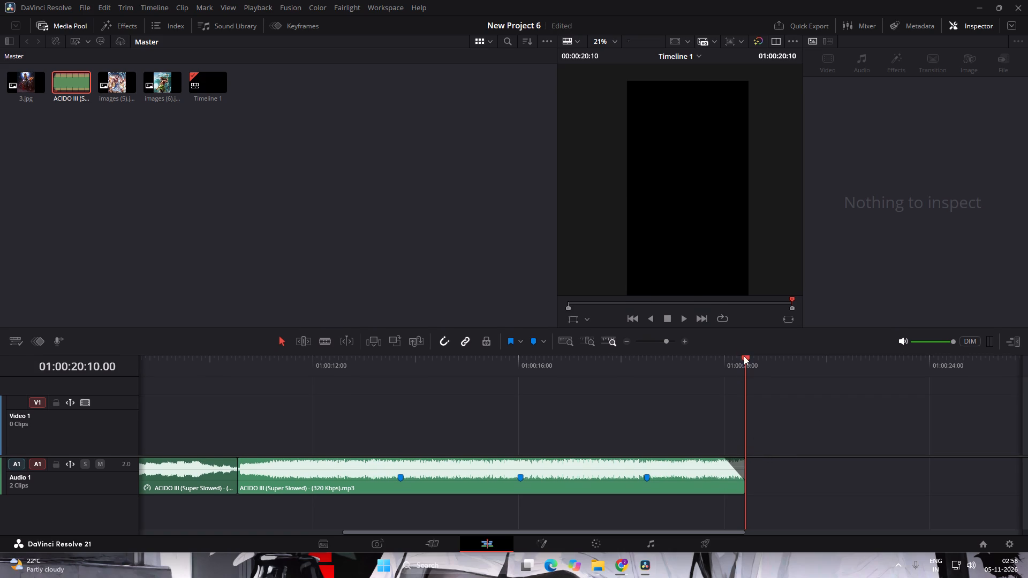
drag(744, 358, 0, 463)
click(683, 324)
drag(744, 364, 199, 461)
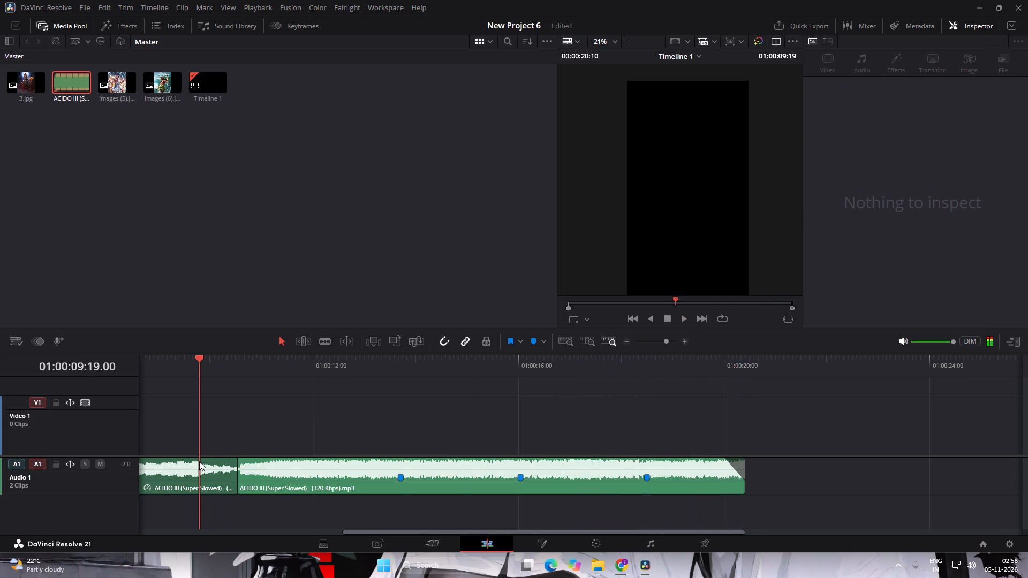
drag(199, 461, 42, 474)
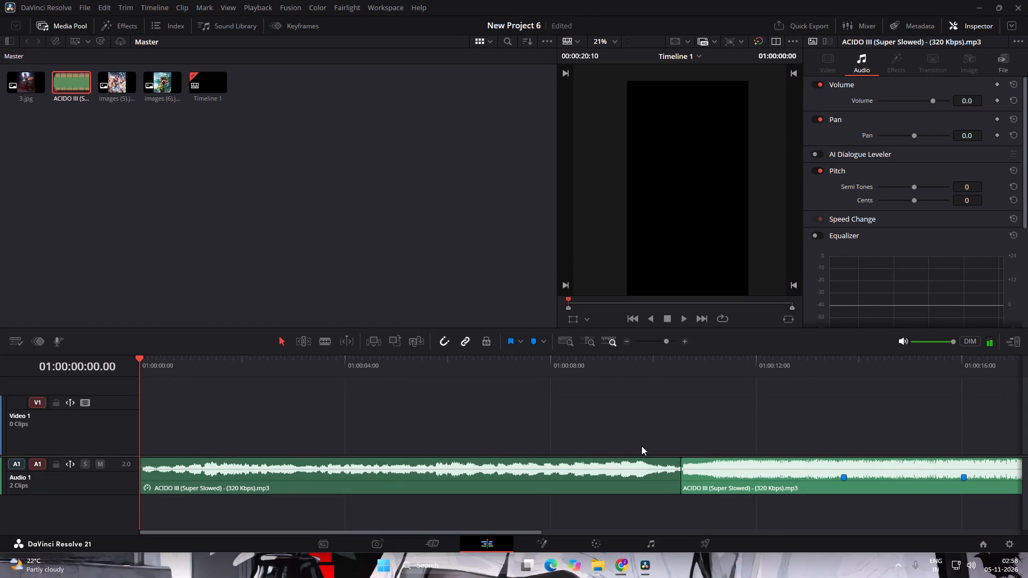
Enable the equalizer on both ACIDO III segments, boosting band 3 by about 9 dB and cutting band 4 by about 6 dB.
drag(678, 460, 694, 461)
click(713, 420)
double_click(888, 303)
click(787, 399)
drag(685, 425, 644, 499)
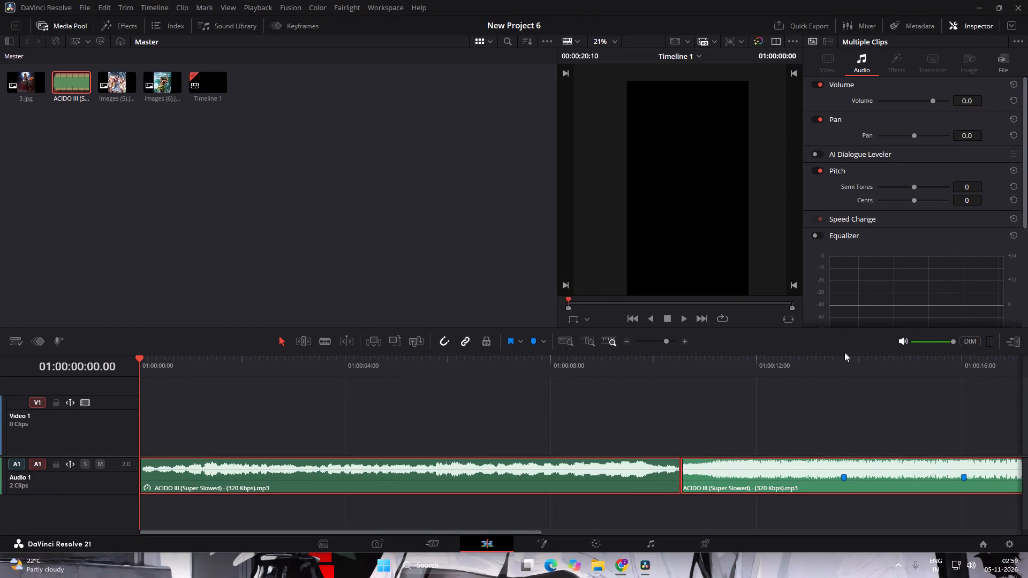
drag(904, 304, 905, 314)
double_click(907, 305)
click(817, 235)
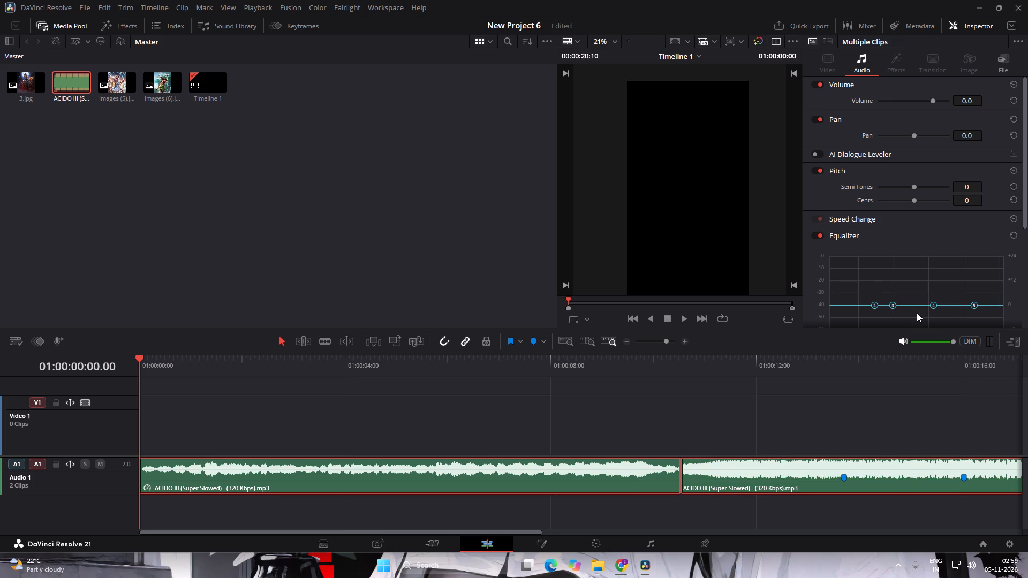
drag(895, 303, 895, 298)
drag(895, 298, 895, 287)
drag(935, 304, 930, 314)
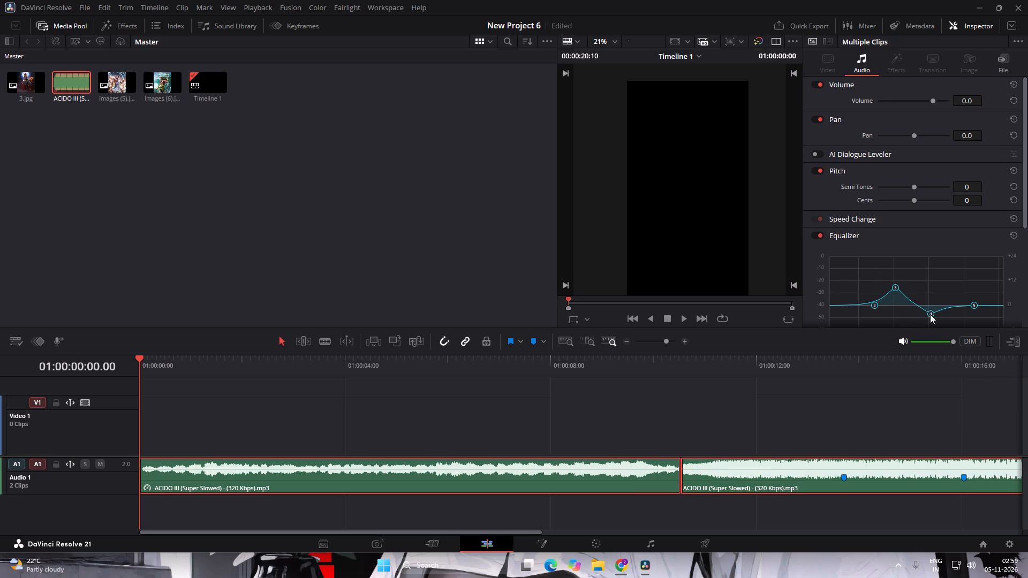
drag(930, 314, 929, 317)
Listen to the equalized music from the start past the beat drop at a lower monitoring volume, and replay its opening.
click(686, 316)
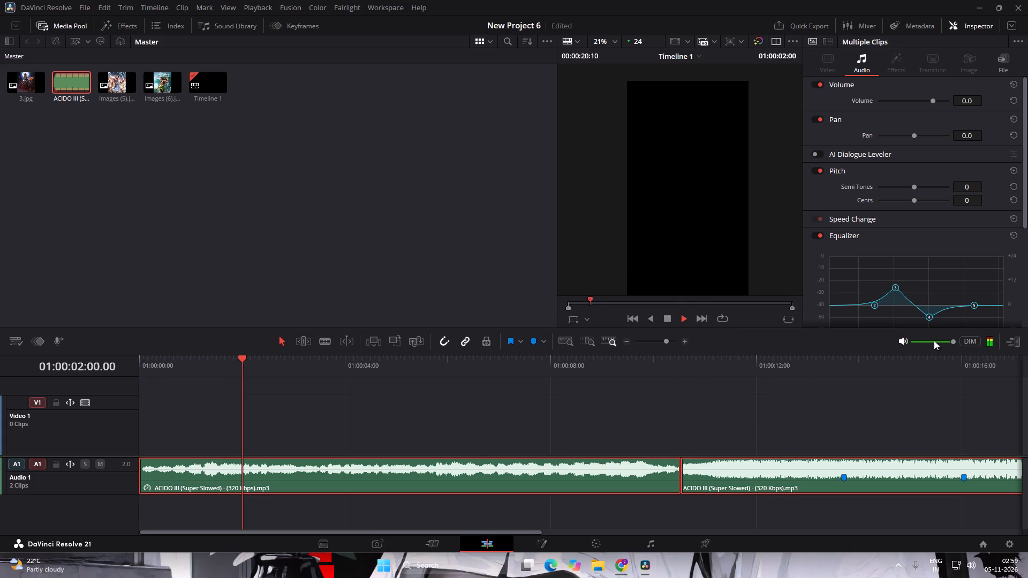
drag(952, 340, 941, 346)
click(917, 402)
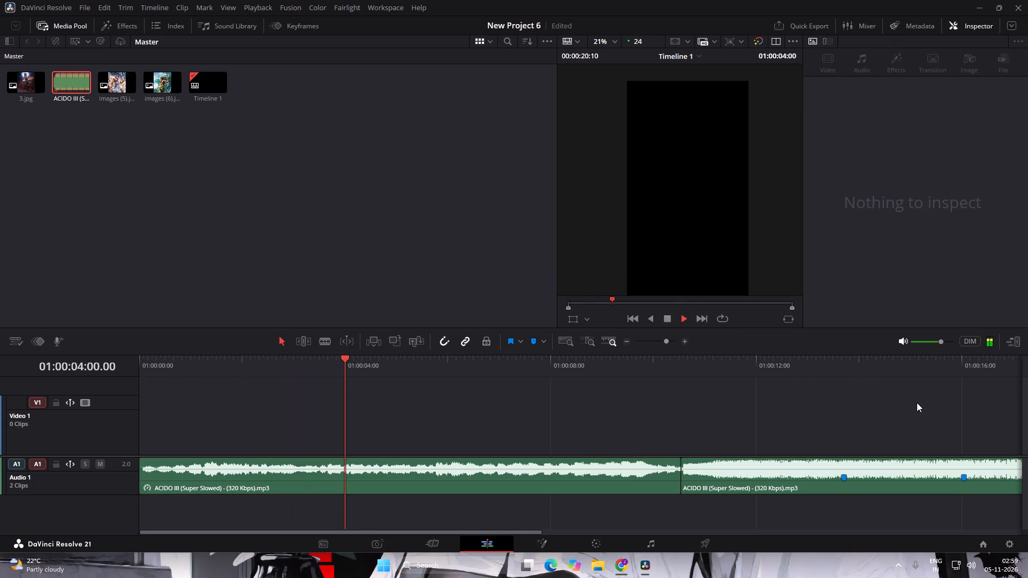
click(774, 405)
drag(757, 417, 652, 493)
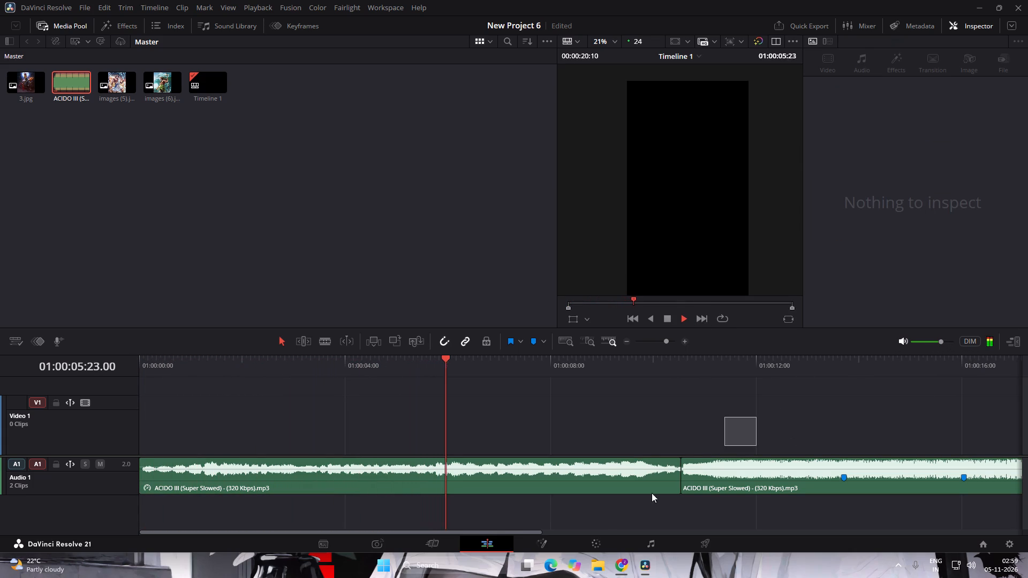
drag(652, 493, 592, 522)
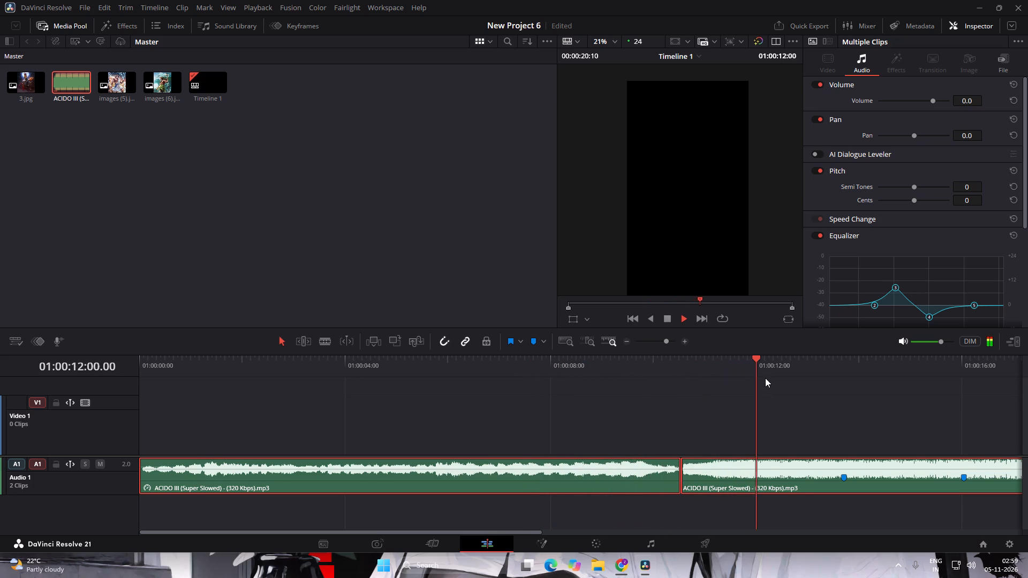
drag(810, 362, 431, 421)
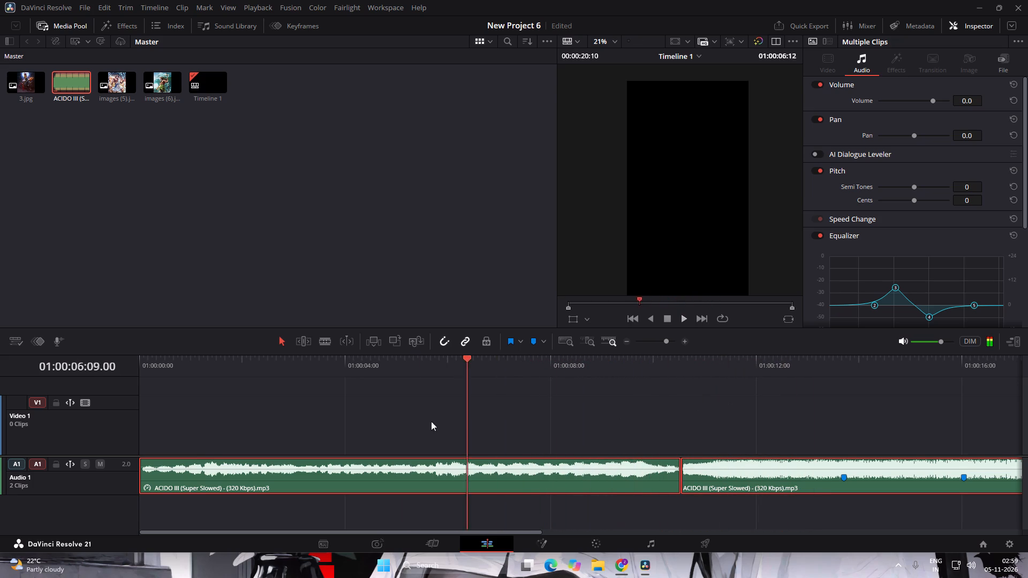
drag(431, 421, 140, 443)
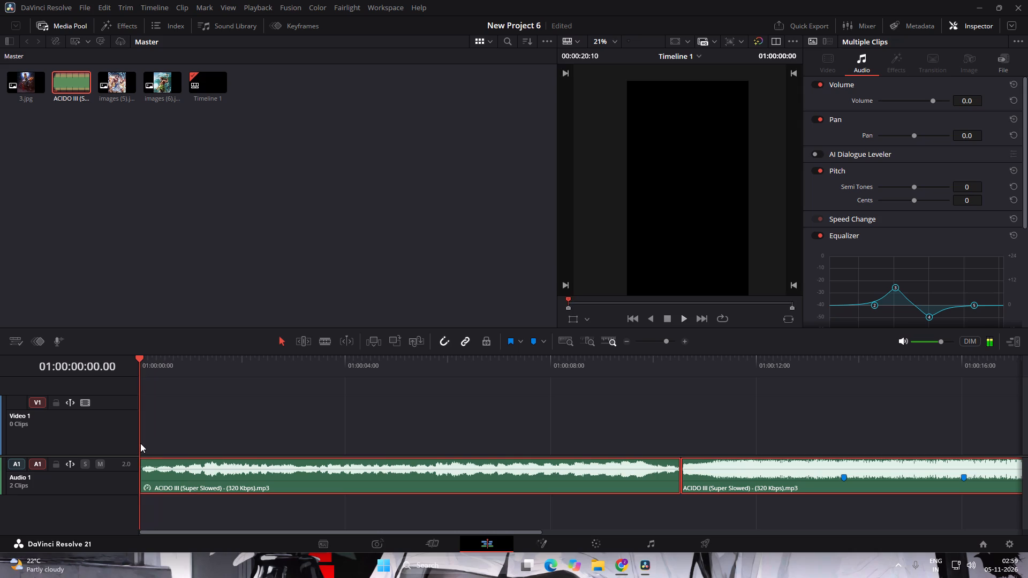
drag(140, 443, 140, 442)
click(663, 317)
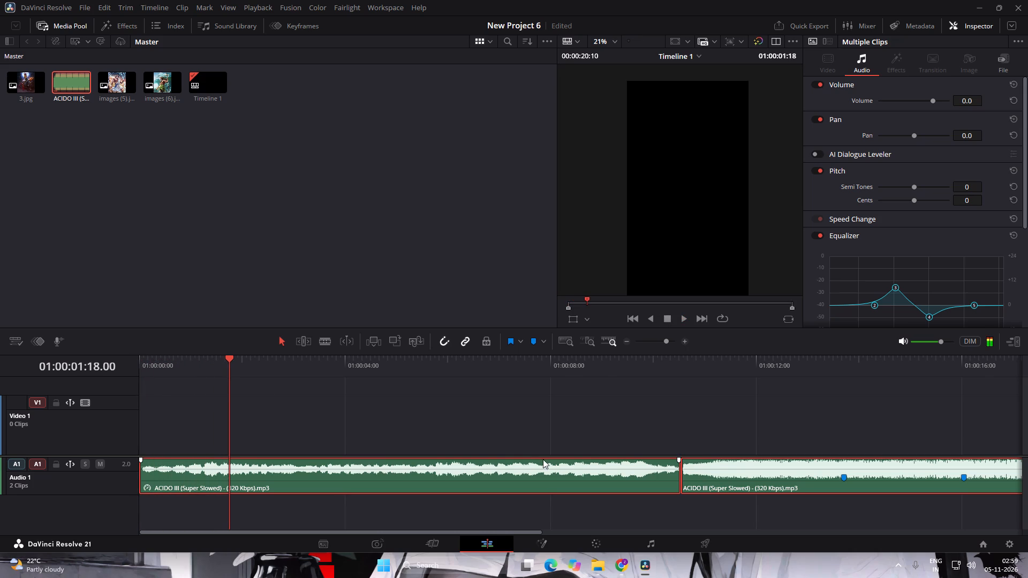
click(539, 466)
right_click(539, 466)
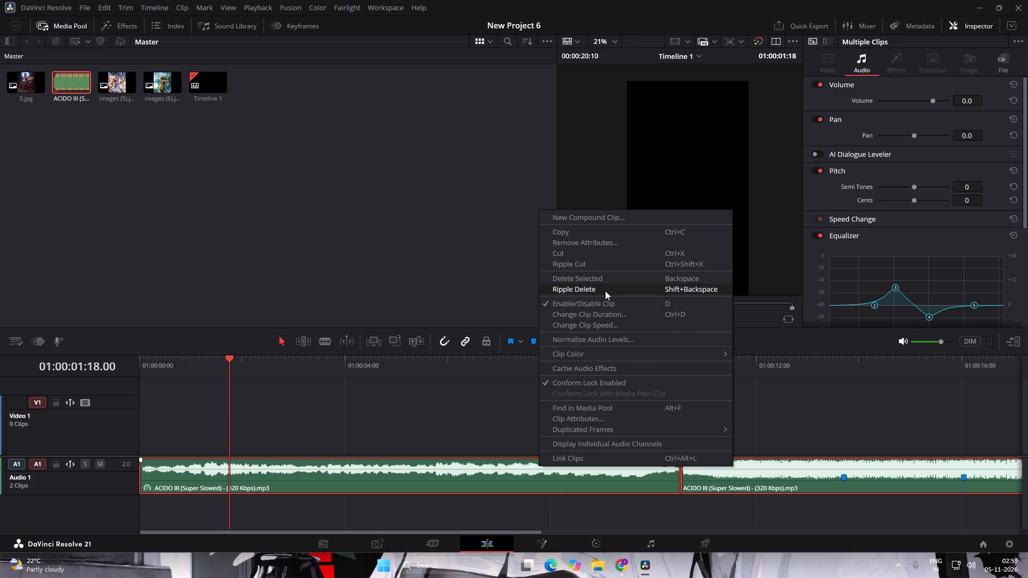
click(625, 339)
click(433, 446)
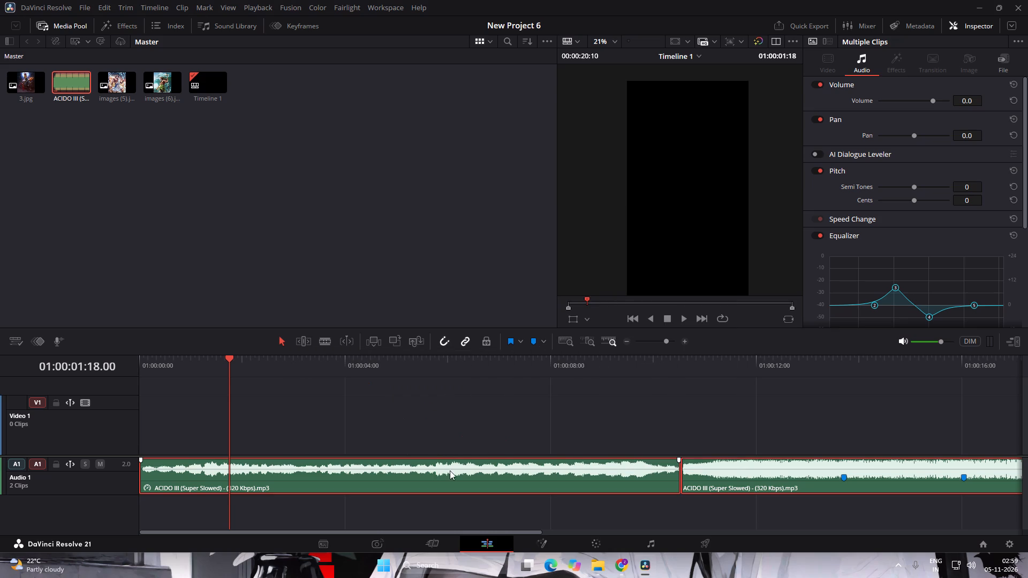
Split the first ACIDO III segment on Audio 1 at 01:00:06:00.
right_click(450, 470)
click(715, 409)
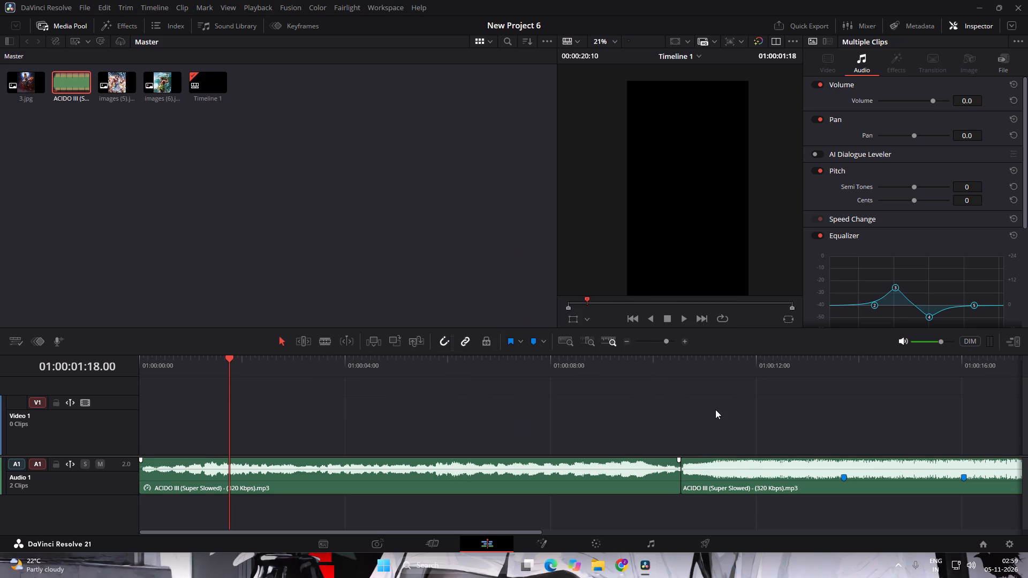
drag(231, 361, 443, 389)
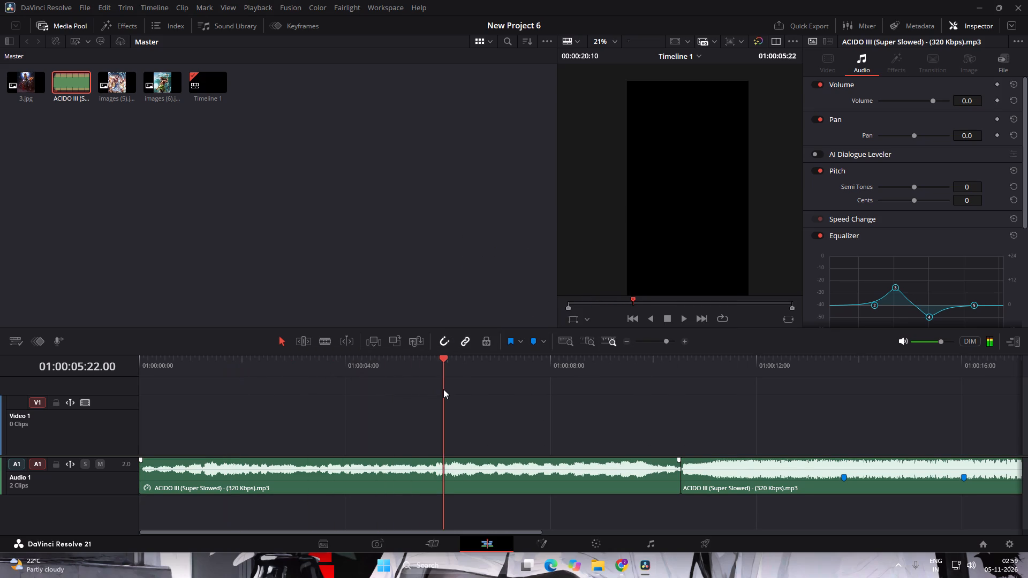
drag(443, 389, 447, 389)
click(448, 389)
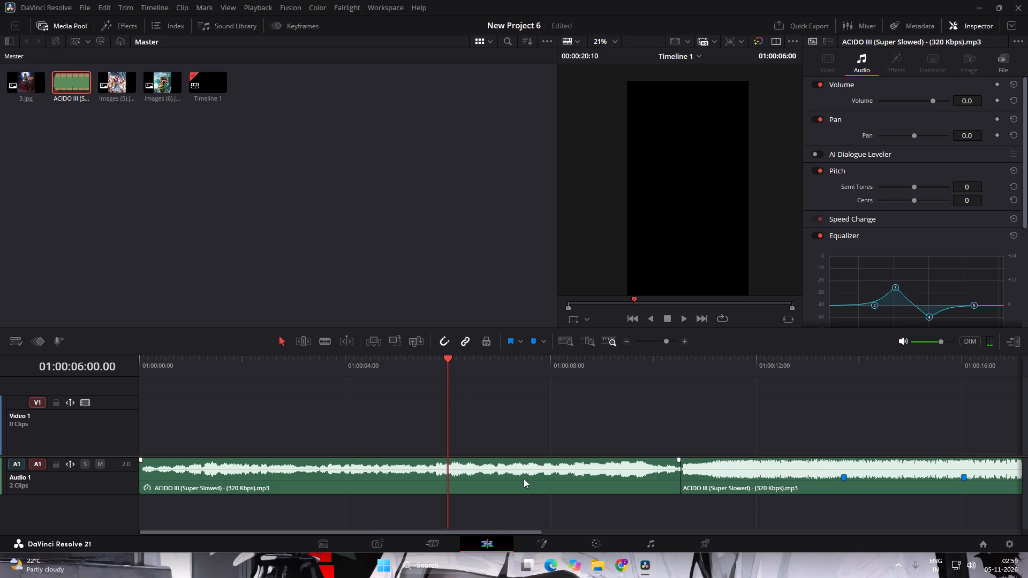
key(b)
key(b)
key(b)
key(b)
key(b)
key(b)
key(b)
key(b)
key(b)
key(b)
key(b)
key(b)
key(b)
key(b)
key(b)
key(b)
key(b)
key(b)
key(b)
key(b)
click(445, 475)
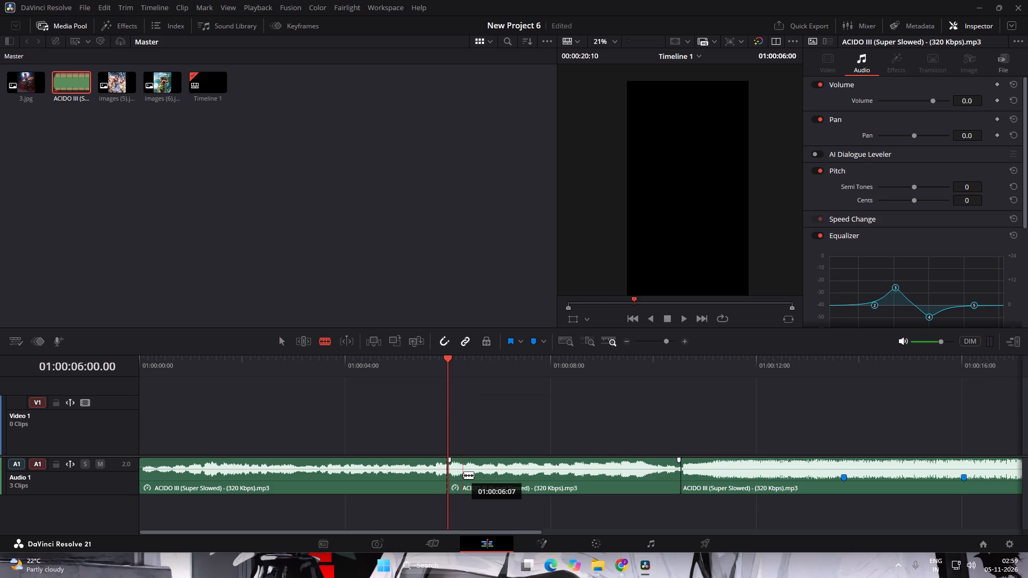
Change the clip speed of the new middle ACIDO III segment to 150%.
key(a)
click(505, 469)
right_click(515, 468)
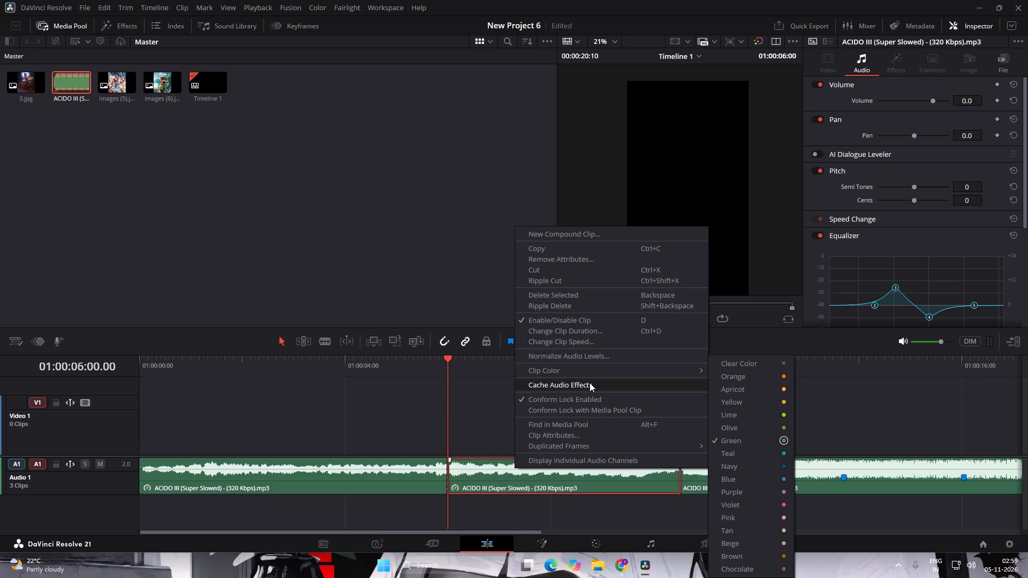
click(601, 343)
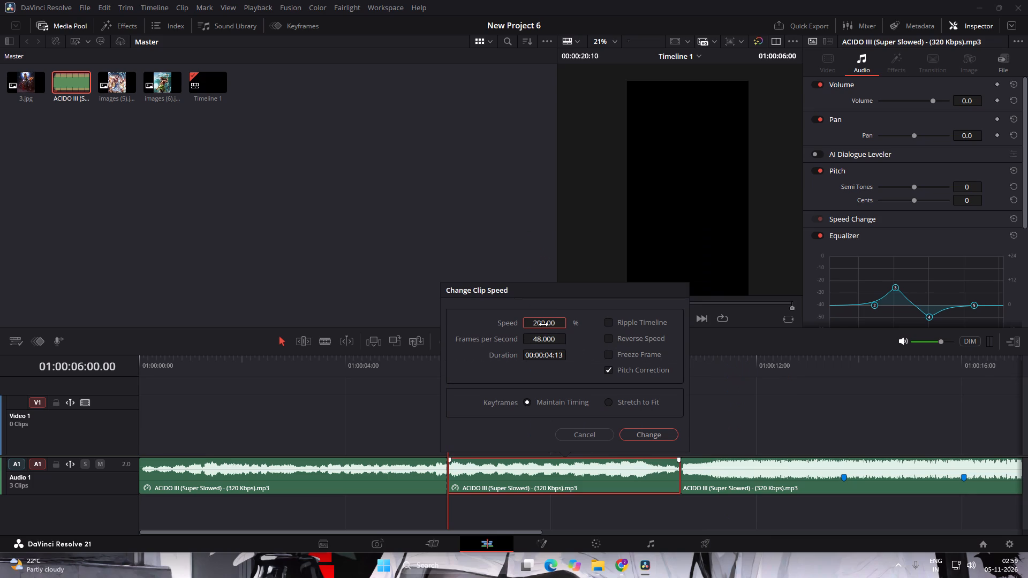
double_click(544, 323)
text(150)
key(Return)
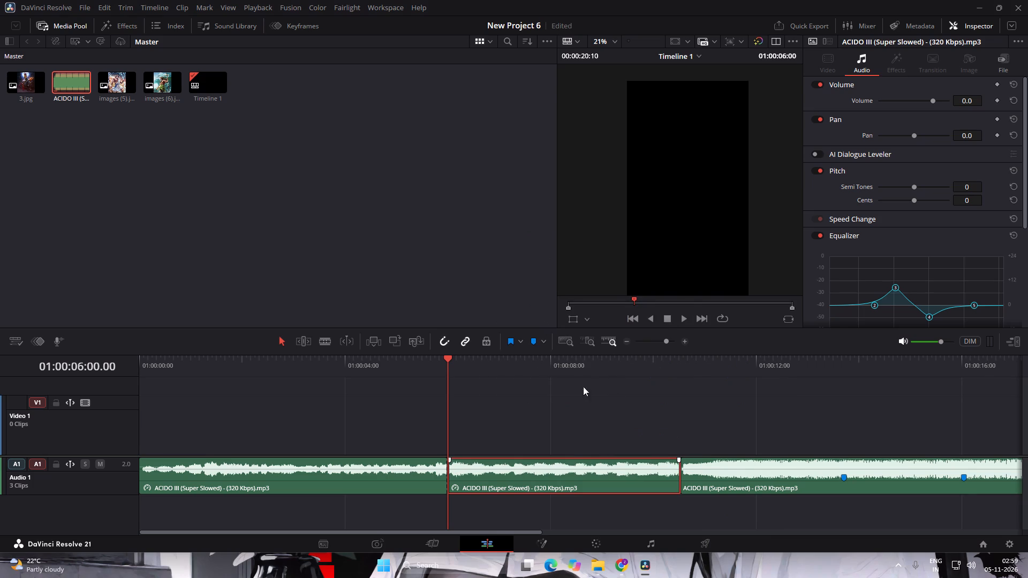
Listen to the soundtrack from the start through the speed change and past the beat drop.
drag(448, 358, 2, 422)
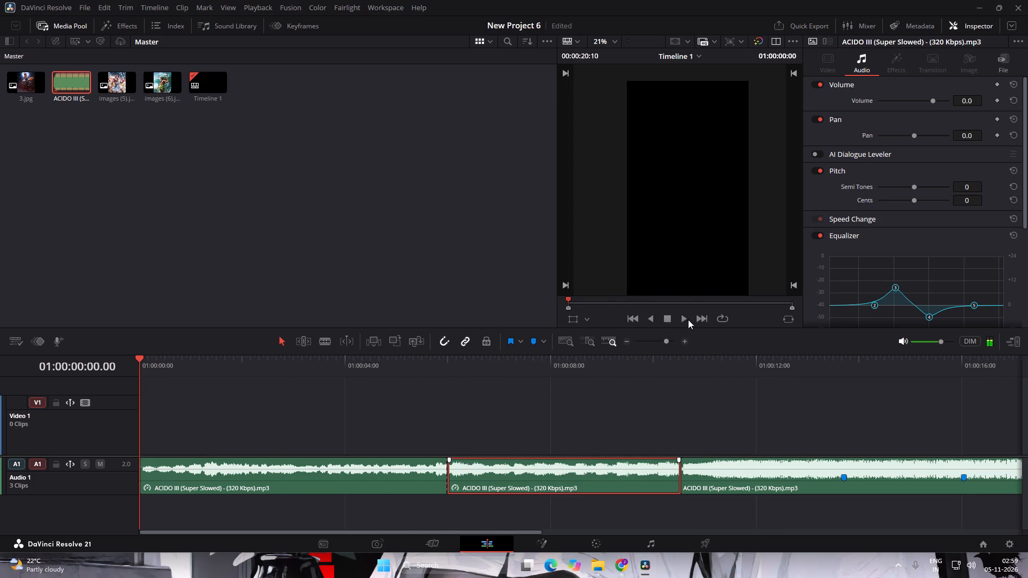
click(683, 320)
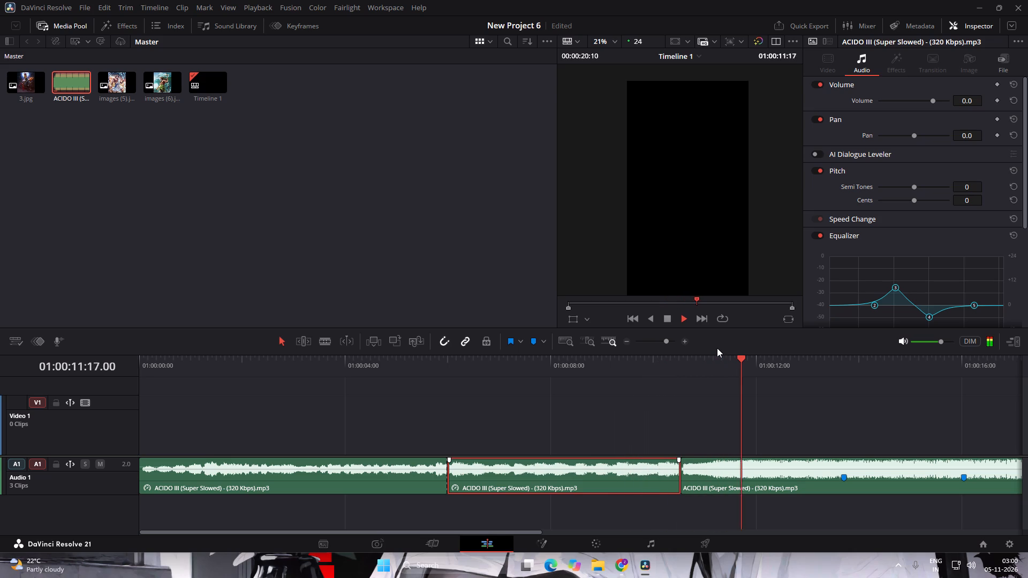
key(space)
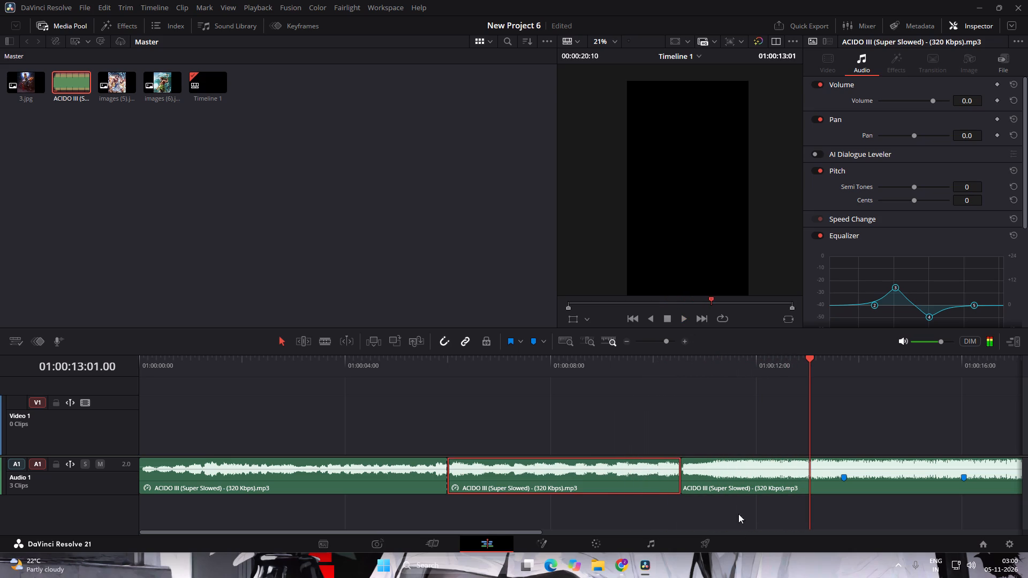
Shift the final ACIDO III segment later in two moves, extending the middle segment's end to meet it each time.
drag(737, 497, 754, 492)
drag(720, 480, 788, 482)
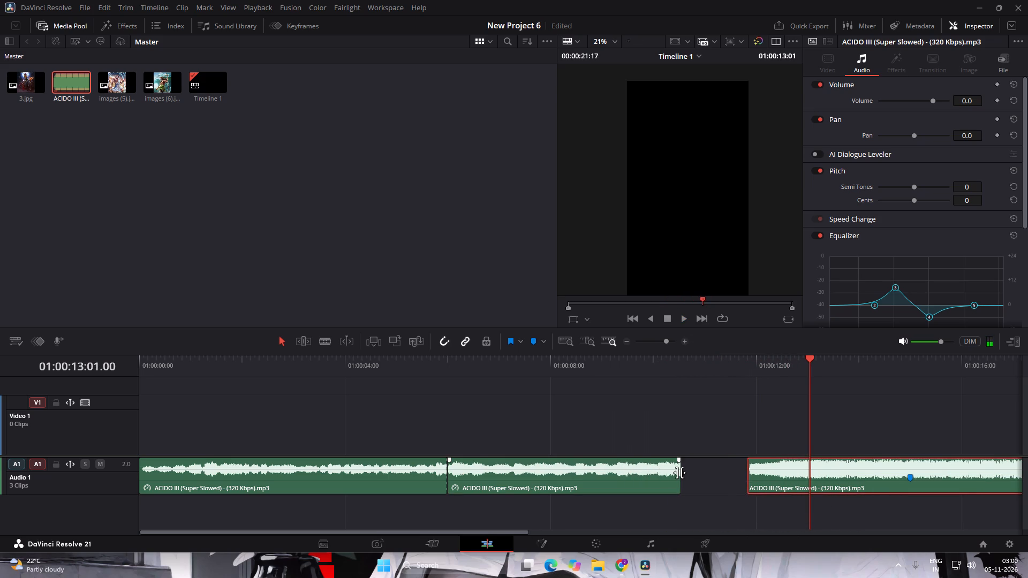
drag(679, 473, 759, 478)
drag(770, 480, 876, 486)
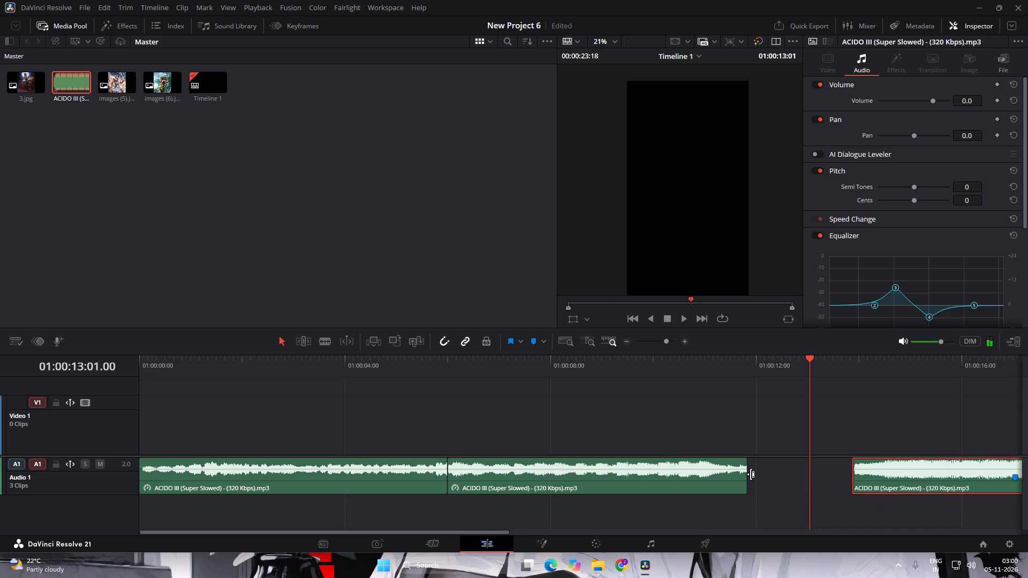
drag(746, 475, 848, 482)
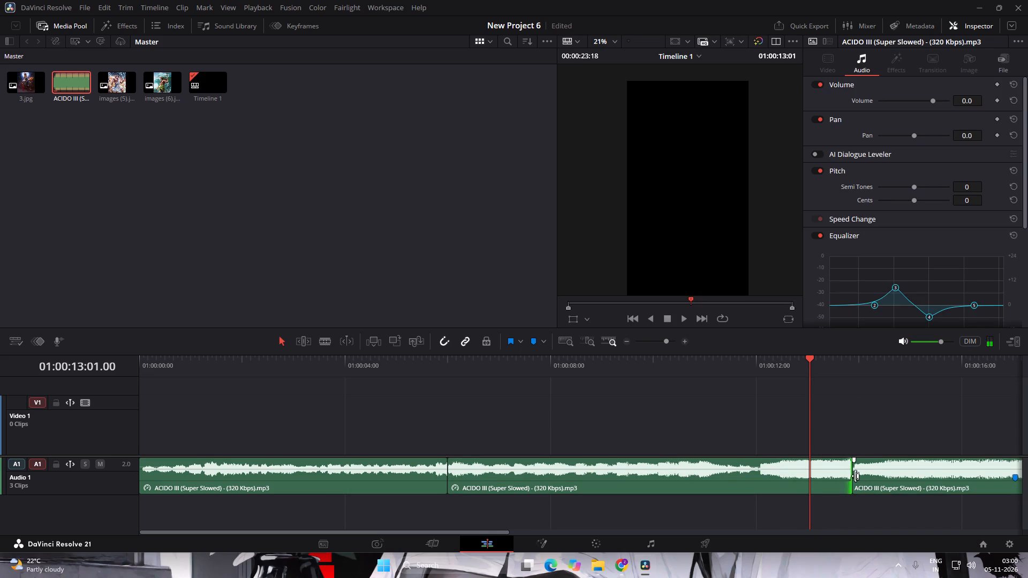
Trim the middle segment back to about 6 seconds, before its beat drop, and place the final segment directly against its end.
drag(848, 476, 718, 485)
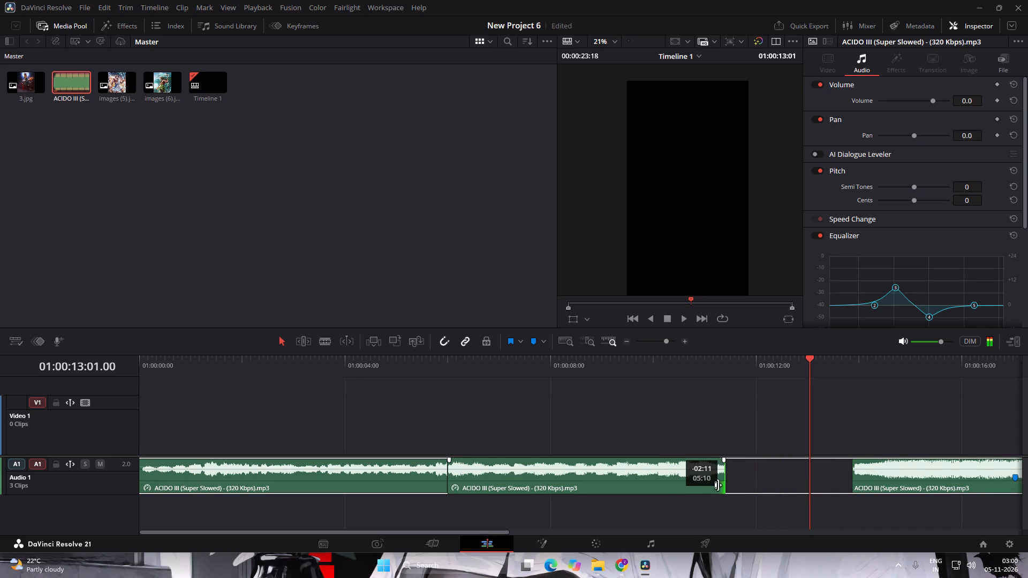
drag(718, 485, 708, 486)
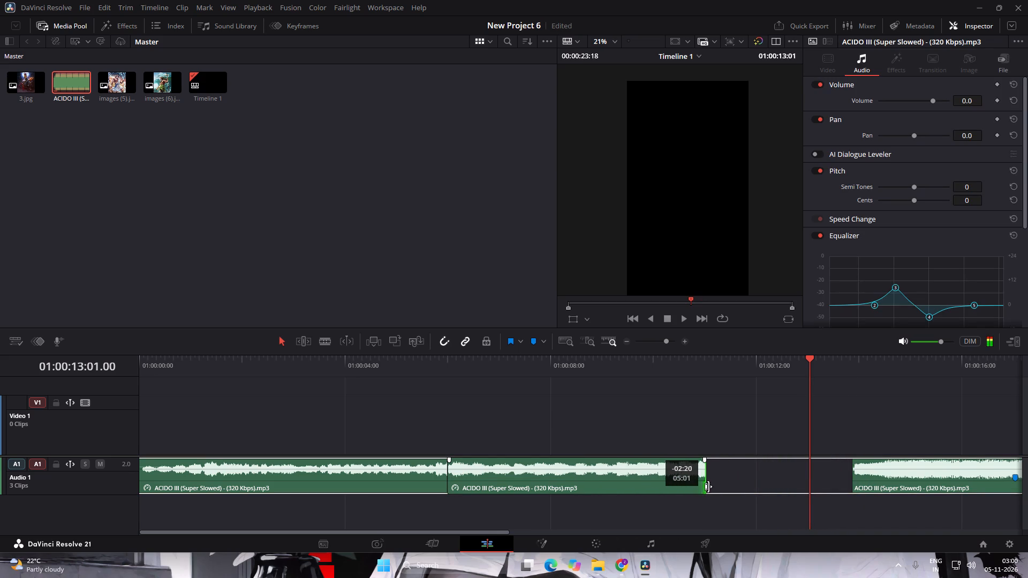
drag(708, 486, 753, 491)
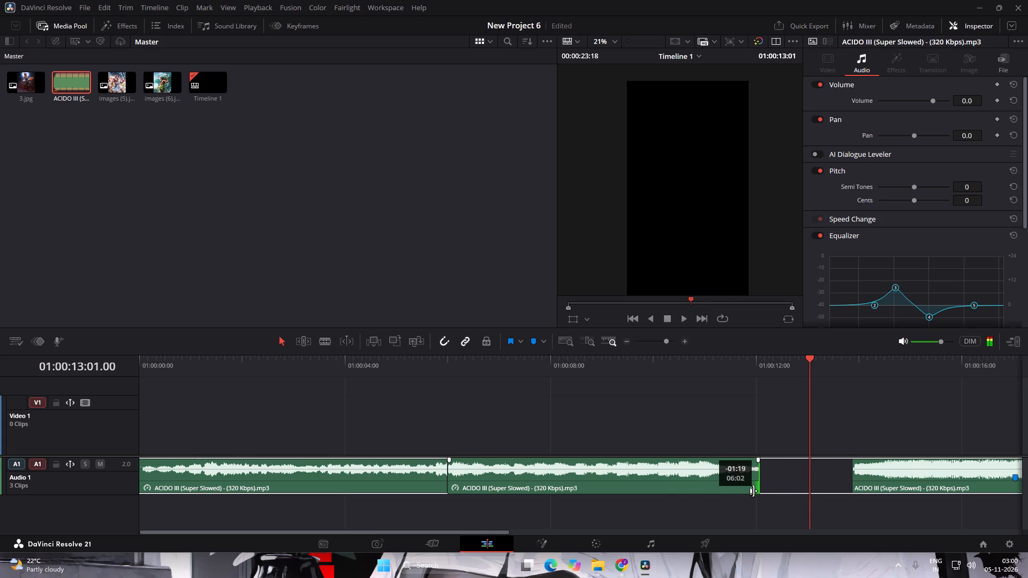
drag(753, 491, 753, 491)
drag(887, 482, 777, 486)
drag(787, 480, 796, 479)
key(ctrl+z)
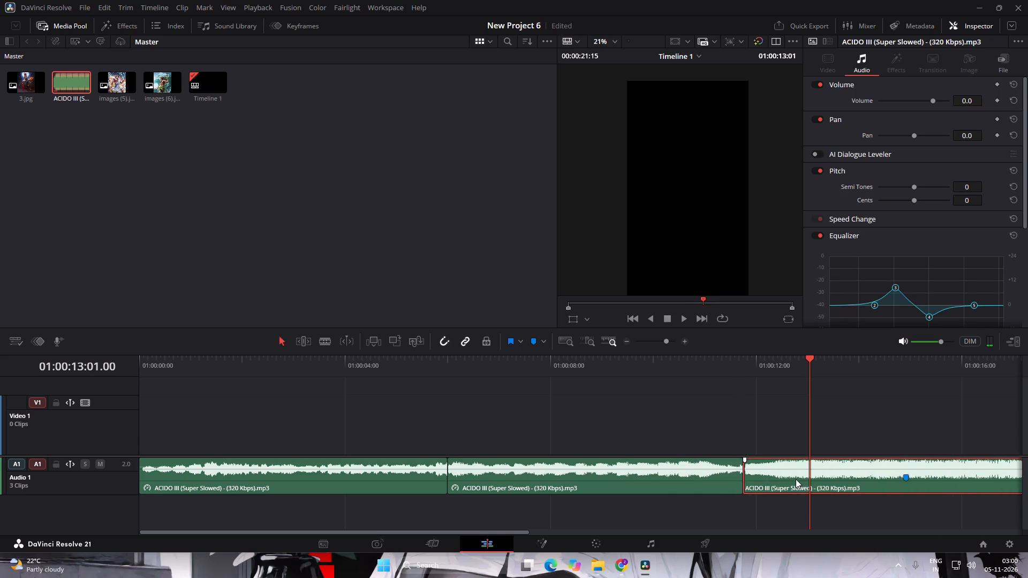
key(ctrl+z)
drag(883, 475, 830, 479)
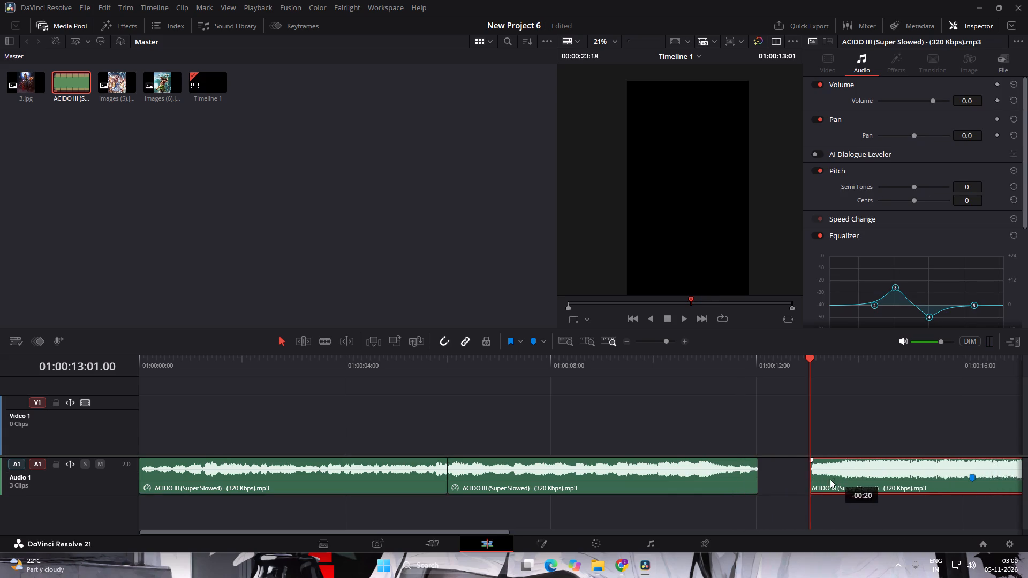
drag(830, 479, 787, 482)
Listen to the rearranged three-segment soundtrack from the start, replay it through the final transition, and stop playback.
drag(810, 367, 0, 490)
click(681, 320)
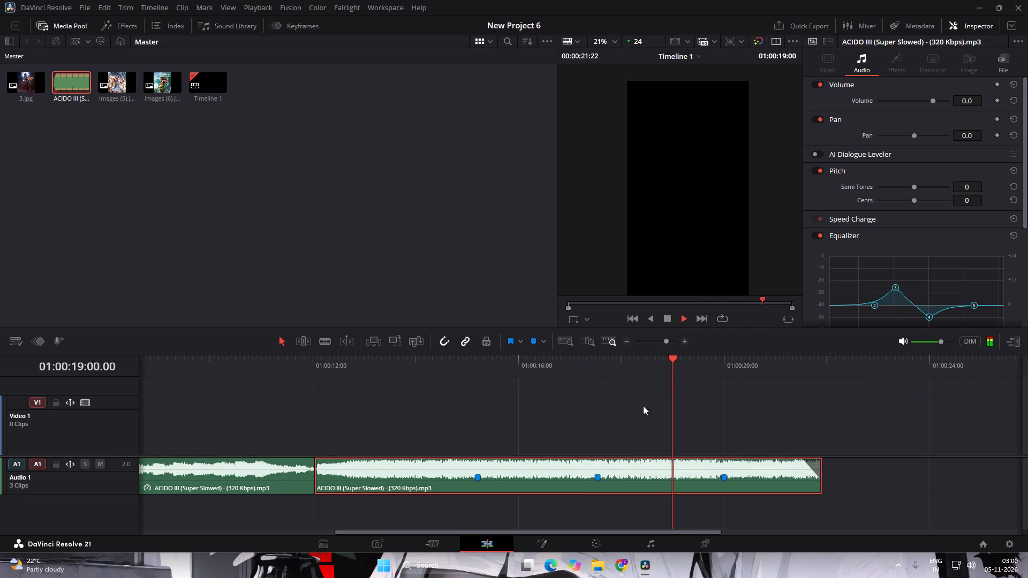
drag(703, 399, 0, 454)
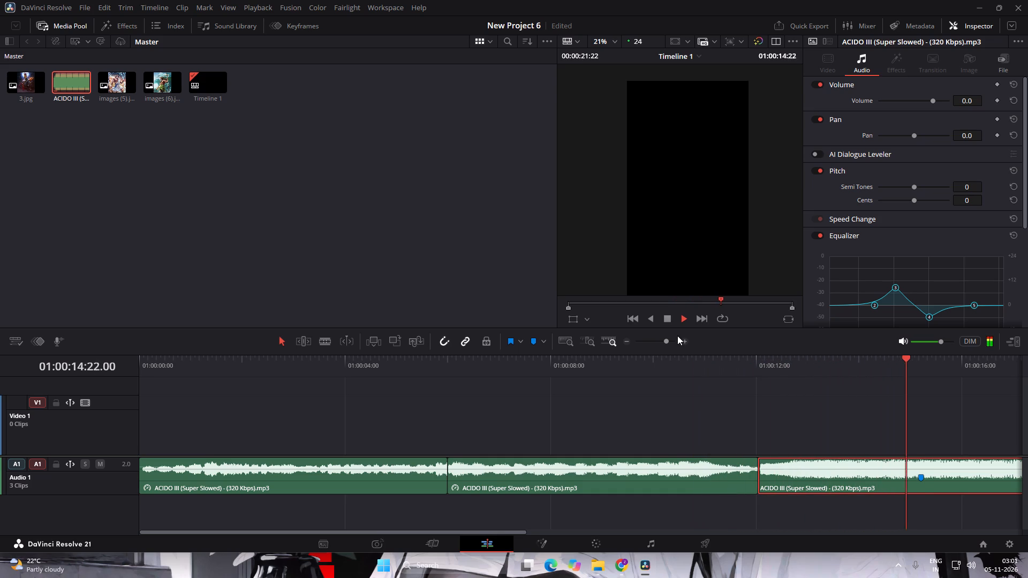
click(591, 439)
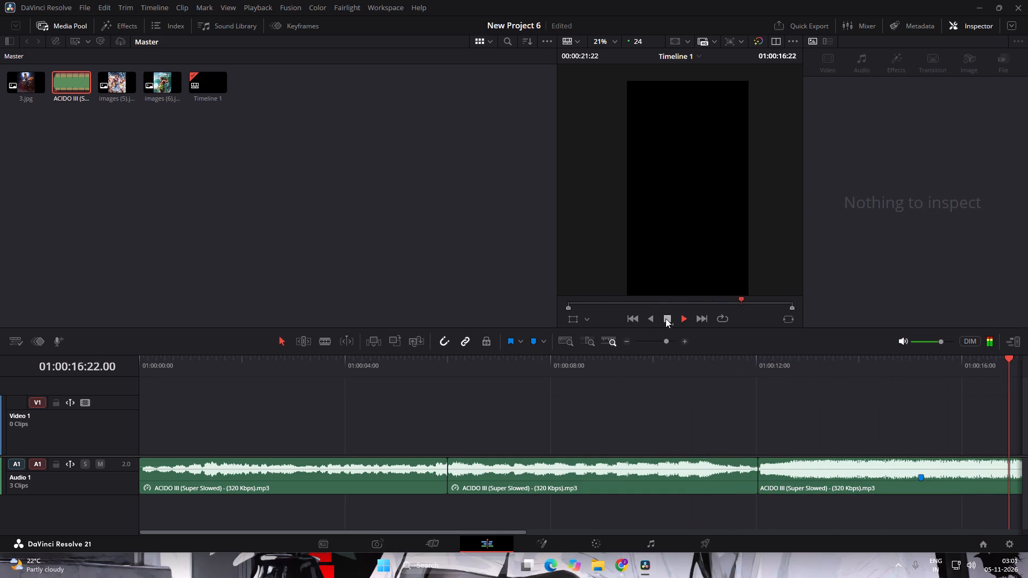
click(666, 318)
Ripple-delete the first and middle ACIDO III segments, keeping only the final beat-marked segment.
drag(489, 419, 314, 575)
key(Delete)
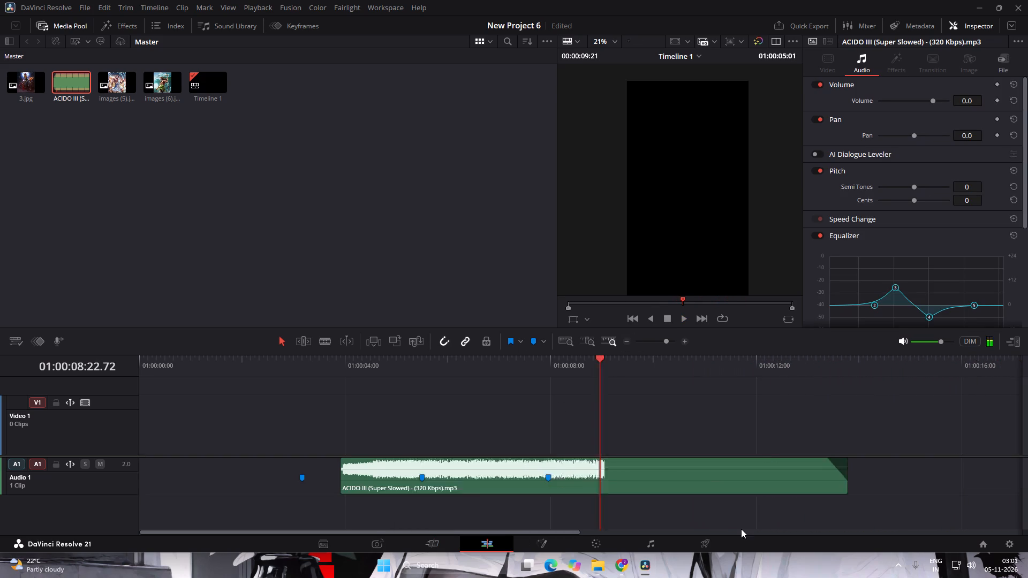
Move the remaining ACIDO III clip about 2.4 seconds later and extend its beginning back to the timeline start.
drag(465, 478, 588, 487)
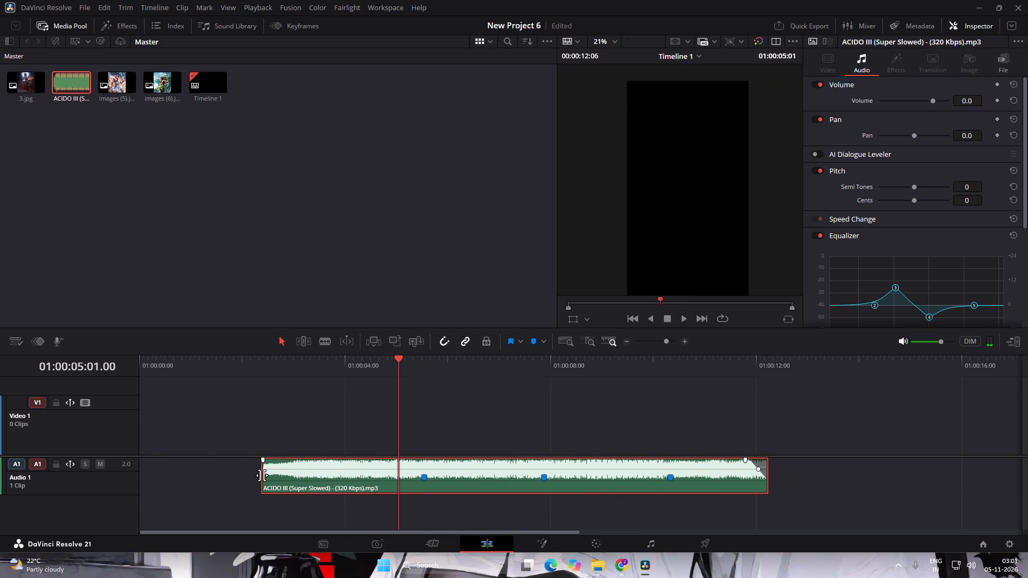
drag(262, 475, 115, 484)
Listen to the extended clip from the timeline start past the beat drop.
drag(399, 363, 49, 446)
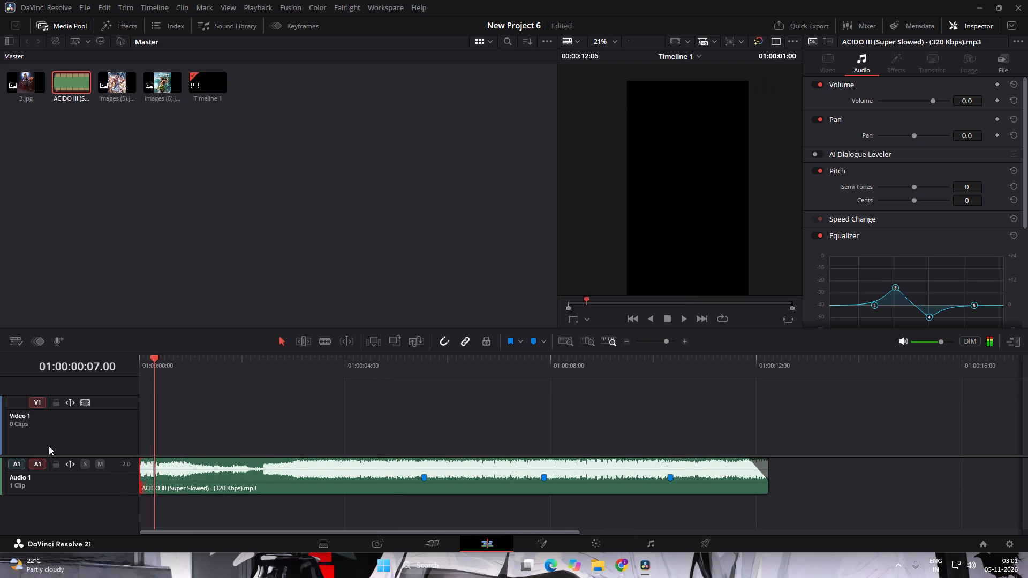
drag(49, 446, 0, 458)
click(681, 317)
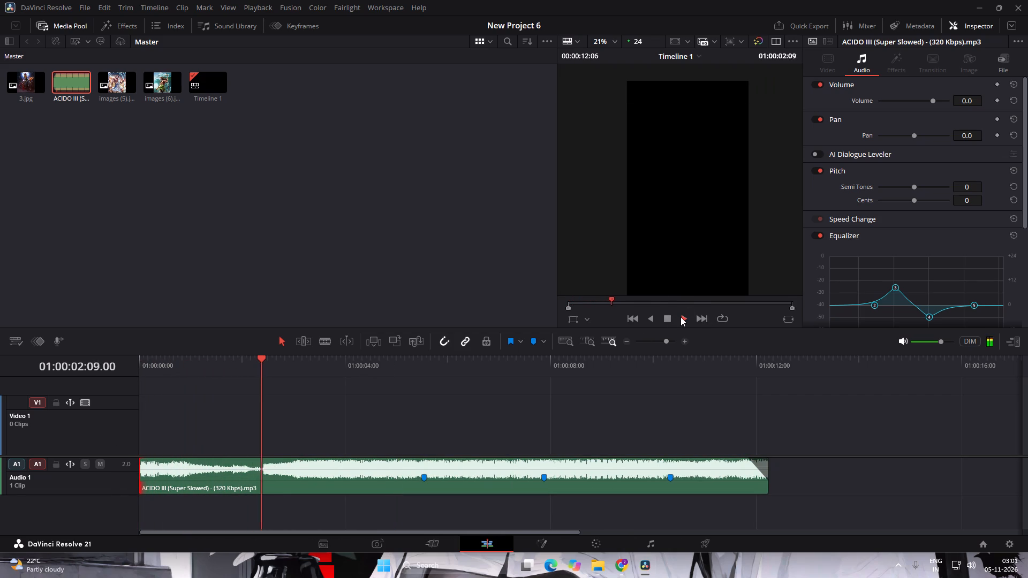
click(667, 320)
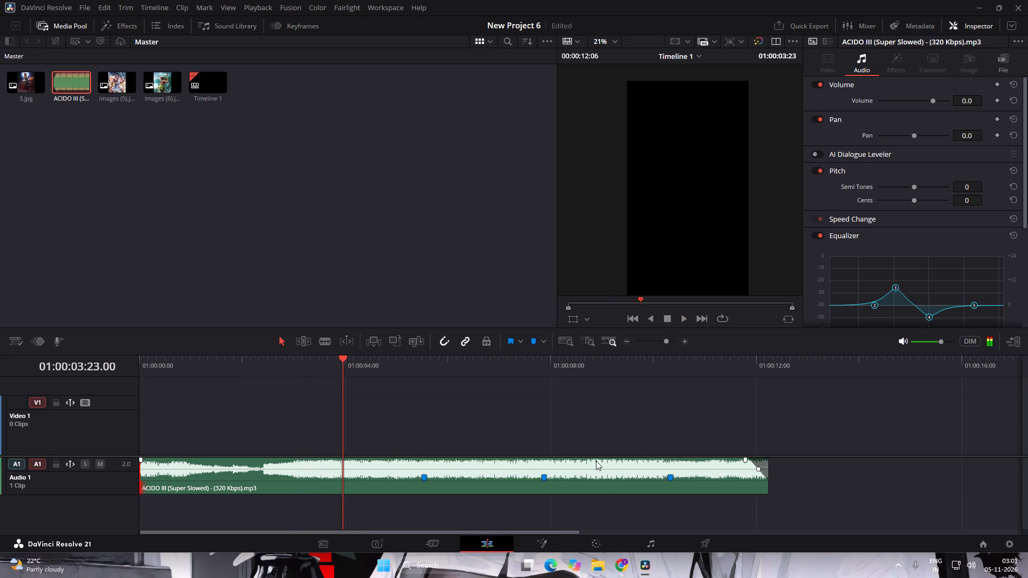
Move the ACIDO III clip another 20 frames or so later and extend its beginning back to the timeline start again.
drag(595, 467, 682, 469)
key(ctrl+z)
drag(642, 474, 685, 477)
drag(183, 473, 173, 473)
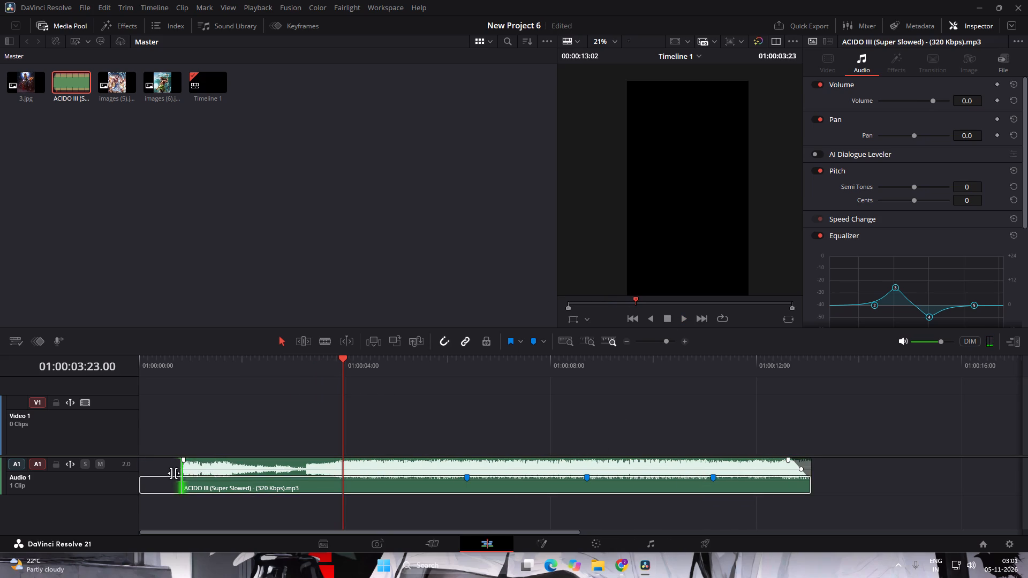
drag(173, 473, 111, 480)
Listen to the whole single-clip soundtrack from the timeline start to the faded ending.
drag(344, 364, 147, 395)
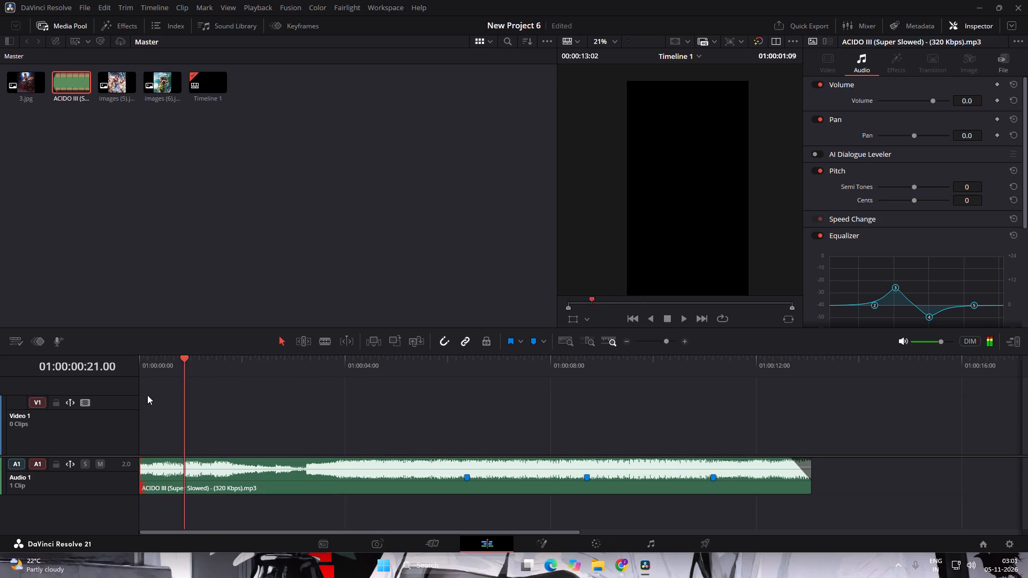
drag(147, 395, 92, 411)
click(683, 322)
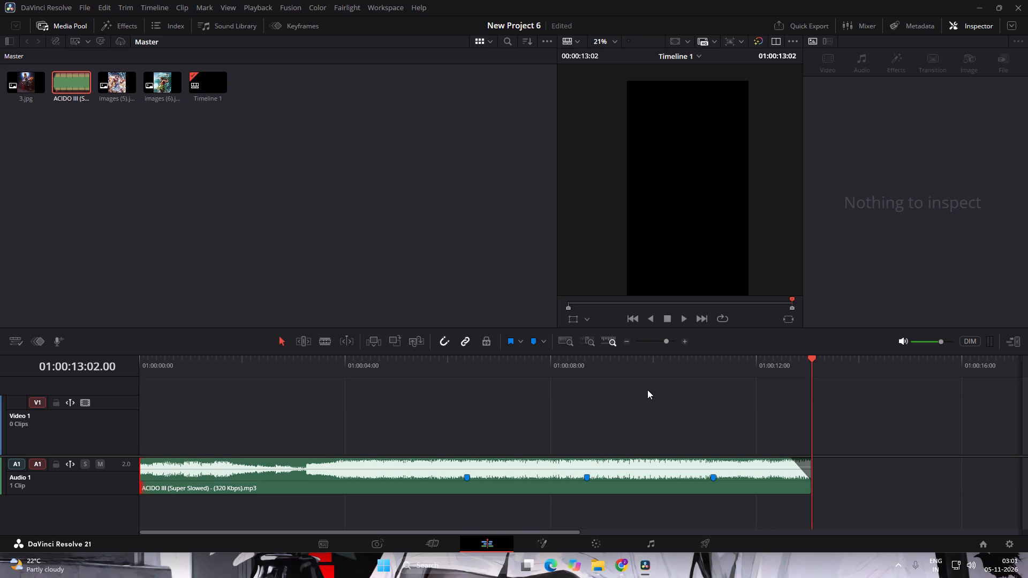
scroll(647, 390, up, 1)
Add a Text+ title at the start of Video 1 and trim it to about 3 seconds, ending at the beat drop.
click(255, 424)
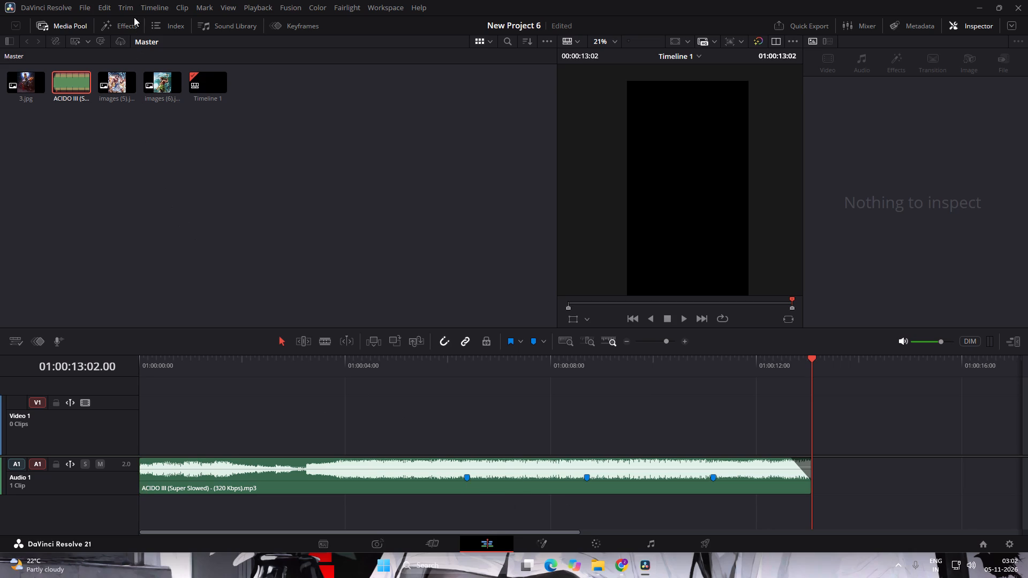
click(126, 26)
click(331, 101)
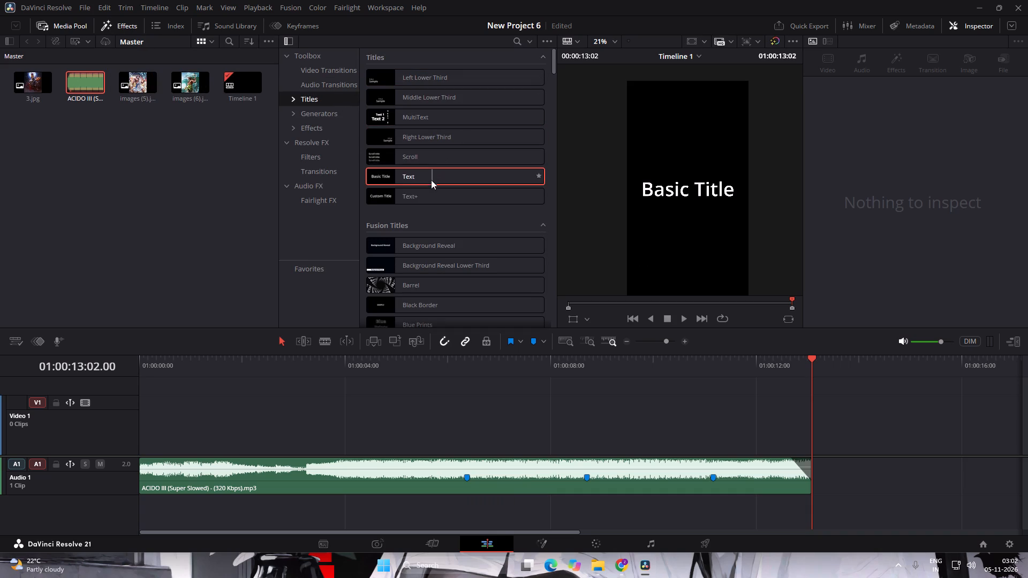
drag(425, 190, 140, 442)
drag(395, 423, 339, 436)
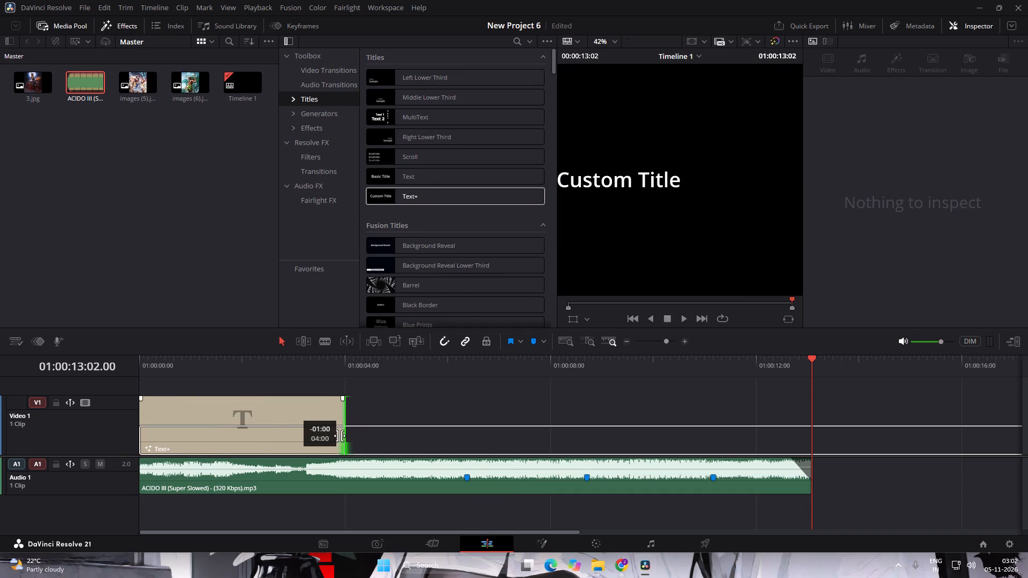
drag(339, 436, 304, 449)
click(402, 423)
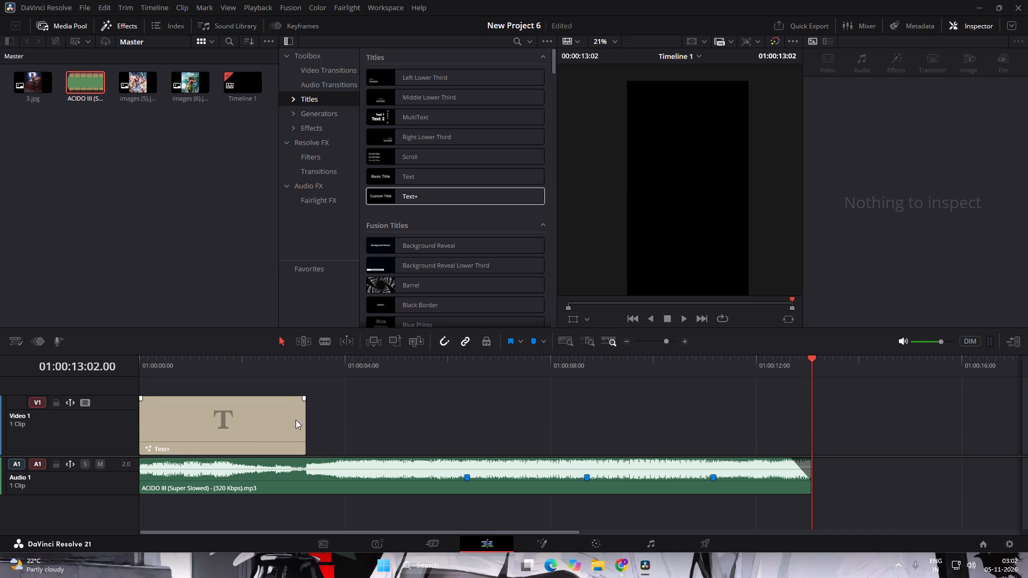
Replace the Text+ title's placeholder text with LET ME SHOW YOU TOP 3 GODS OF GREEK PANTHEON.
double_click(295, 420)
triple_click(941, 157)
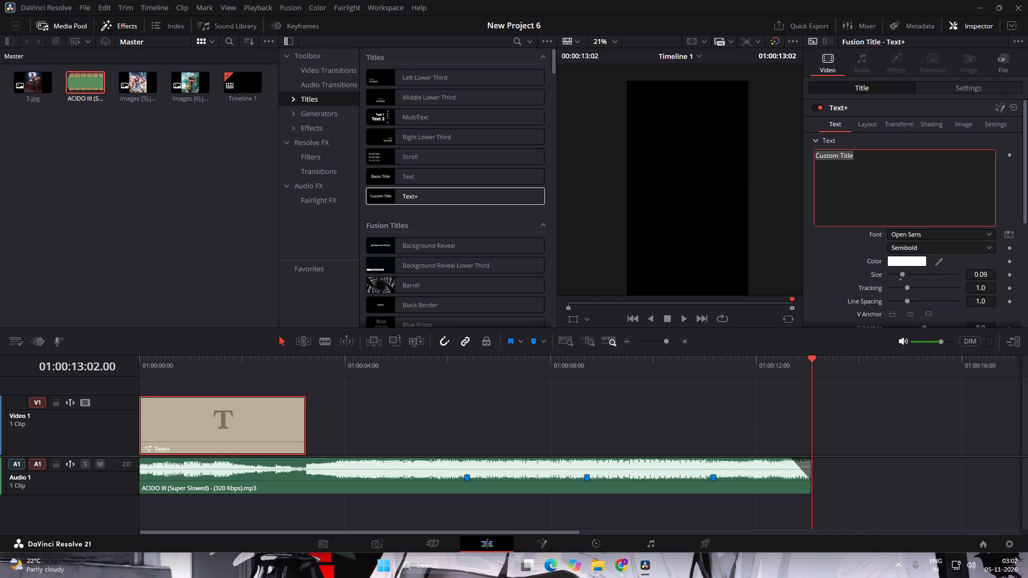
text(LET ME)
key(space)
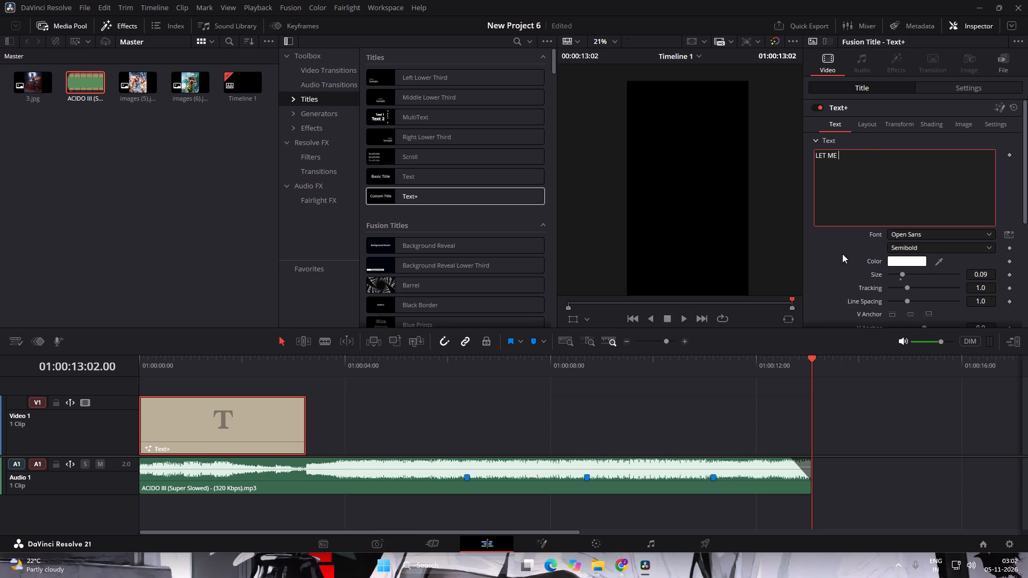
drag(813, 364, 116, 533)
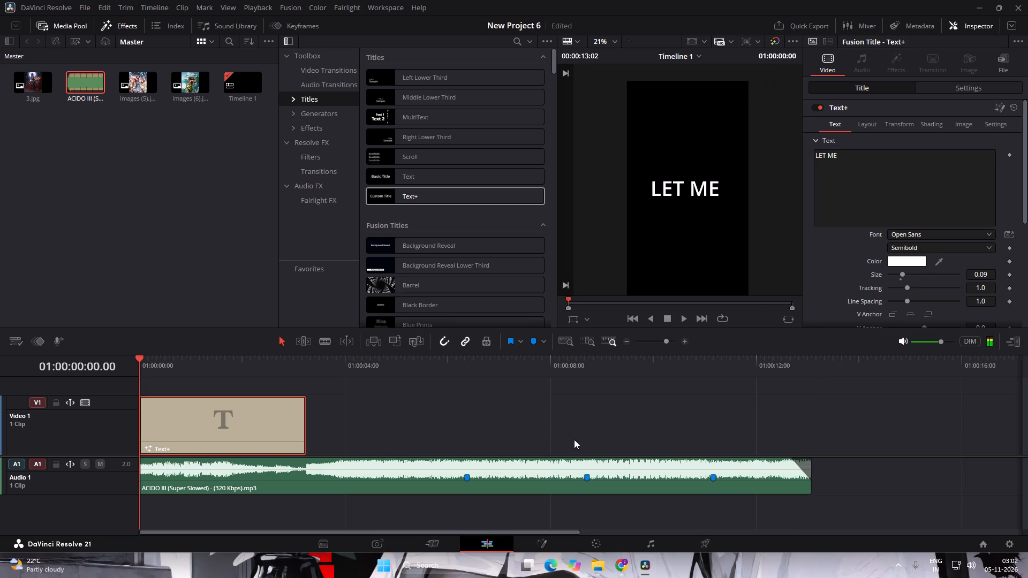
click(880, 166)
text(SHOW)
key(space)
key(u)
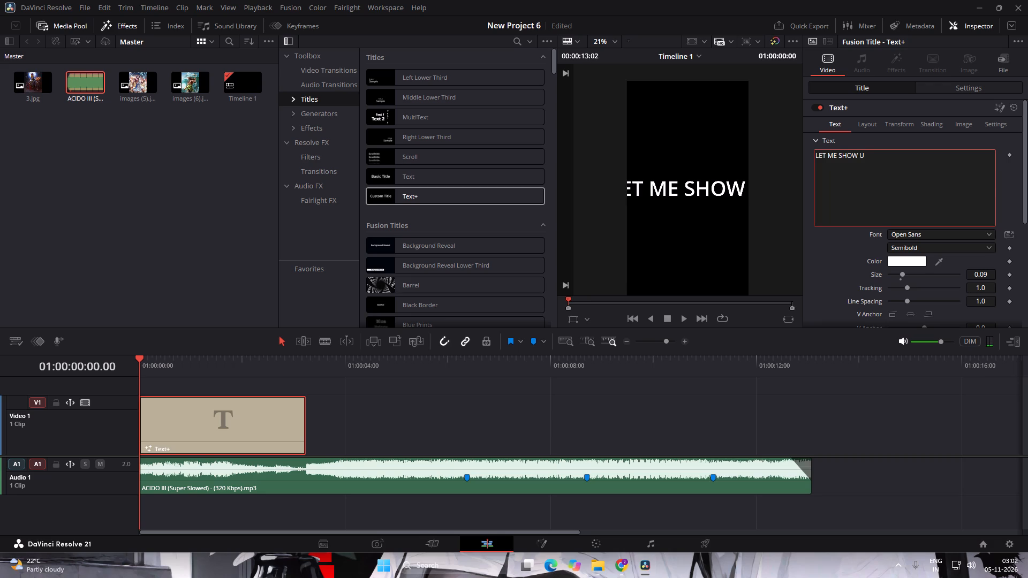
key(BackSpace)
text(YOU)
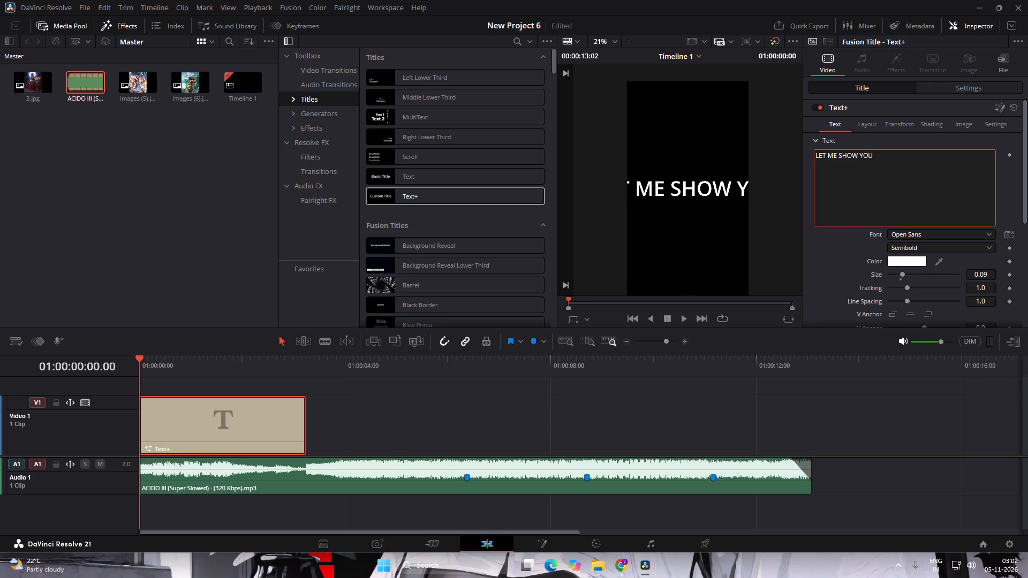
key(space)
key(t)
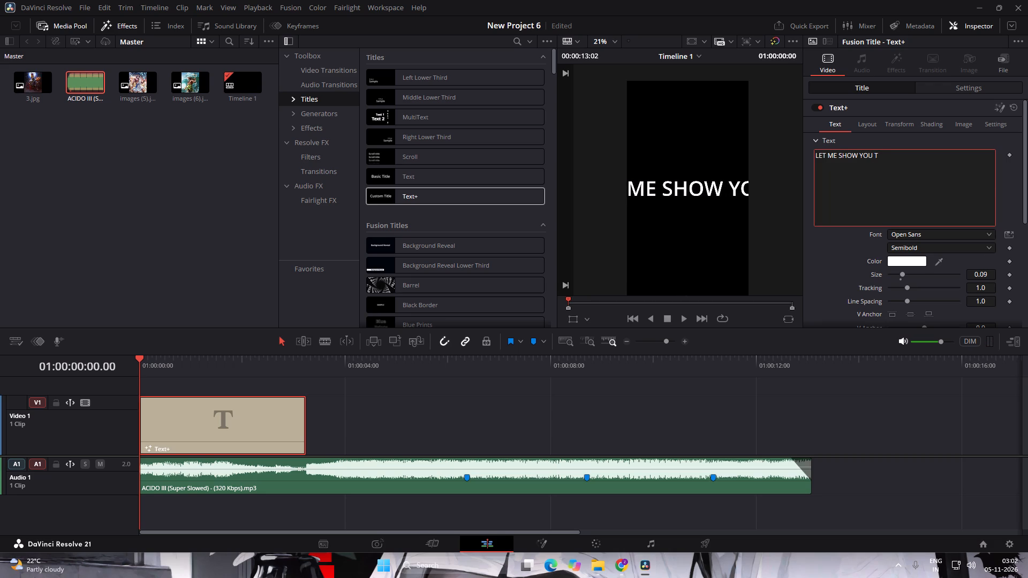
key(BackSpace)
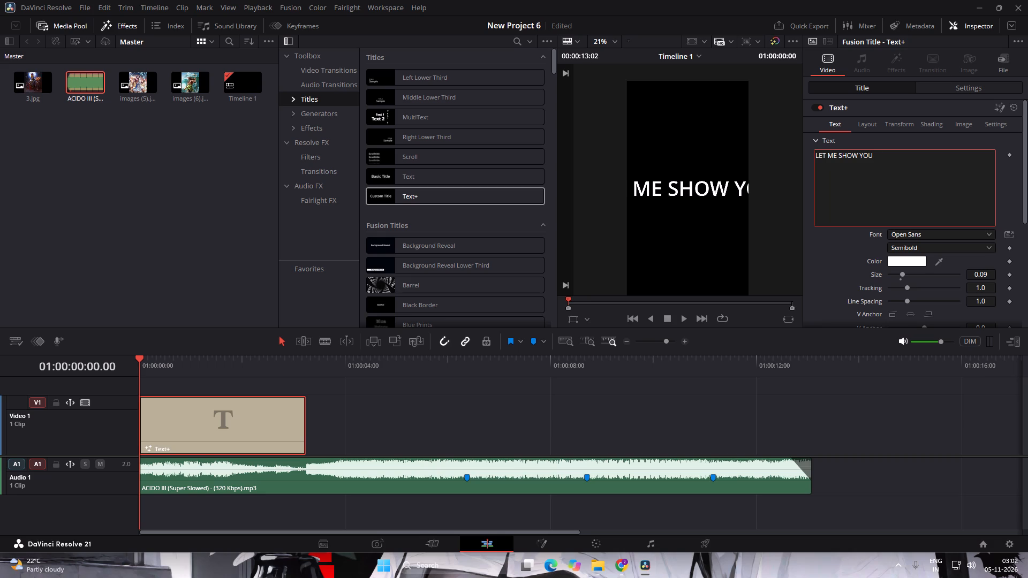
text(TOP)
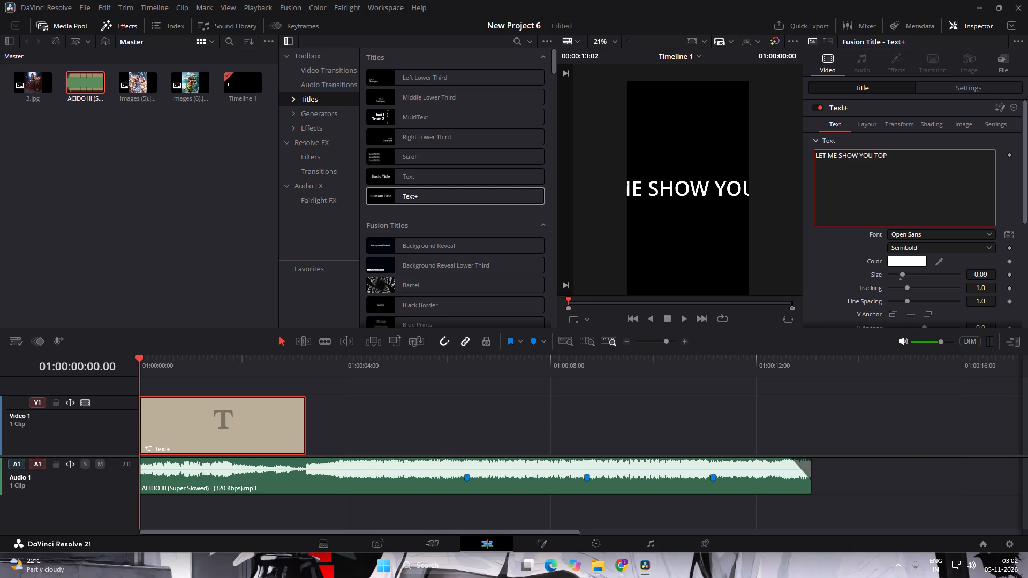
key(space)
text(3 GODS)
key(space)
text(OF GREEK PANTHEON)
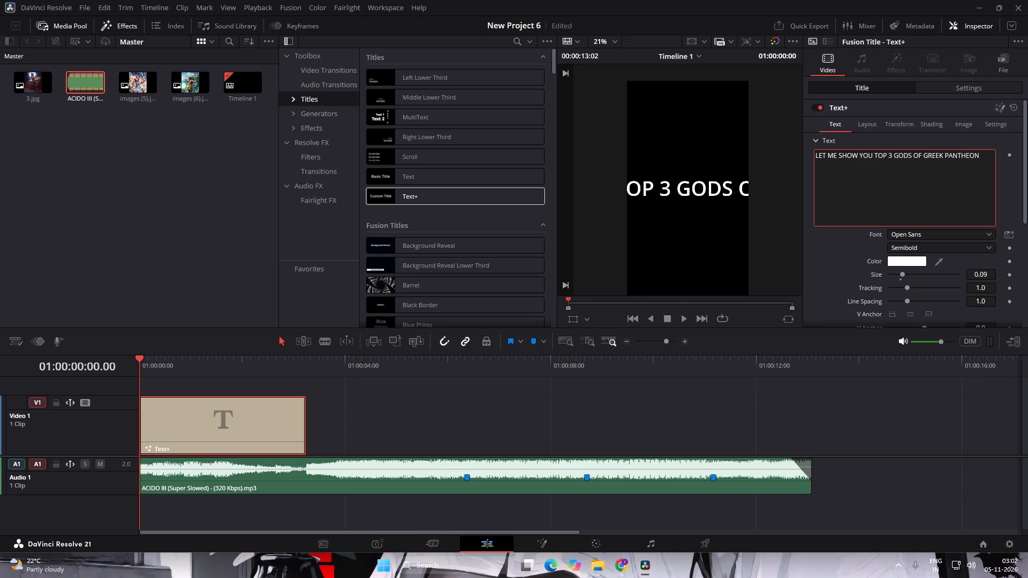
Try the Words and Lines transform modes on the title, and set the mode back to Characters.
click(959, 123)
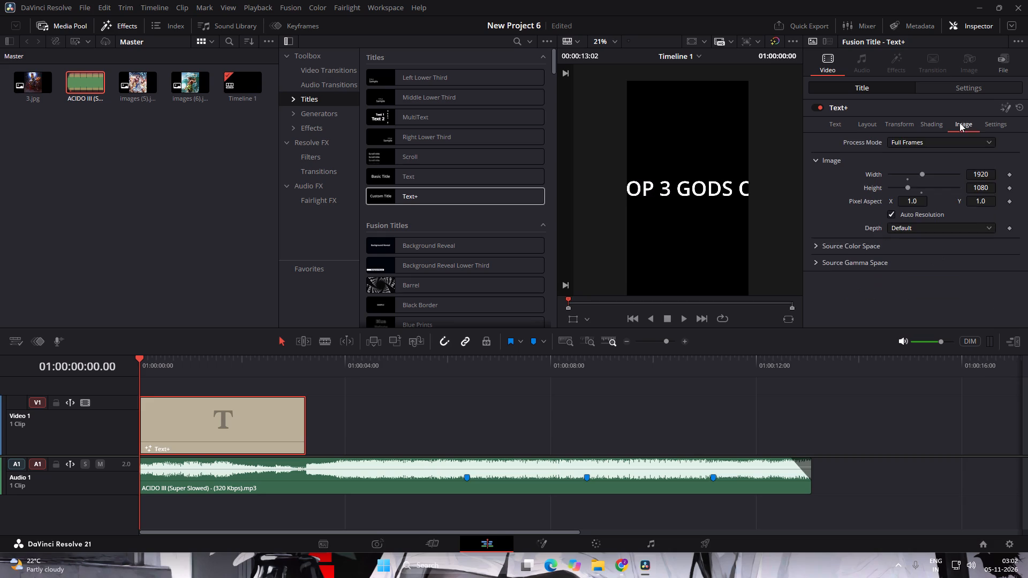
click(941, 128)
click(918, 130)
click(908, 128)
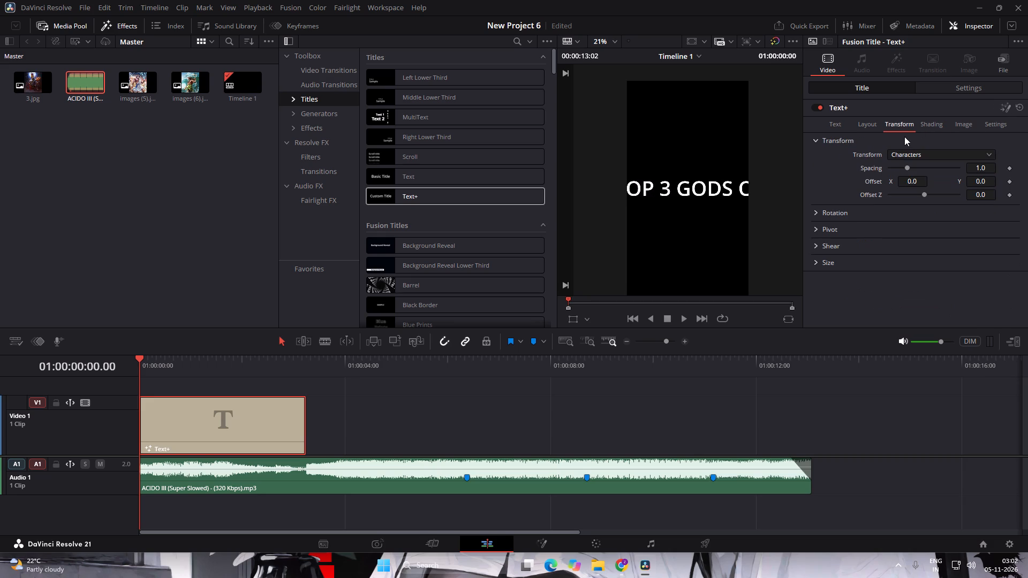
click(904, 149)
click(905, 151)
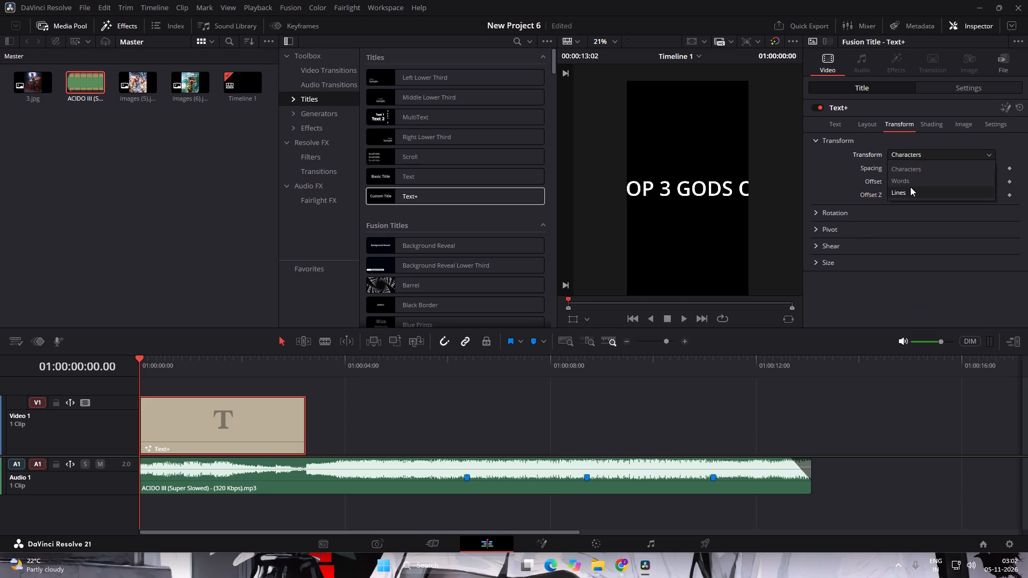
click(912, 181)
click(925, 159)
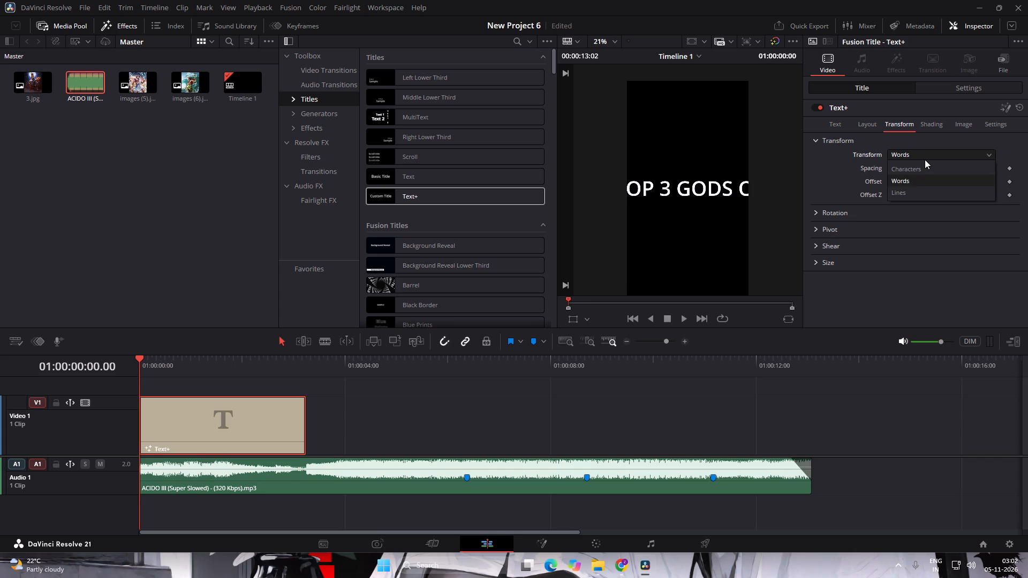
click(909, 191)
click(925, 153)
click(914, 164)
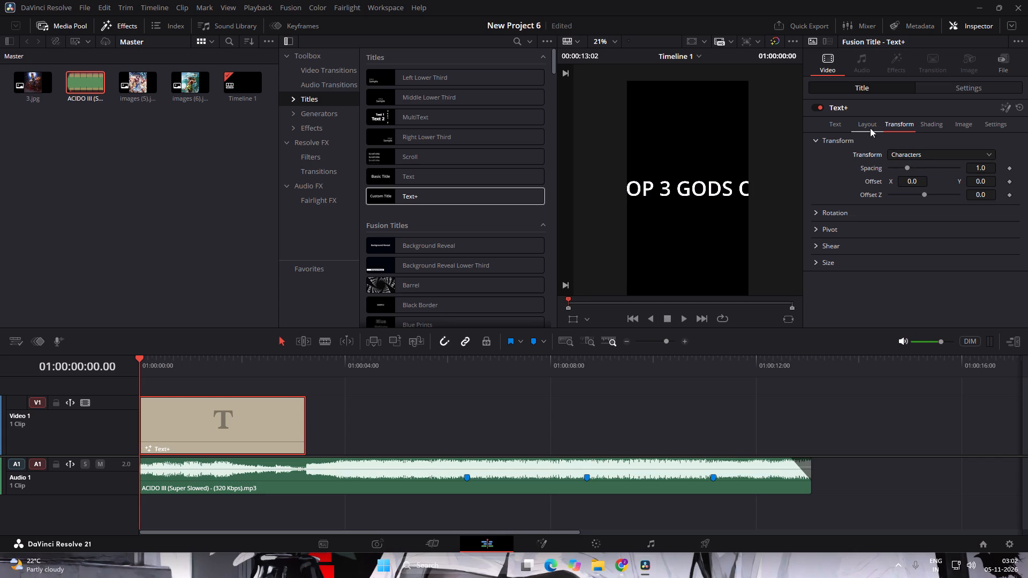
Set the title's layout type to Text Box, with both Wrap to Text Box and Clip to Text Box enabled.
click(870, 128)
click(899, 150)
click(909, 181)
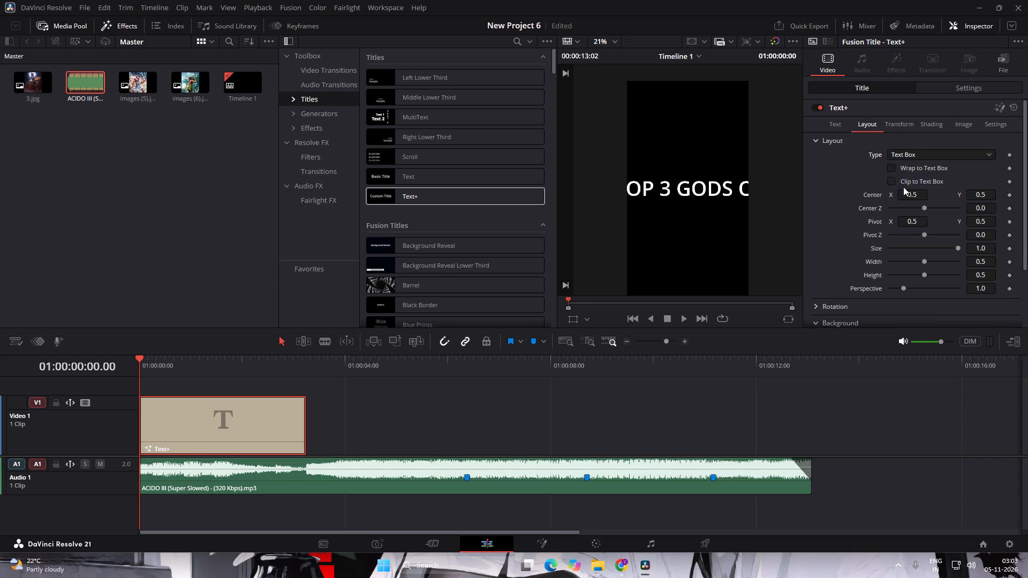
click(895, 171)
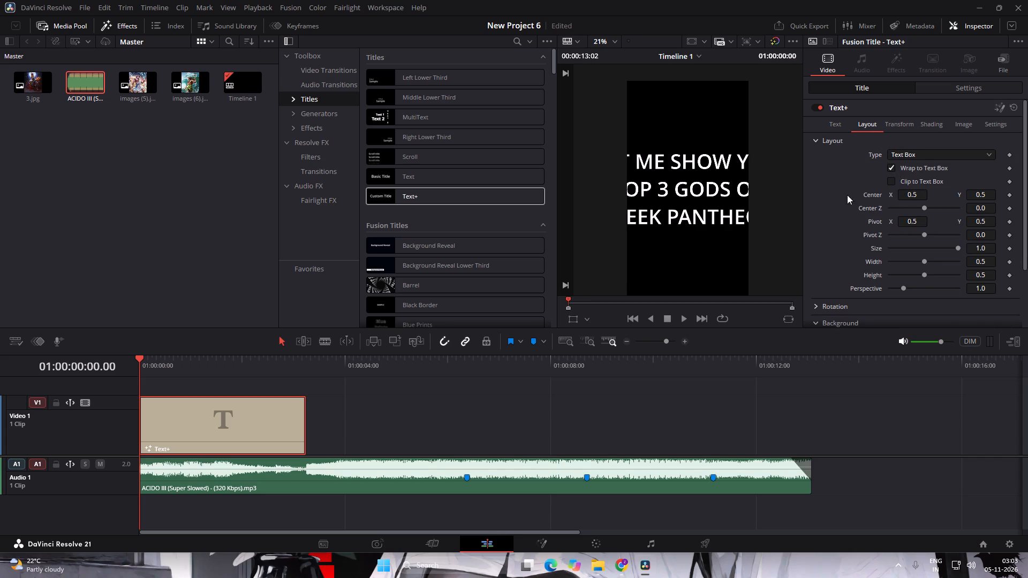
click(896, 184)
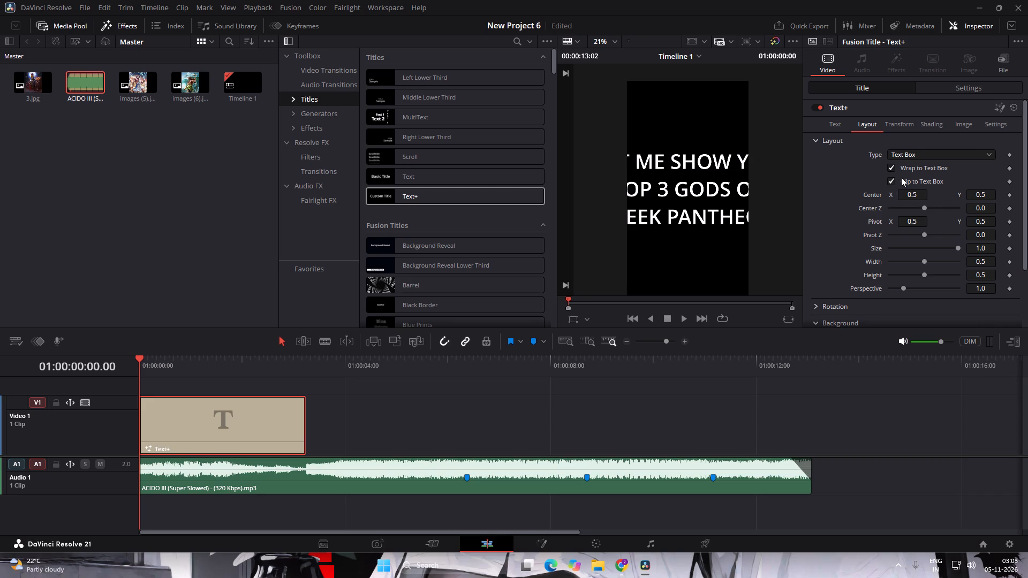
click(893, 169)
click(890, 177)
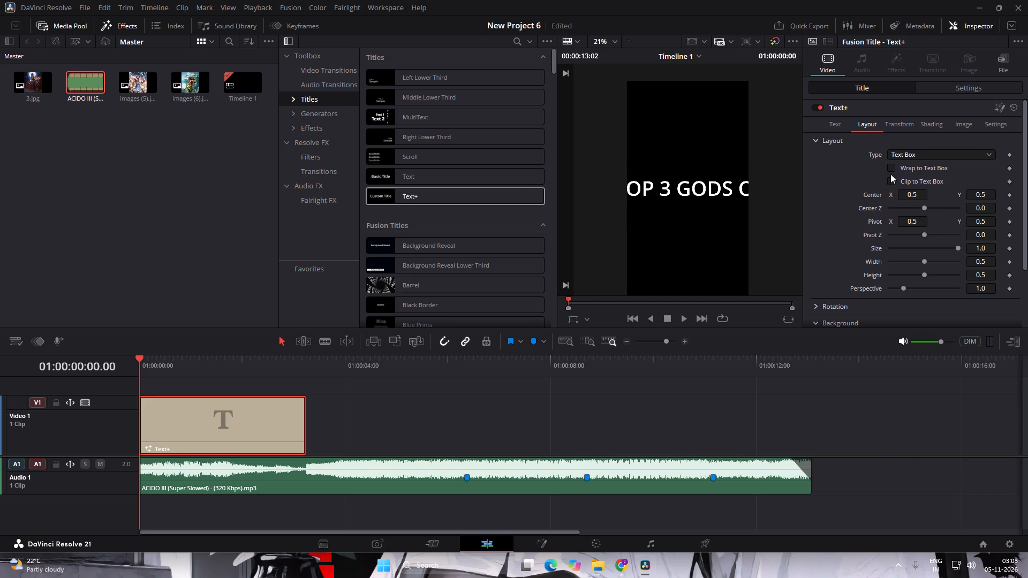
click(890, 170)
click(892, 182)
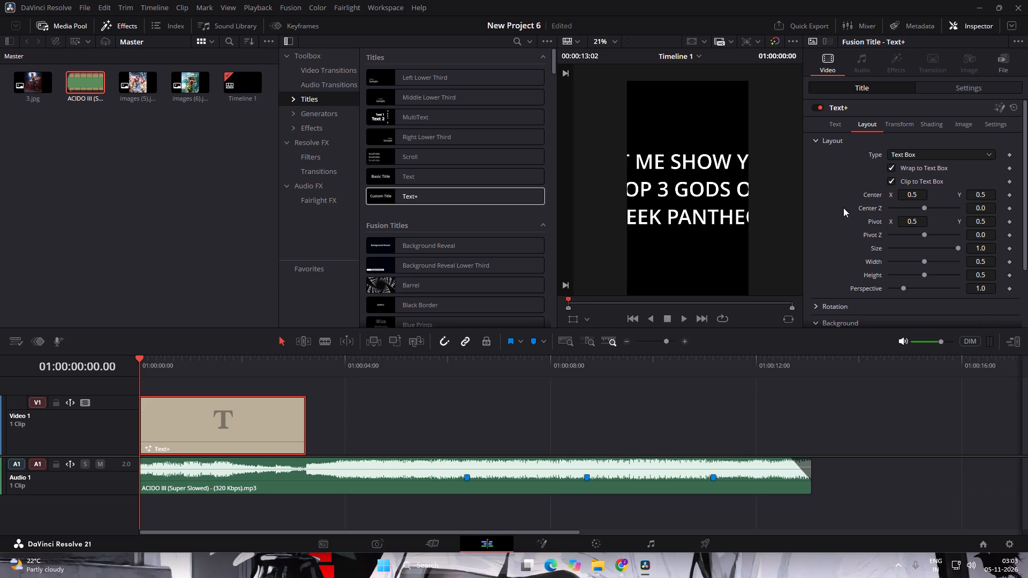
click(836, 211)
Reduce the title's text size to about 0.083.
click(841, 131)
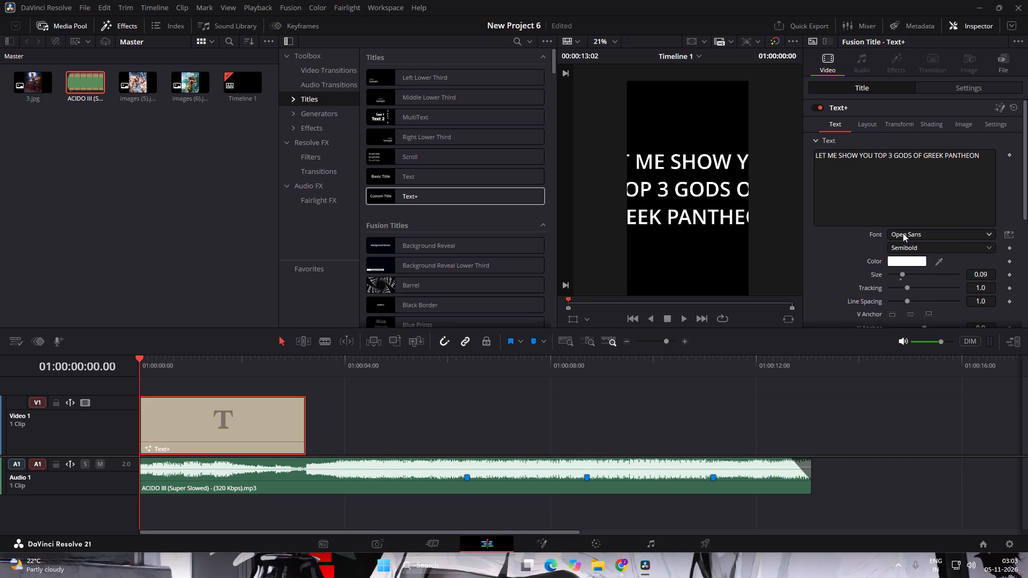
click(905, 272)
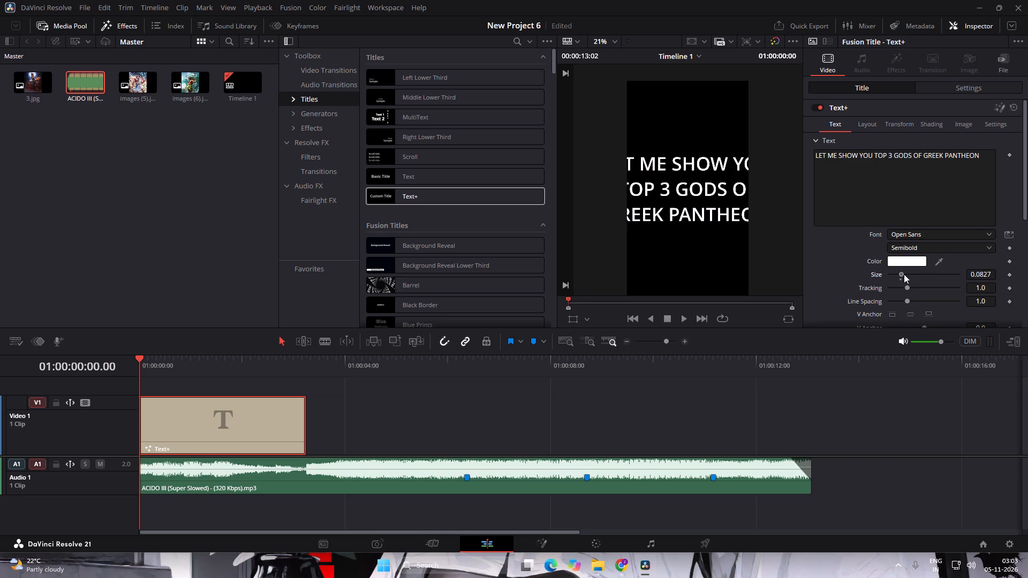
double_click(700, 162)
Break the title text into three lines: LET ME SHOW YOU, TOP 3 GODS OF, and GREEK PANTHEON.
click(875, 158)
key(bracketleft)
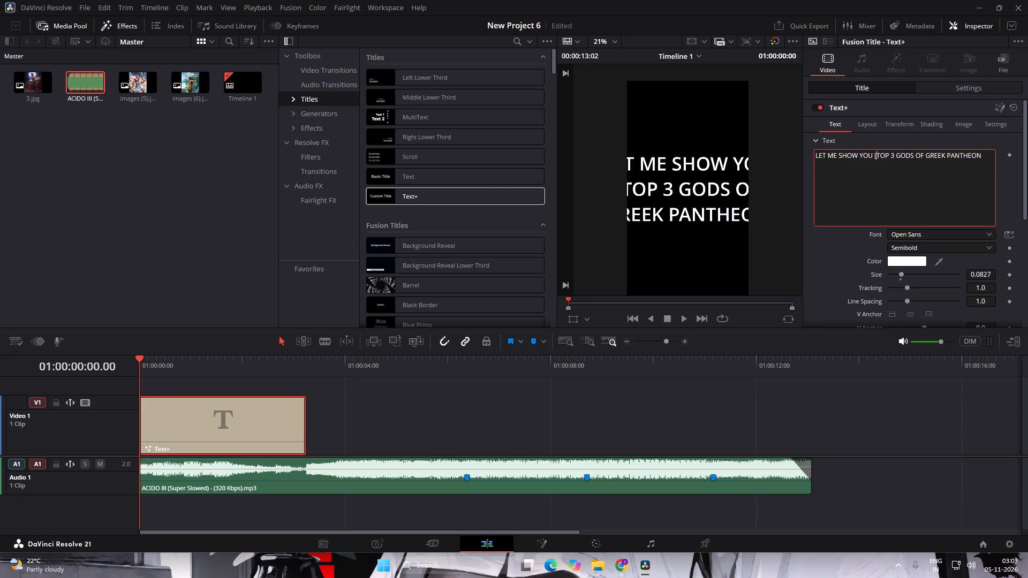
key(BackSpace)
key(Return)
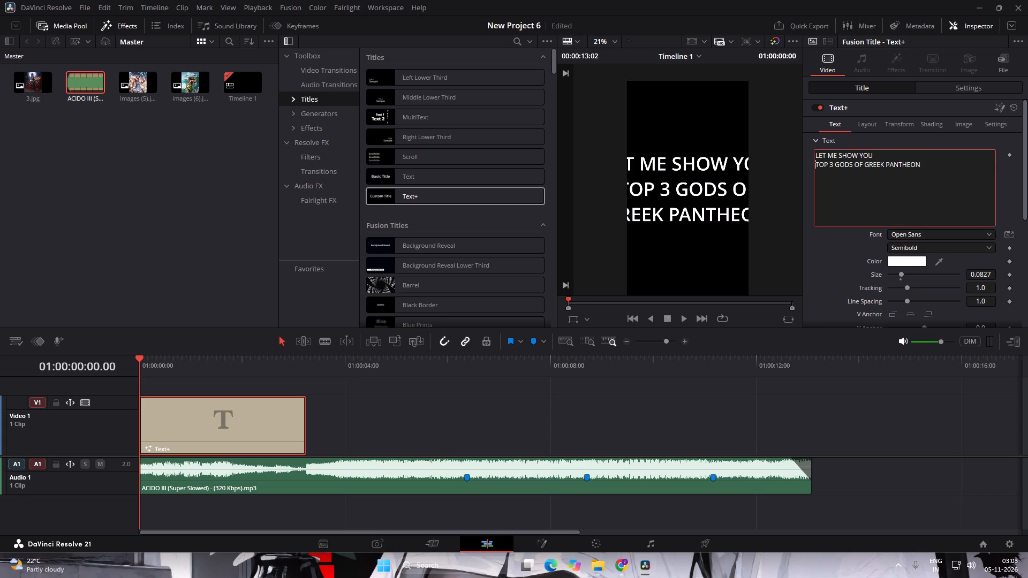
click(865, 168)
key(Return)
click(852, 208)
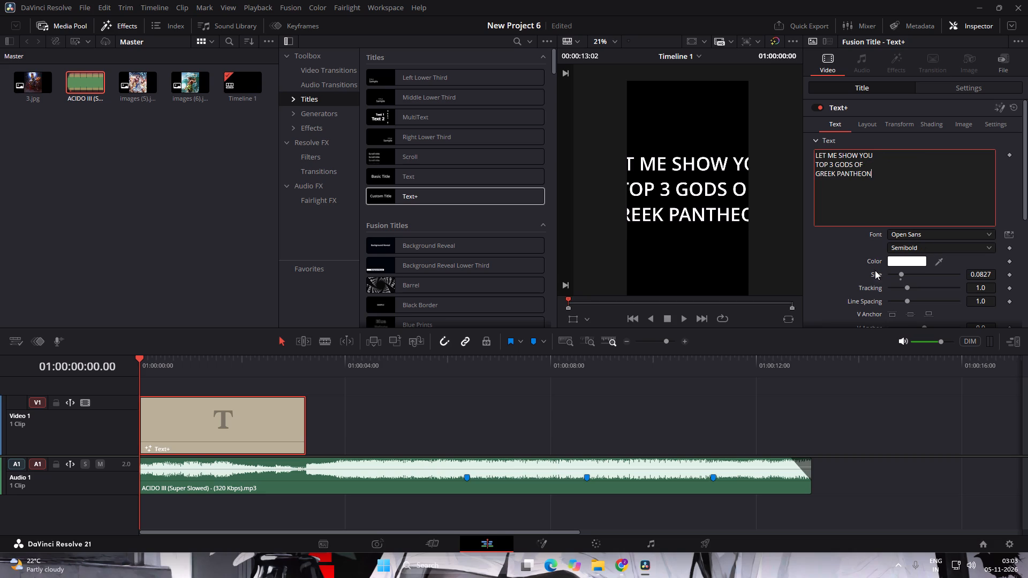
Reduce the title's text size to about 0.055 so all three lines fit the vertical frame.
double_click(746, 249)
click(898, 274)
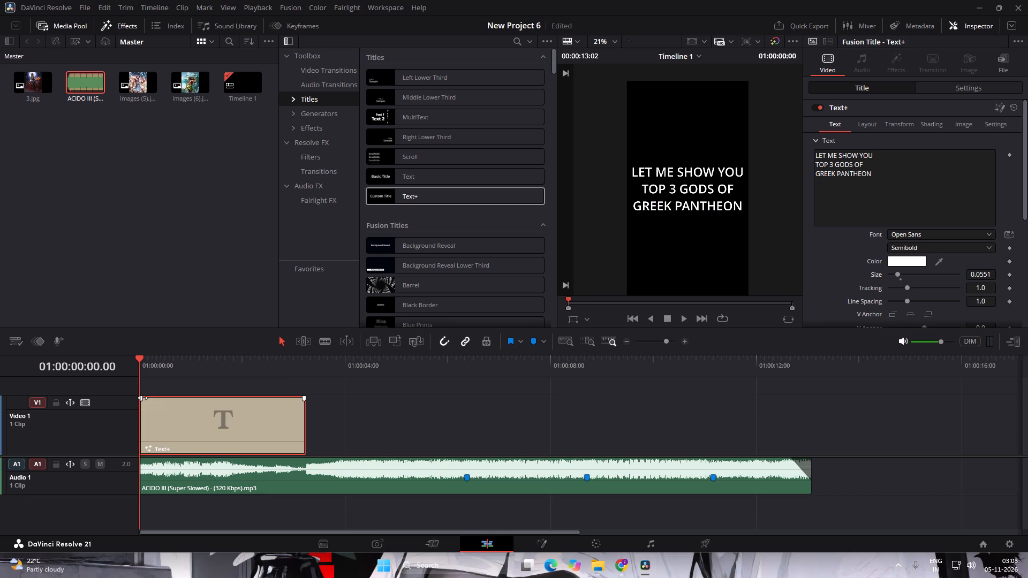
Add a fade-in of about 17 frames to the start of the Text+ clip on Video 1.
drag(142, 398, 178, 399)
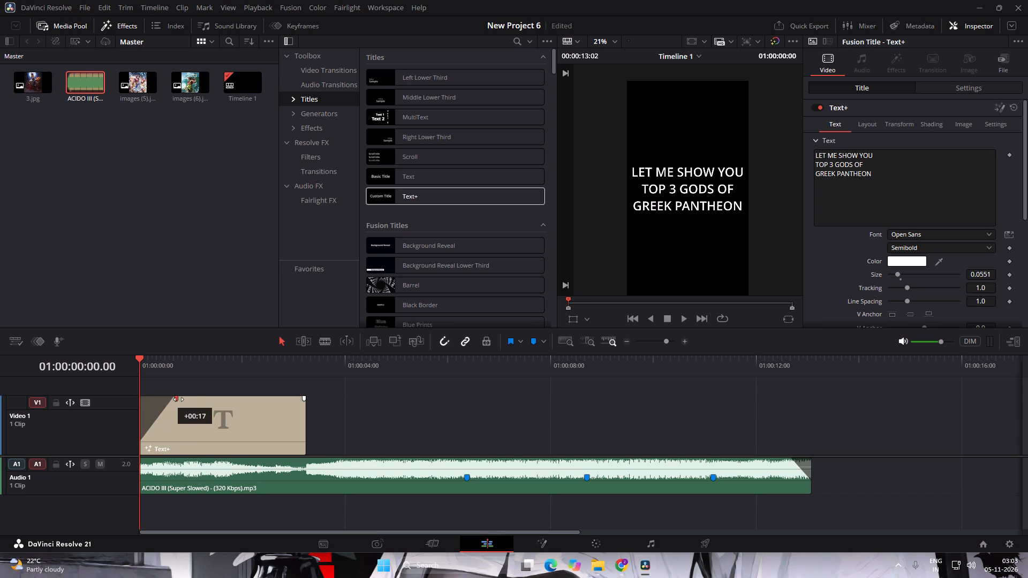
drag(178, 399, 179, 399)
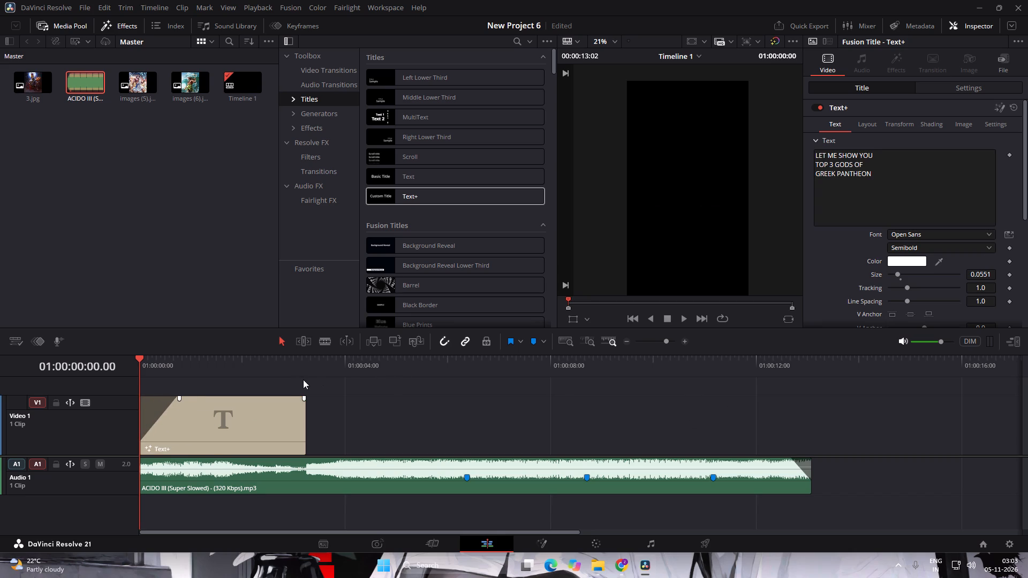
Play the faded-in title from the timeline start past the beat drop, and return the playhead to the start.
click(682, 322)
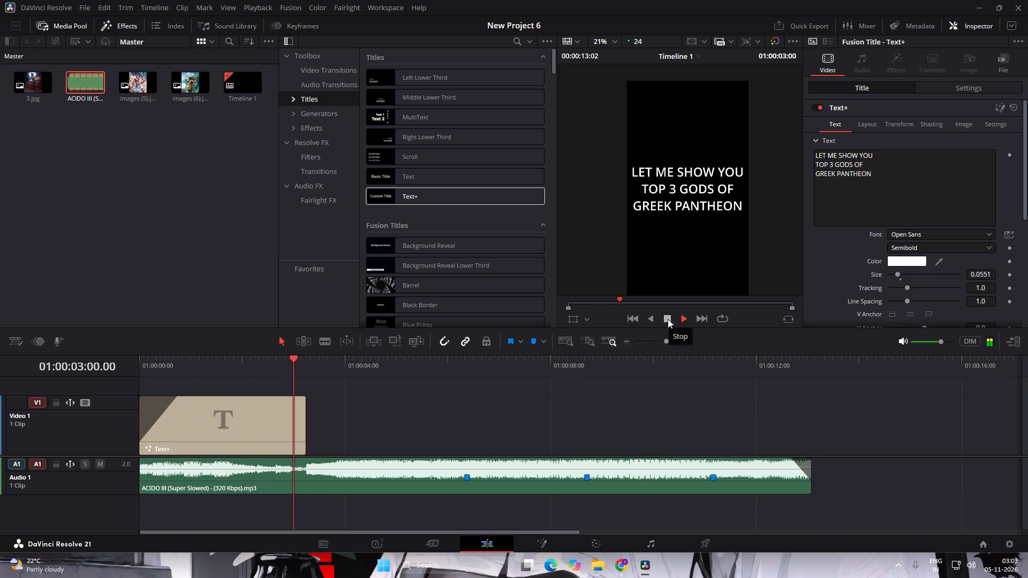
click(668, 319)
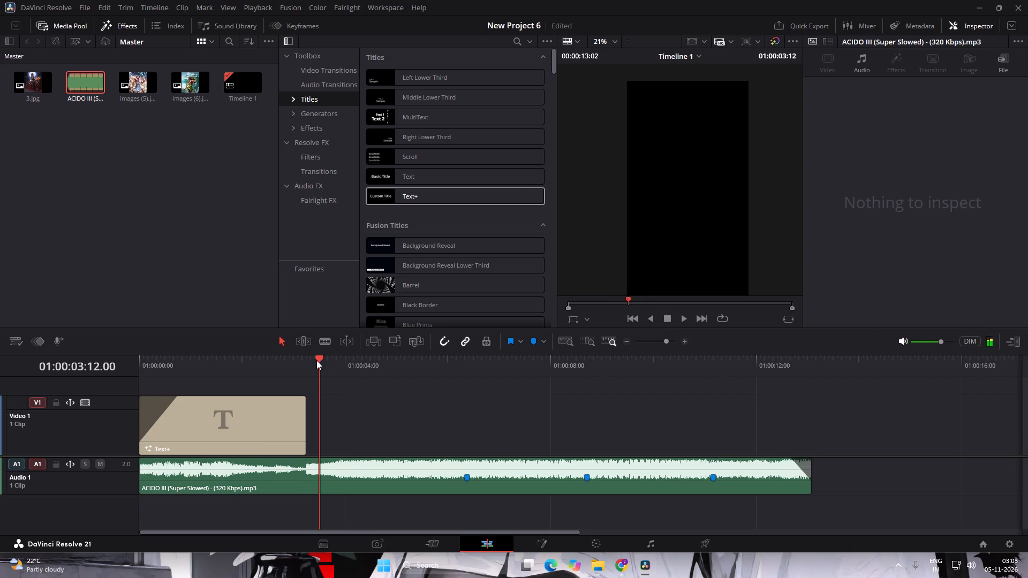
drag(316, 360, 109, 401)
Keyframe the title's shading opacity from 0.0 at the timeline start to 1.0 at 01:00:00:17.
drag(141, 361, 176, 359)
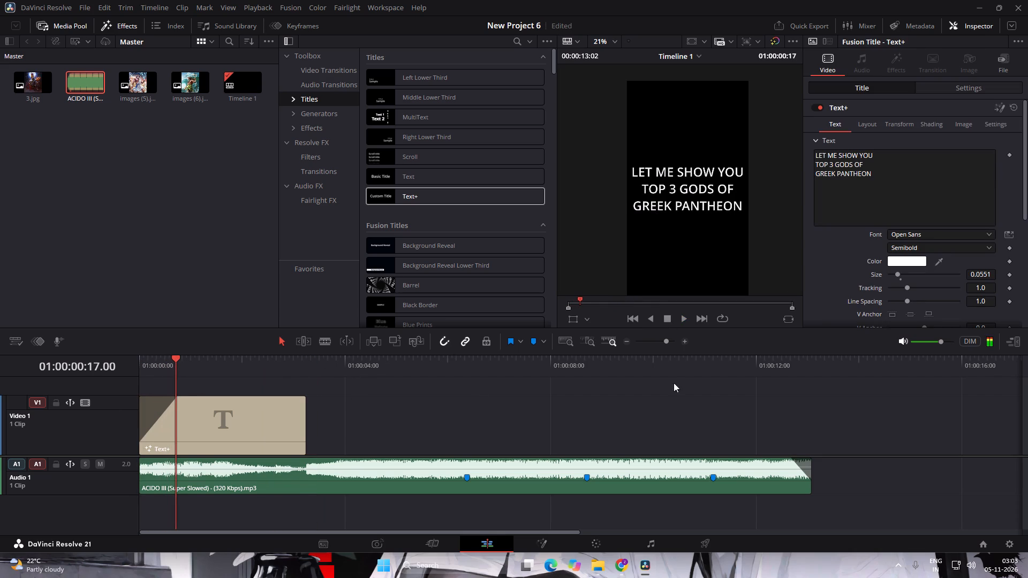
scroll(930, 251, down, 1)
scroll(923, 237, up, 2)
click(888, 131)
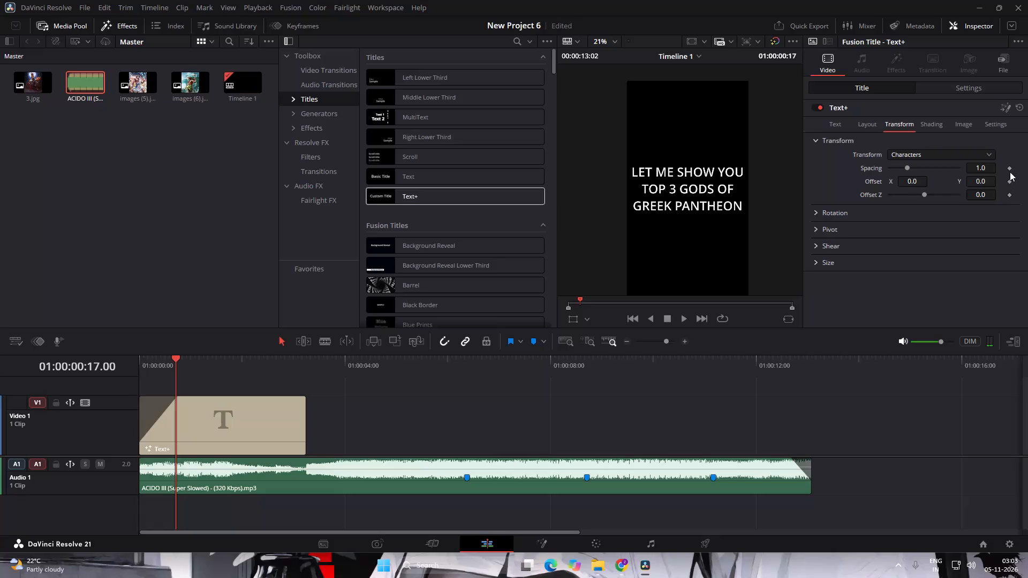
click(927, 196)
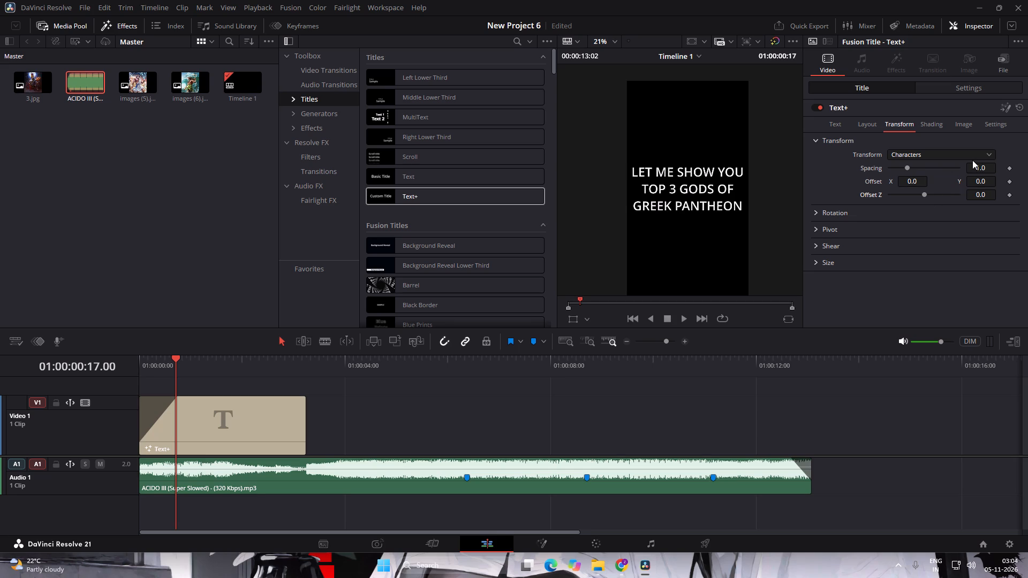
click(939, 131)
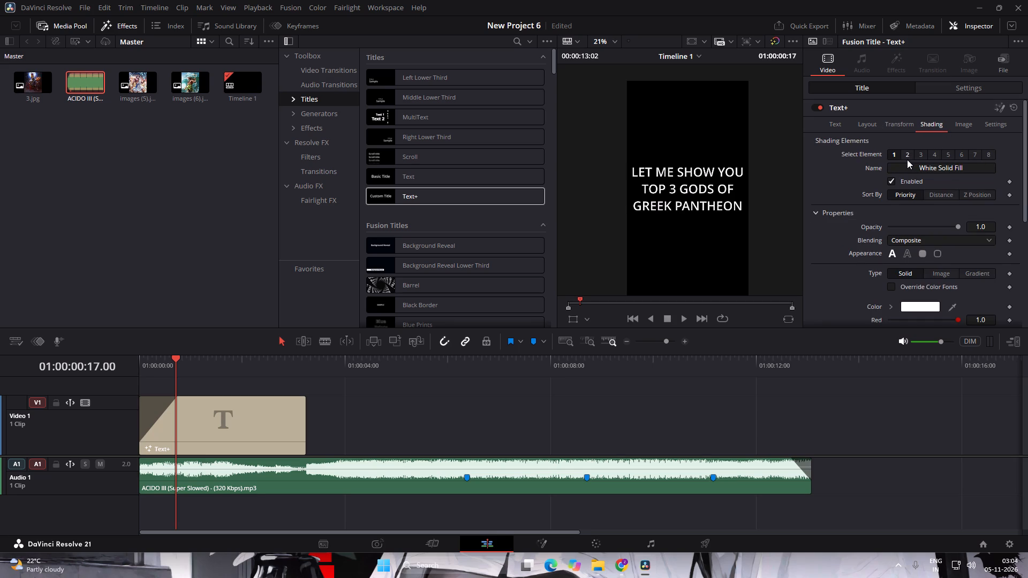
click(907, 159)
click(892, 154)
drag(957, 229, 872, 233)
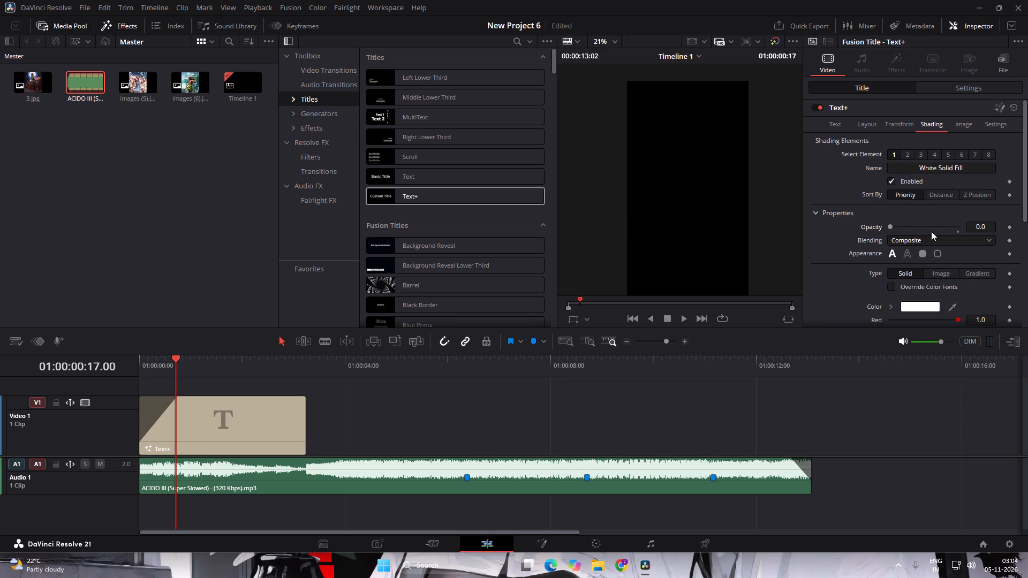
drag(883, 227, 977, 227)
drag(890, 223, 1027, 233)
click(1011, 227)
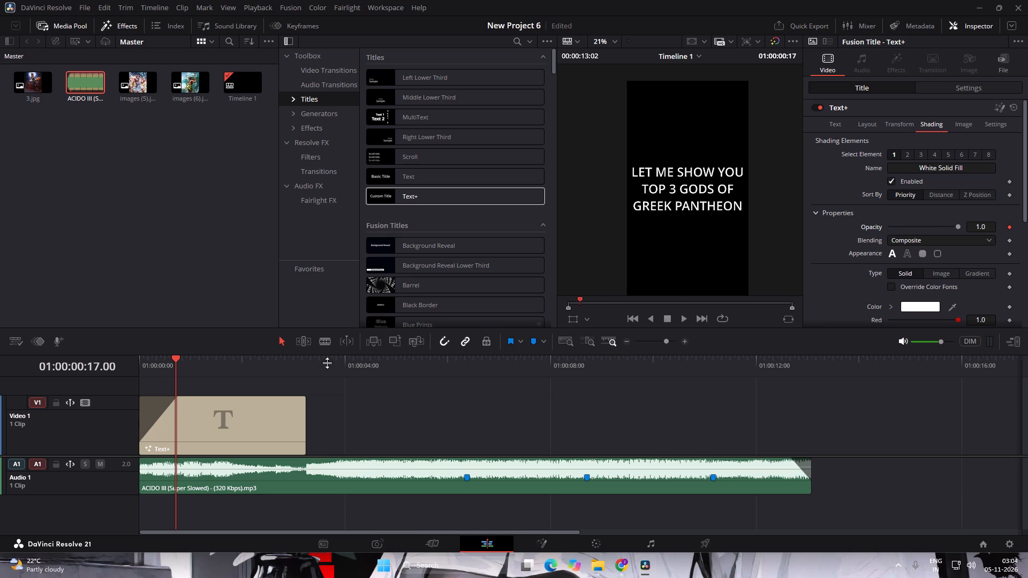
drag(172, 356, 73, 373)
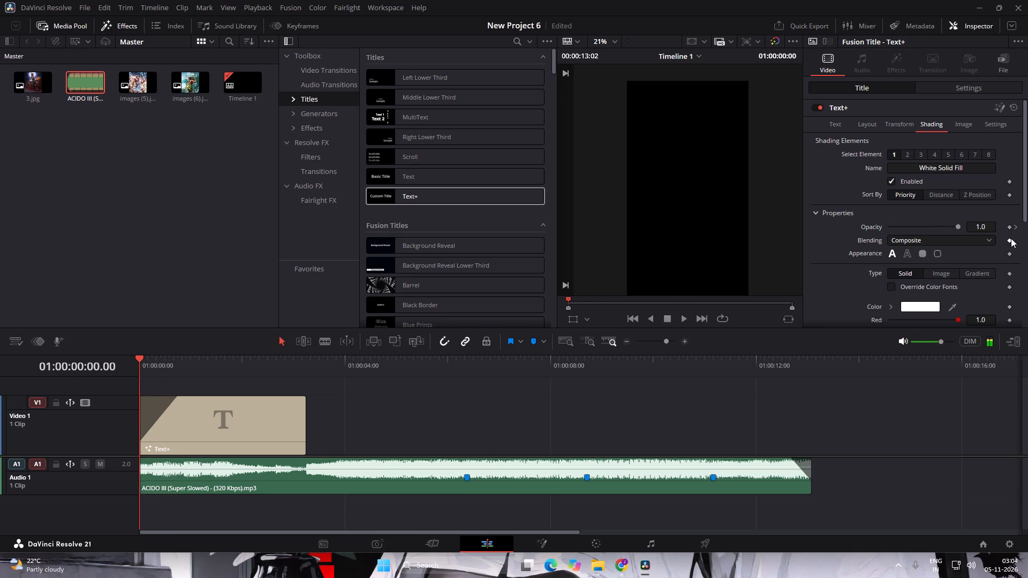
drag(959, 225, 696, 229)
Play the title repeatedly from the timeline start to review its opacity animation against the beat drop.
click(687, 320)
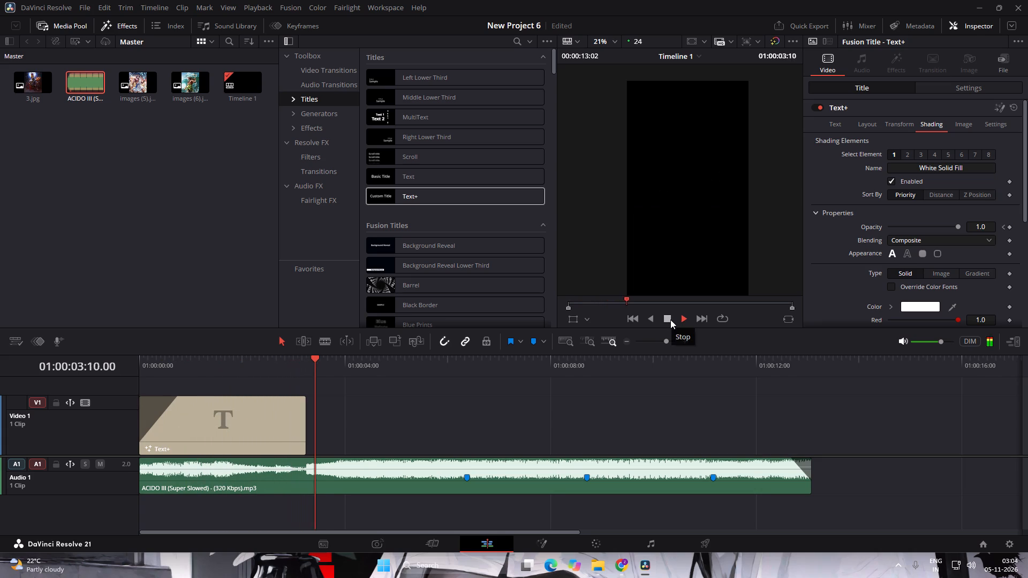
click(670, 320)
drag(626, 298, 531, 320)
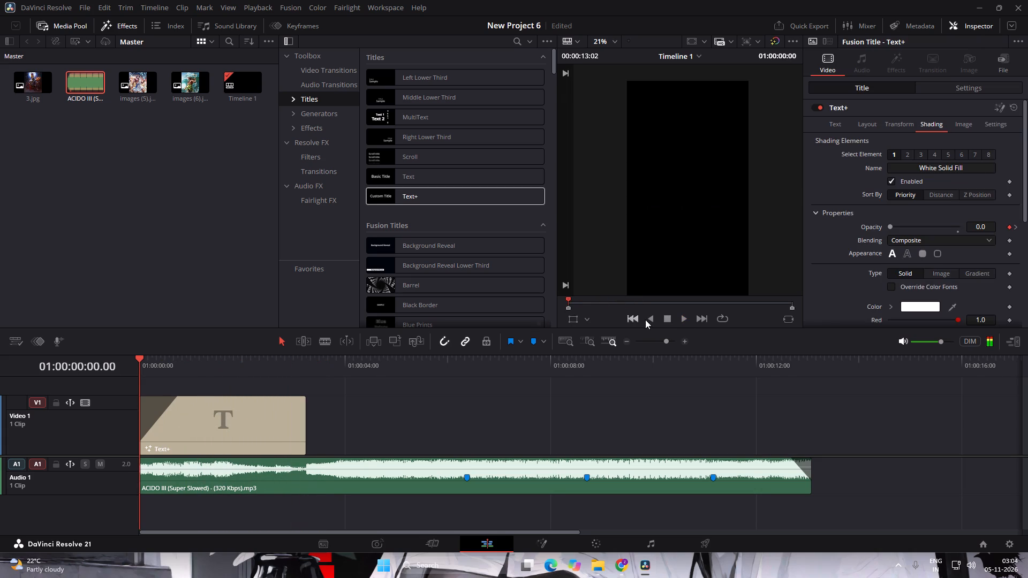
click(679, 319)
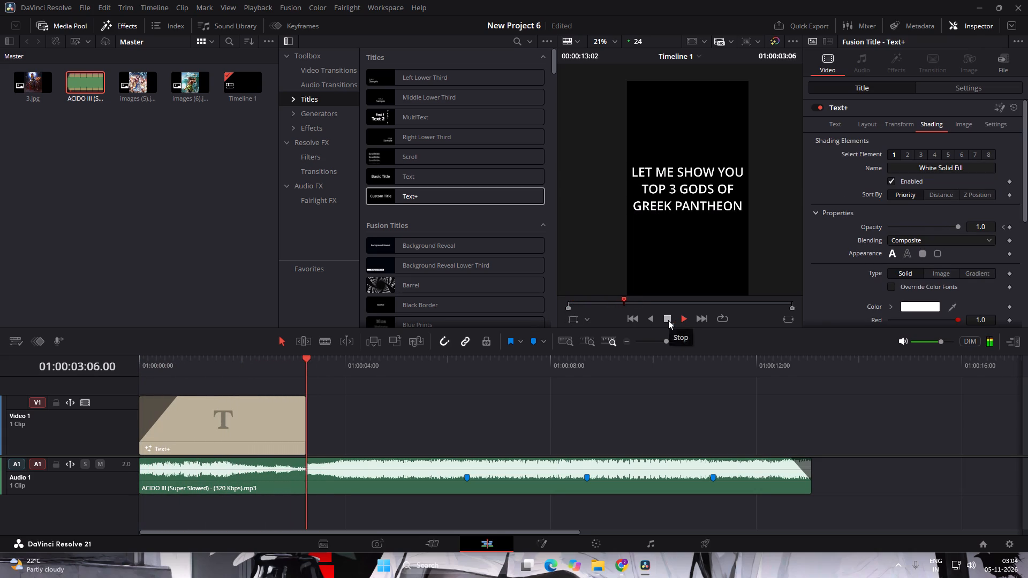
click(668, 320)
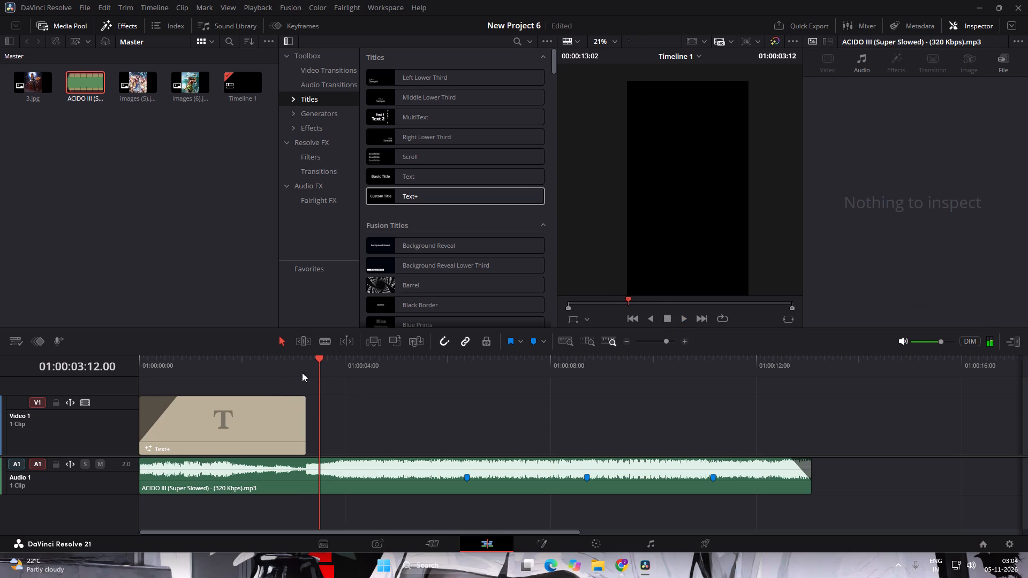
drag(321, 359, 115, 383)
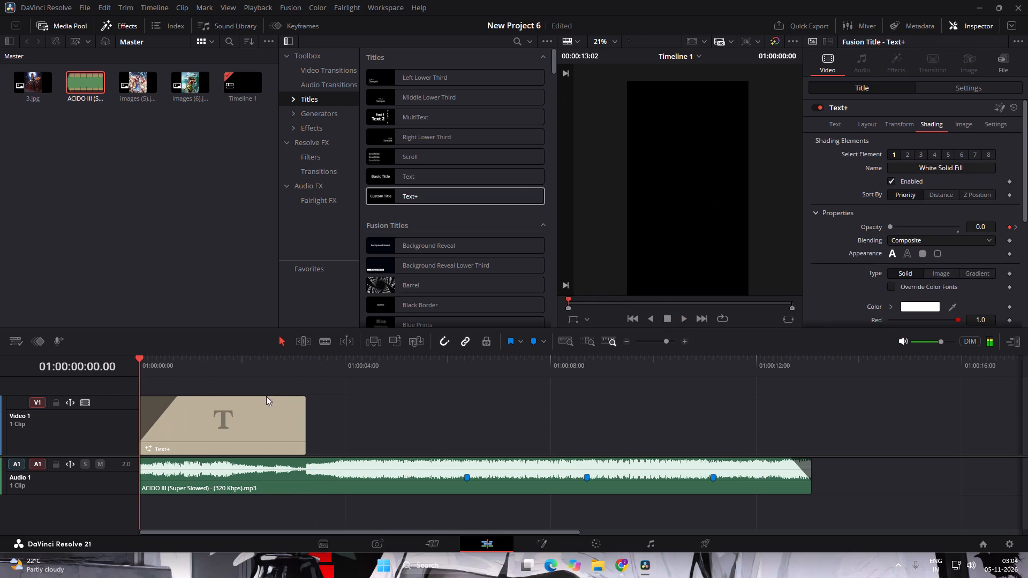
click(680, 317)
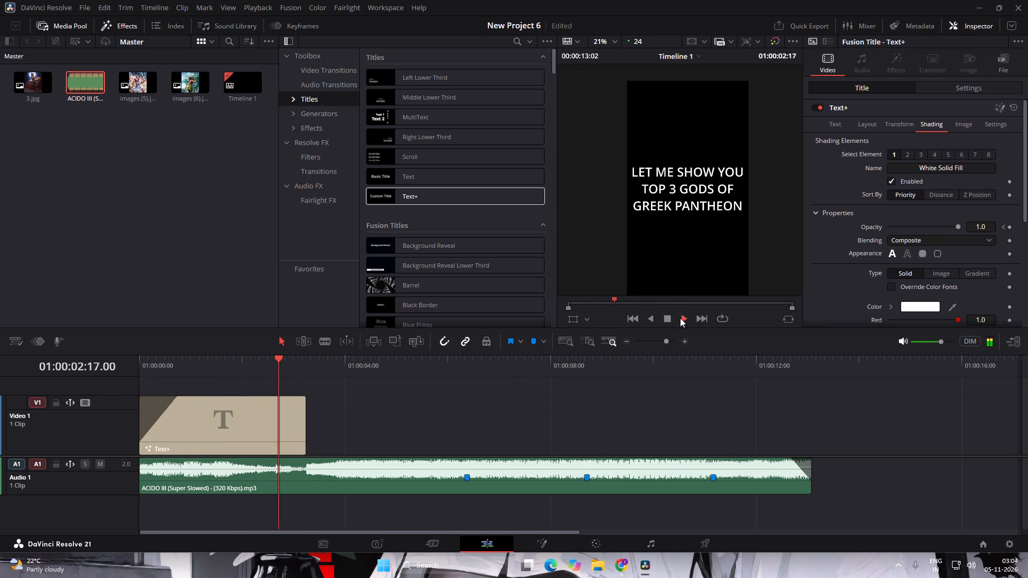
drag(331, 368, 75, 431)
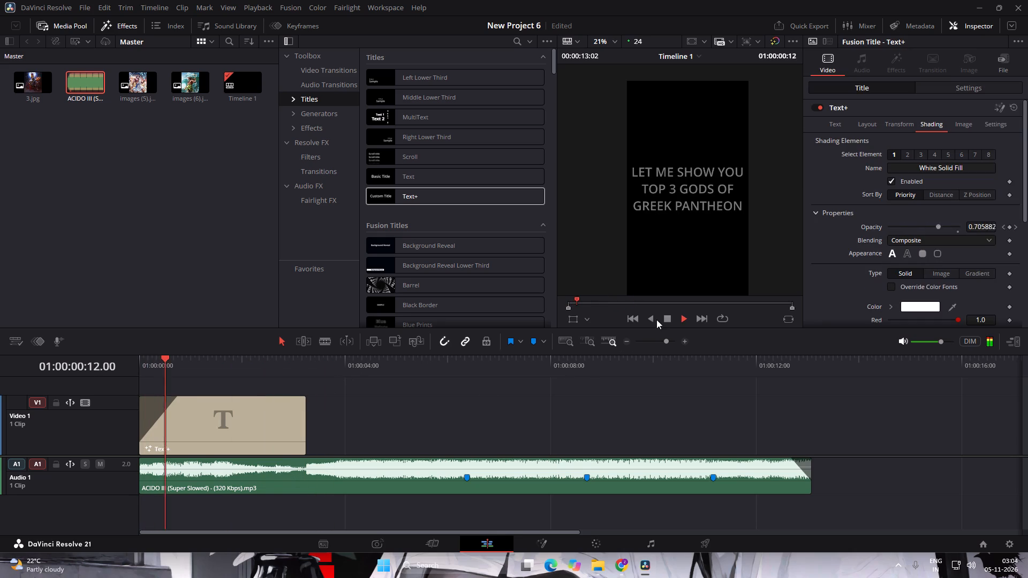
click(667, 314)
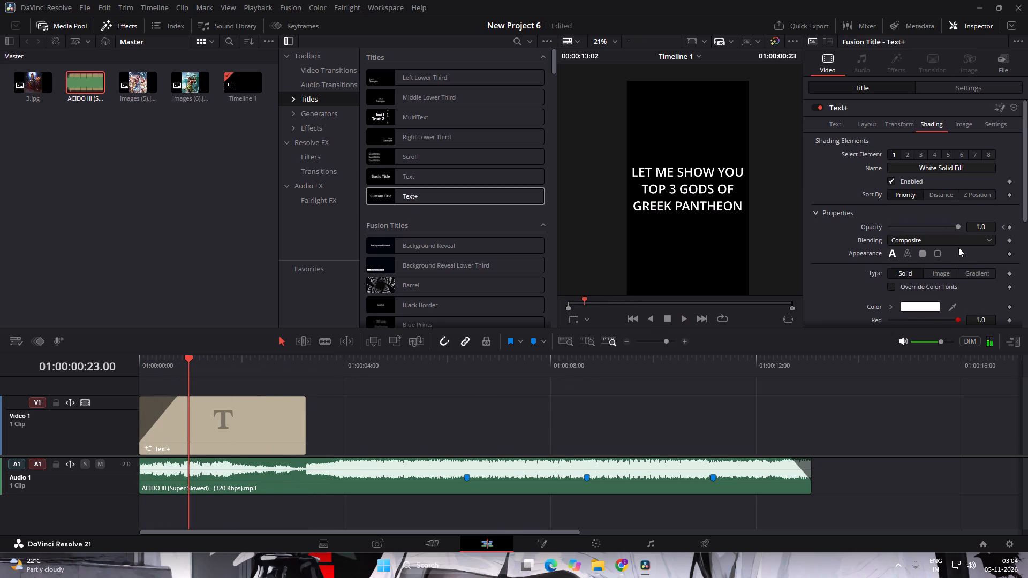
Set the title's shading blending to Transparent after trying Solid, and change its fill type to Gradient.
click(963, 244)
click(950, 255)
click(940, 239)
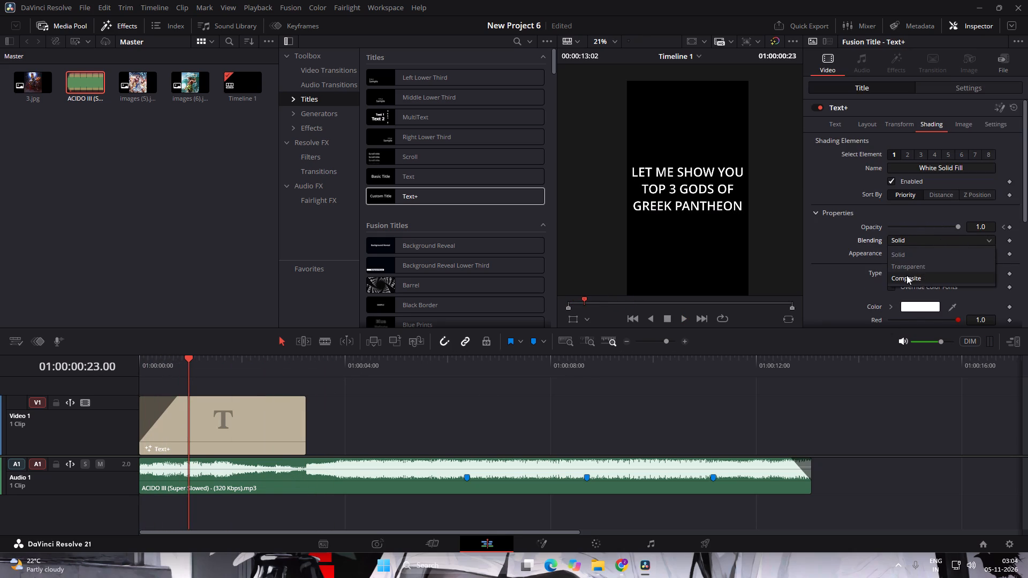
click(912, 268)
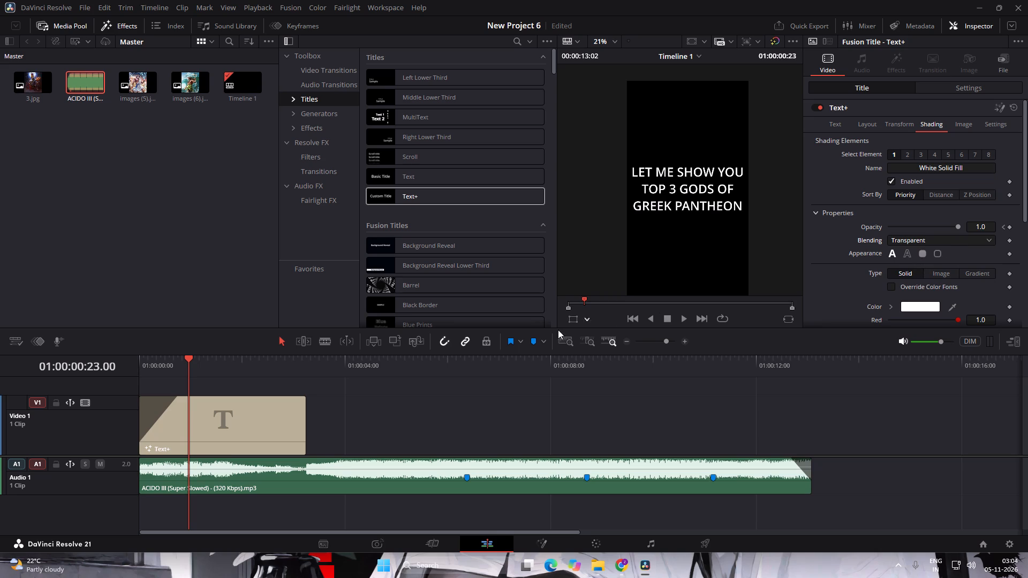
click(965, 274)
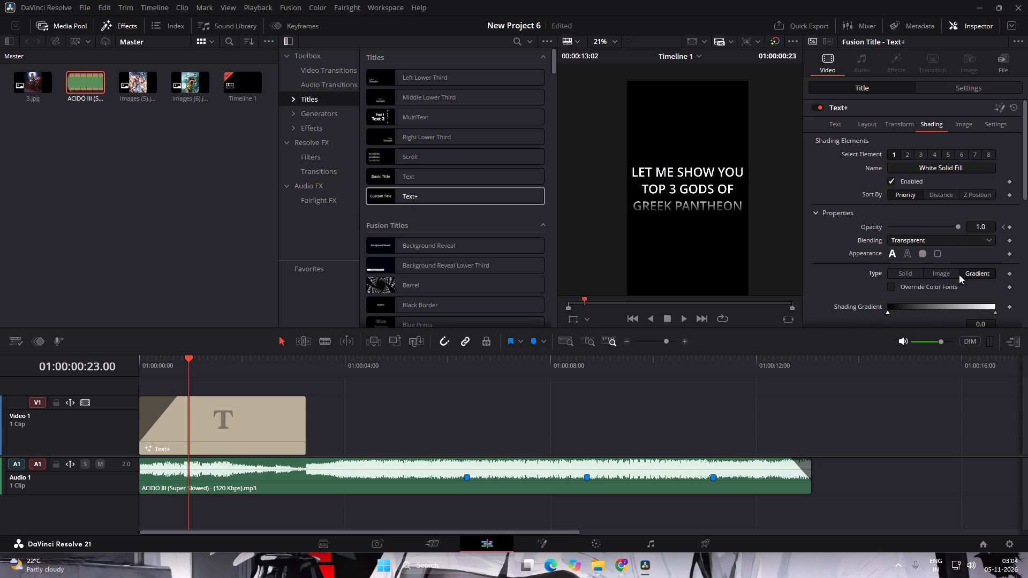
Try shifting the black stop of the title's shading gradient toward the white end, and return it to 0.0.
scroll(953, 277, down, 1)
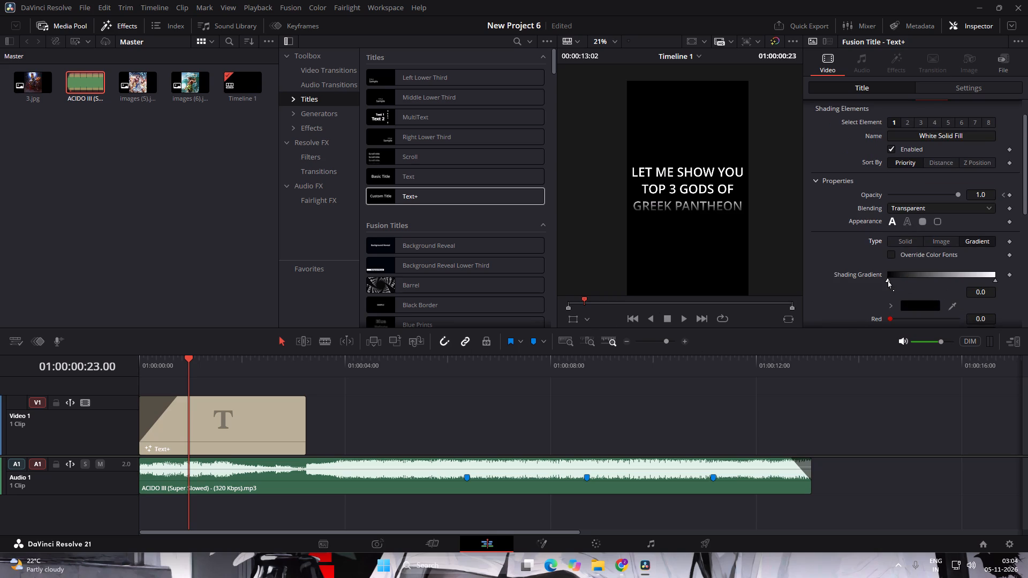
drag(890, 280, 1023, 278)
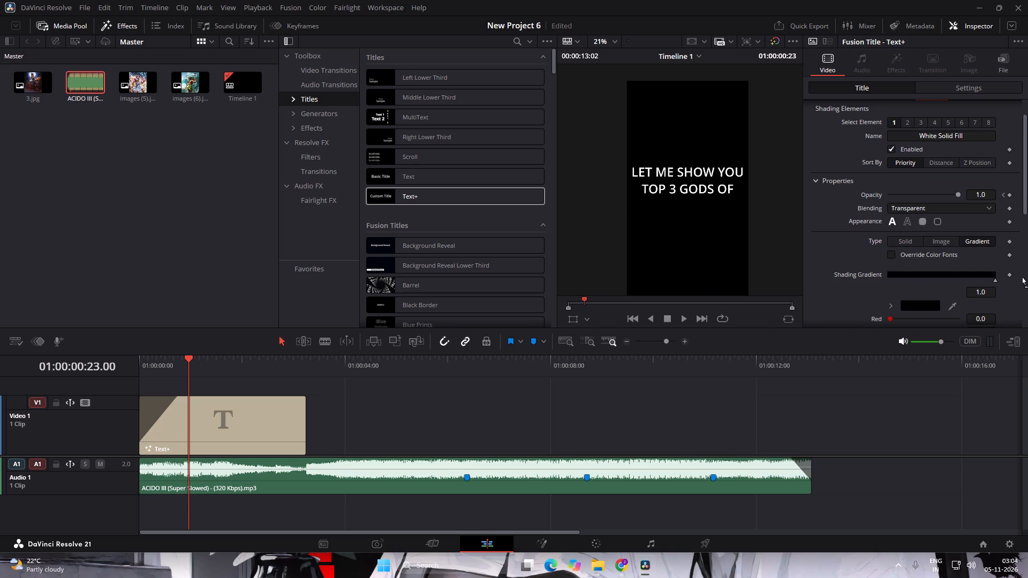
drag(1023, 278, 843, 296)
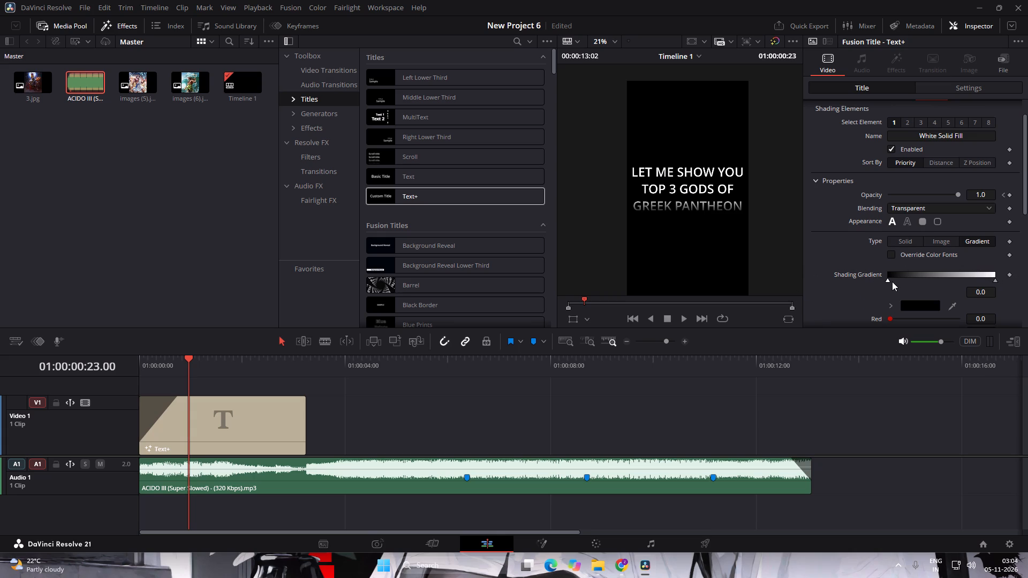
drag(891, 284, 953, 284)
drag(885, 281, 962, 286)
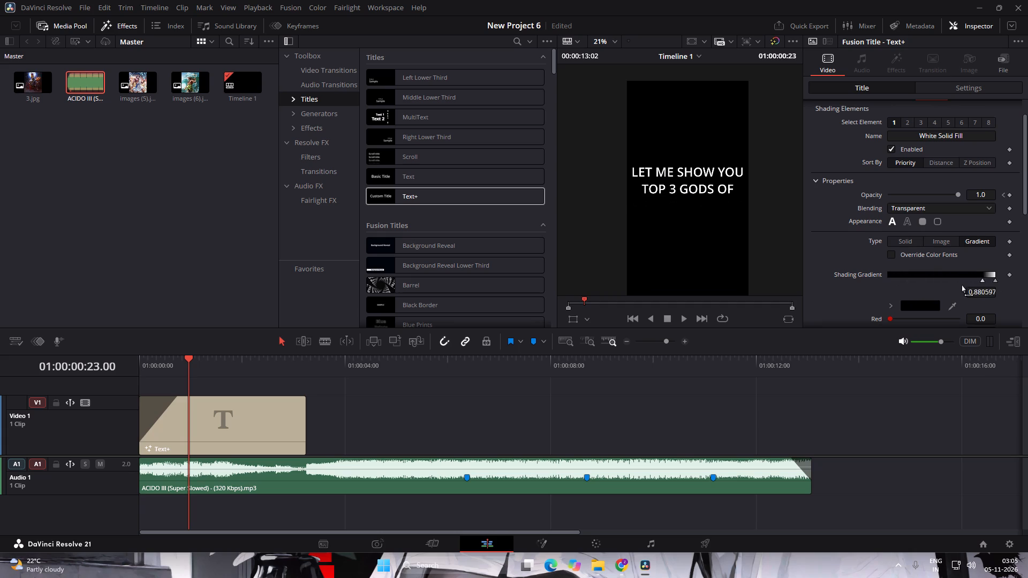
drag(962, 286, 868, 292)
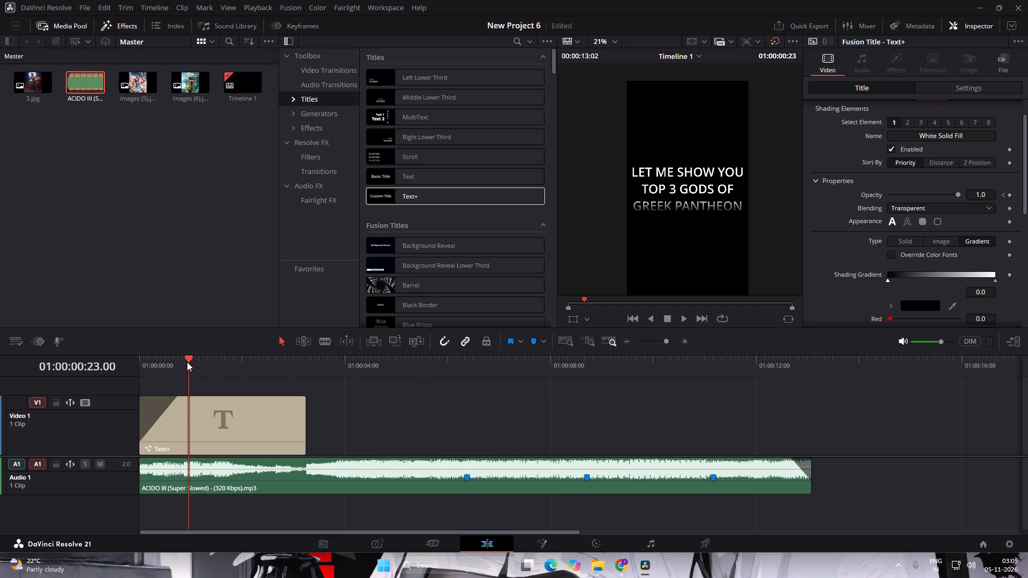
Scrub the gradient title through its fade-in, and park the playhead at the Text+ clip's end at 01:00:03:06.
drag(188, 360, 155, 367)
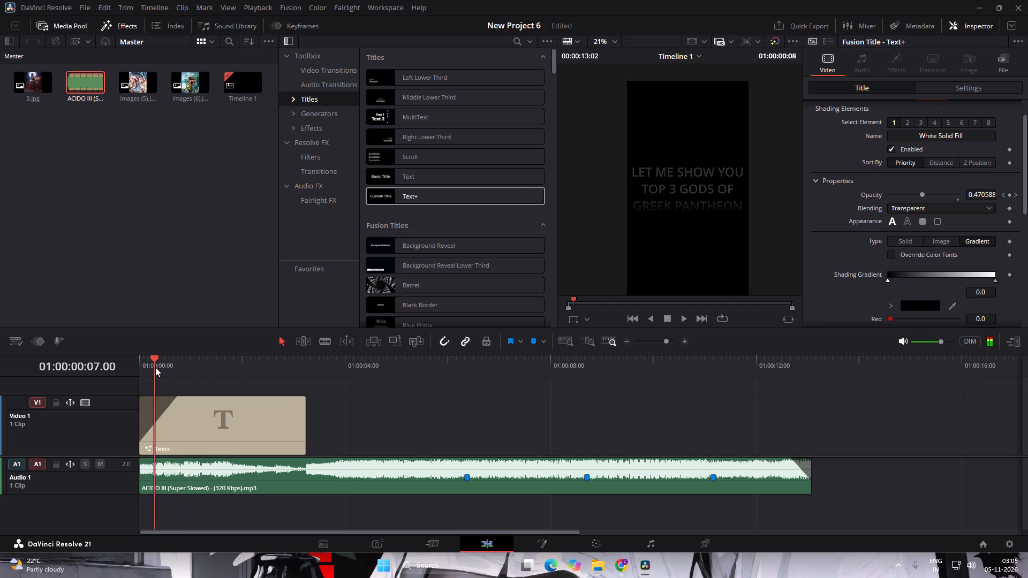
drag(155, 367, 166, 372)
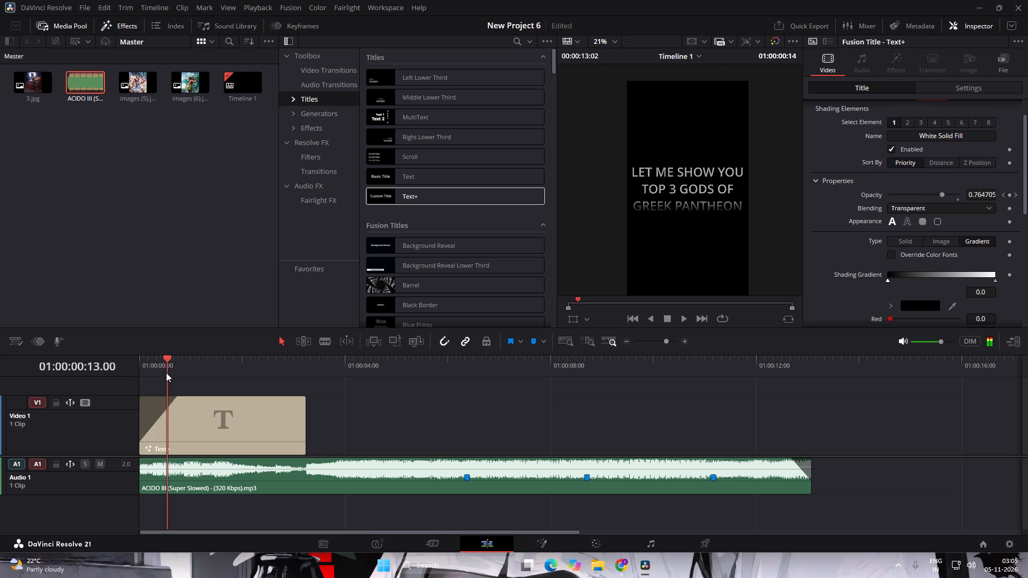
drag(166, 372, 183, 381)
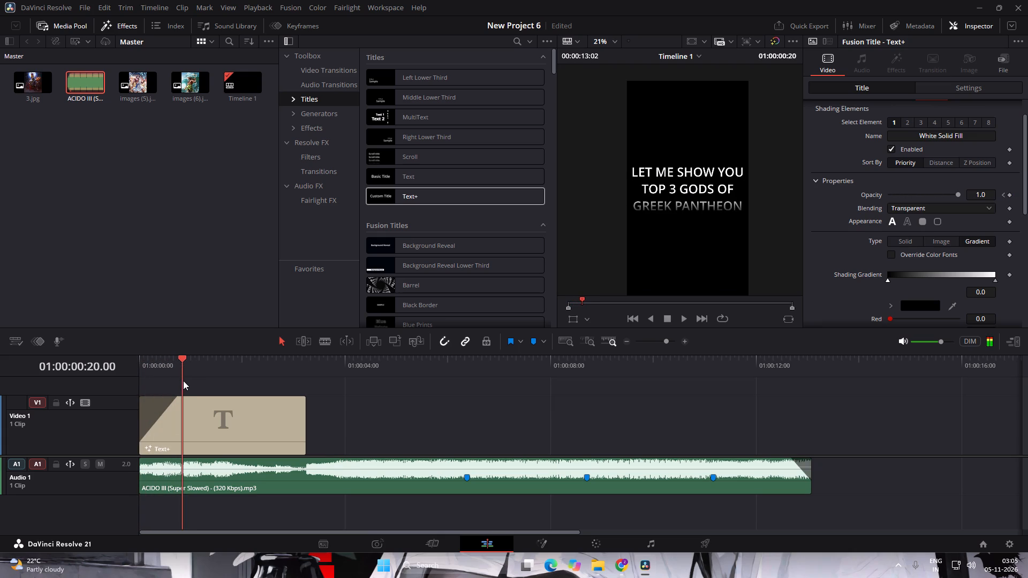
drag(183, 381, 230, 380)
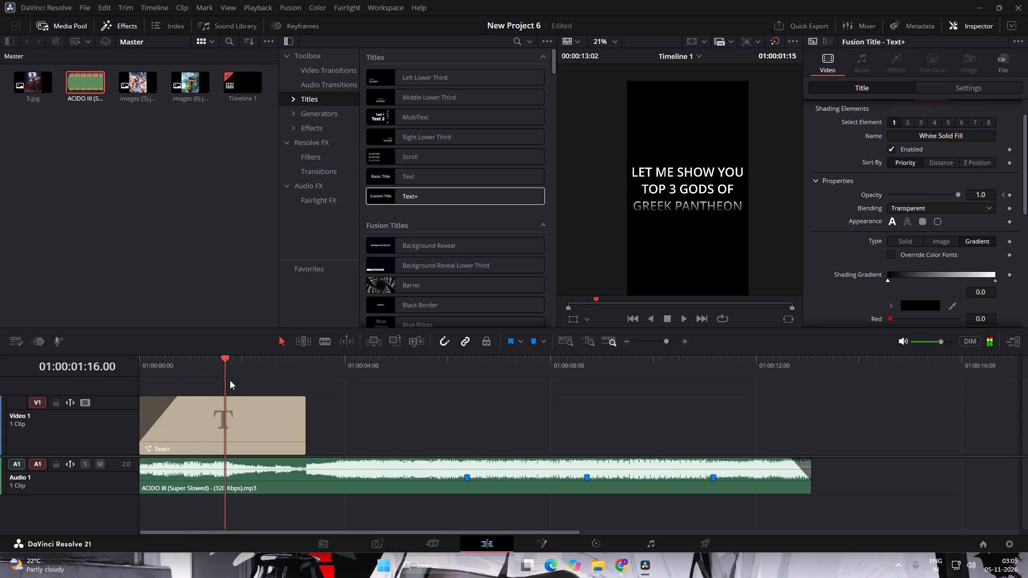
drag(230, 380, 241, 378)
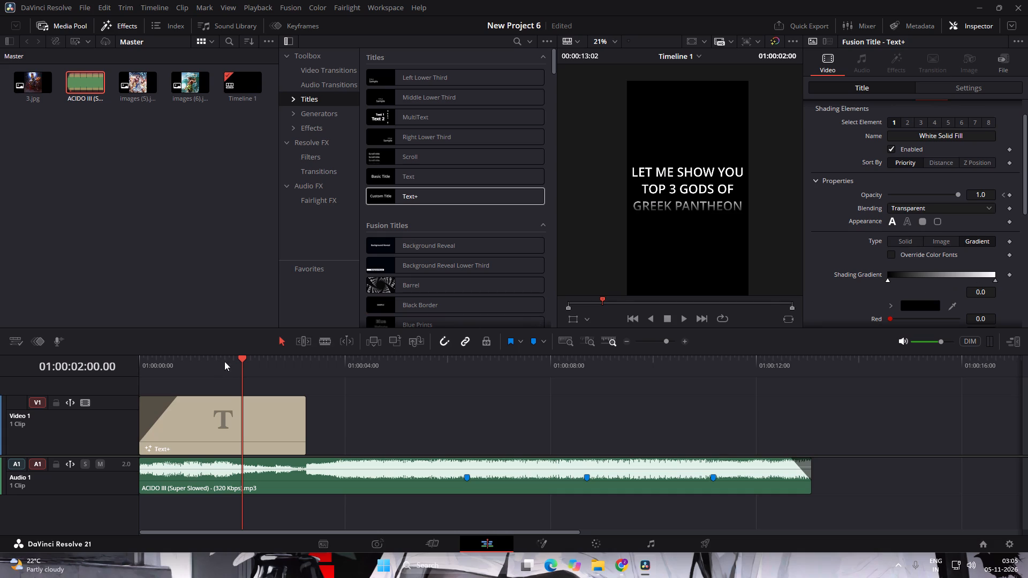
drag(240, 359, 305, 358)
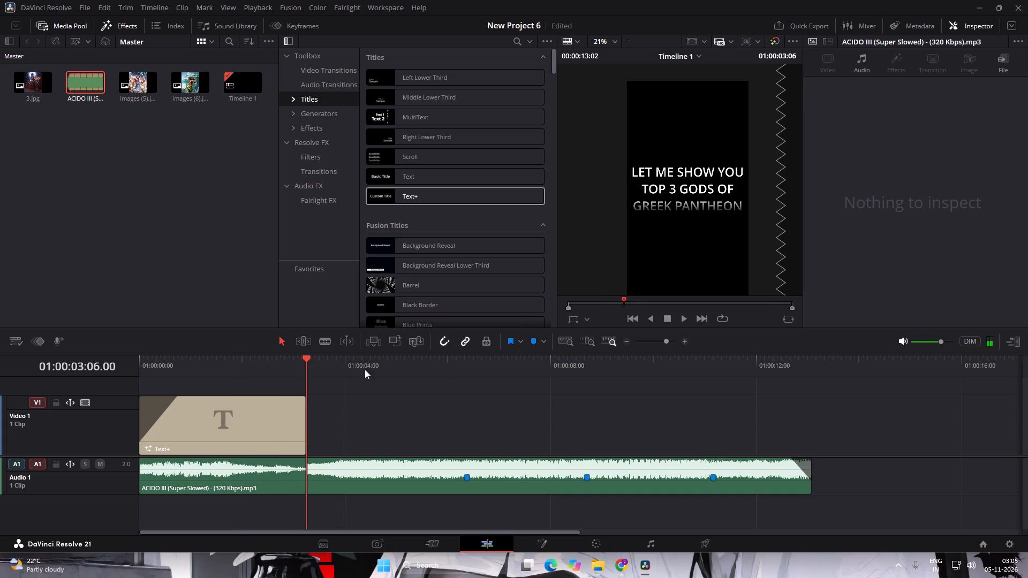
drag(311, 360, 306, 363)
drag(309, 361, 301, 363)
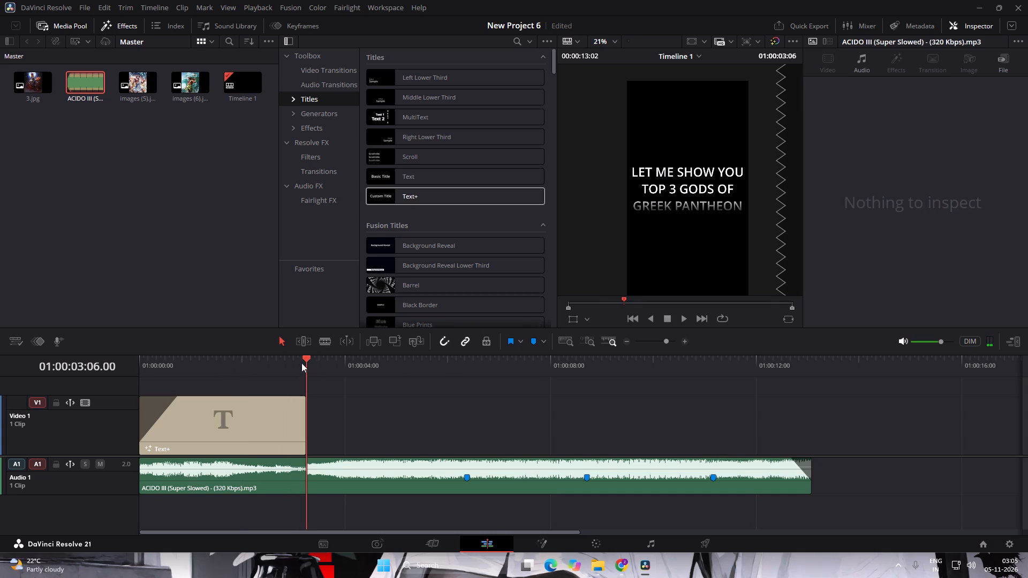
At 01:00:03:04, add keyframes to the title's Shading Gradient, Type, Override Color Fonts, Appearance and Blending.
drag(301, 363, 298, 364)
click(302, 360)
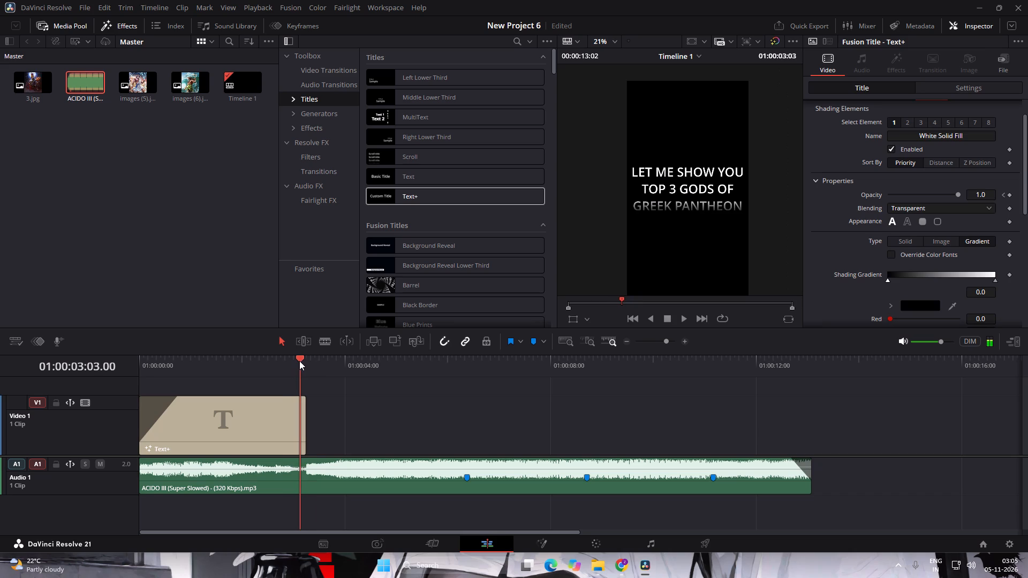
double_click(683, 341)
click(687, 341)
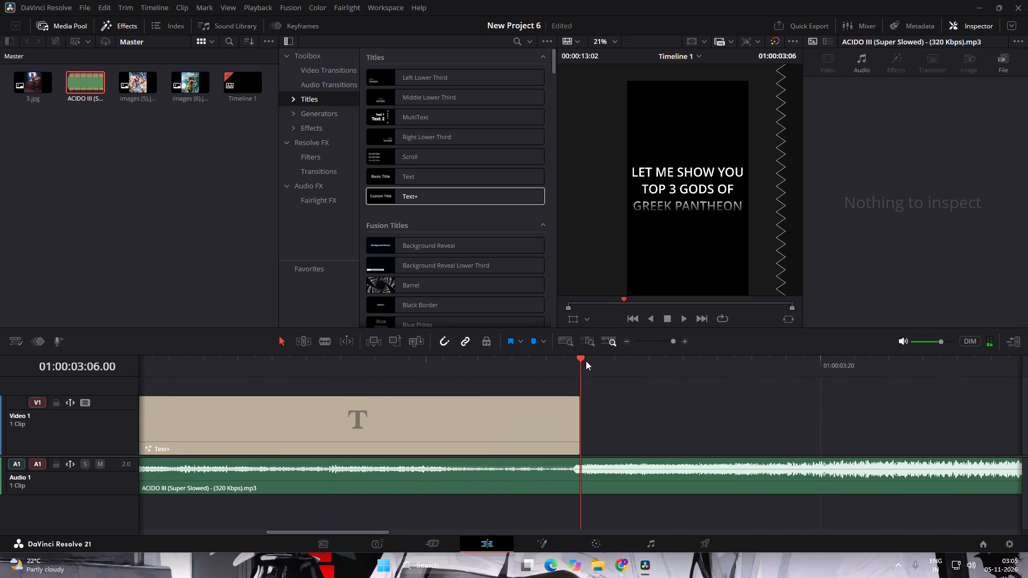
drag(581, 359, 562, 362)
triple_click(622, 341)
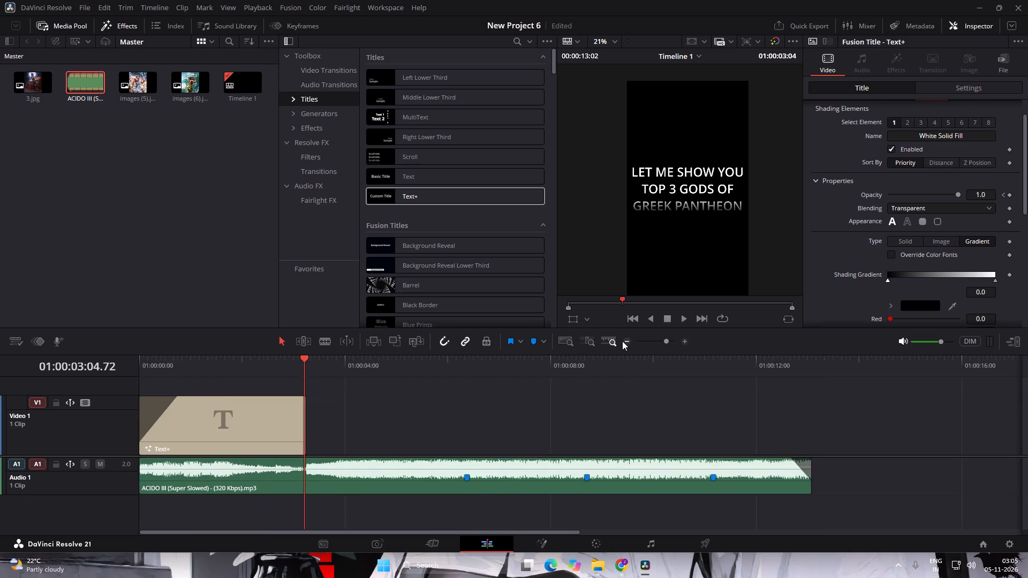
click(622, 341)
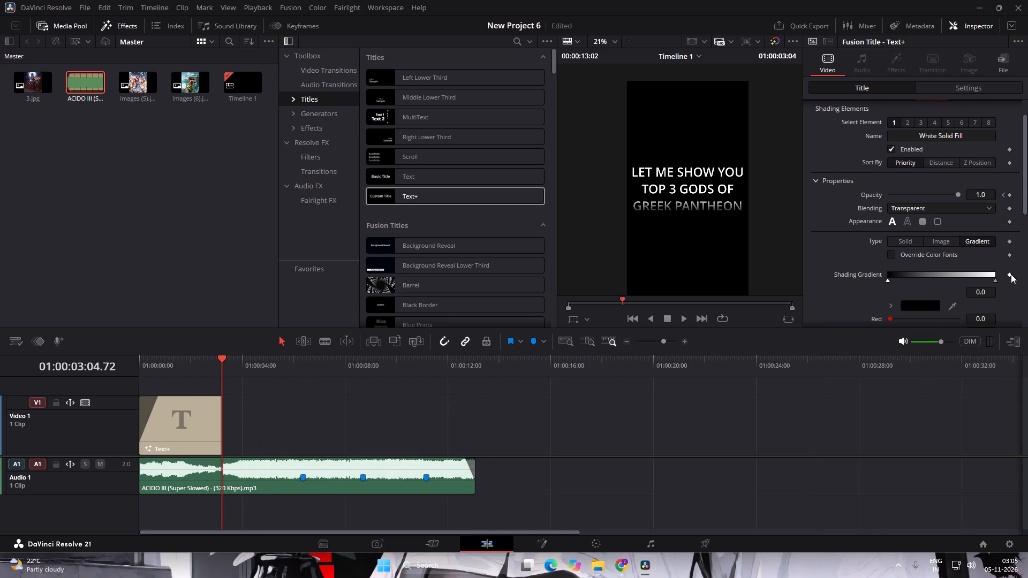
click(1011, 273)
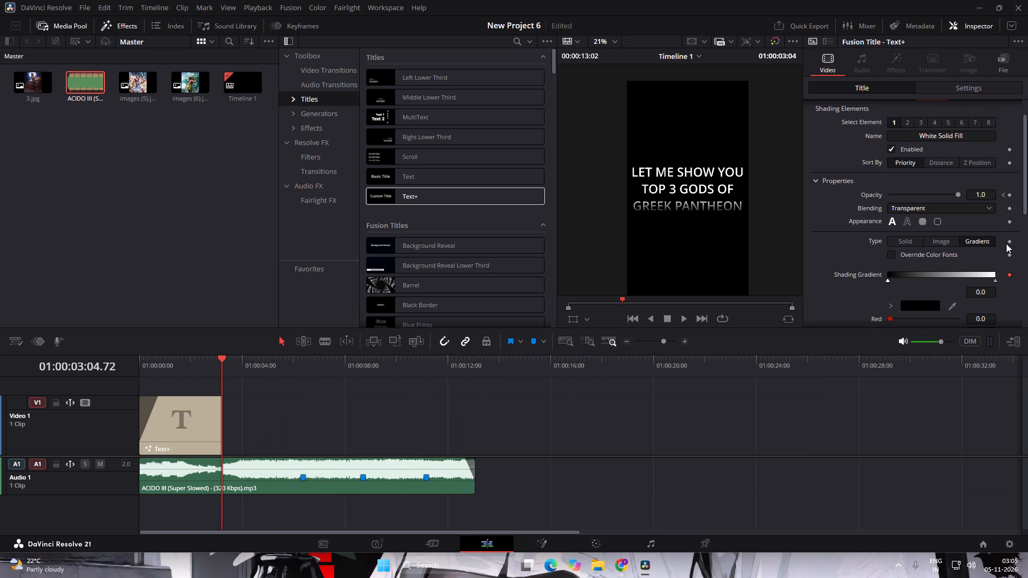
click(1007, 242)
click(1008, 255)
click(1008, 224)
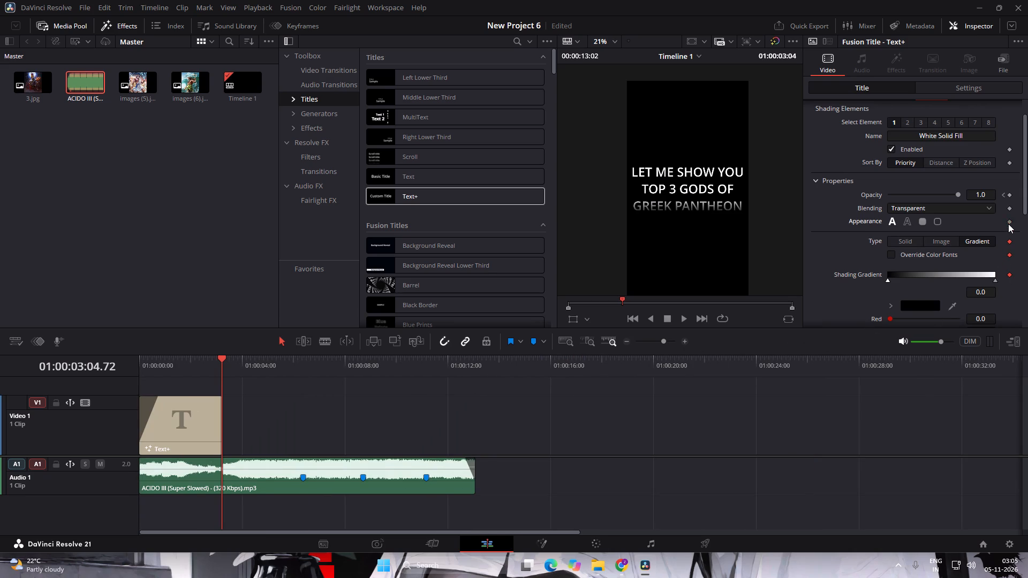
click(1009, 211)
Preview the title from the start, and at 01:00:01:22 keyframe the shading gradient's black stop at 1.0.
scroll(845, 285, down, 1)
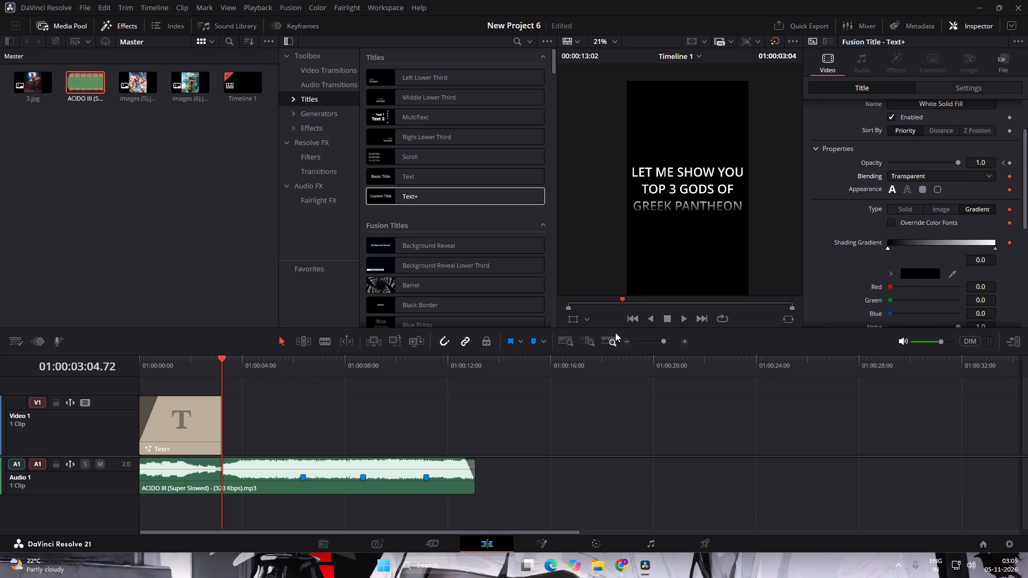
drag(229, 356, 205, 364)
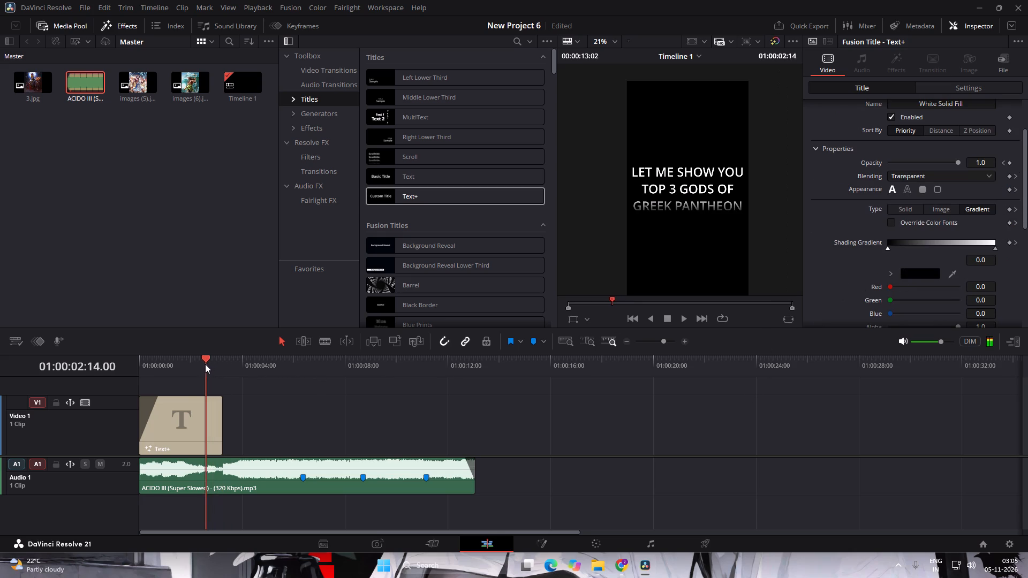
drag(205, 364, 154, 380)
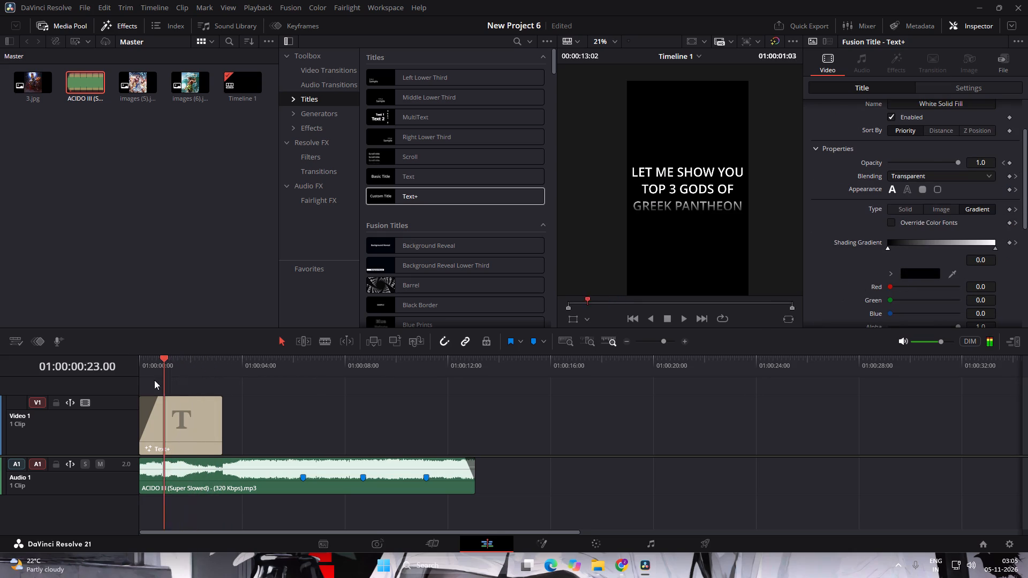
drag(154, 380, 103, 395)
key(space)
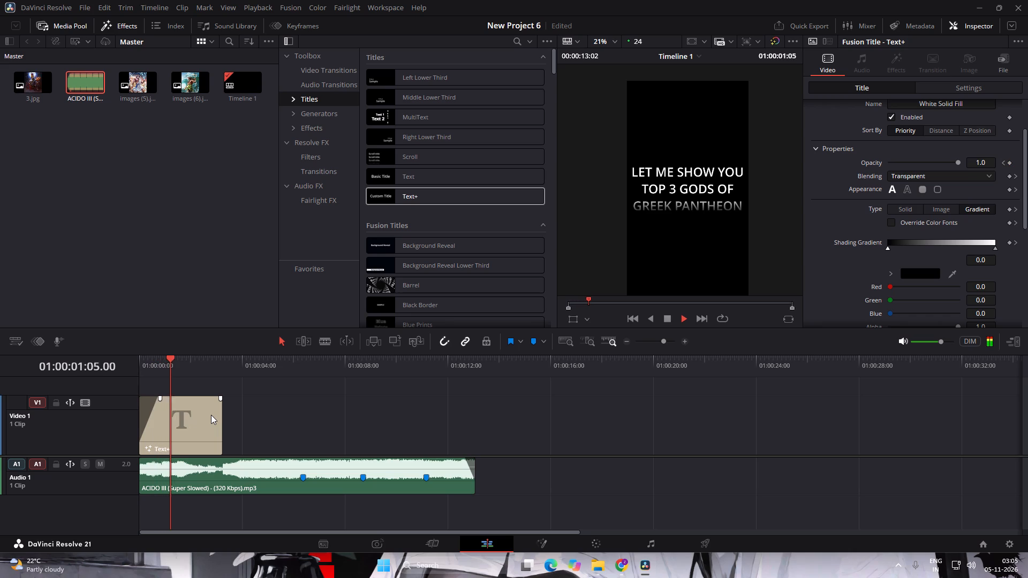
key(space)
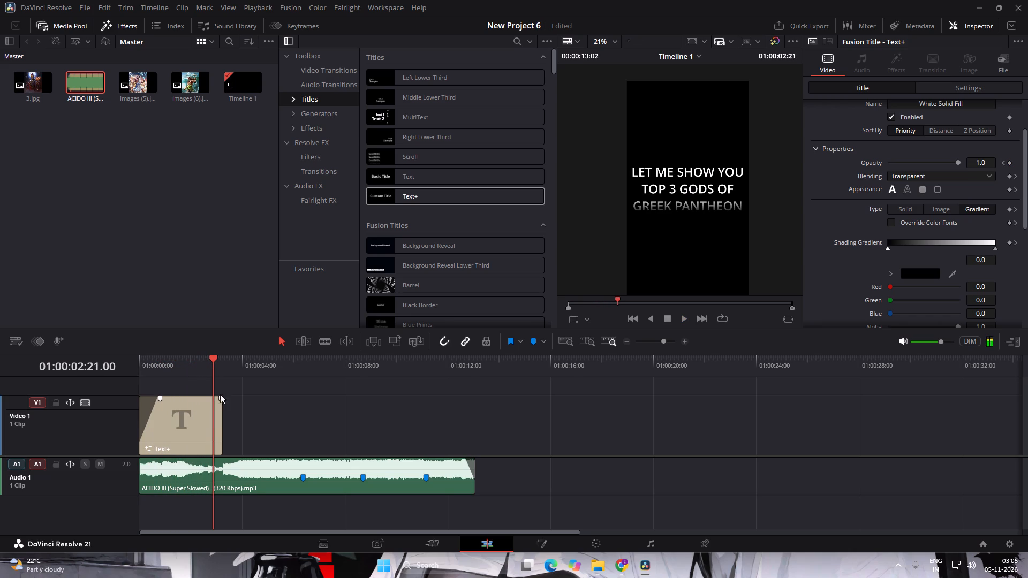
drag(210, 361, 201, 365)
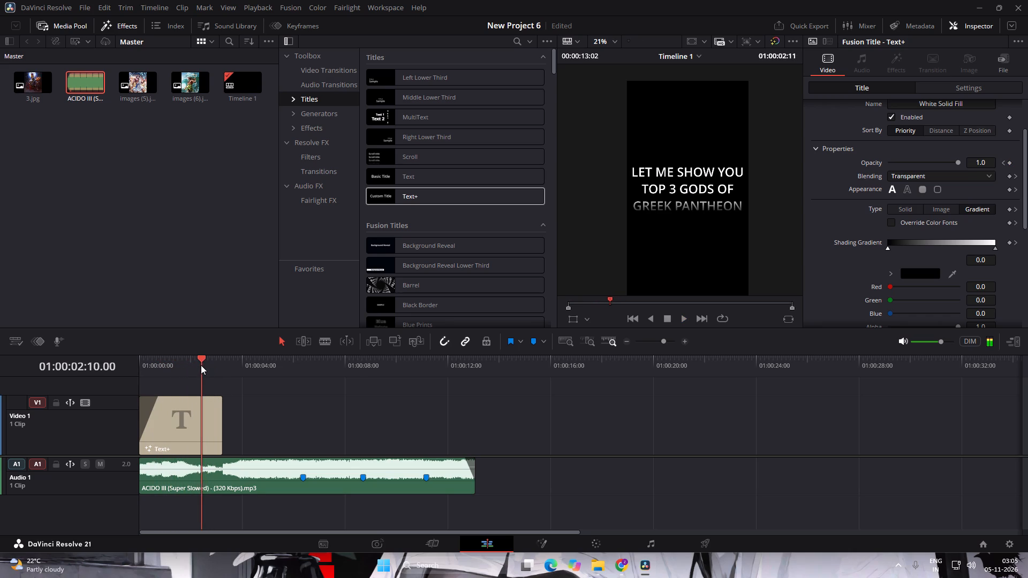
drag(201, 365, 189, 368)
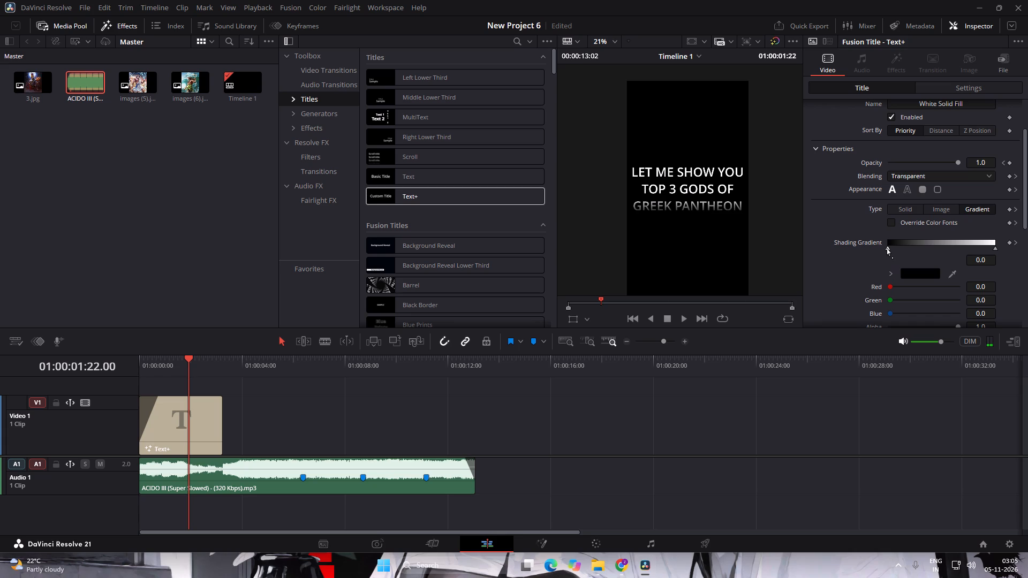
drag(887, 249, 1027, 248)
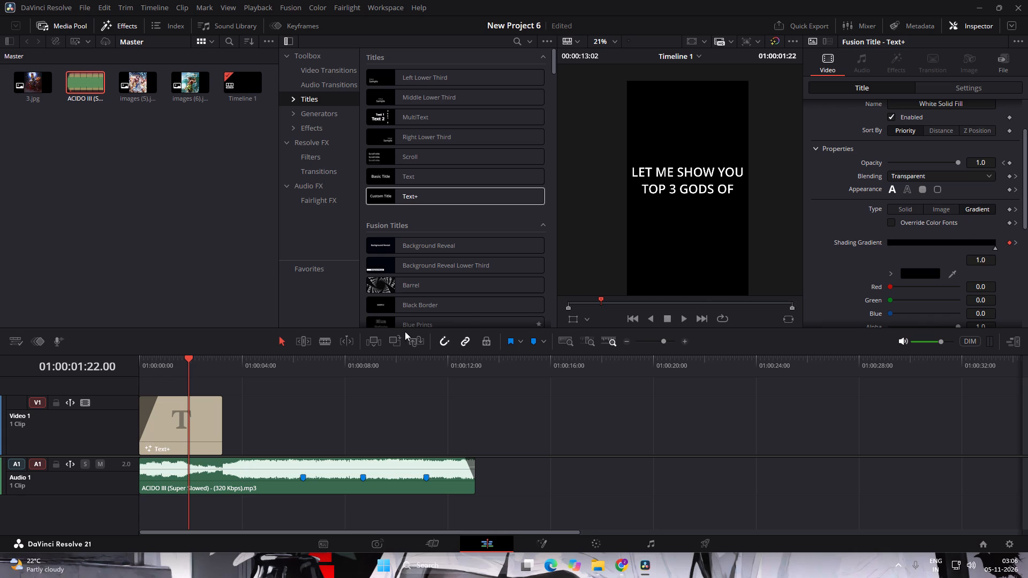
Play the title twice from the timeline start and scrub through it to review the gradient animation.
drag(191, 361, 98, 383)
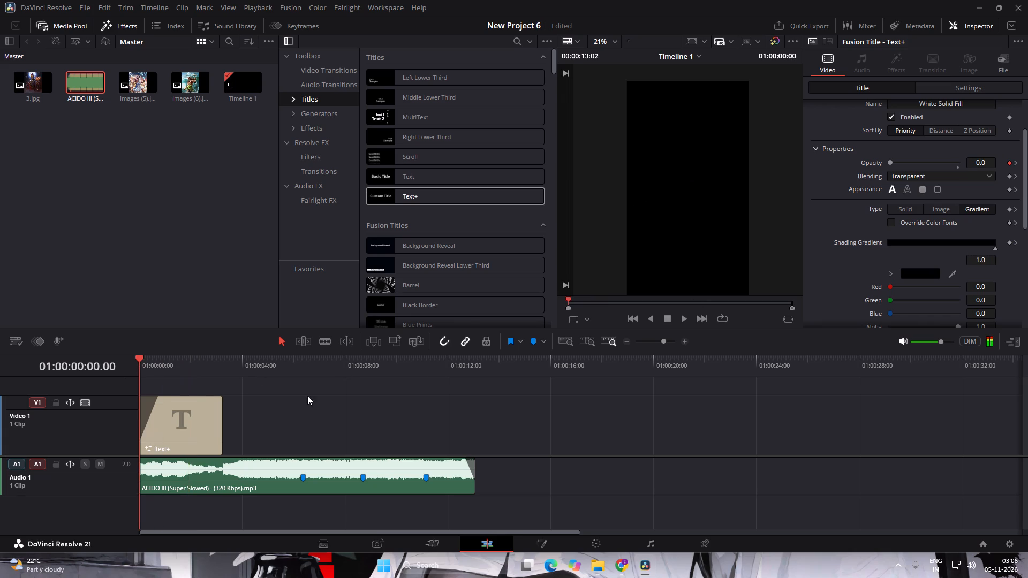
click(684, 320)
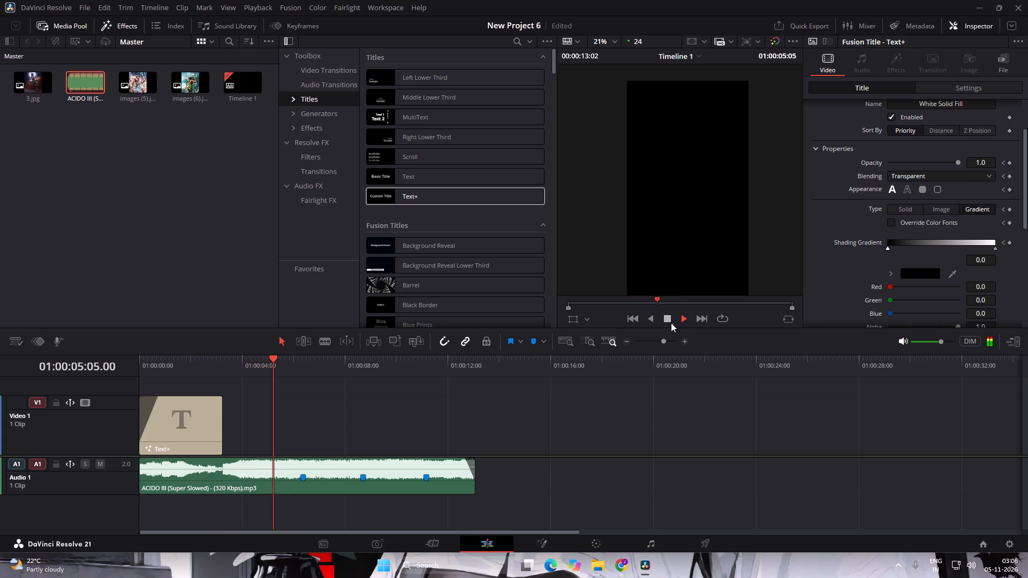
click(671, 323)
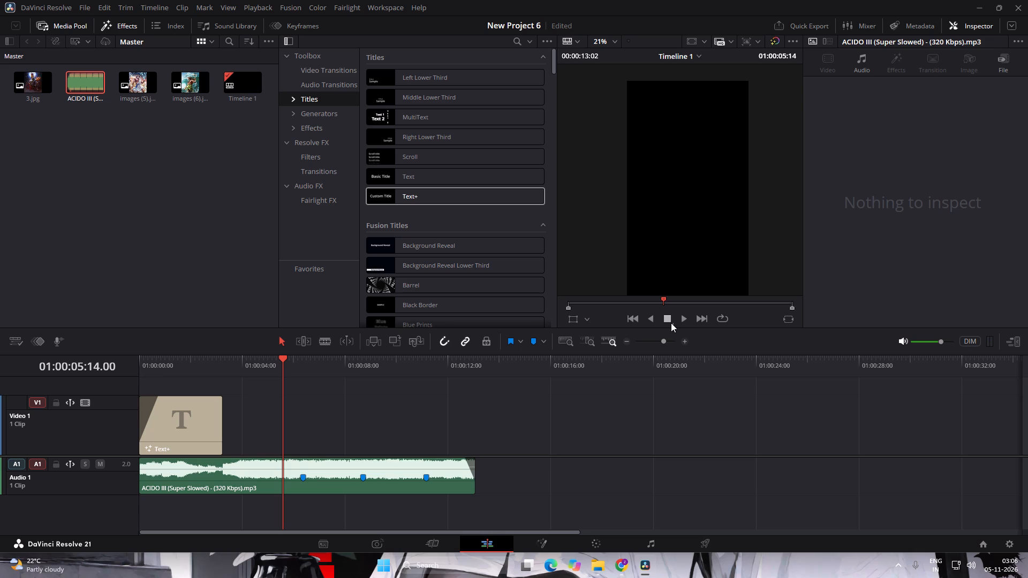
drag(280, 362, 41, 404)
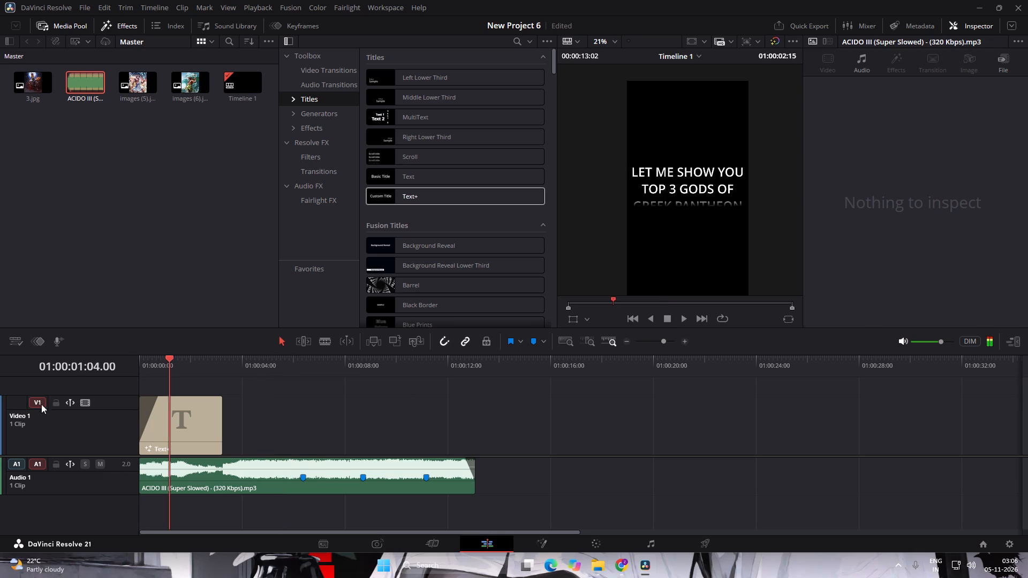
drag(41, 404, 36, 406)
click(686, 324)
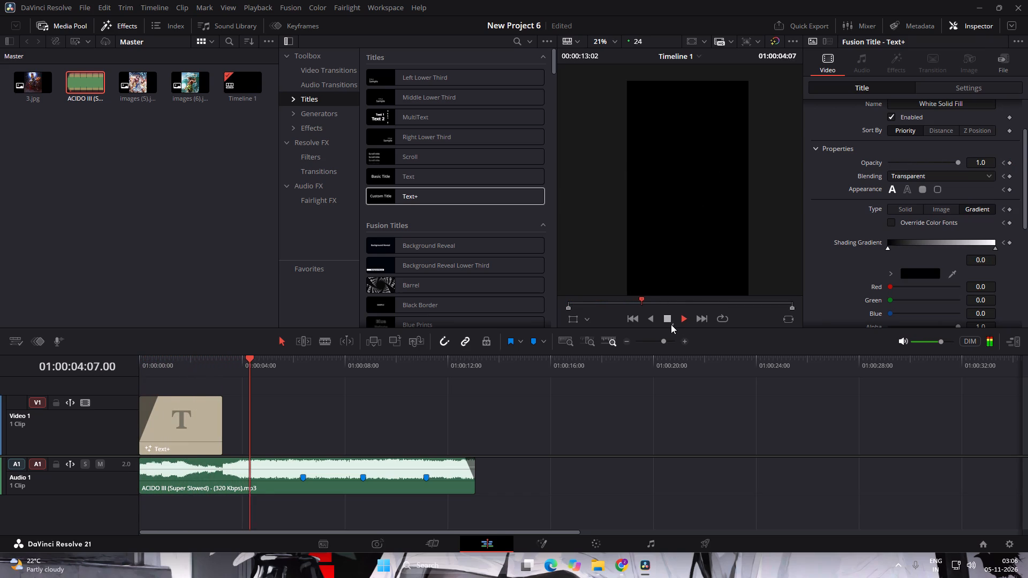
click(671, 324)
click(753, 428)
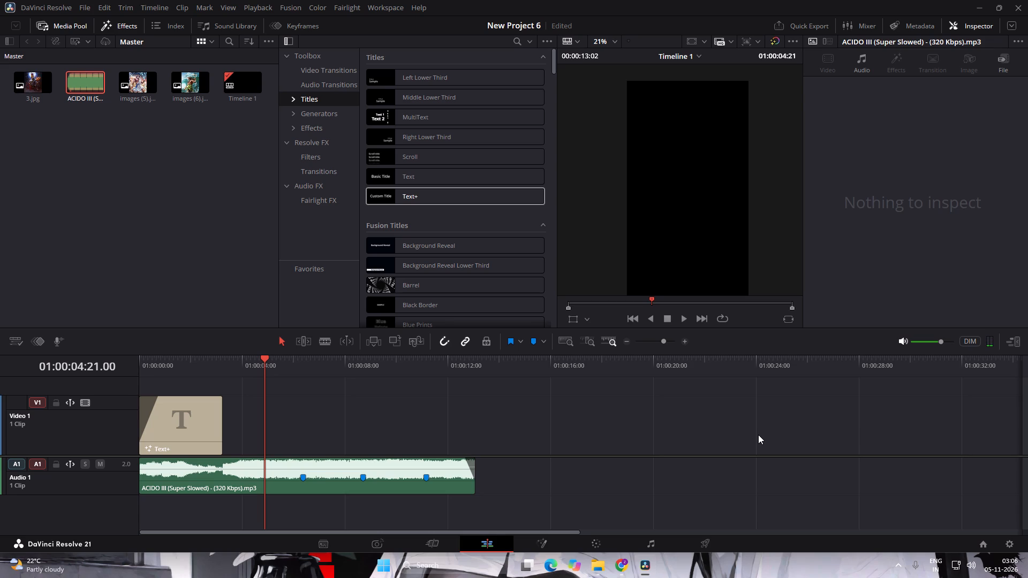
drag(266, 367, 184, 378)
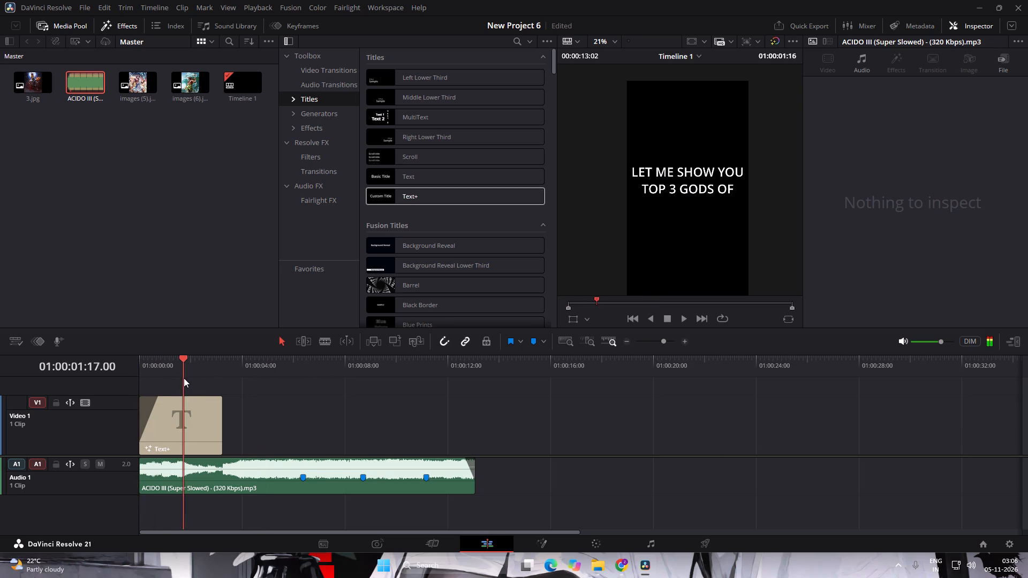
drag(184, 378, 192, 390)
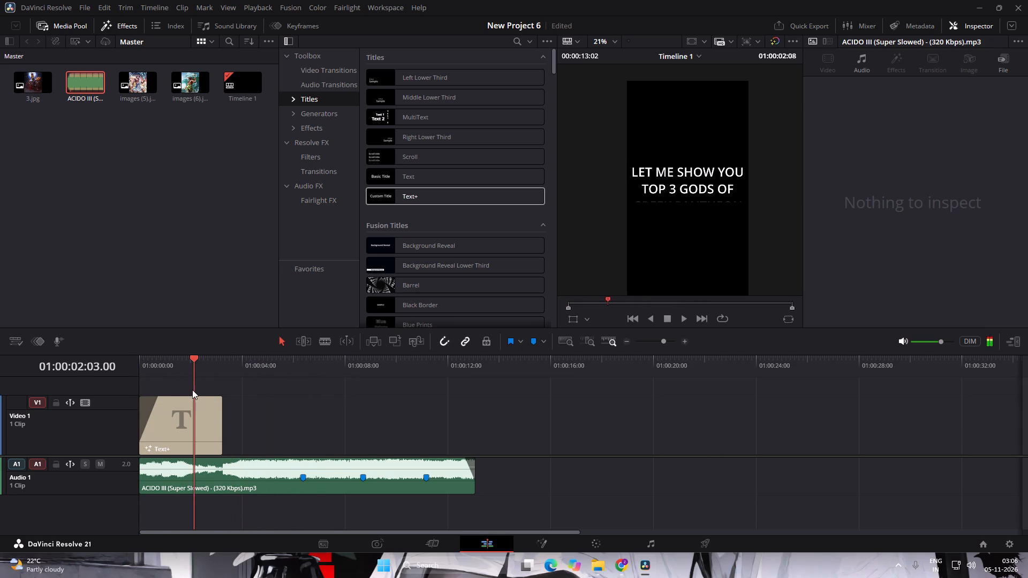
drag(192, 390, 192, 390)
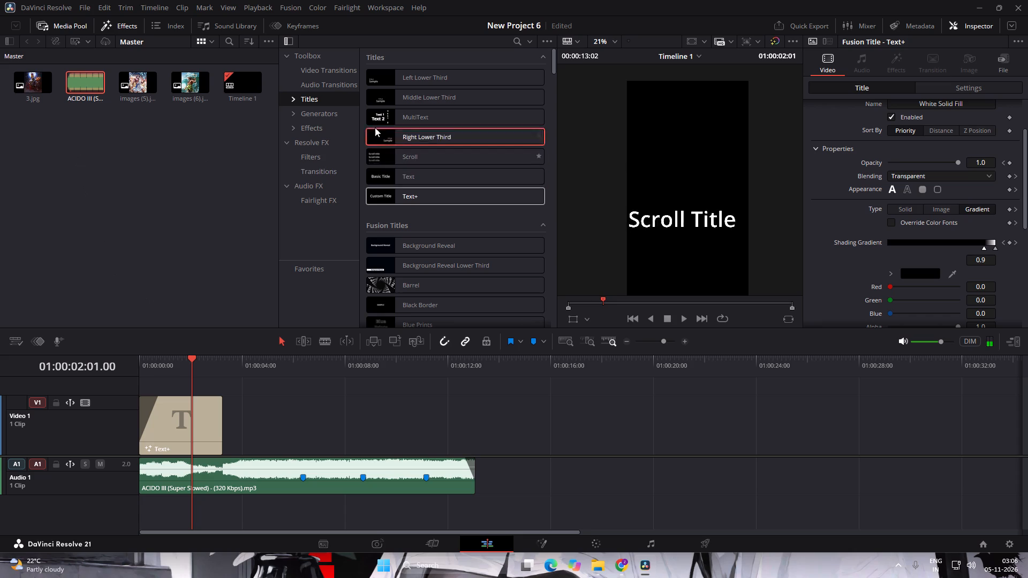
Add a Fusion Composition effect on Video 1 directly after the Text+ clip, and extend it to the end of the audio.
click(330, 69)
click(309, 80)
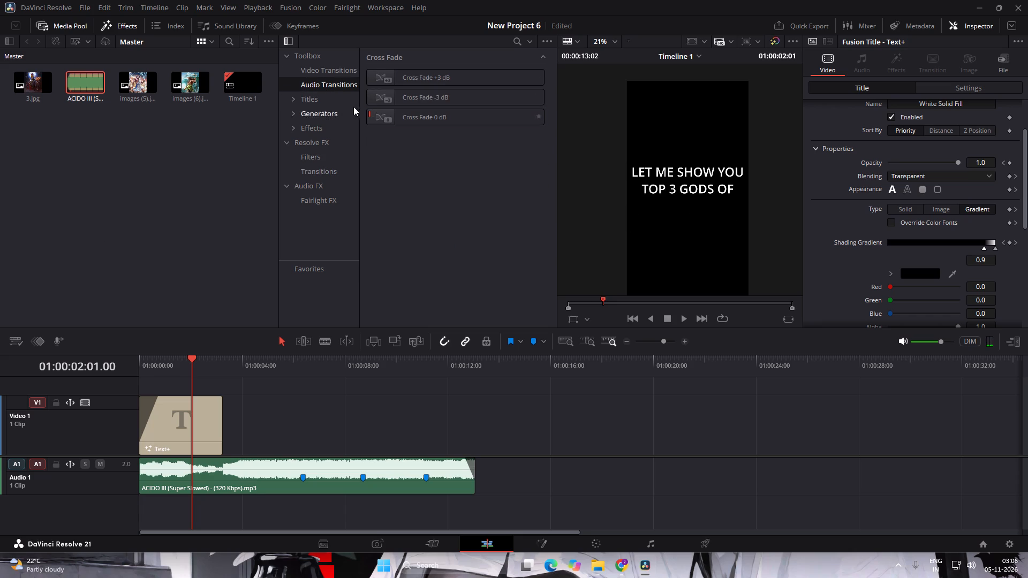
click(340, 74)
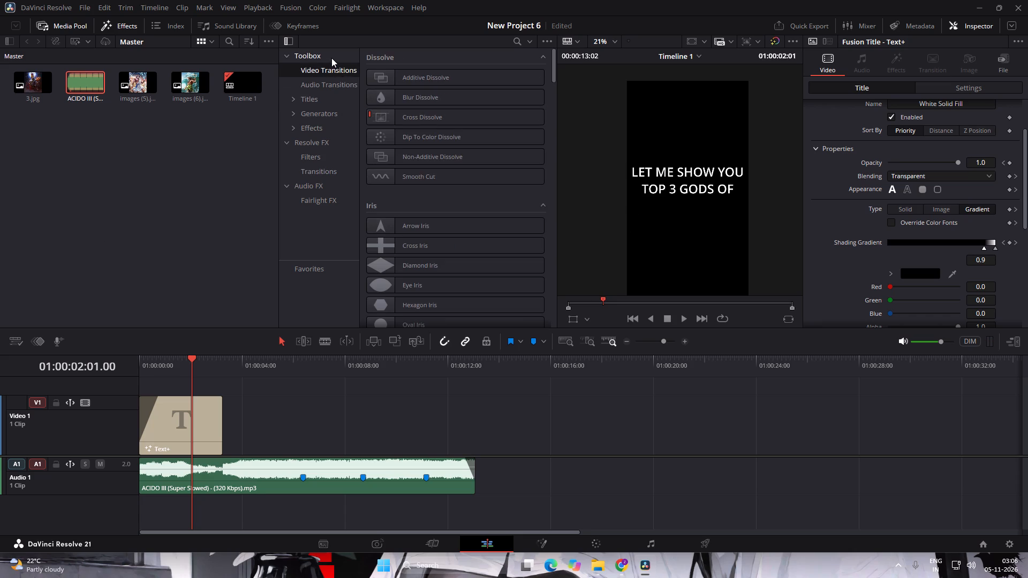
click(331, 58)
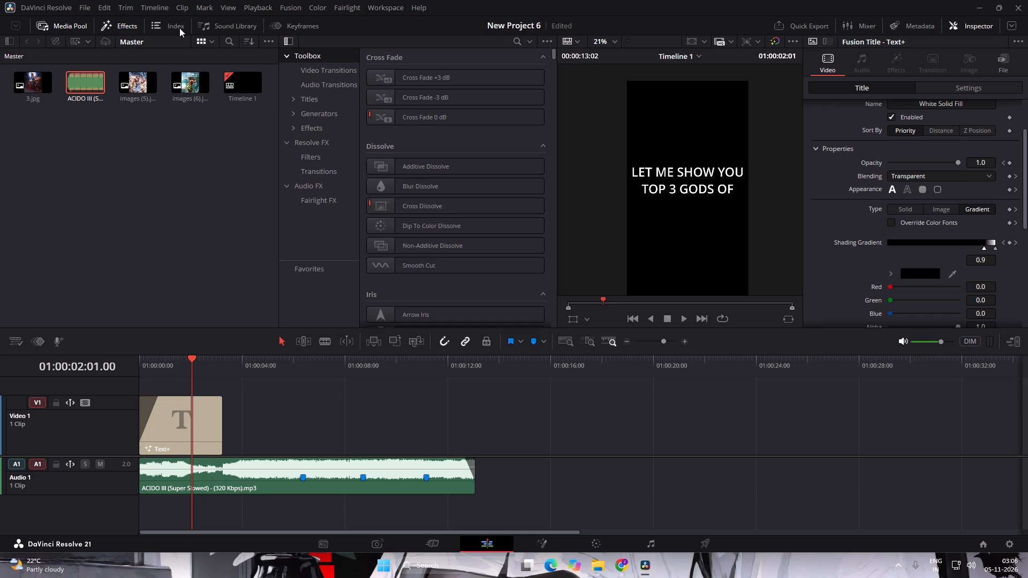
click(319, 101)
click(320, 113)
click(324, 126)
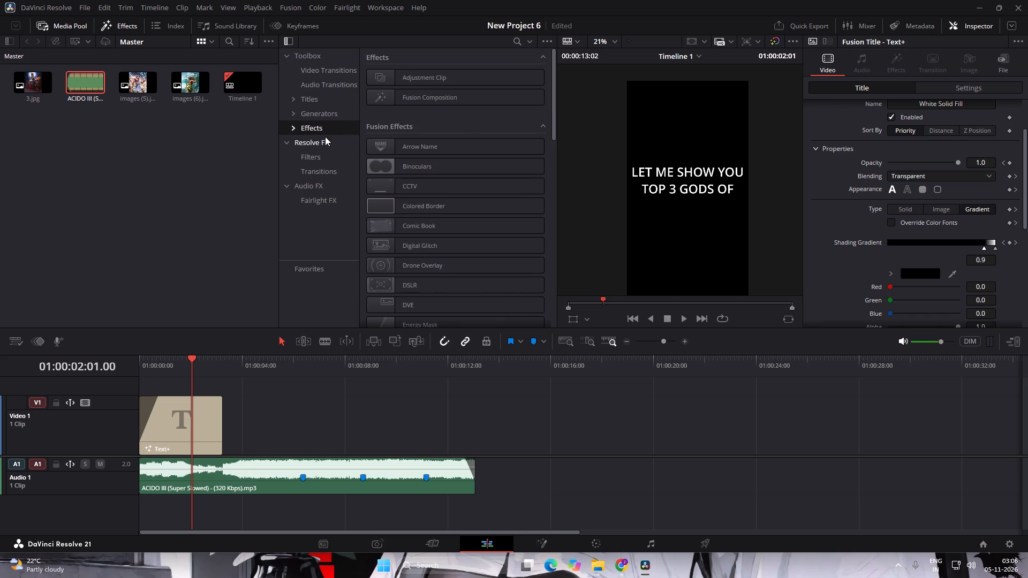
drag(464, 103, 253, 432)
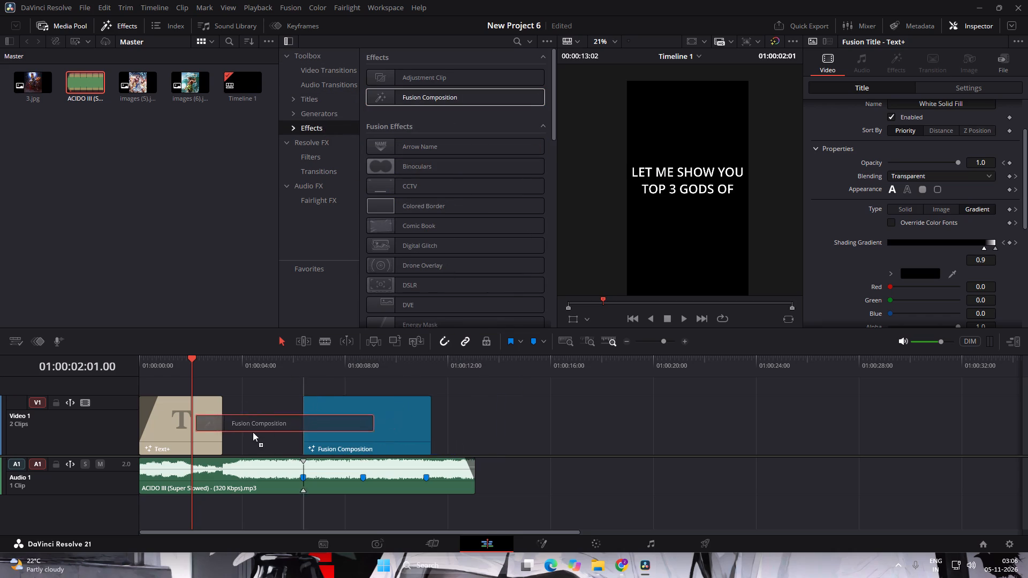
drag(253, 432, 224, 432)
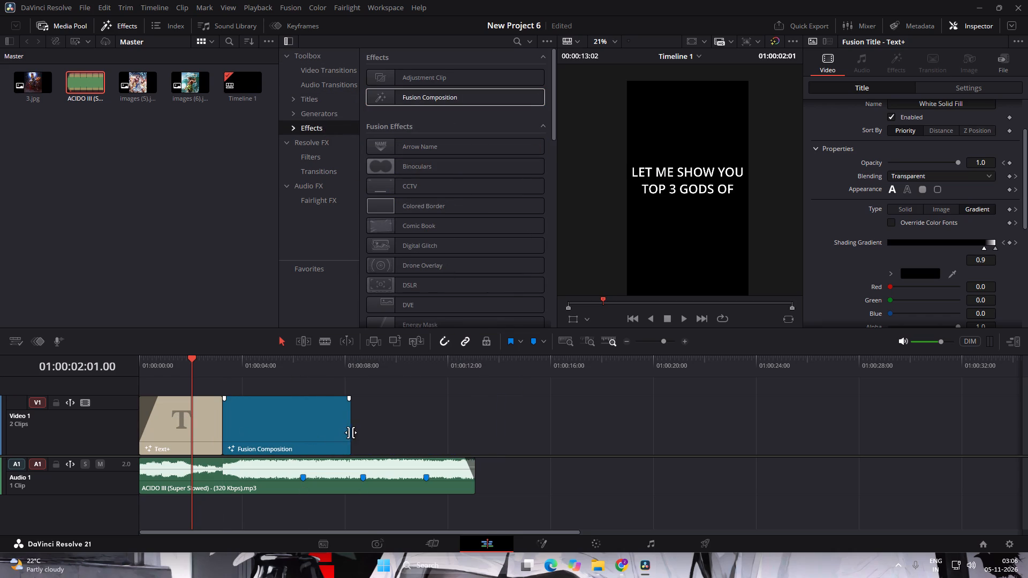
drag(351, 432, 473, 445)
click(550, 418)
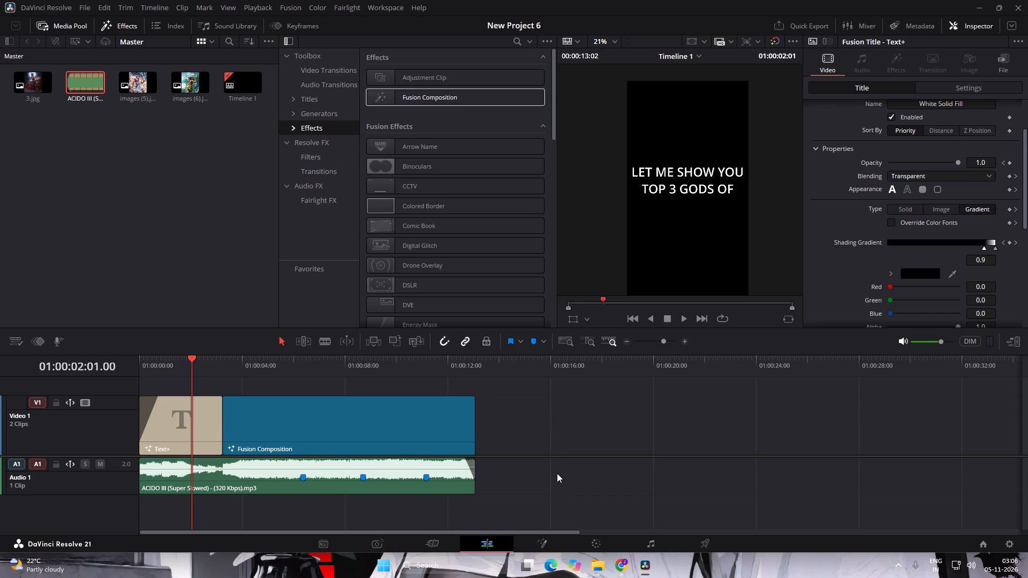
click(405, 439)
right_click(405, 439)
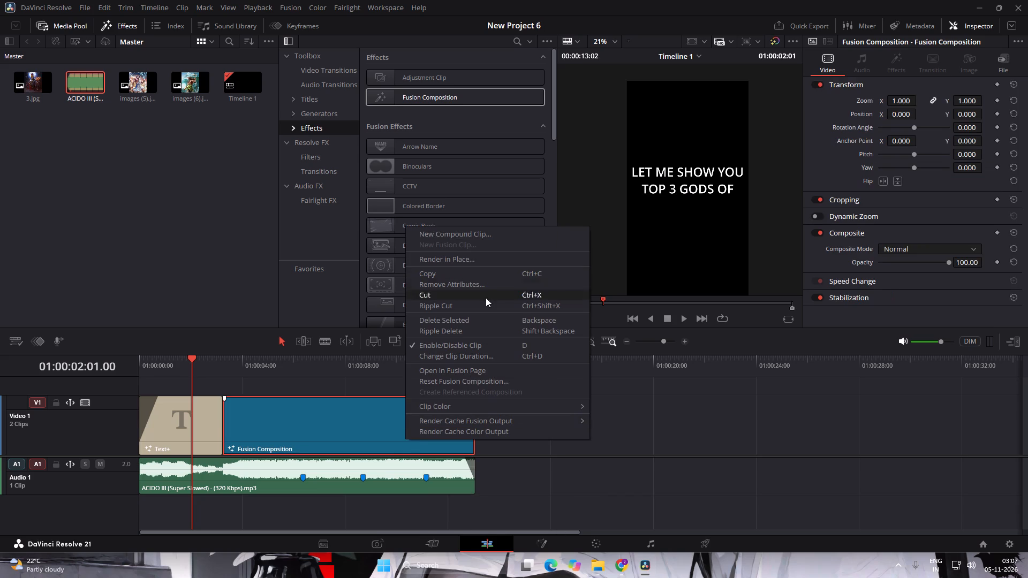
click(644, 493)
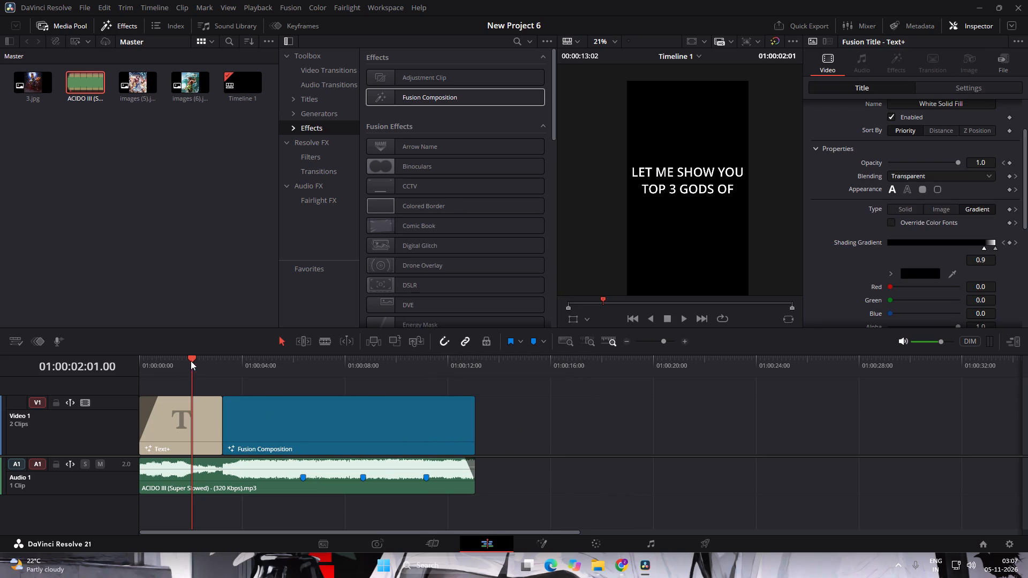
Move the playhead to Marker 1 at 01:00:06:09, and open the Fusion Composition clip in the Fusion page.
drag(191, 361, 306, 408)
click(346, 421)
right_click(346, 421)
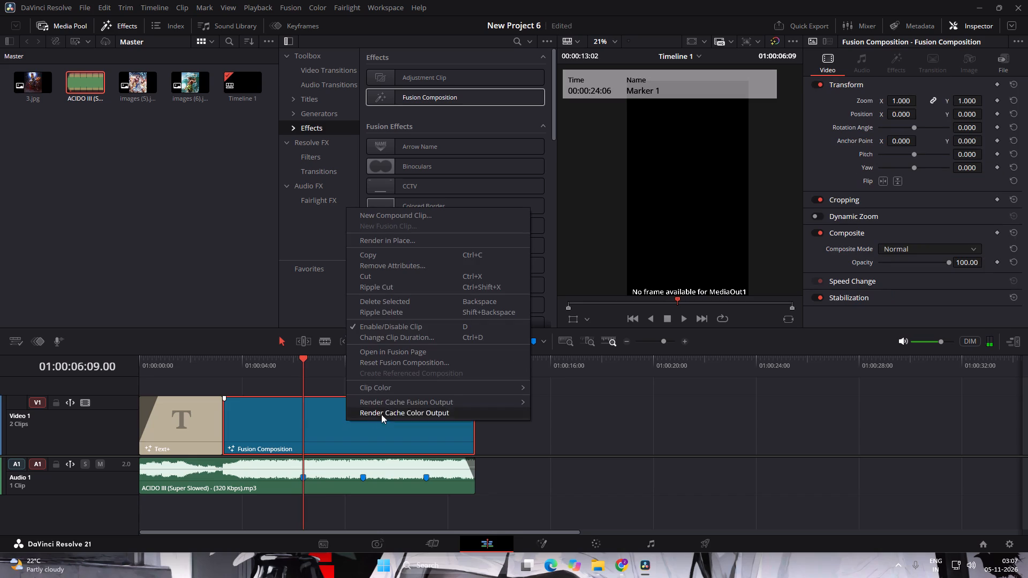
click(426, 353)
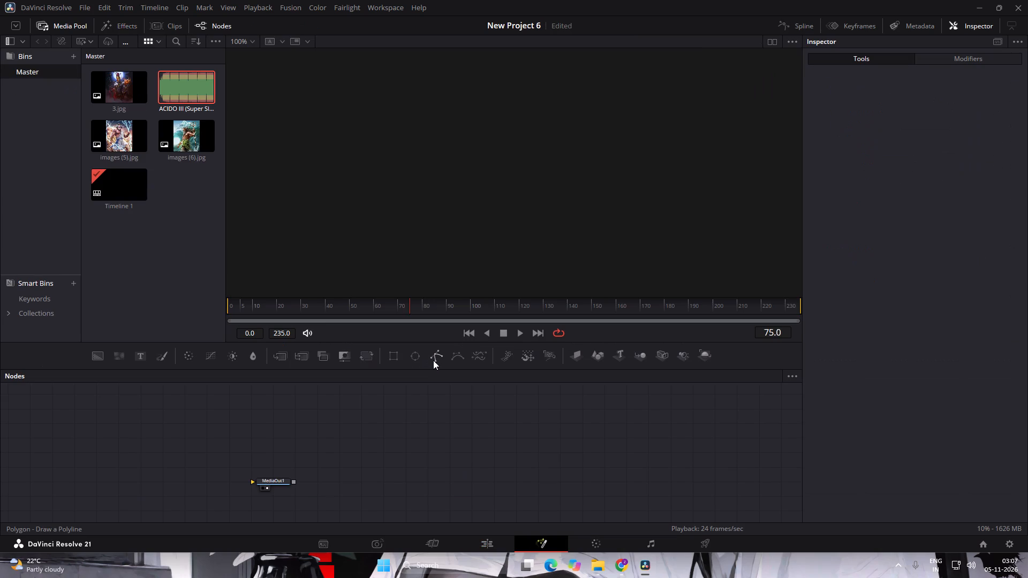
Move MediaOut1 far aside, add two Background nodes combined by a Merge, and arrange Background2 before Merge1 with Background1 above it.
drag(281, 479, 335, 478)
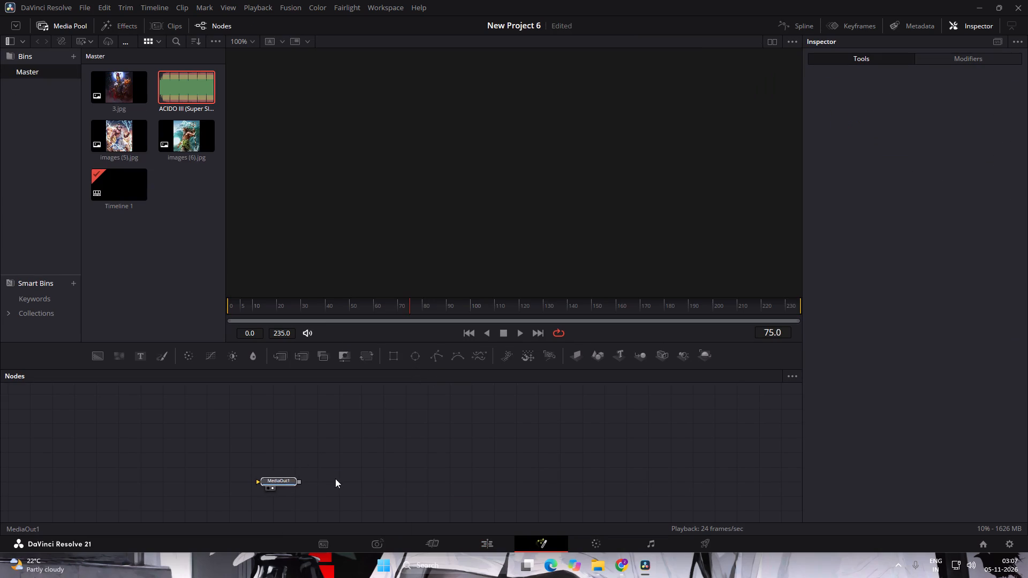
drag(335, 478, 613, 465)
drag(604, 468, 715, 467)
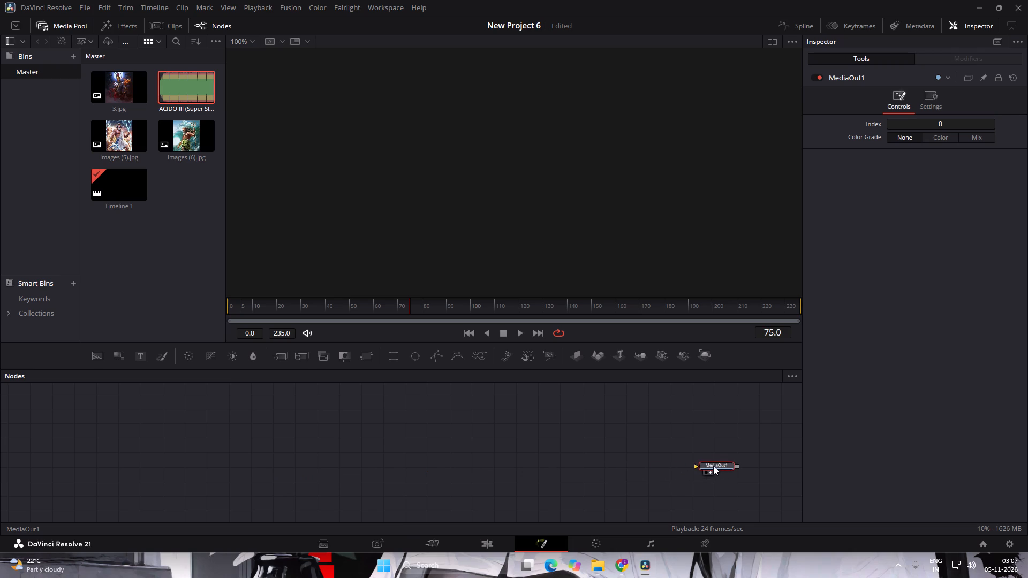
click(518, 450)
double_click(94, 358)
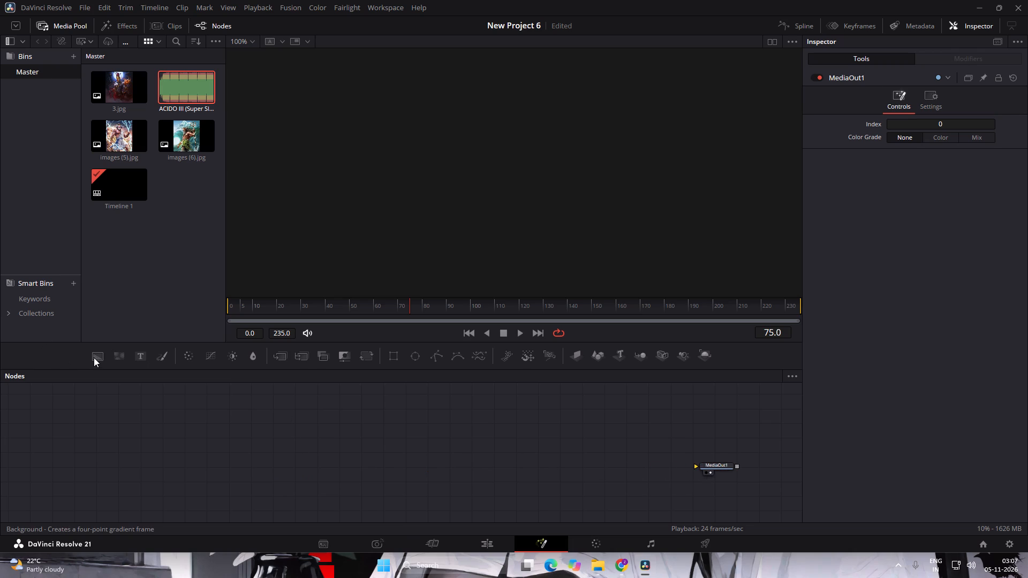
drag(519, 467, 396, 467)
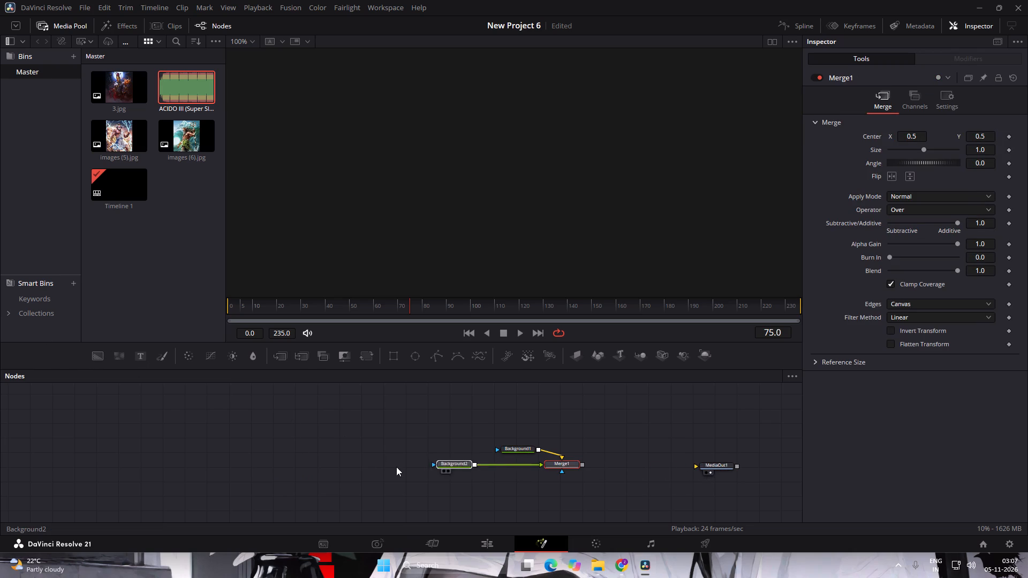
drag(396, 467, 176, 469)
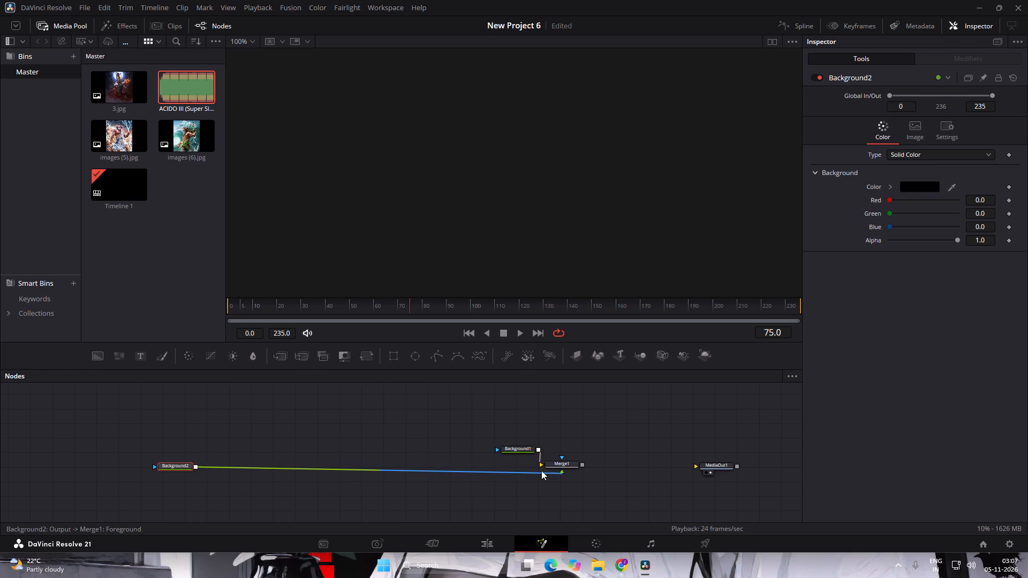
drag(565, 462, 248, 465)
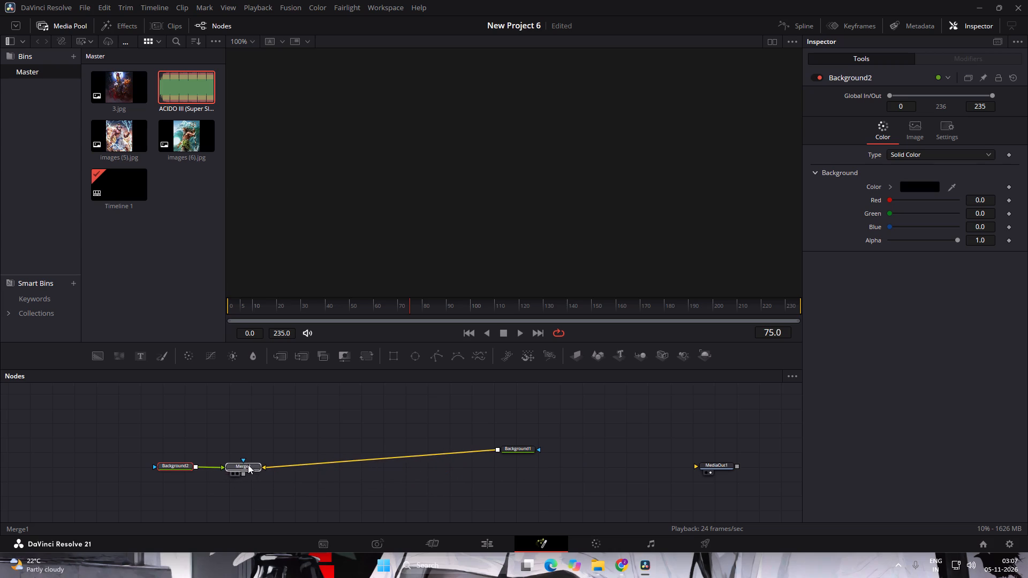
drag(248, 465, 249, 465)
drag(506, 445, 317, 440)
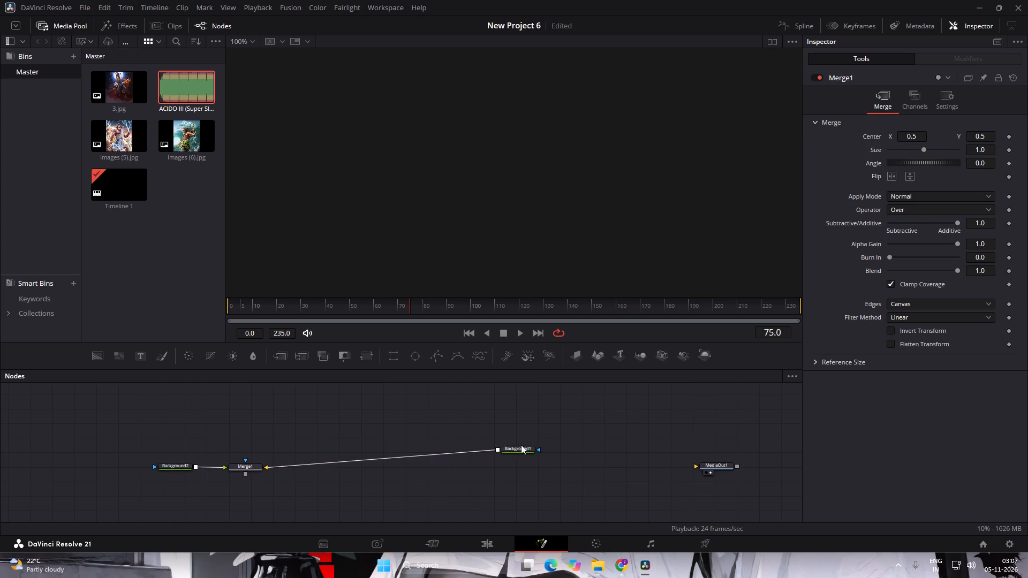
drag(517, 448, 236, 438)
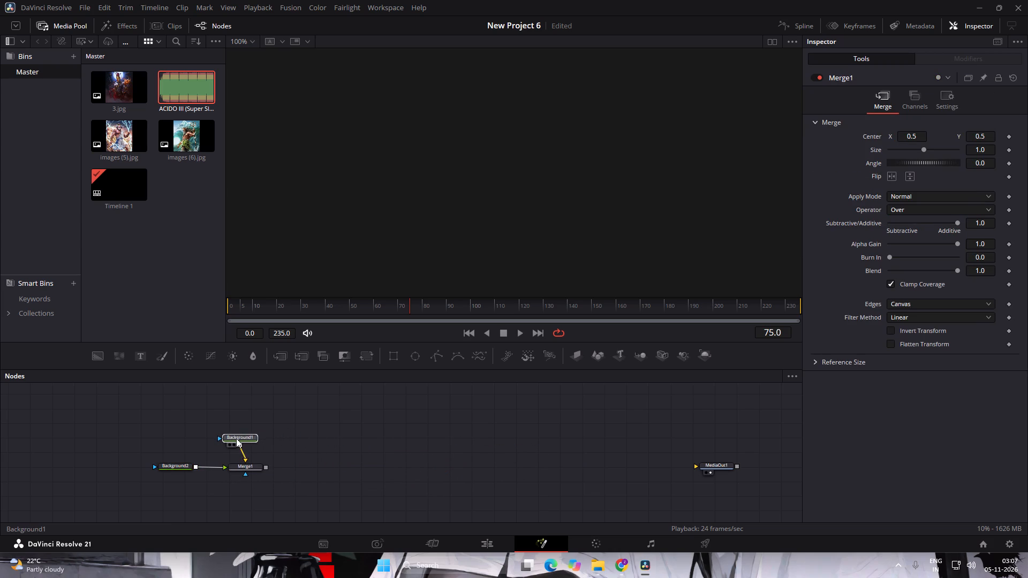
drag(236, 438, 243, 437)
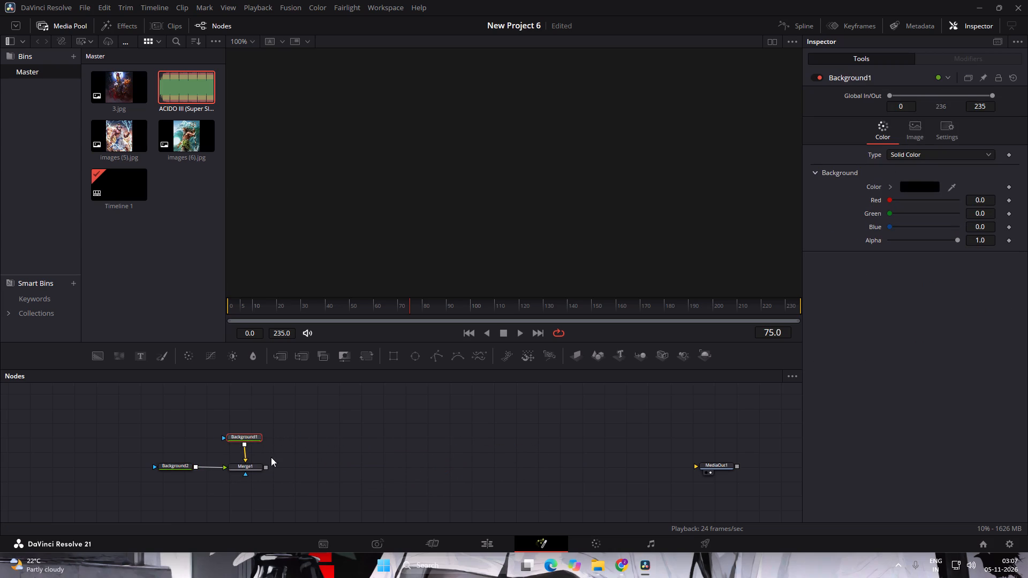
Connect the Merge1 output to MediaOut1.
drag(267, 465, 714, 468)
drag(722, 466, 737, 463)
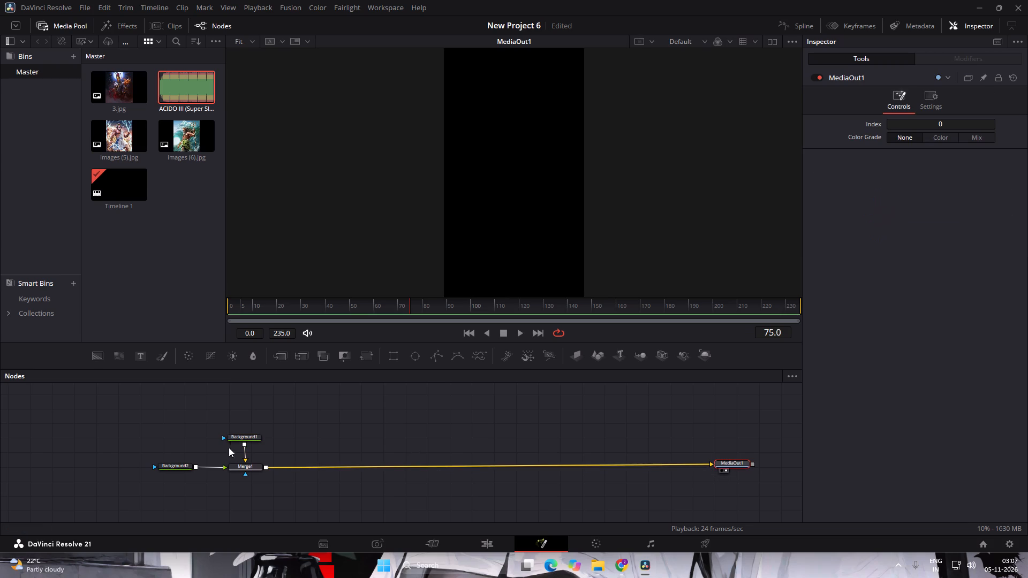
Make Background2 fully transparent by setting its alpha to 0.0.
click(256, 439)
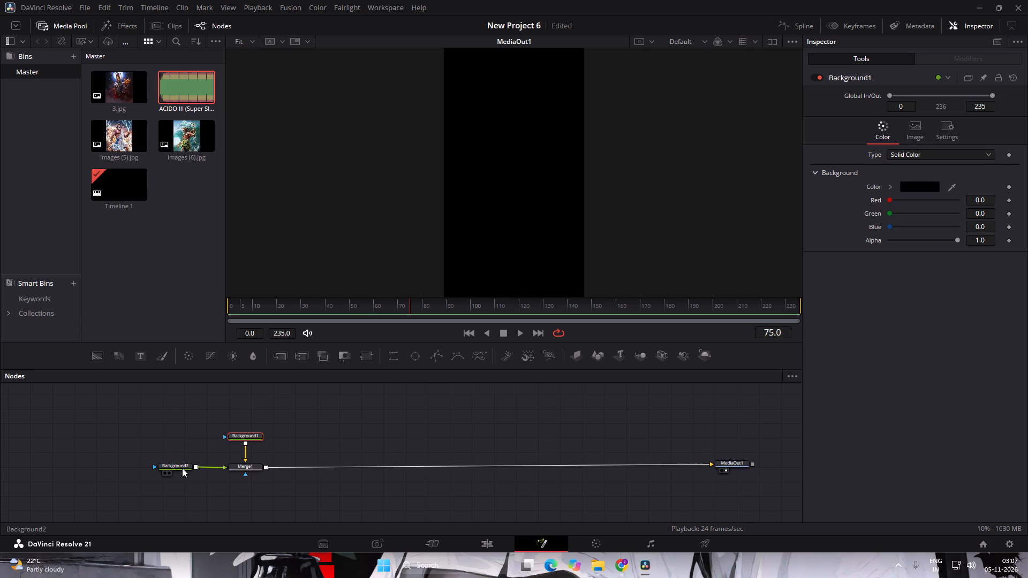
double_click(182, 468)
drag(953, 241, 800, 260)
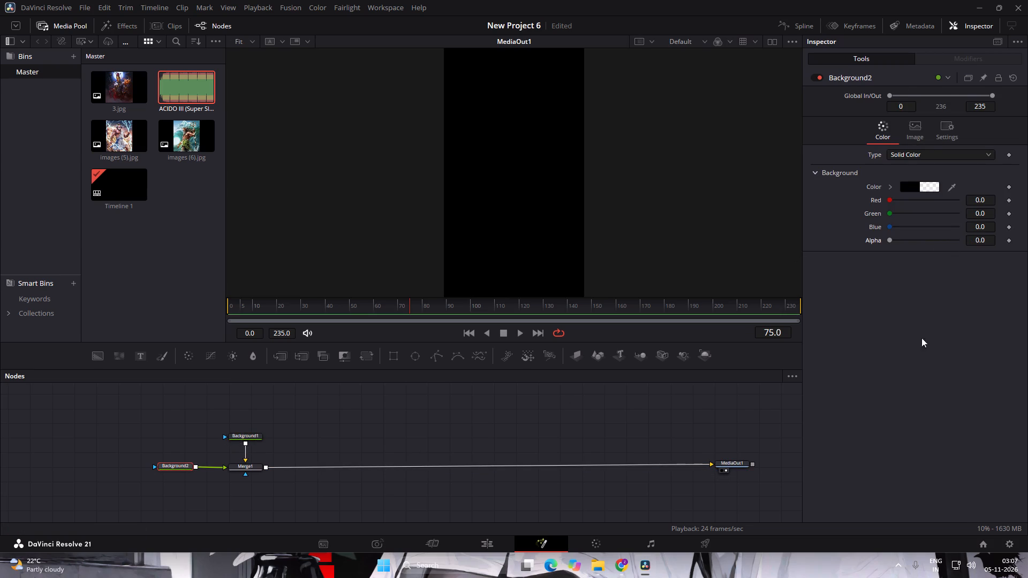
drag(1025, 374, 1010, 375)
Add a Rectangle mask to Background1, about 0.75 wide and 0.44 high, and space the Background1 node below it.
click(241, 434)
double_click(246, 435)
click(392, 354)
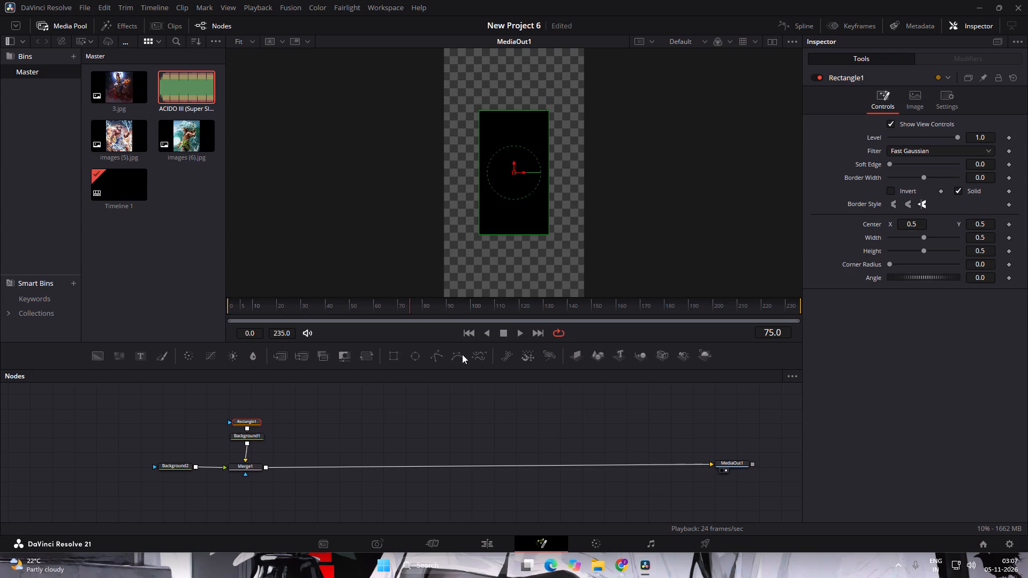
drag(548, 235, 565, 237)
drag(517, 111, 515, 120)
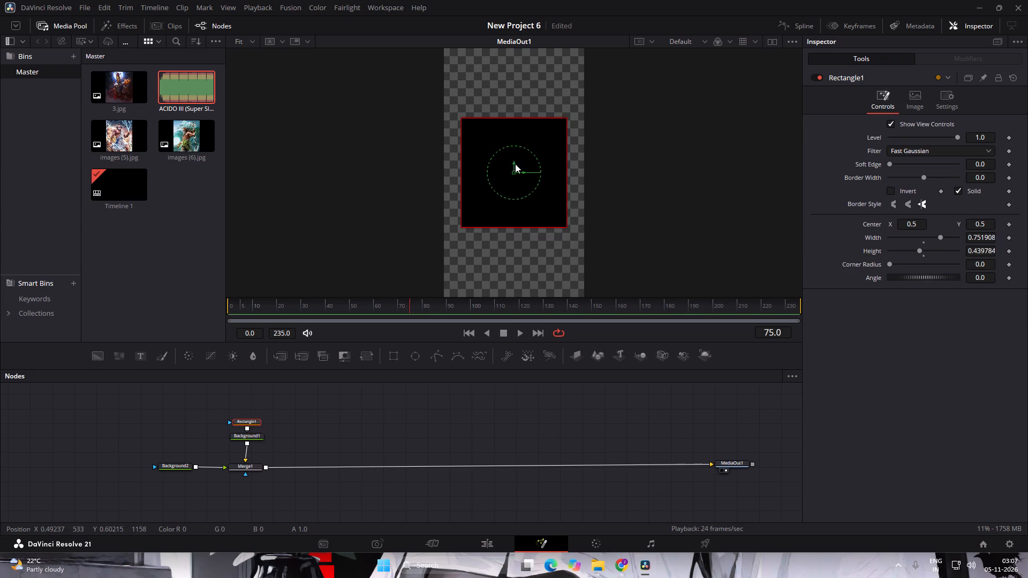
click(666, 171)
drag(258, 434, 258, 434)
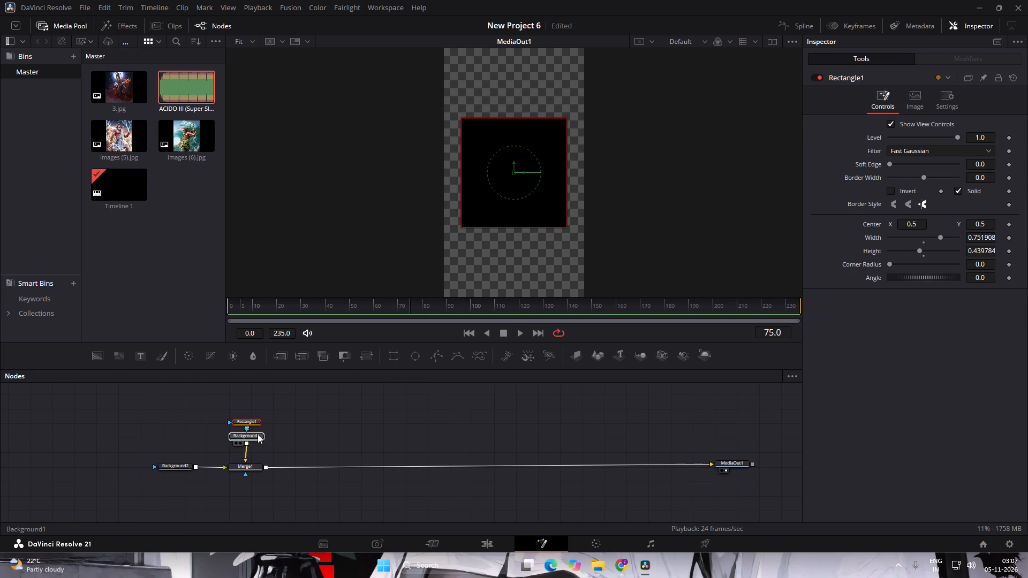
drag(258, 434, 257, 439)
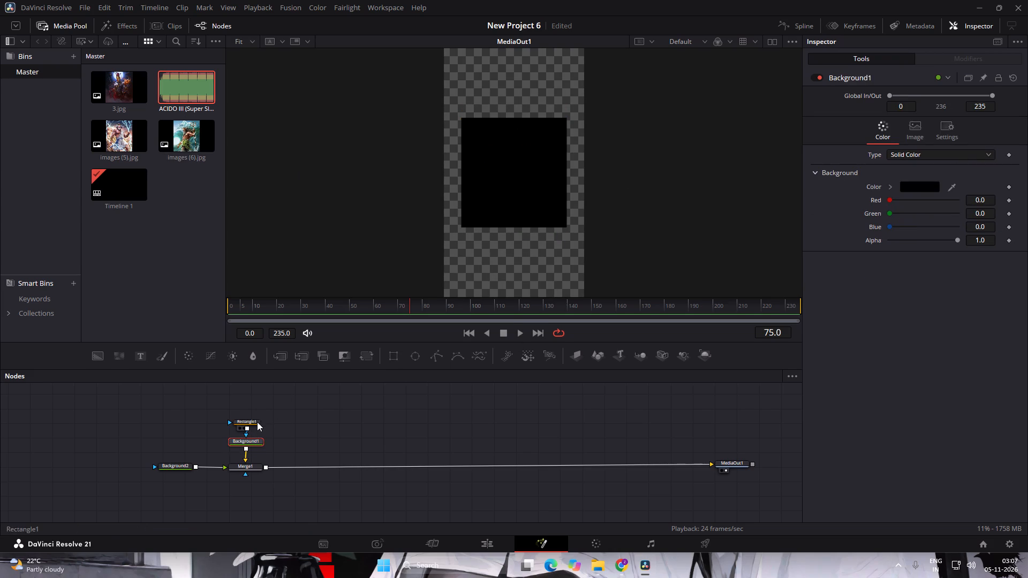
Bring images (5).jpg into the node graph, merge it over the Merge1 output, and align it above the new Merge2.
drag(122, 123, 313, 413)
drag(335, 413, 267, 463)
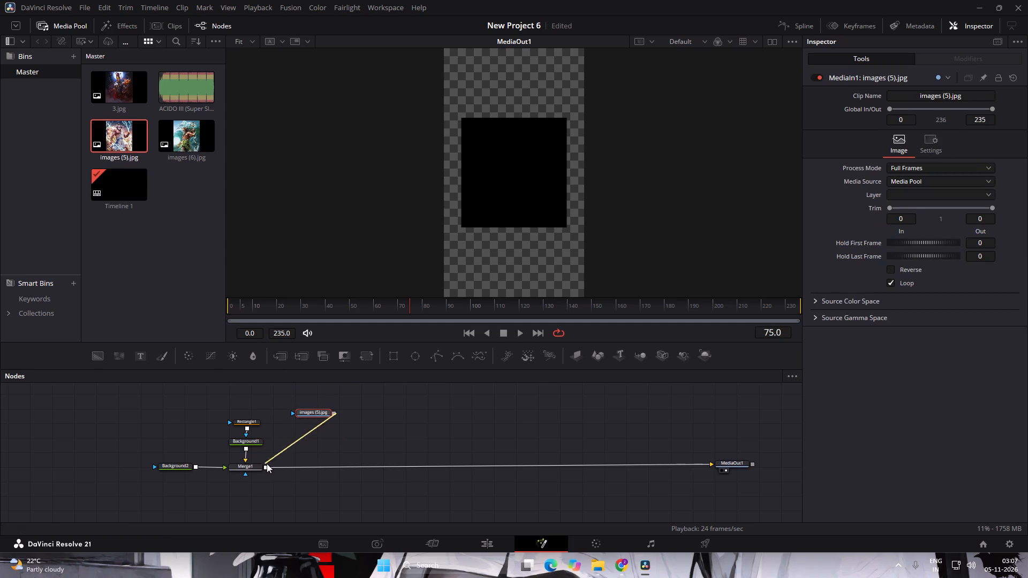
drag(267, 463, 265, 467)
drag(322, 412, 315, 416)
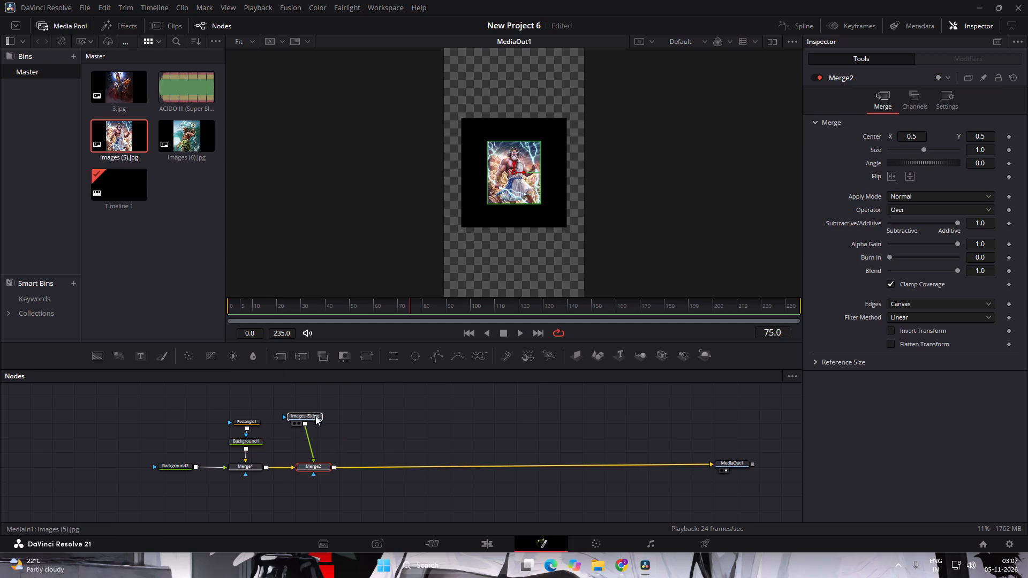
drag(315, 416, 322, 422)
drag(347, 409, 303, 489)
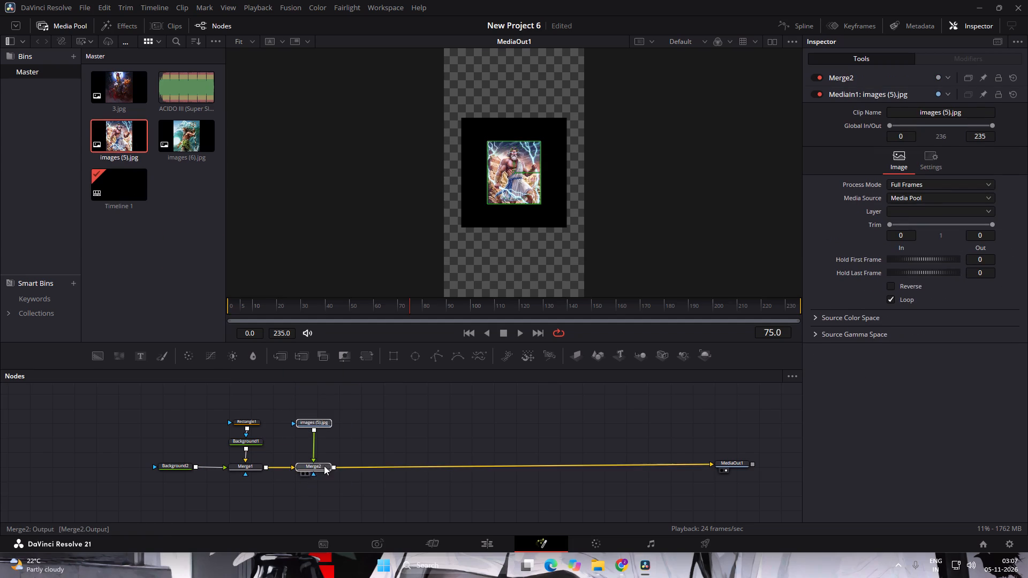
drag(324, 466, 310, 466)
click(412, 423)
Set the Merge2 operator to Atop.
double_click(308, 465)
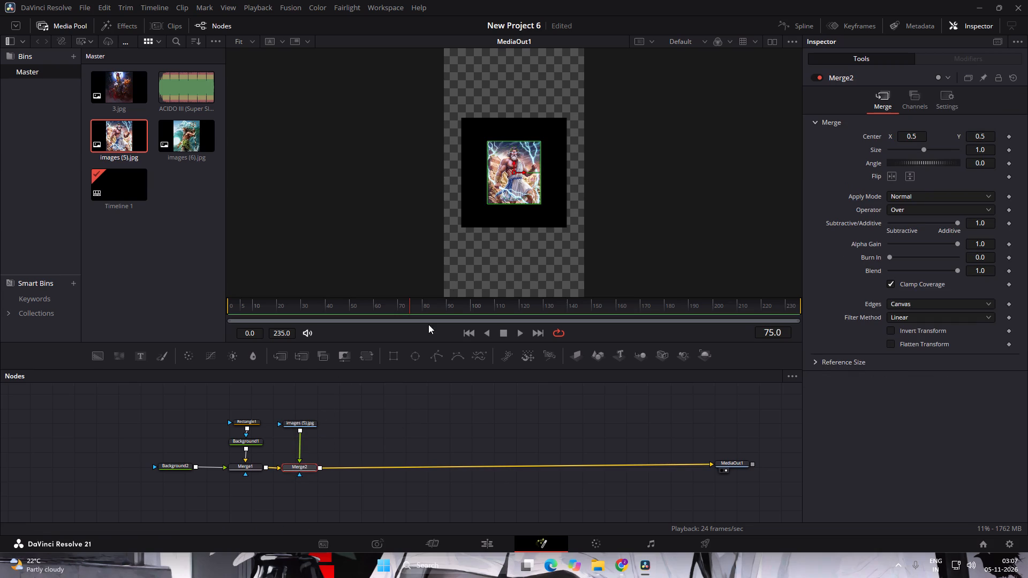
click(919, 214)
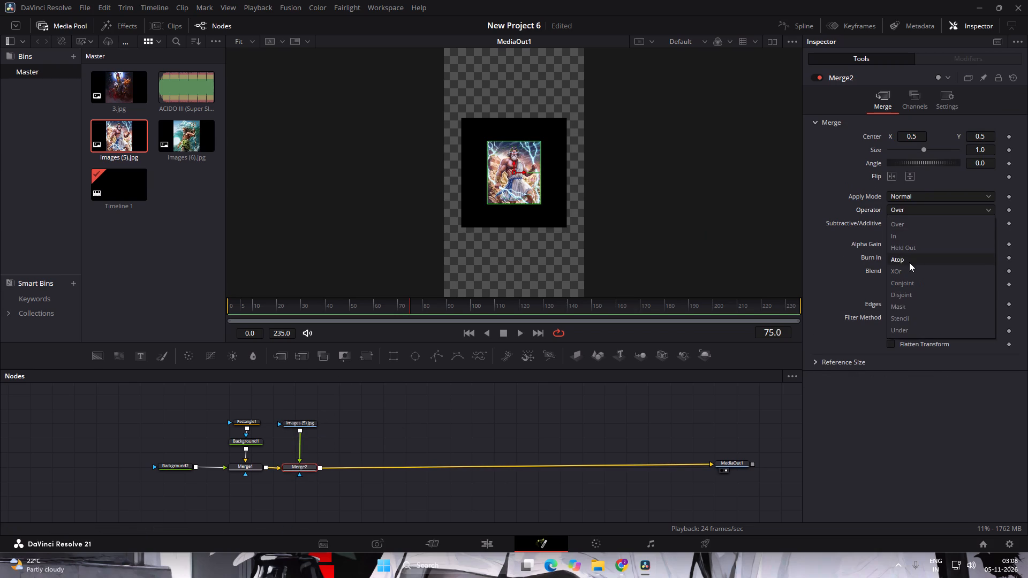
click(909, 262)
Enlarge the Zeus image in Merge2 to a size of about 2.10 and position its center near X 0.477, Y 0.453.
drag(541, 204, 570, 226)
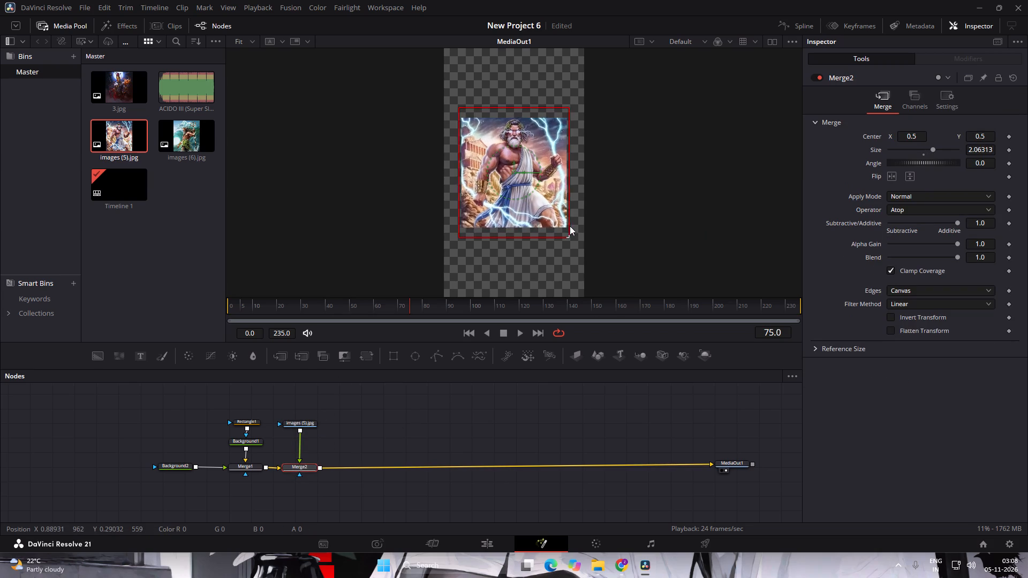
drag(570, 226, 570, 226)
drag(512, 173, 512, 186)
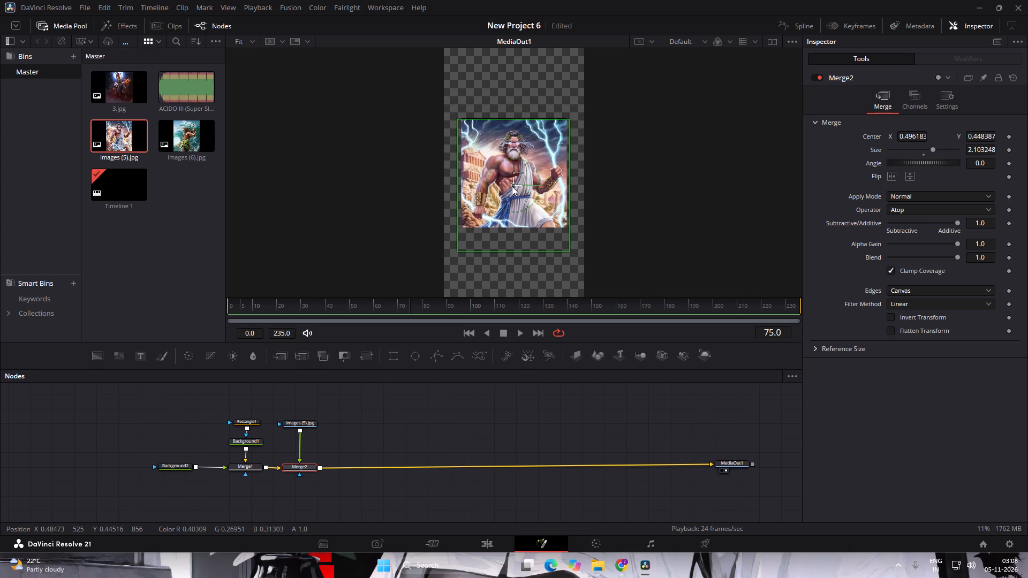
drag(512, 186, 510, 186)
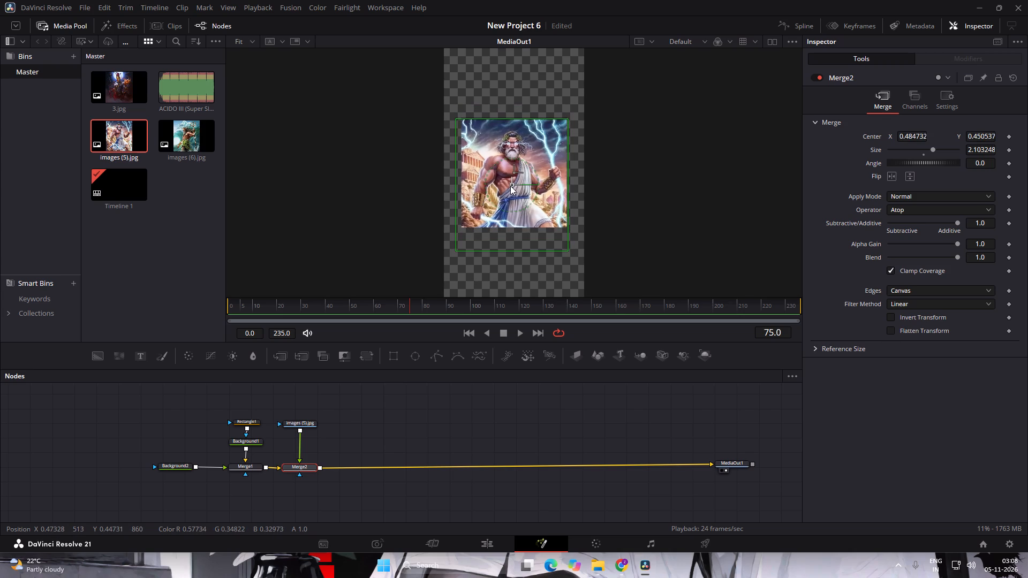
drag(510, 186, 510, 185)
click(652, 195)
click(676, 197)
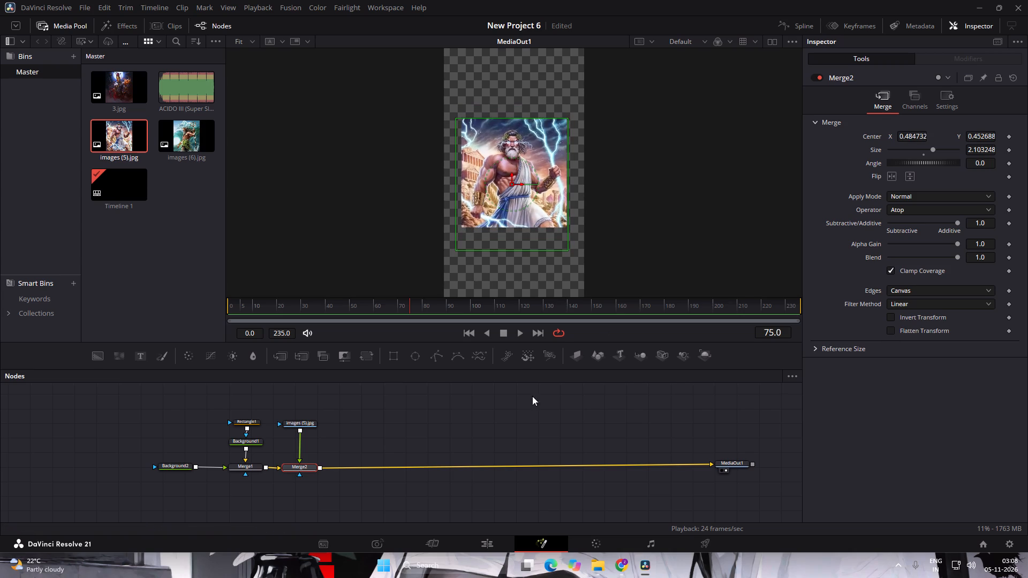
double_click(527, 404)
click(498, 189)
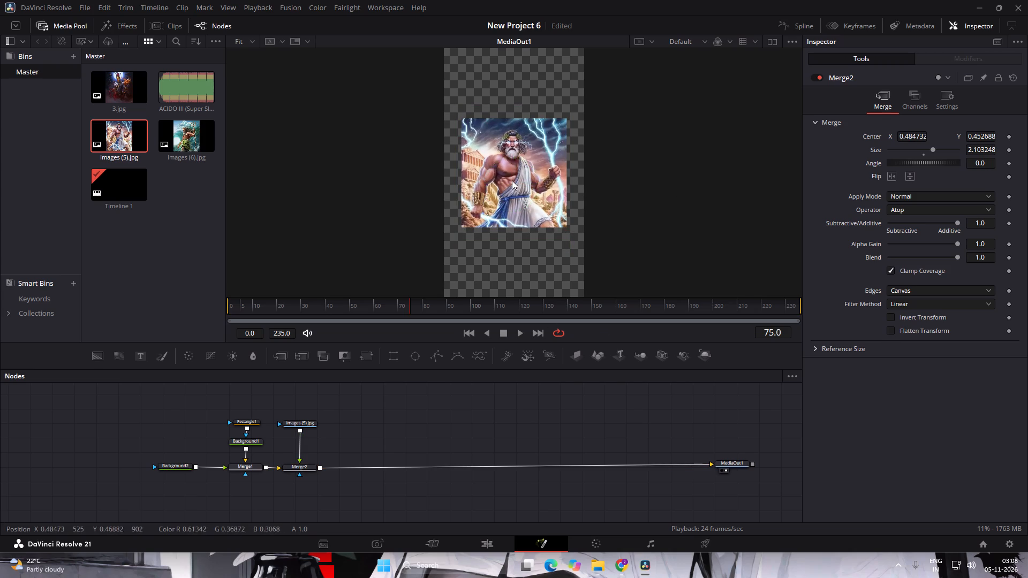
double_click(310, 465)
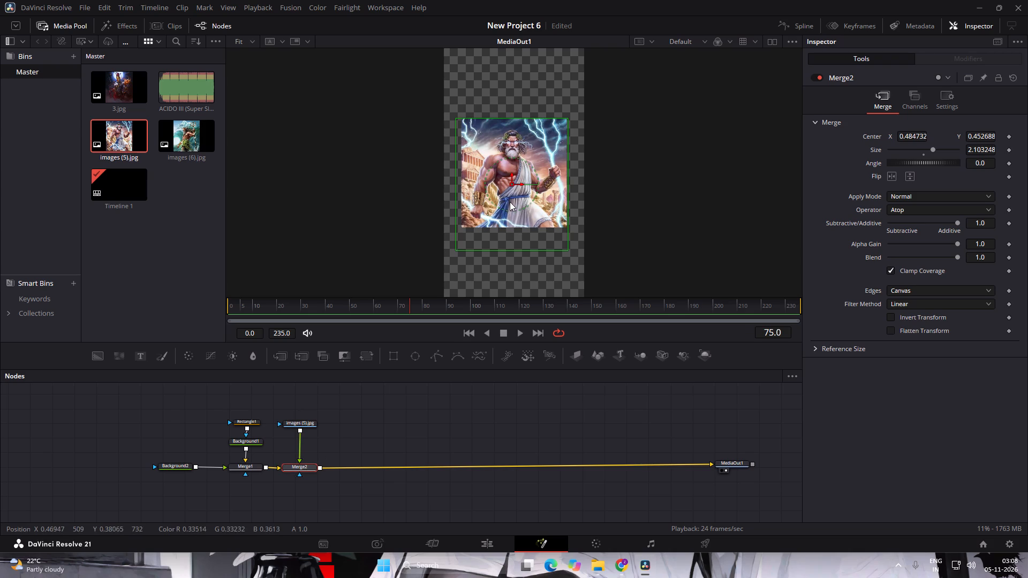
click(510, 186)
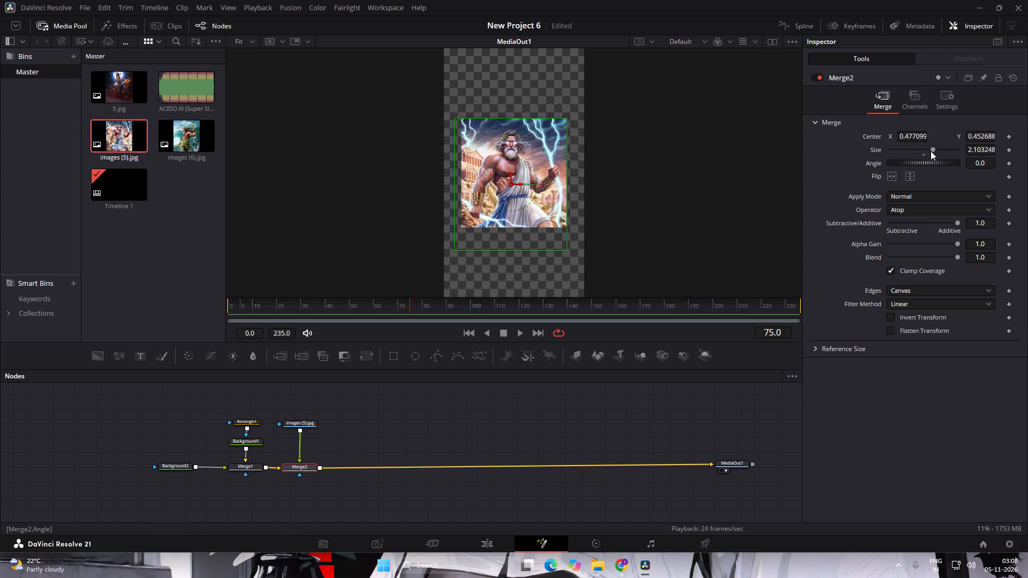
Reduce the Zeus image in Merge2 to size 1.44 and move its center to about X 0.477, Y 0.5.
drag(931, 151, 932, 155)
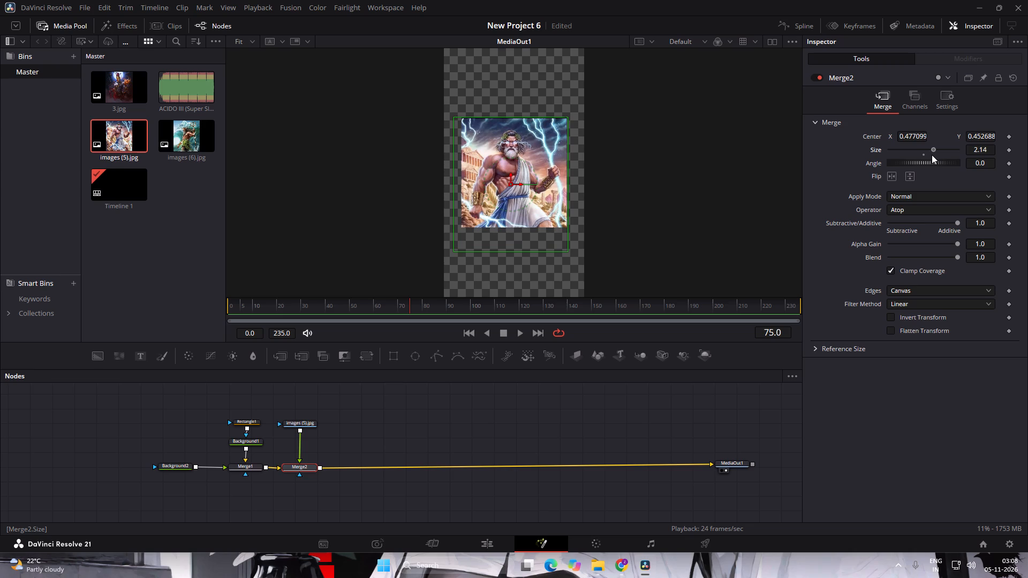
drag(932, 155, 926, 157)
drag(511, 183, 514, 167)
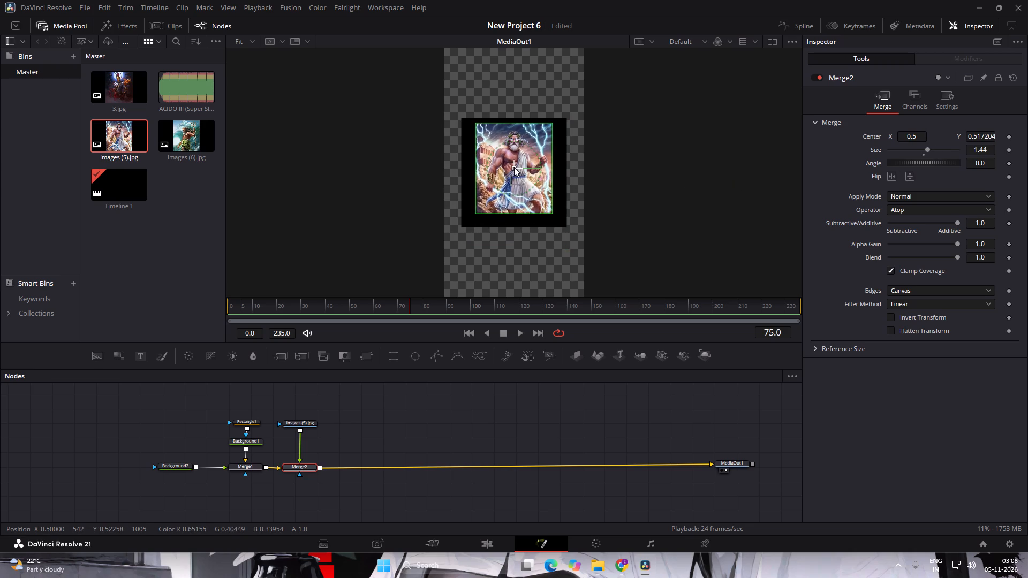
drag(514, 167, 511, 171)
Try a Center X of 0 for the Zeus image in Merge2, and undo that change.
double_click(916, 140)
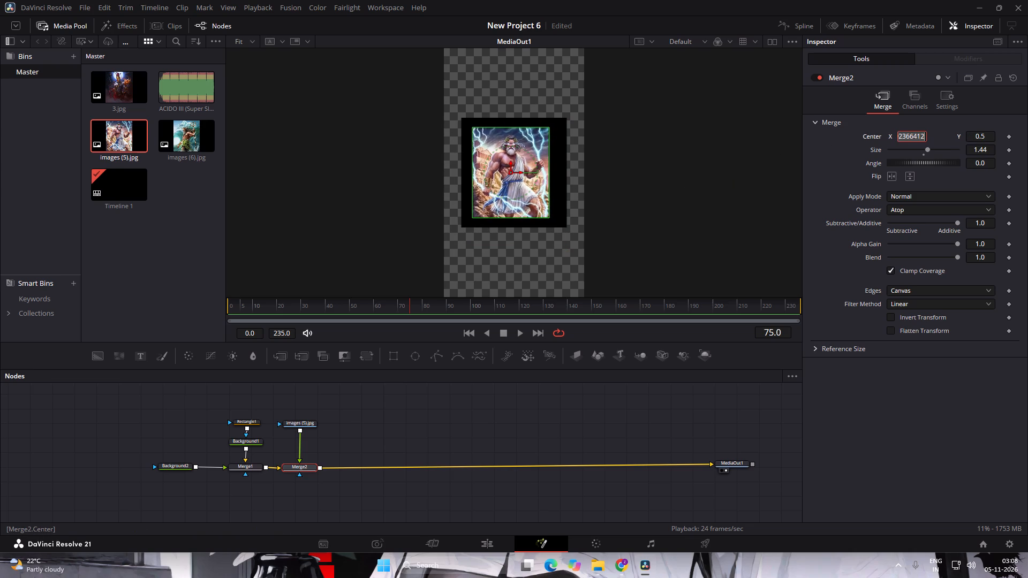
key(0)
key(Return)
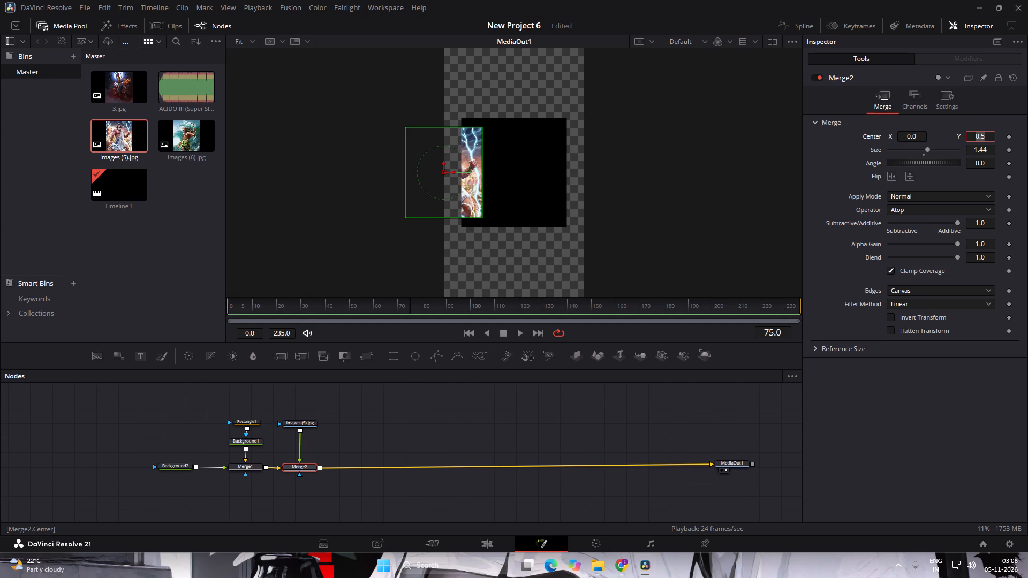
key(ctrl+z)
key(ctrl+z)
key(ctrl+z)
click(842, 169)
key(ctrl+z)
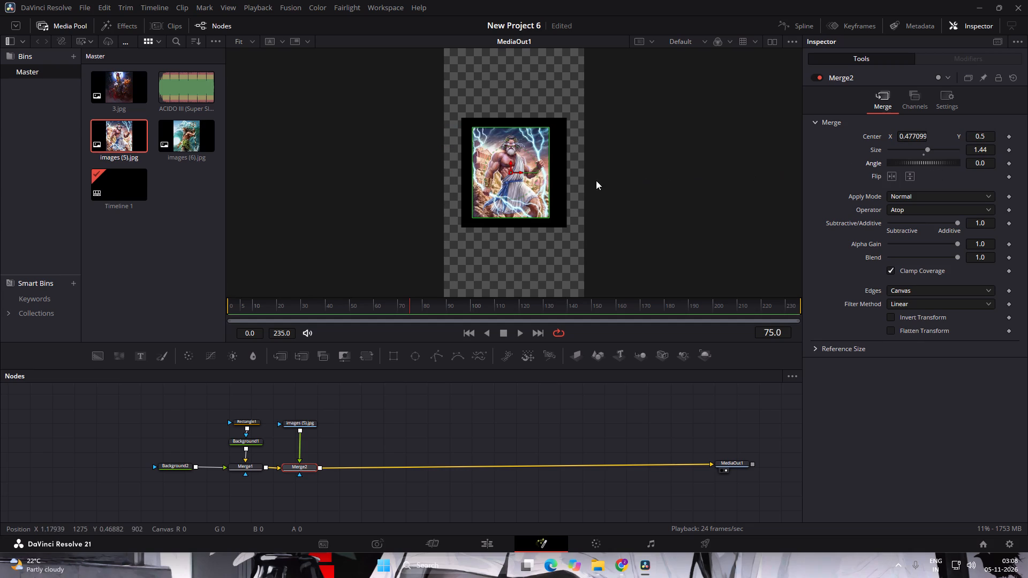
Center the Zeus image in Merge2 at X 0.5, Y 0.5.
click(510, 172)
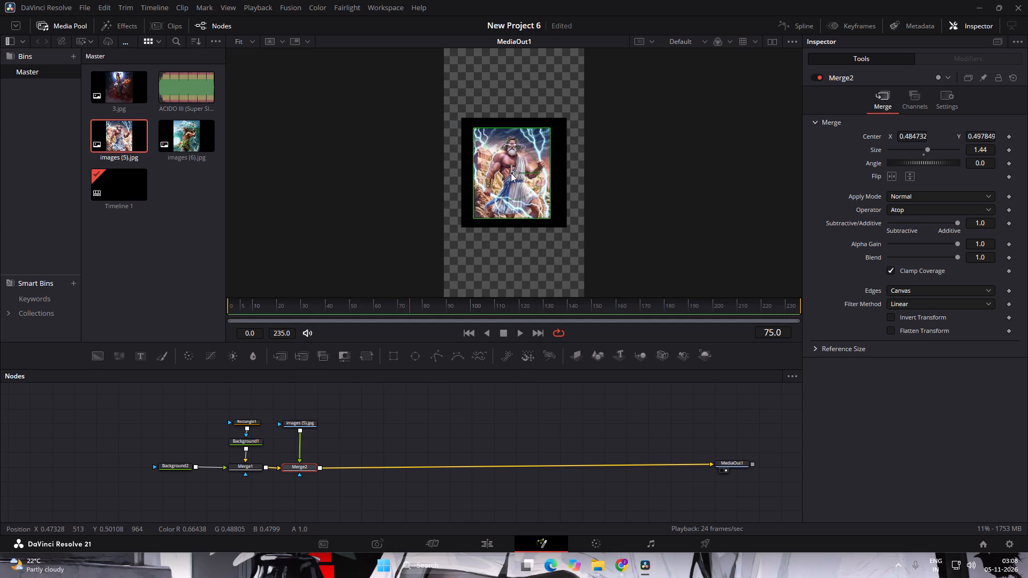
double_click(910, 140)
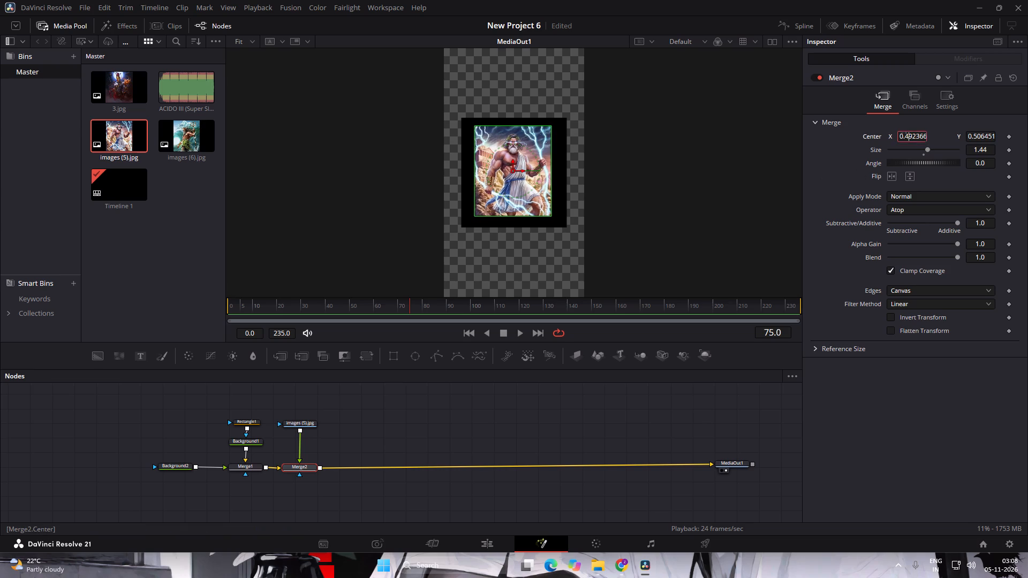
text(0.5)
key(Return)
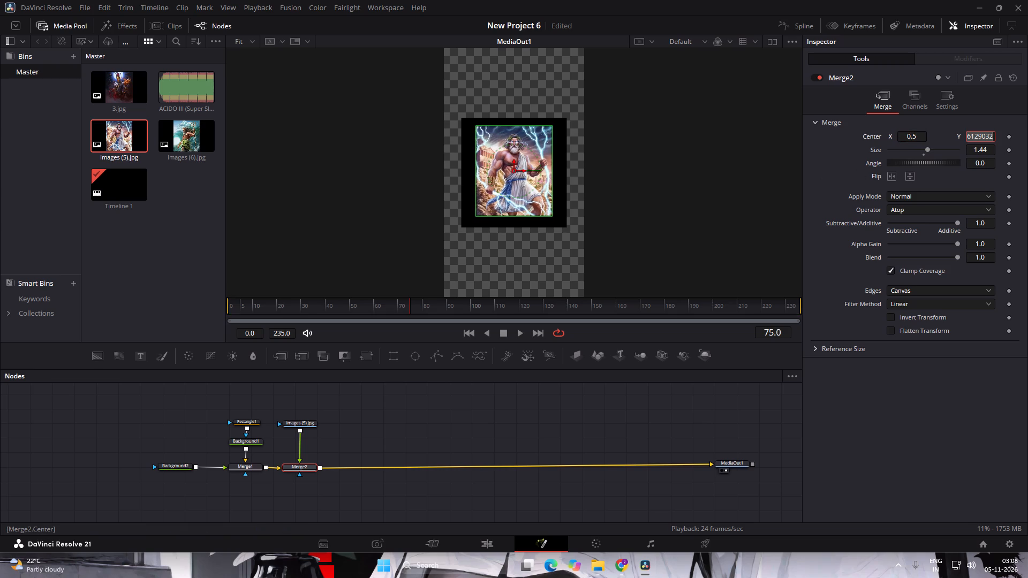
click(836, 140)
double_click(982, 136)
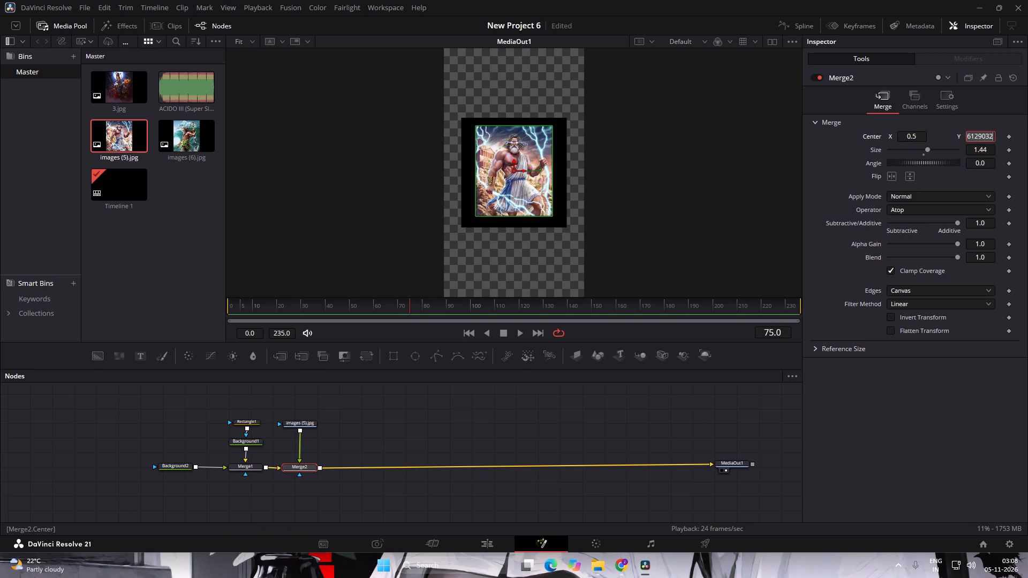
text(0.5)
key(Return)
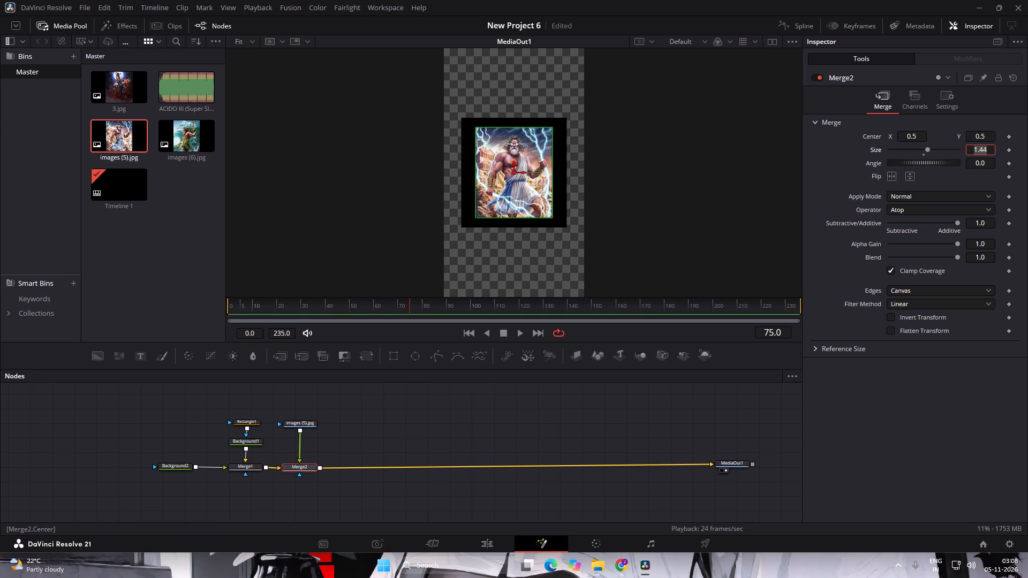
double_click(621, 232)
Enlarge the Zeus image in Merge2 to size 2.02 and lower its center to about Y 0.466.
drag(929, 150, 934, 154)
click(721, 172)
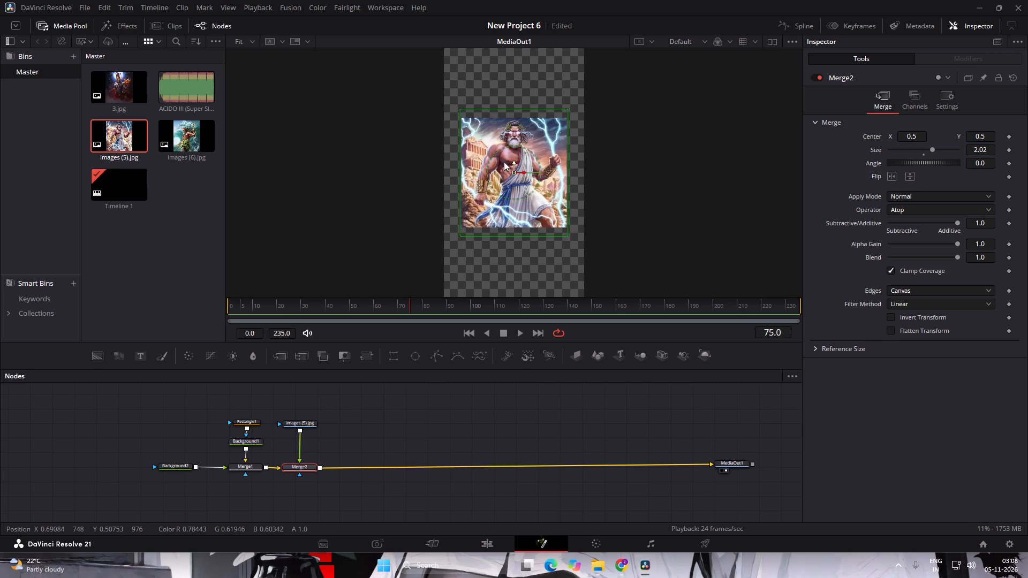
drag(512, 170, 512, 178)
click(707, 165)
double_click(702, 164)
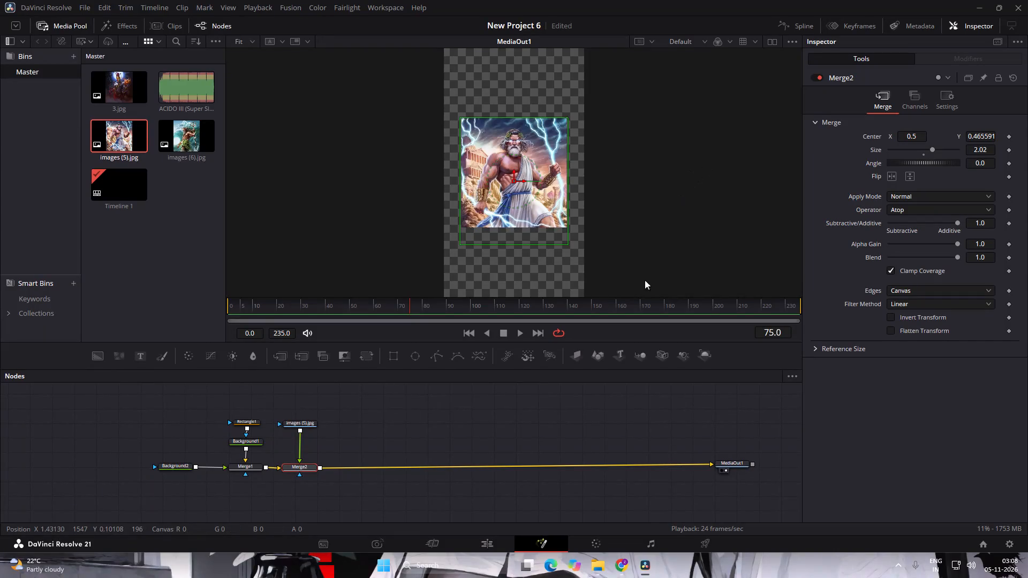
click(683, 253)
click(589, 411)
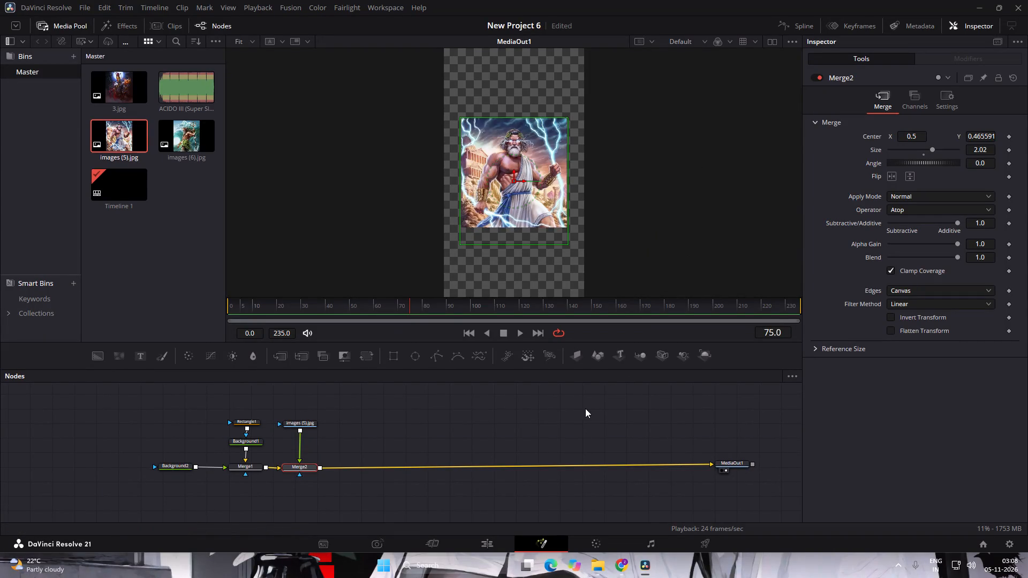
double_click(585, 408)
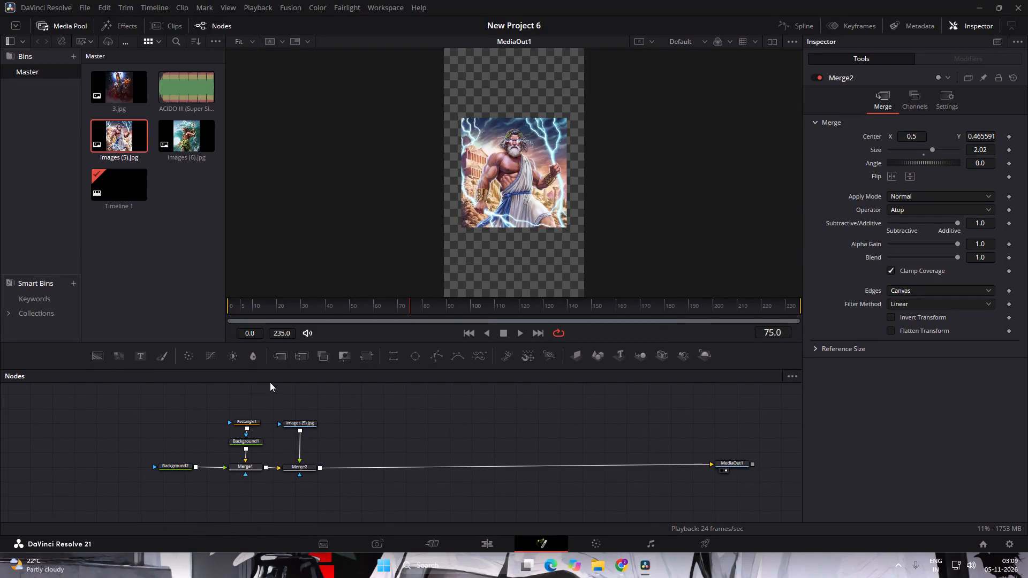
Reshape the Rectangle1 mask to a height of about 0.496 and move its center to about X 0.489, Y 0.461.
click(244, 425)
double_click(247, 419)
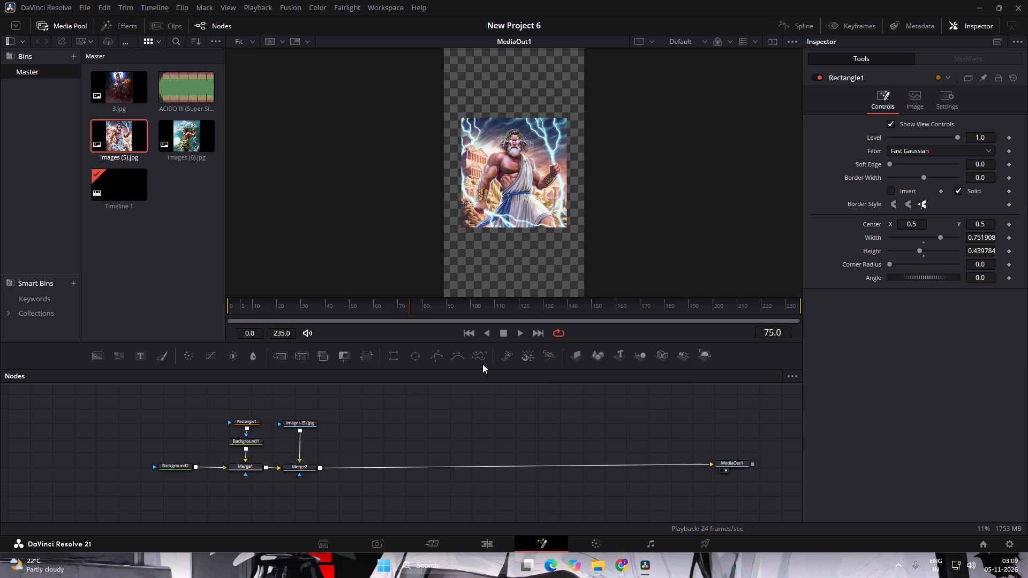
double_click(247, 419)
double_click(248, 423)
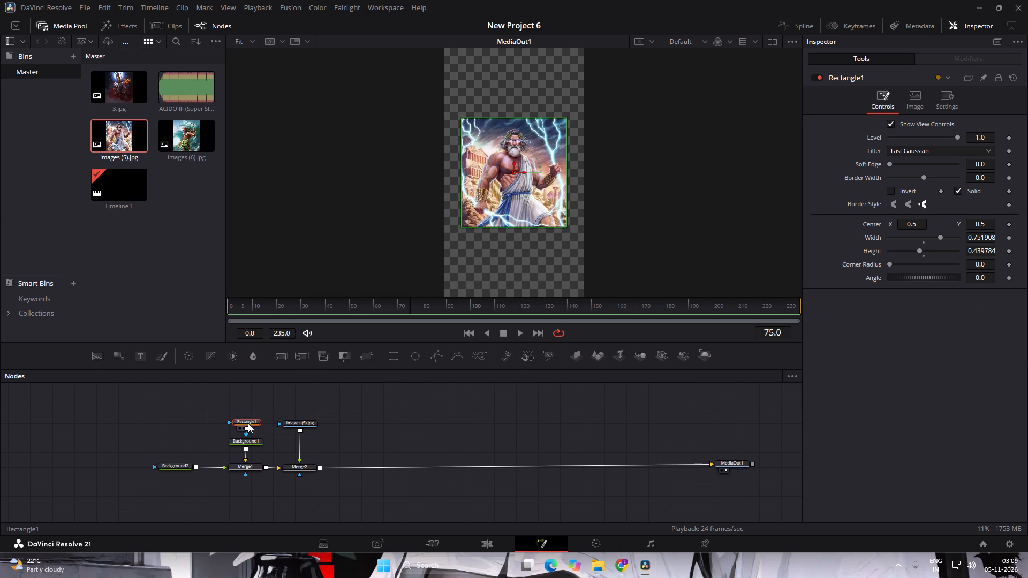
drag(520, 226, 518, 240)
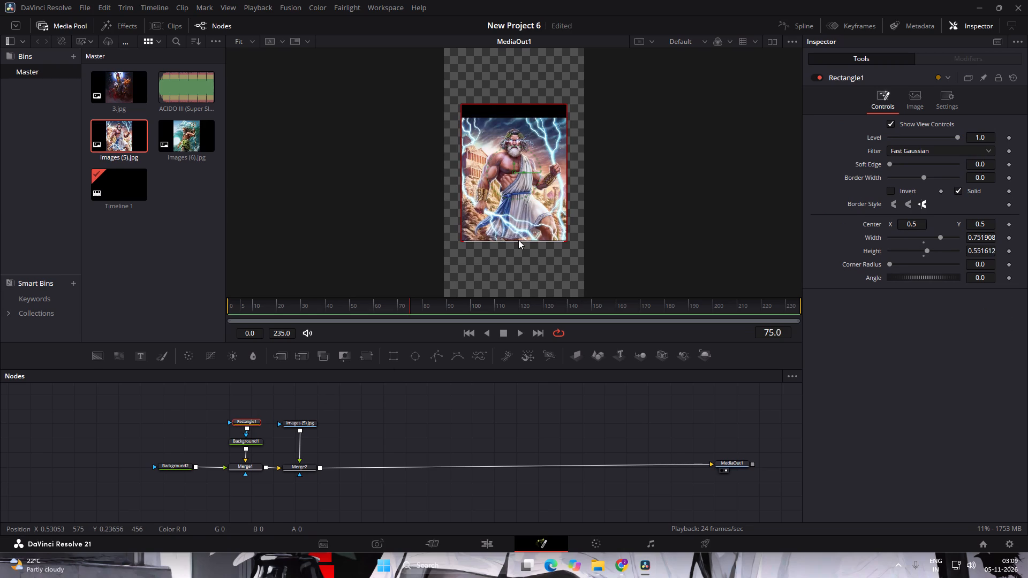
drag(518, 240, 520, 235)
drag(515, 172, 513, 181)
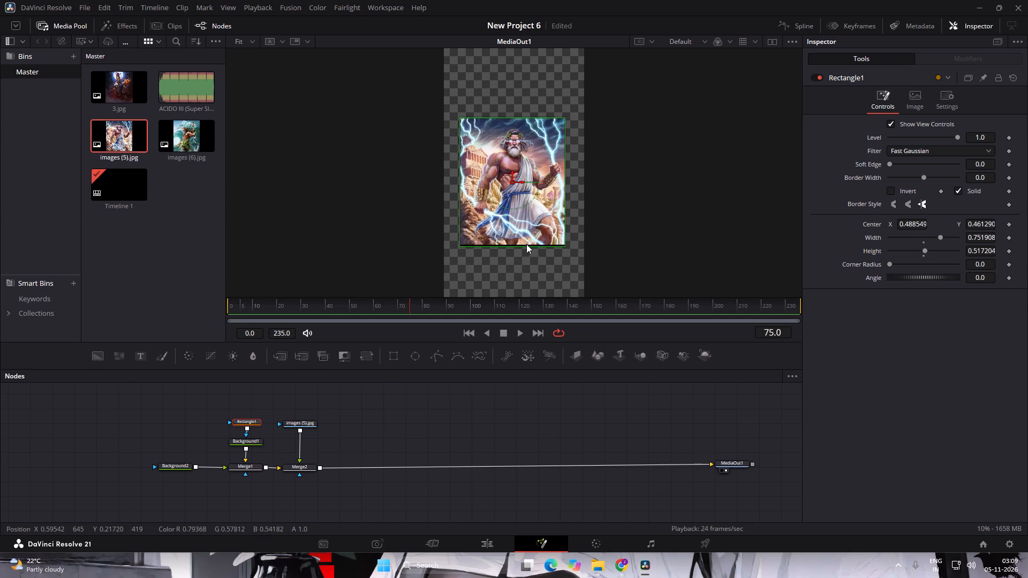
click(525, 246)
click(694, 223)
double_click(676, 217)
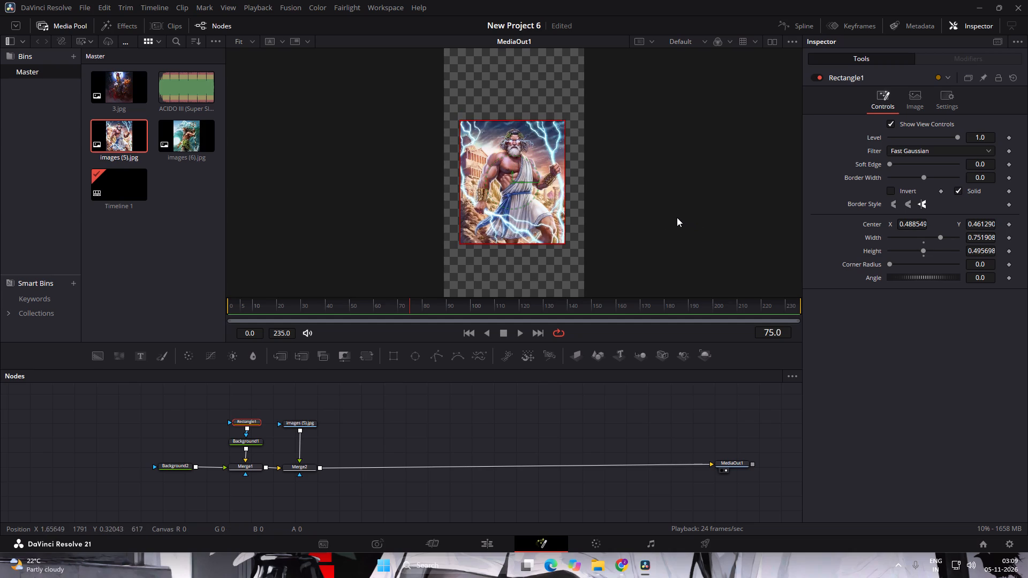
double_click(461, 382)
double_click(486, 391)
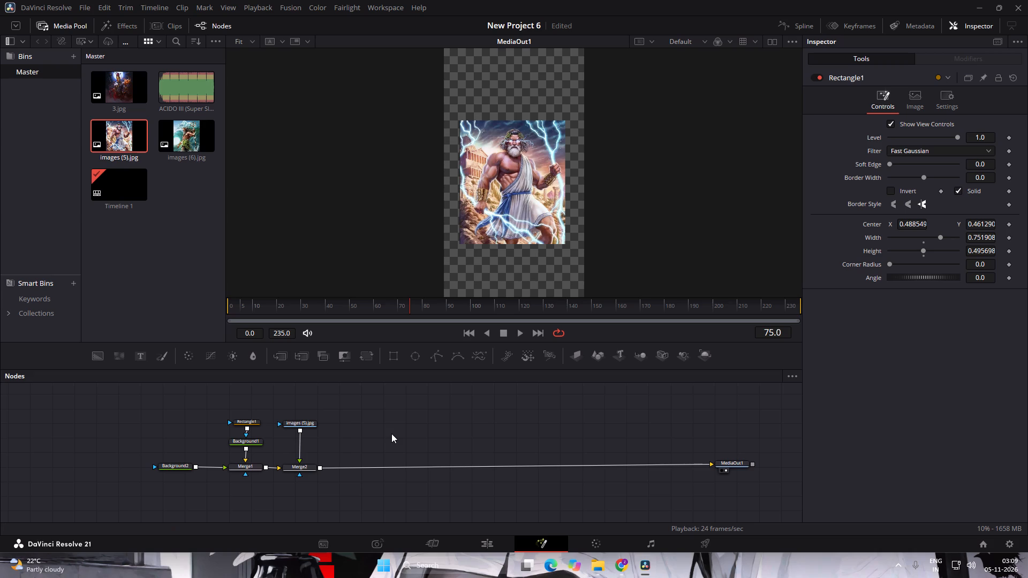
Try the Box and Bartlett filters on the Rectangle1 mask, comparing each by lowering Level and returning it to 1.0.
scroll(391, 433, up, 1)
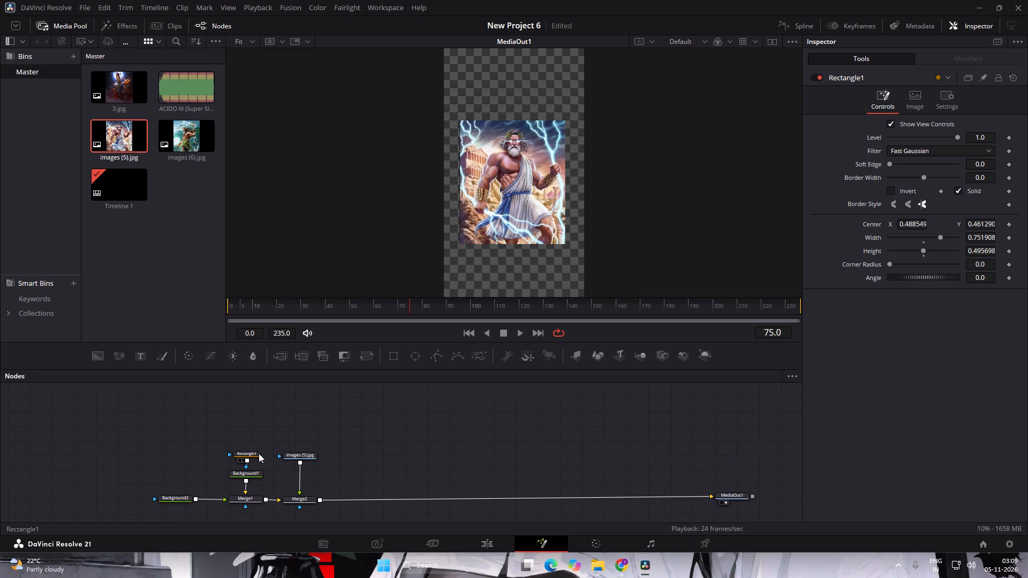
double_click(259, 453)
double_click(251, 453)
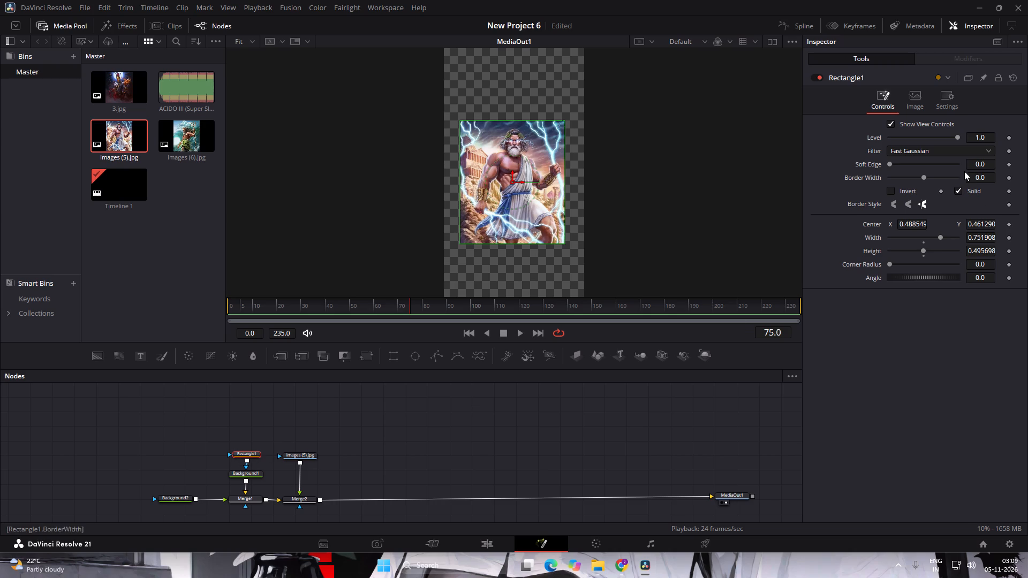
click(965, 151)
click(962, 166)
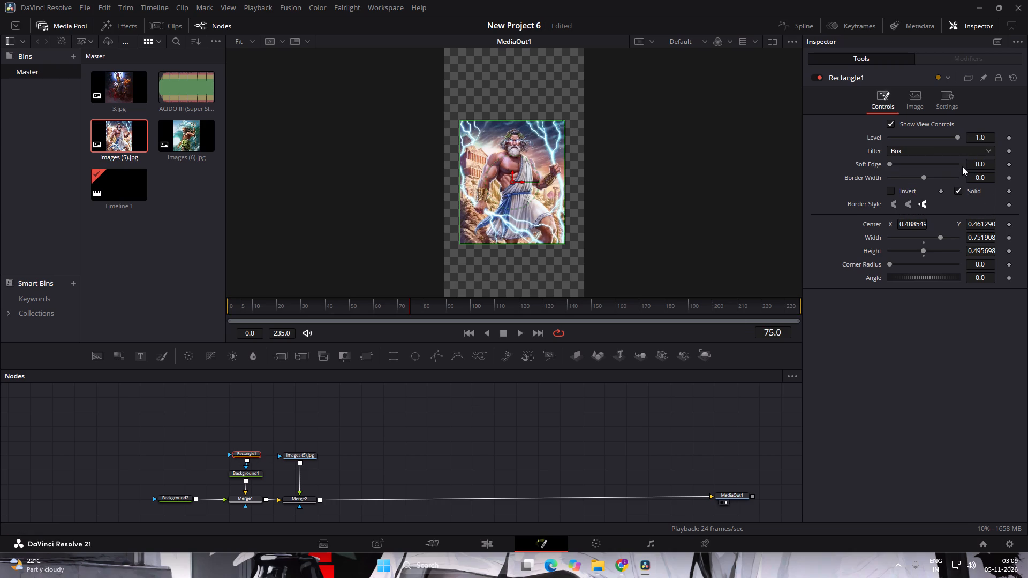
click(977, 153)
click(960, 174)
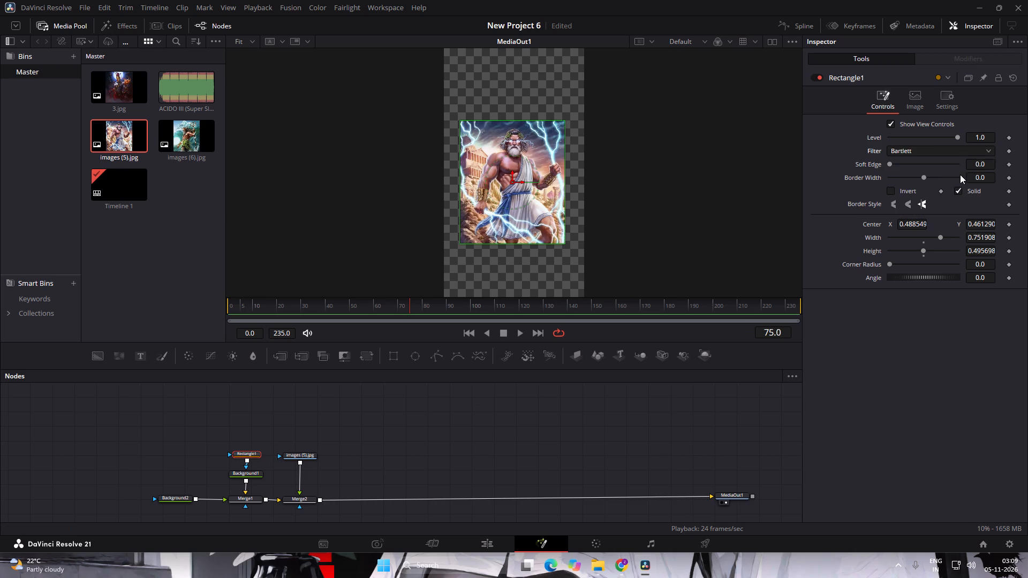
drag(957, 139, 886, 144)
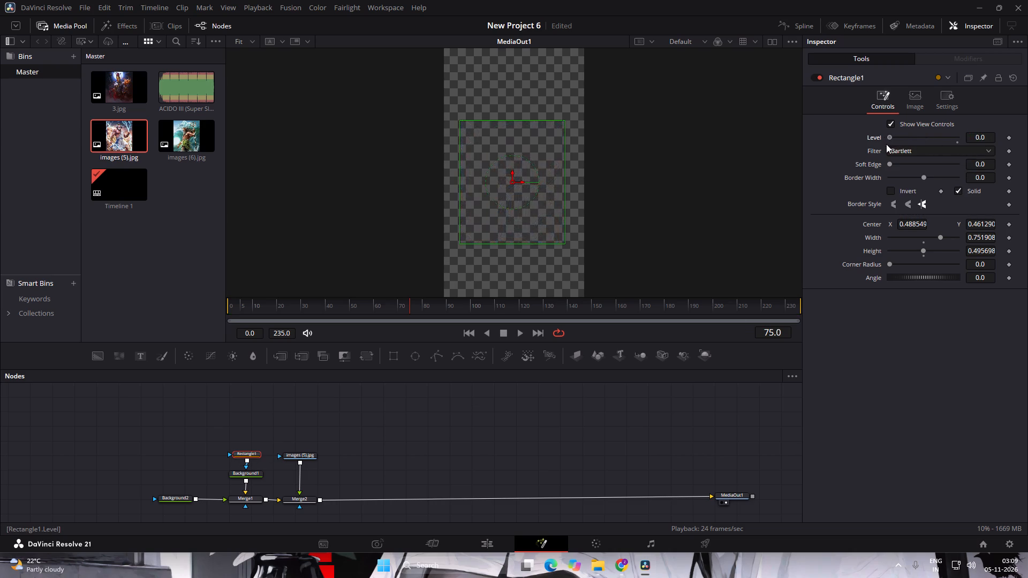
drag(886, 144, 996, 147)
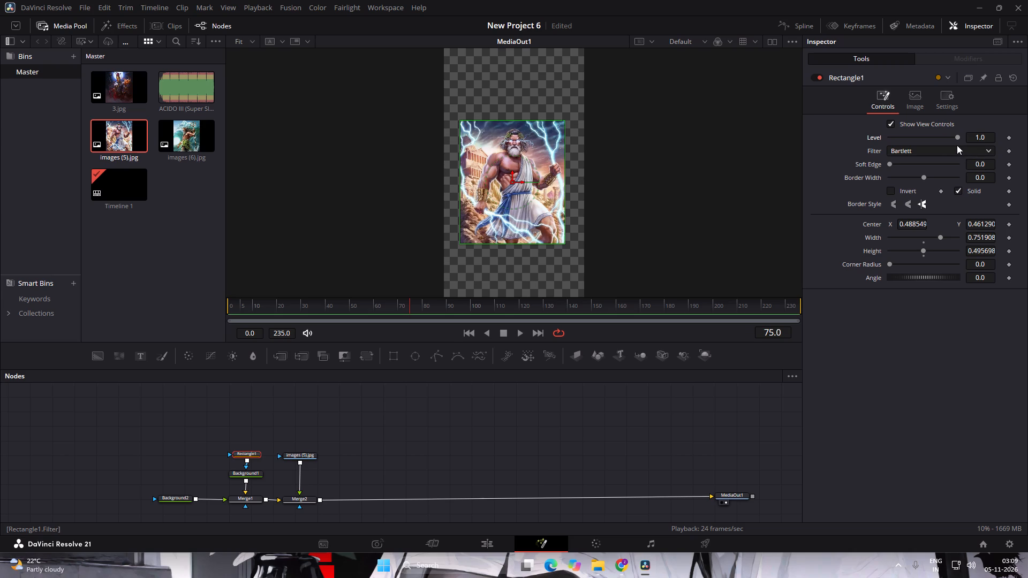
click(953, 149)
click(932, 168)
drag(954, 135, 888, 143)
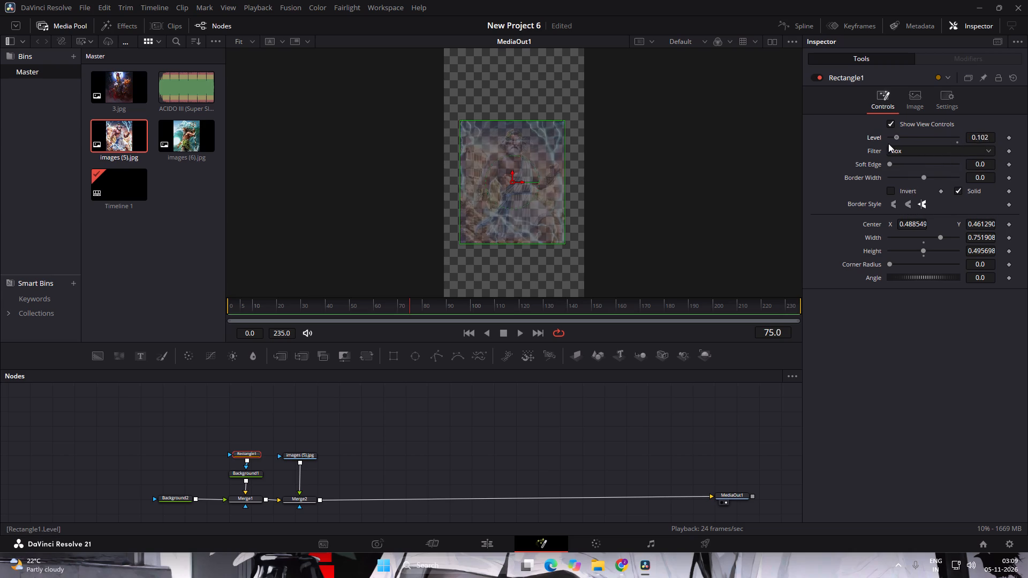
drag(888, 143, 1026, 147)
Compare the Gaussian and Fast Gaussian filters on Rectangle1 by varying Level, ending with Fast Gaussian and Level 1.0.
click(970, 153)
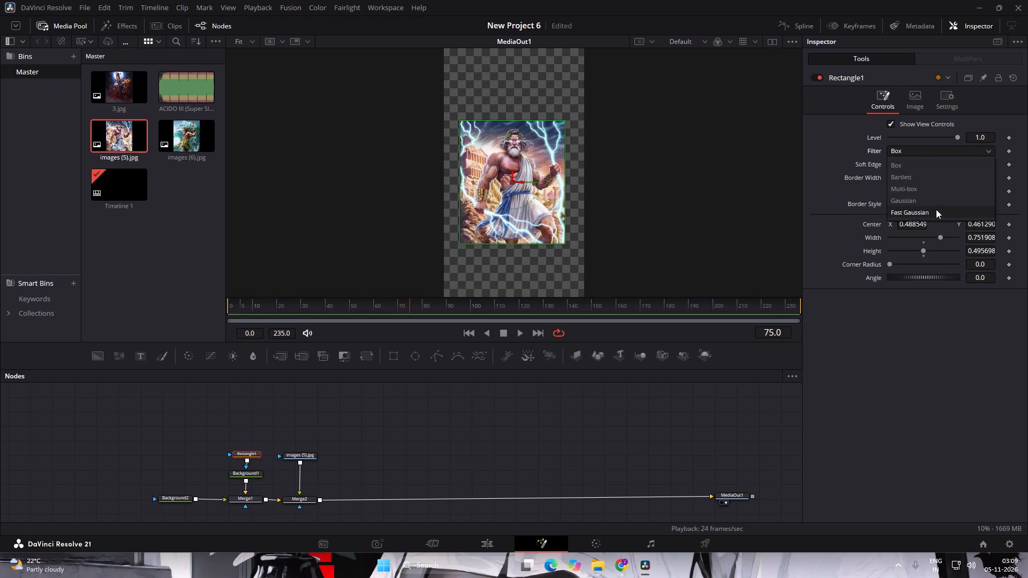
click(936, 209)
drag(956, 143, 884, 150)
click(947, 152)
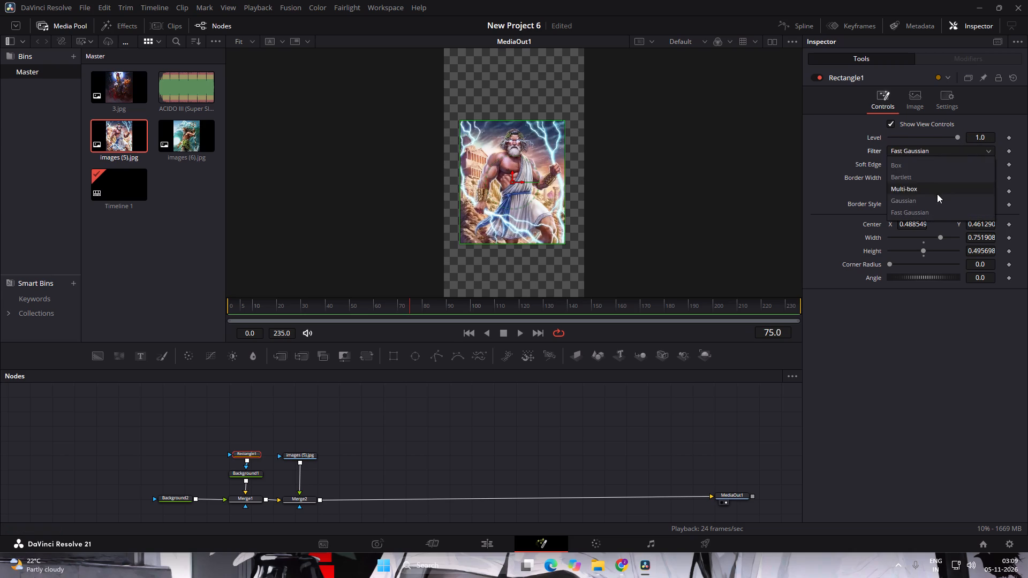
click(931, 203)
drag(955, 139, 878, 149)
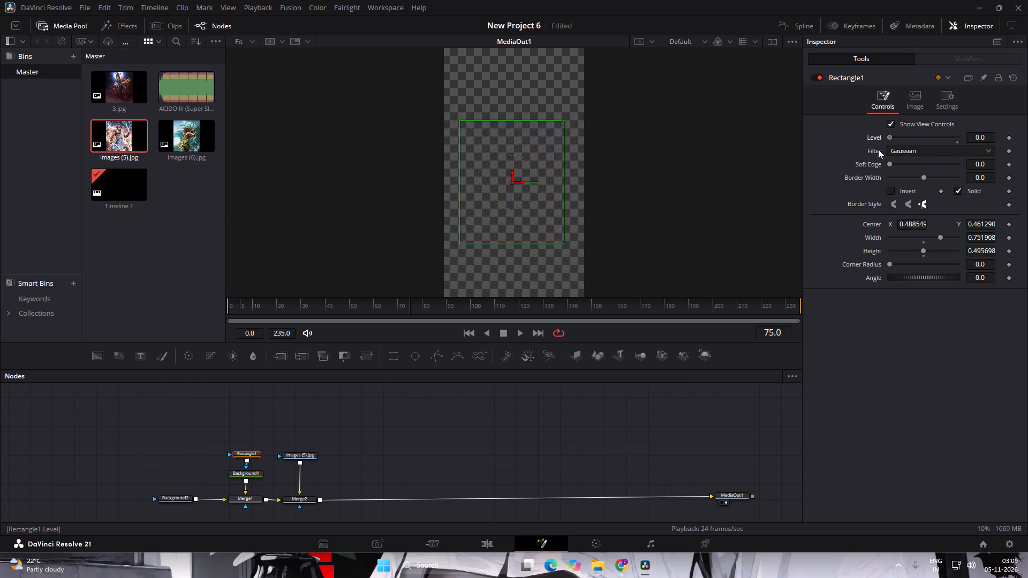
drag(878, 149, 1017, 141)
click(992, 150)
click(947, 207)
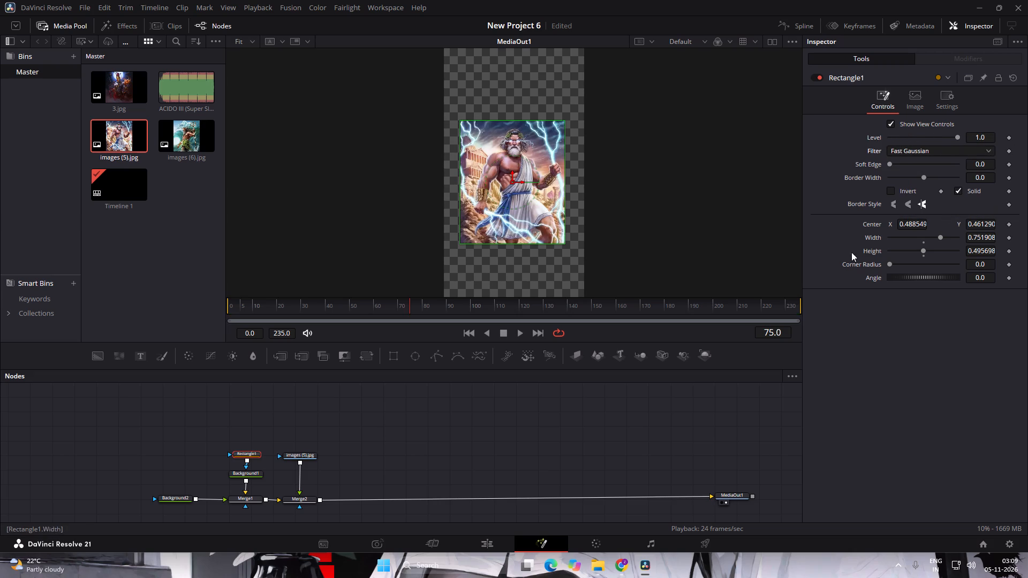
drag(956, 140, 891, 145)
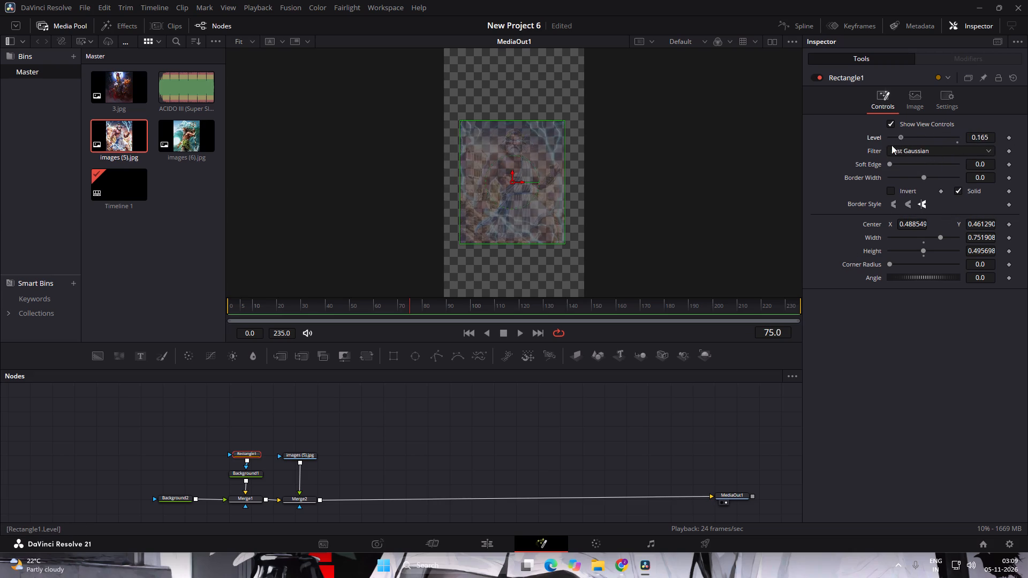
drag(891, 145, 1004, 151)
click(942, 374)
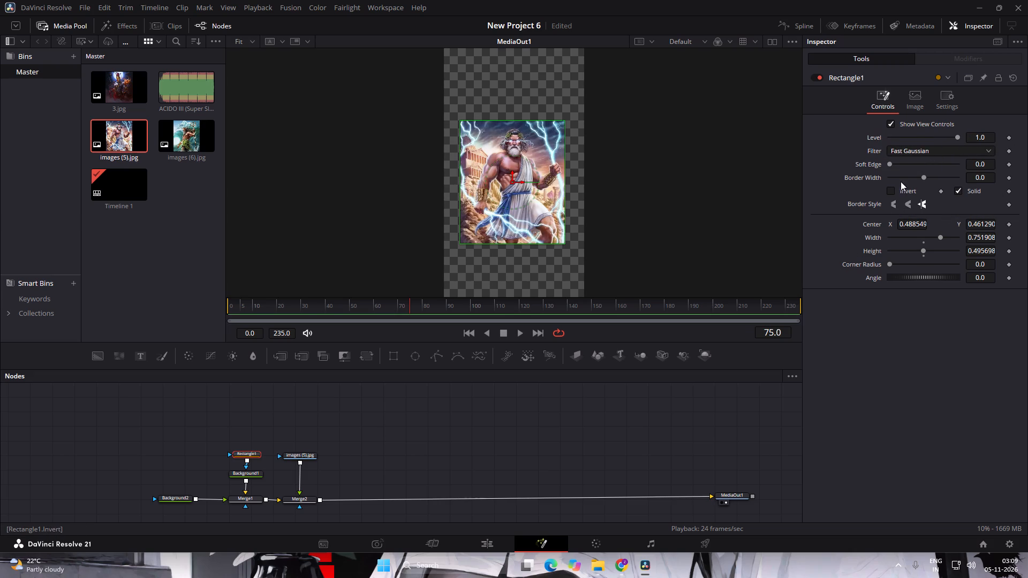
Set the Rectangle1 mask's Soft Edge to 0.2.
drag(893, 164, 941, 175)
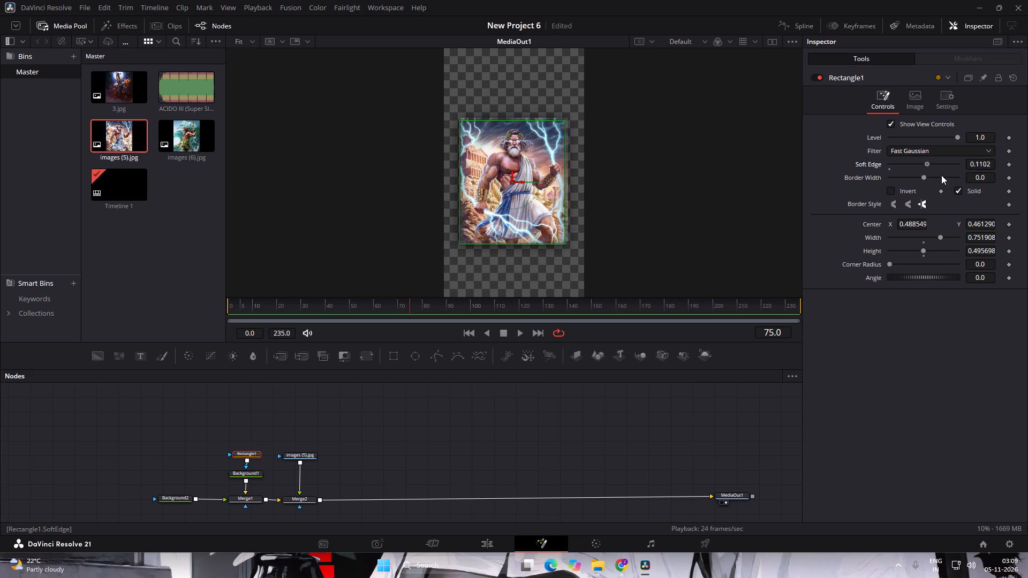
drag(941, 175, 1016, 186)
click(972, 369)
Scrub the Fusion Composition clip on the edit timeline back to its start to examine the Zeus card.
click(500, 541)
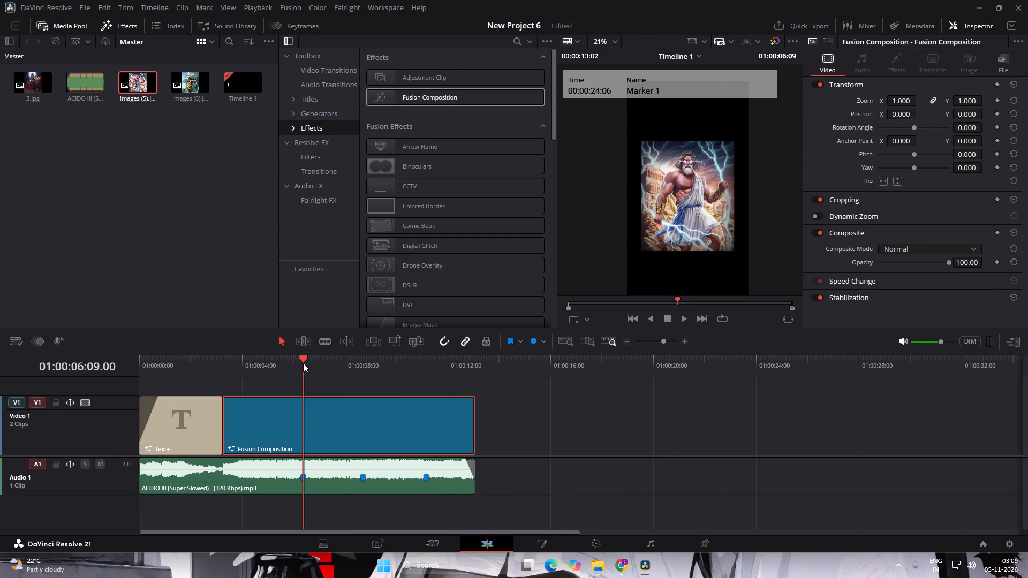
drag(303, 362, 292, 366)
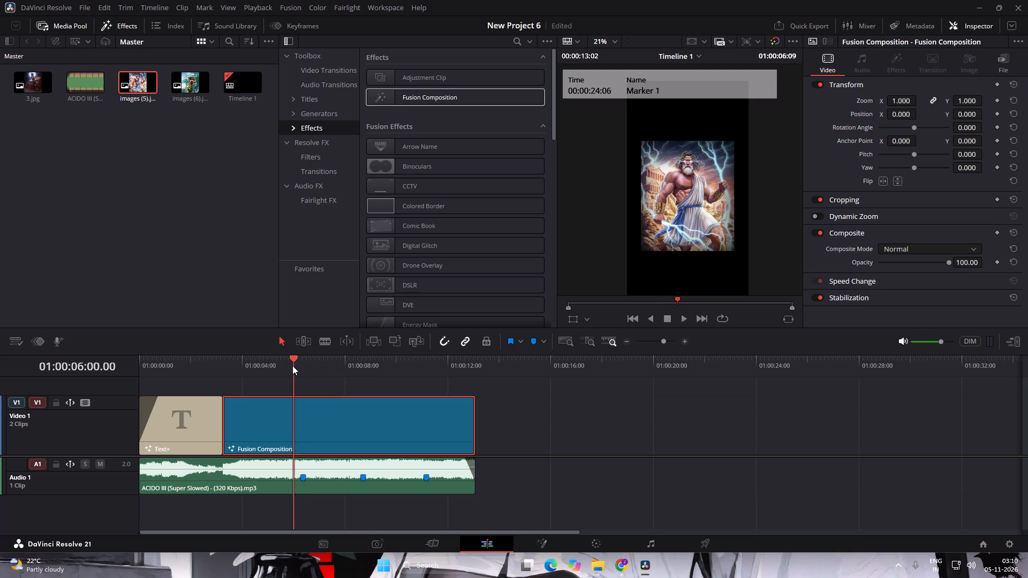
drag(292, 366, 290, 399)
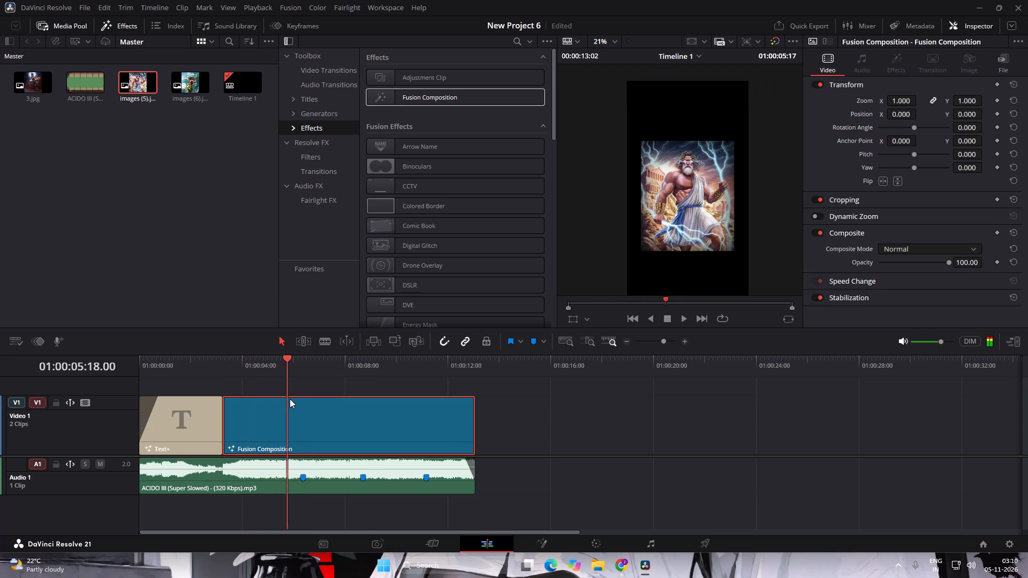
drag(290, 399, 299, 402)
click(559, 542)
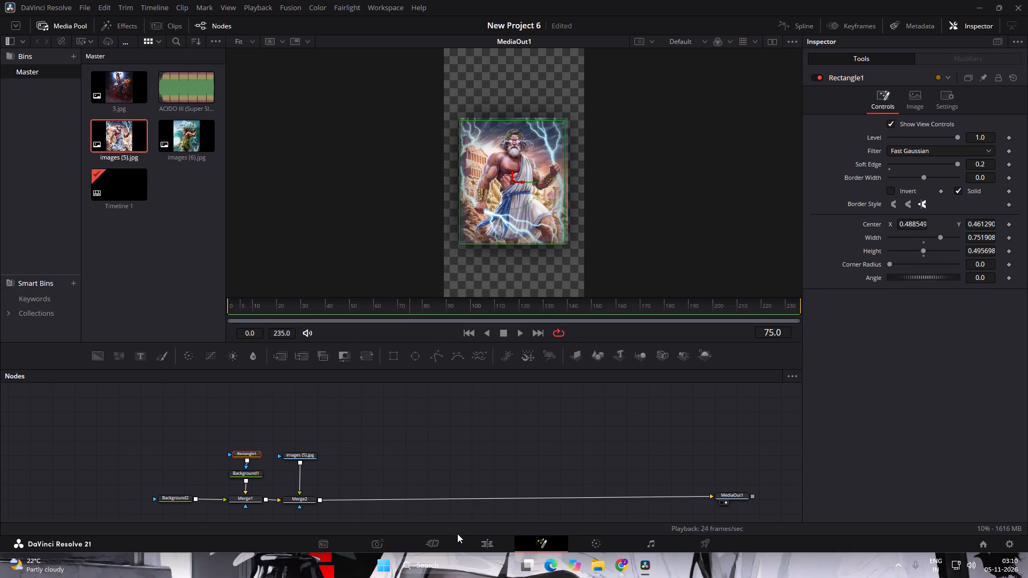
click(493, 547)
drag(302, 361, 243, 387)
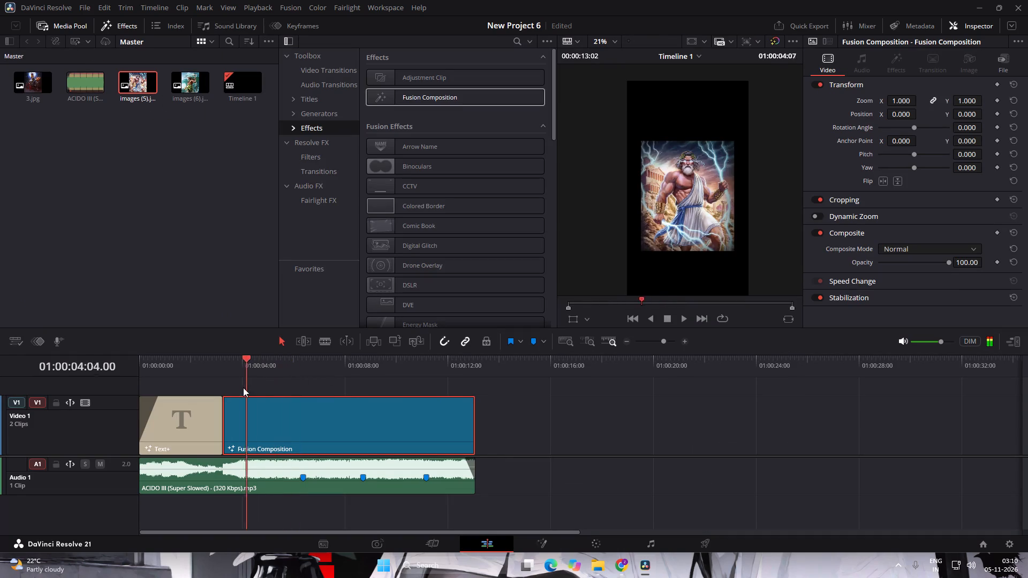
drag(243, 387, 227, 396)
In the Fusion composition, keyframe Merge2's Blend at 0.0 on frame -1 and 1.0 on frame 0.
click(549, 547)
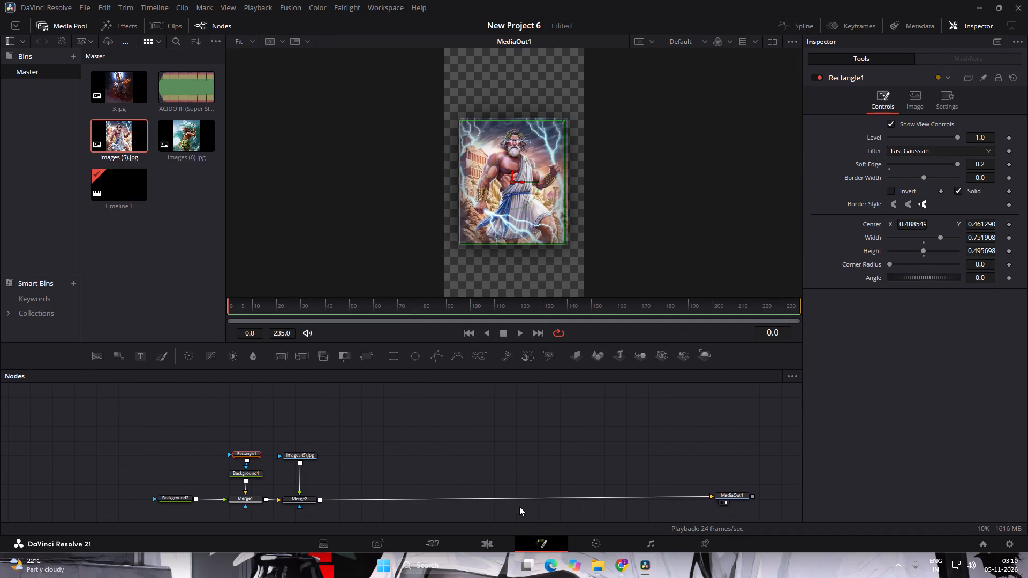
key(Left)
key(Right)
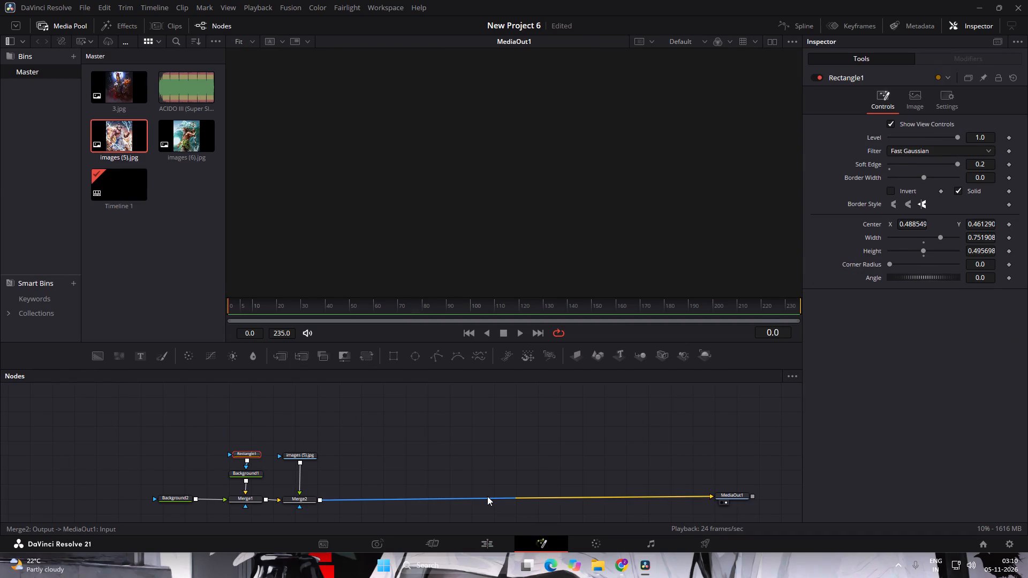
key(Left)
key(Right)
key(Left)
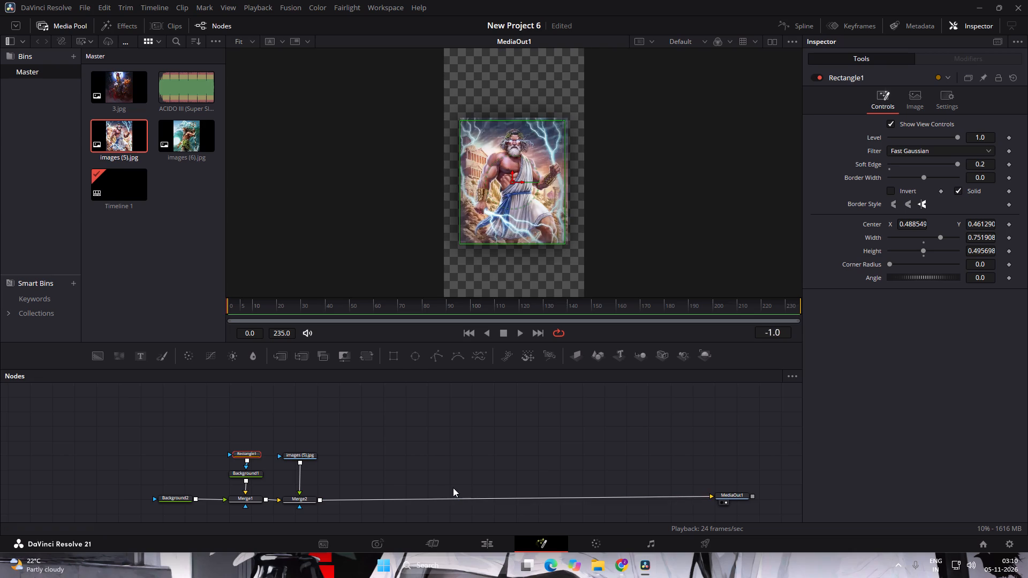
double_click(310, 499)
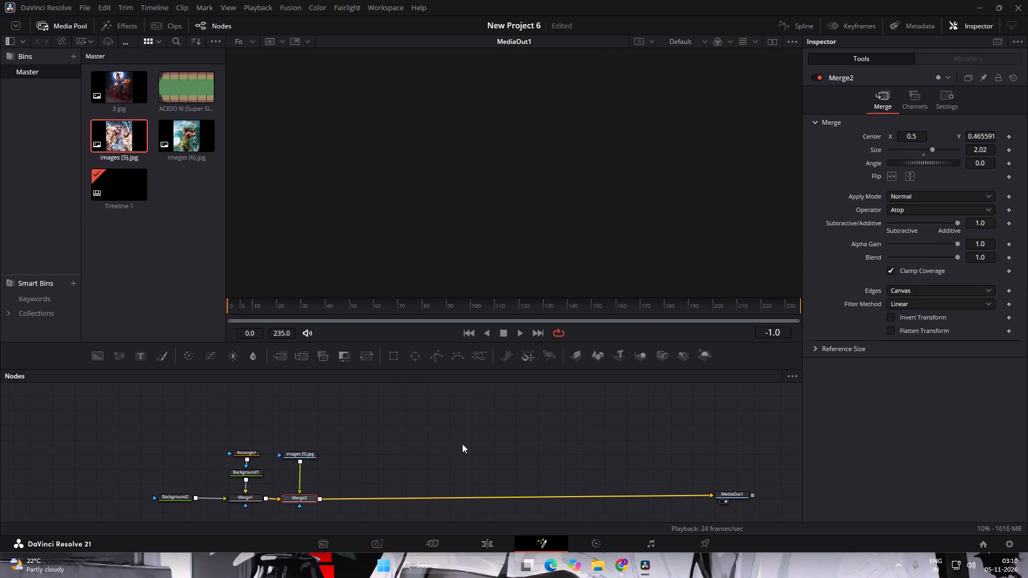
click(955, 95)
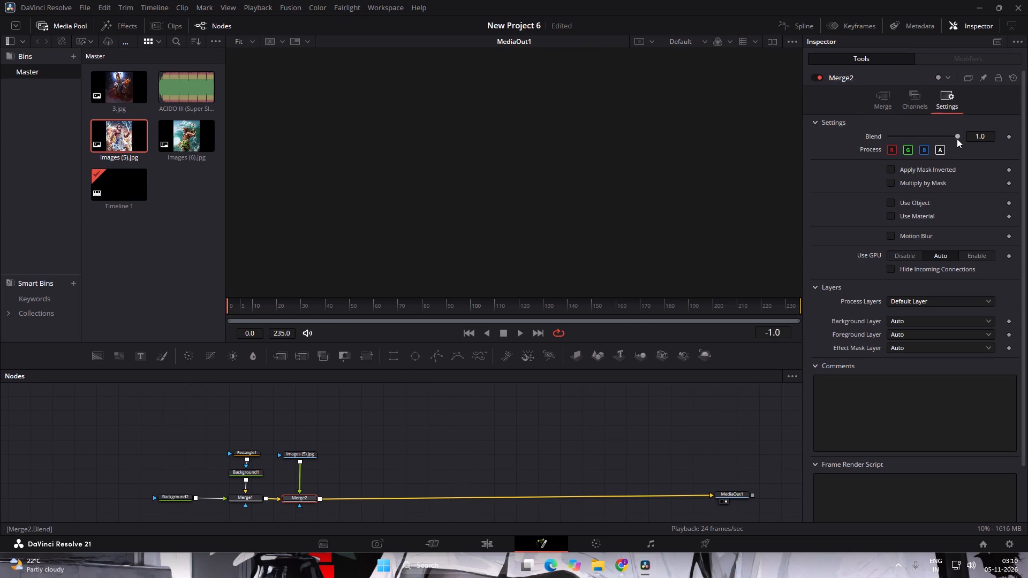
key(Right)
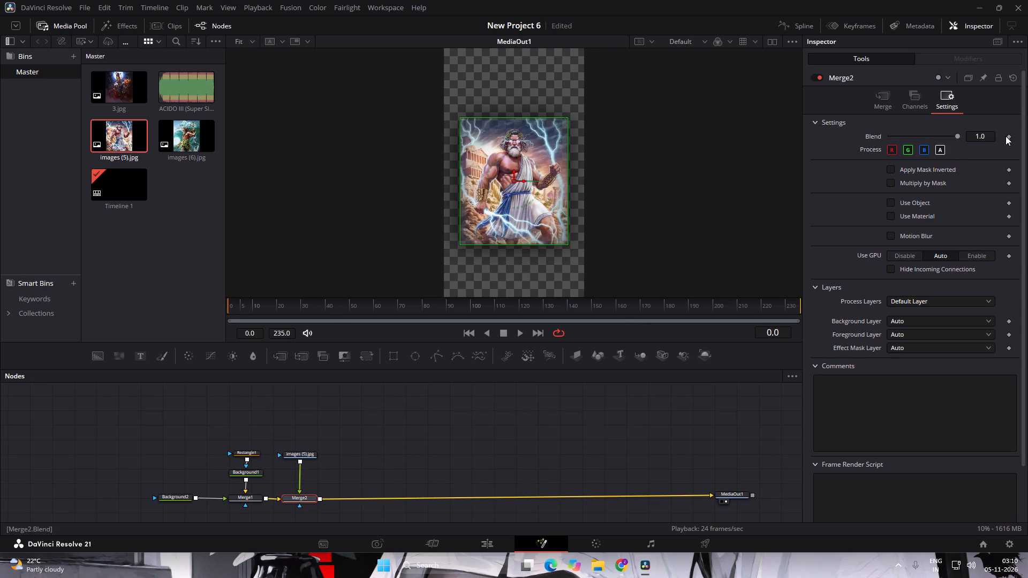
click(1006, 136)
key(Left)
drag(958, 139, 835, 151)
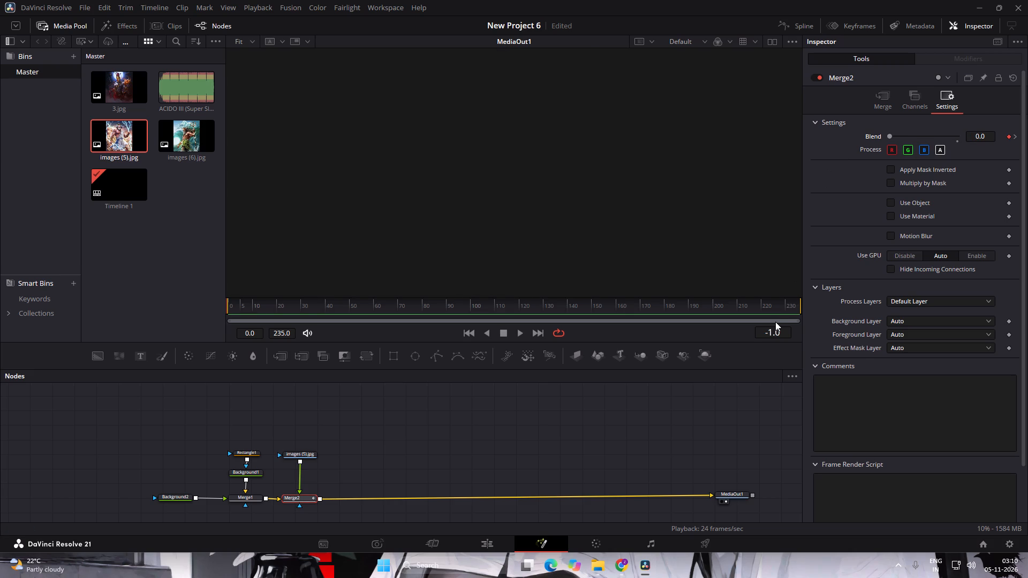
key(Right)
double_click(658, 415)
click(698, 180)
click(702, 180)
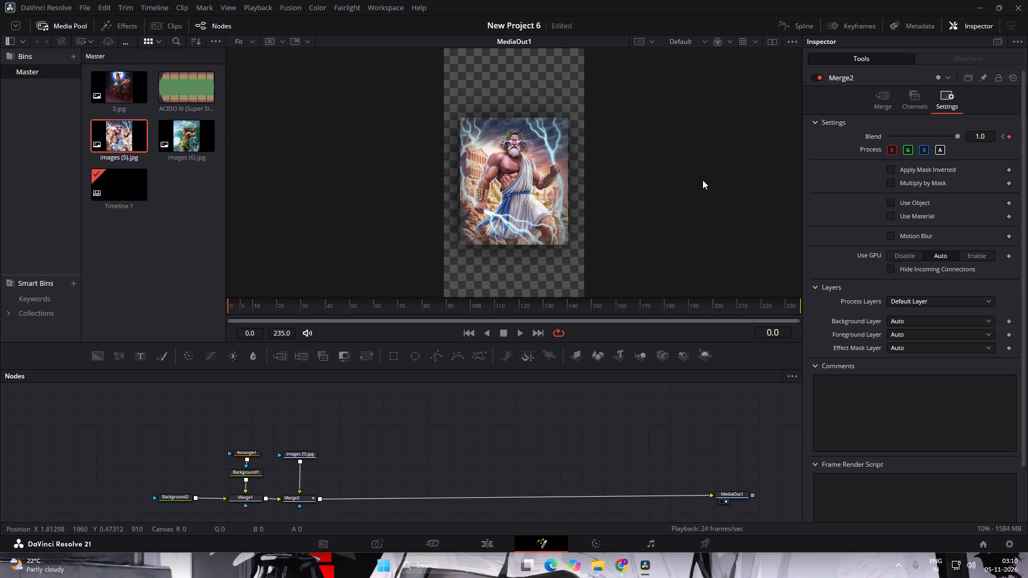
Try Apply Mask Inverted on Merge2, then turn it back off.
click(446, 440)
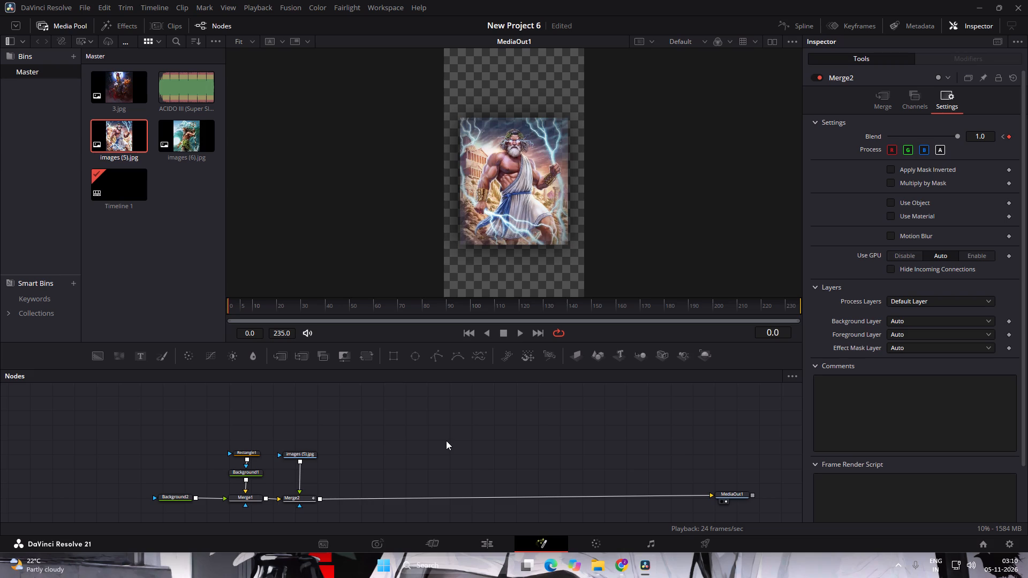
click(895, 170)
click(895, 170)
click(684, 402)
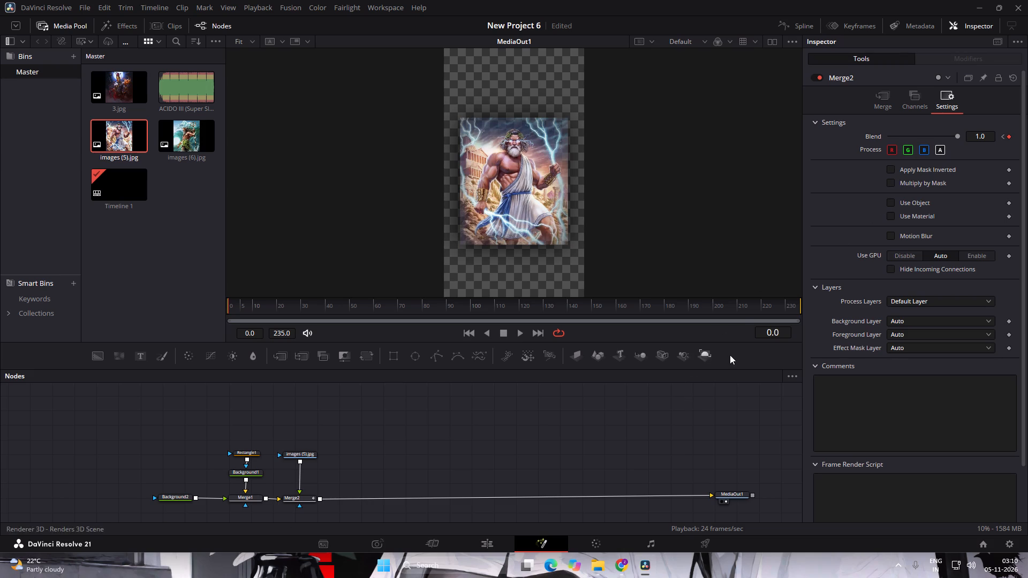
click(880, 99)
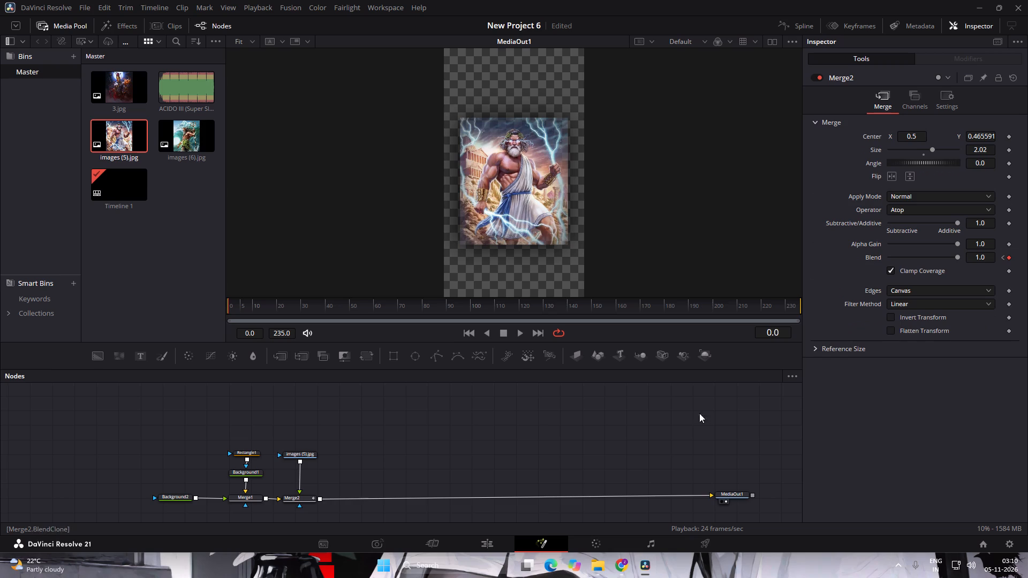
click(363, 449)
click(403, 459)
Add a Text+ node merged after Merge2, and arrange it above Merge3 in line with the image node.
click(307, 498)
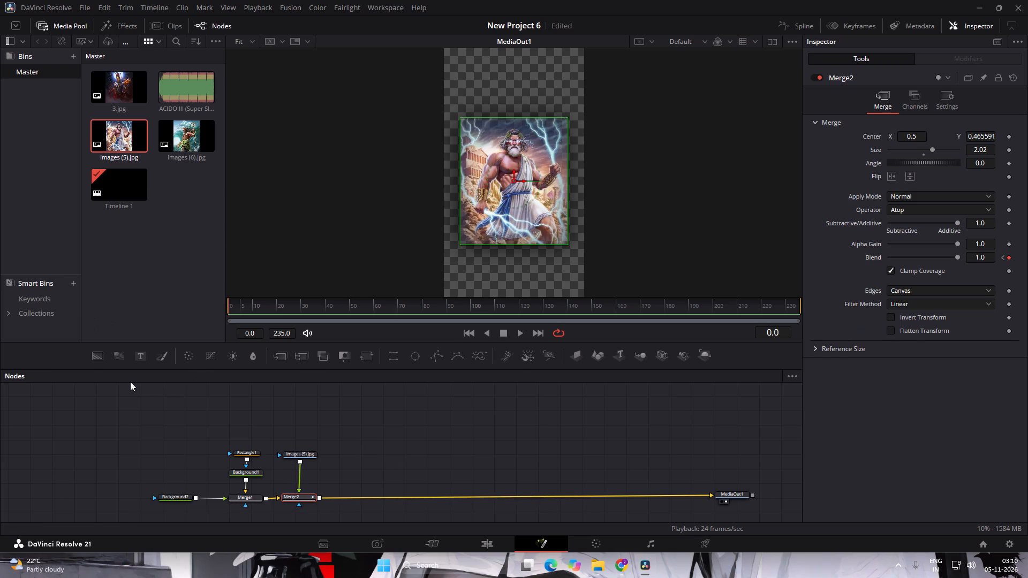
click(145, 359)
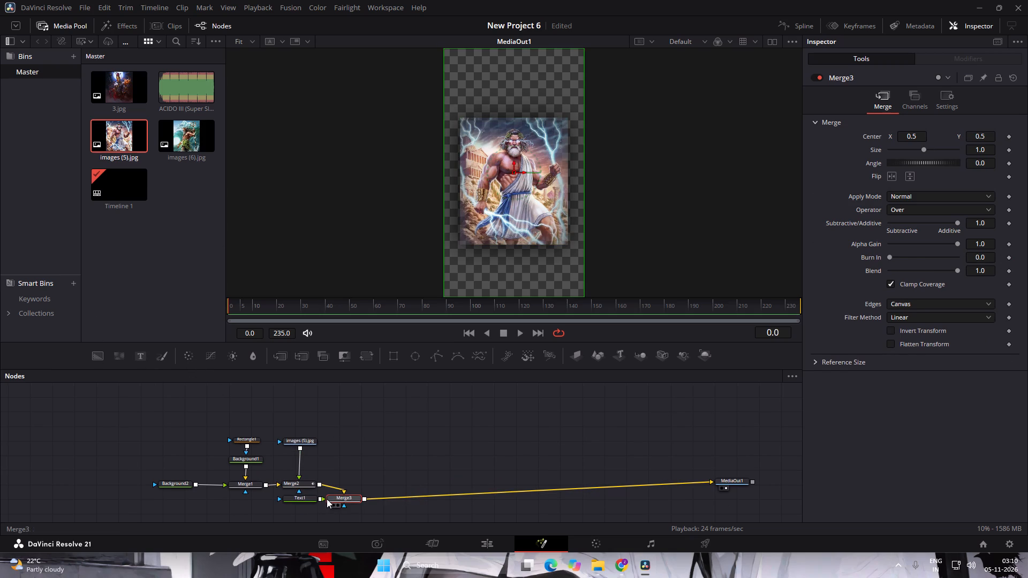
drag(319, 497, 378, 448)
drag(293, 496, 344, 484)
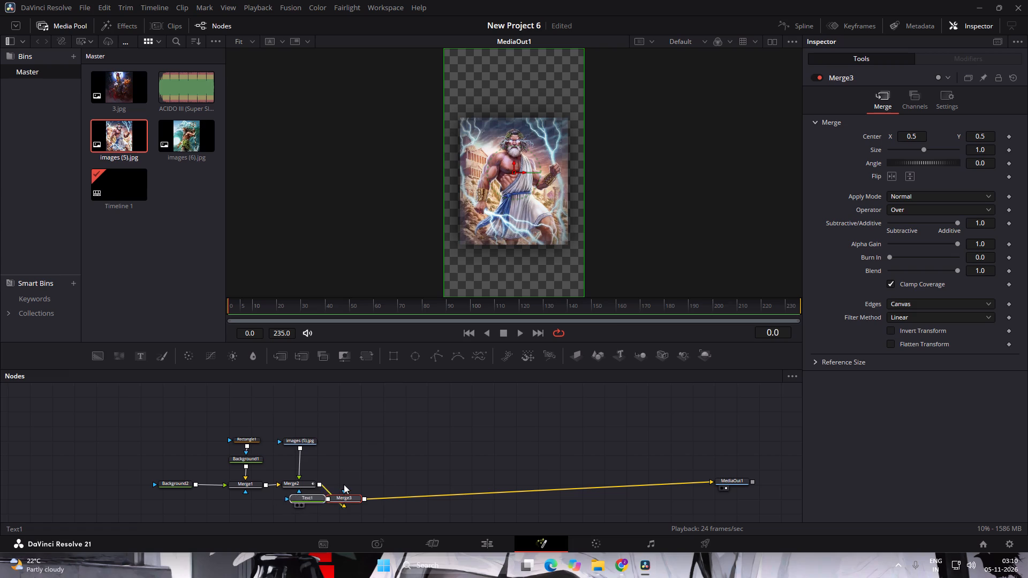
drag(344, 484, 344, 435)
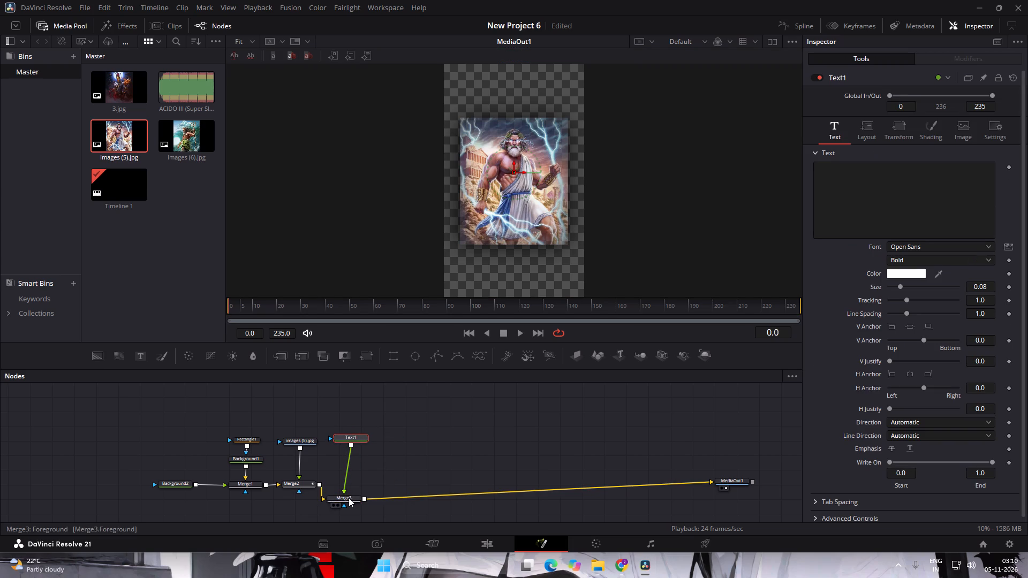
drag(349, 498, 352, 483)
click(299, 439)
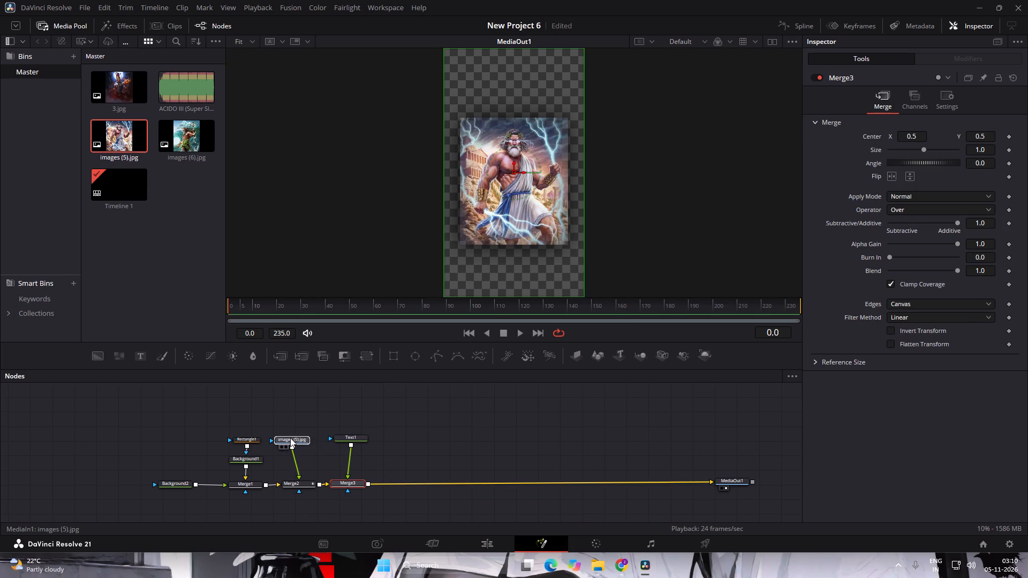
click(364, 437)
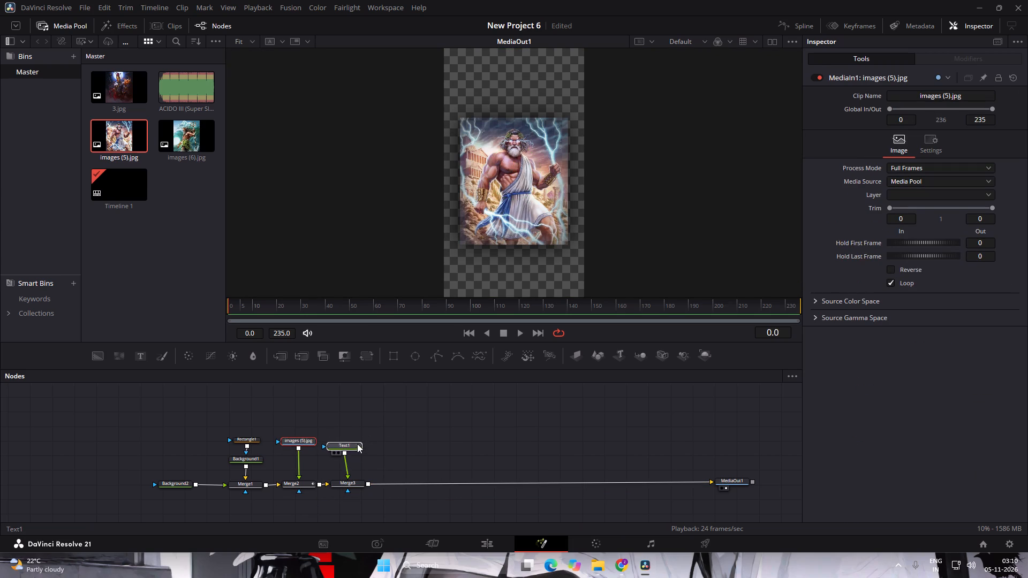
double_click(360, 440)
Enter ZEUS as the text of Text1.
double_click(916, 193)
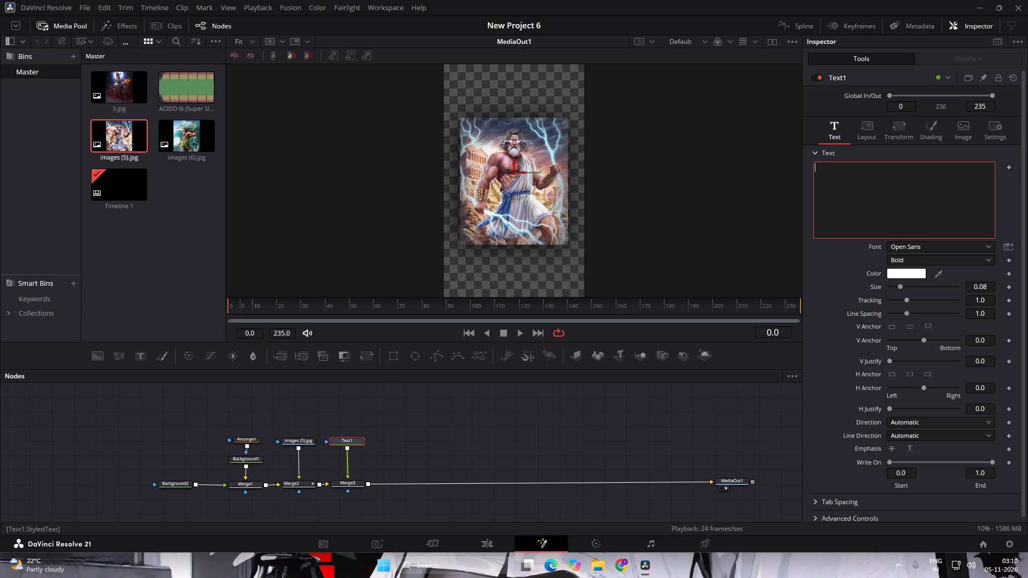
text(ZU)
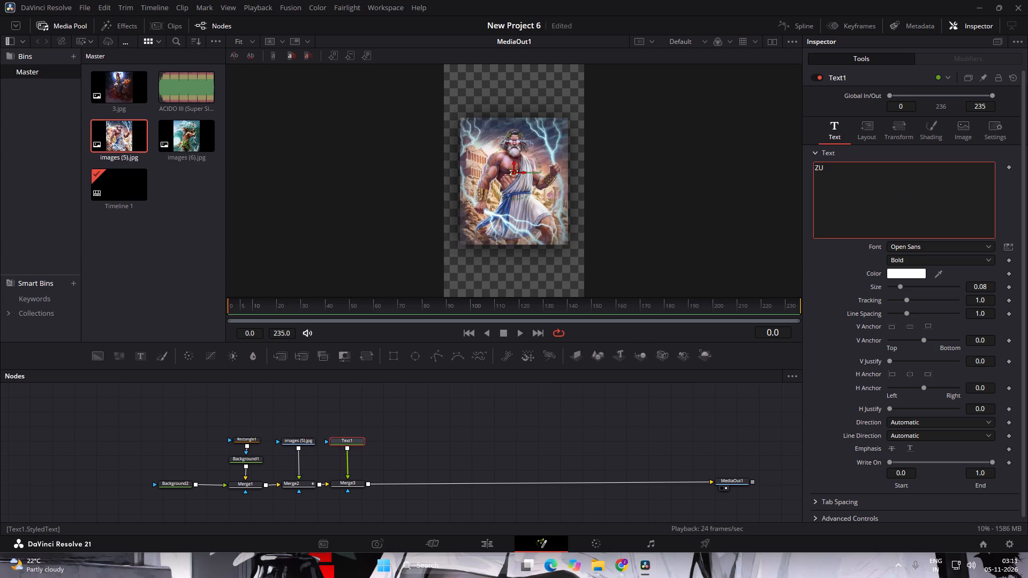
text(ES)
key(BackSpace)
key(BackSpace)
key(BackSpace)
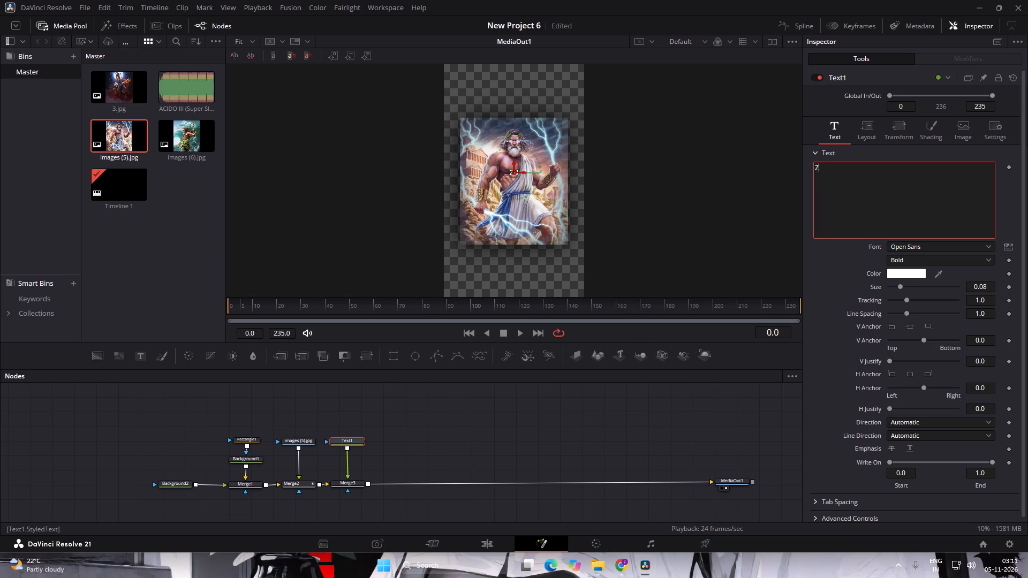
text(EUS)
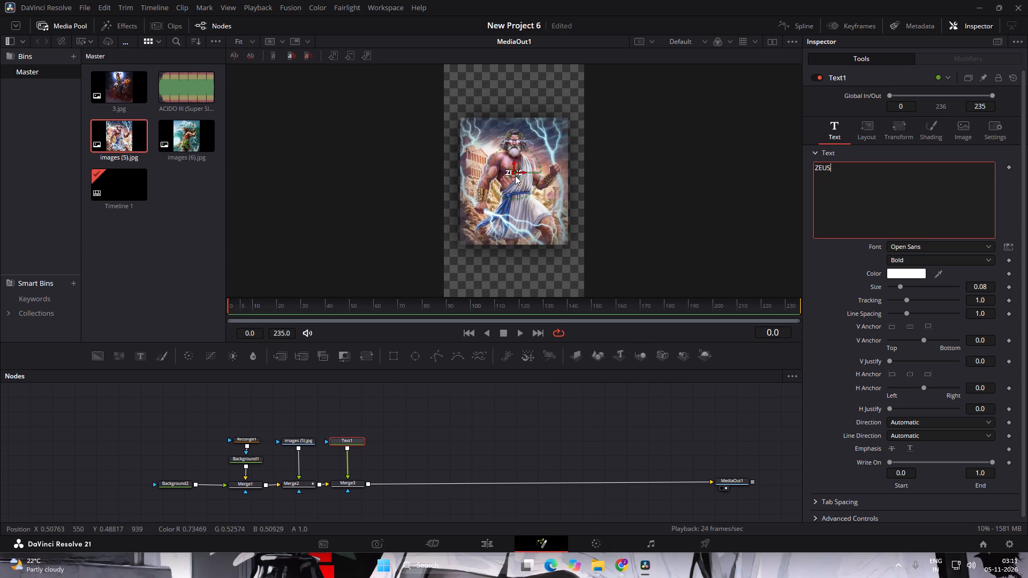
Move the ZEUS text down to the lower centre of the Zeus card, near the image's bottom edge.
drag(515, 174, 512, 233)
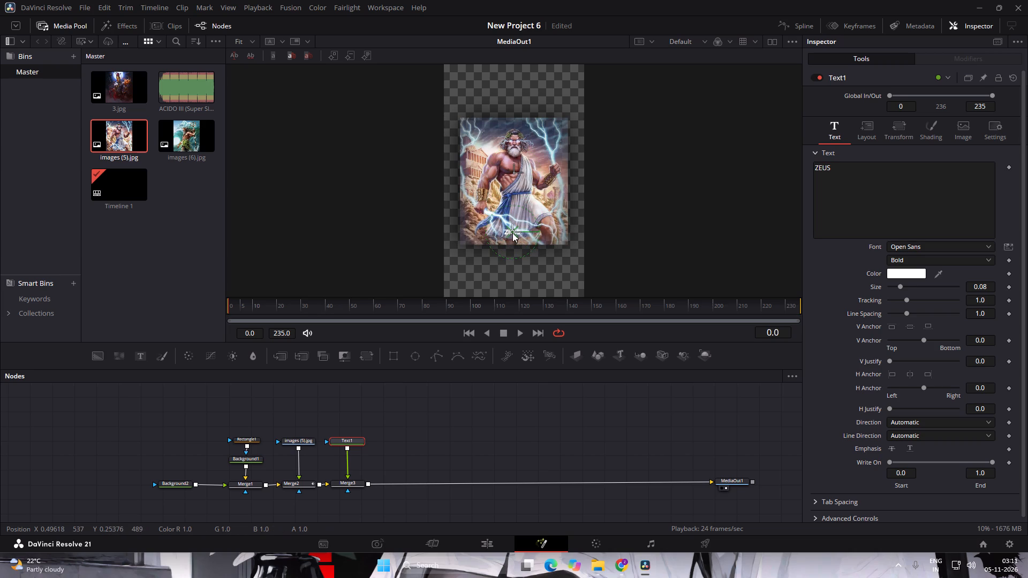
drag(512, 233, 513, 233)
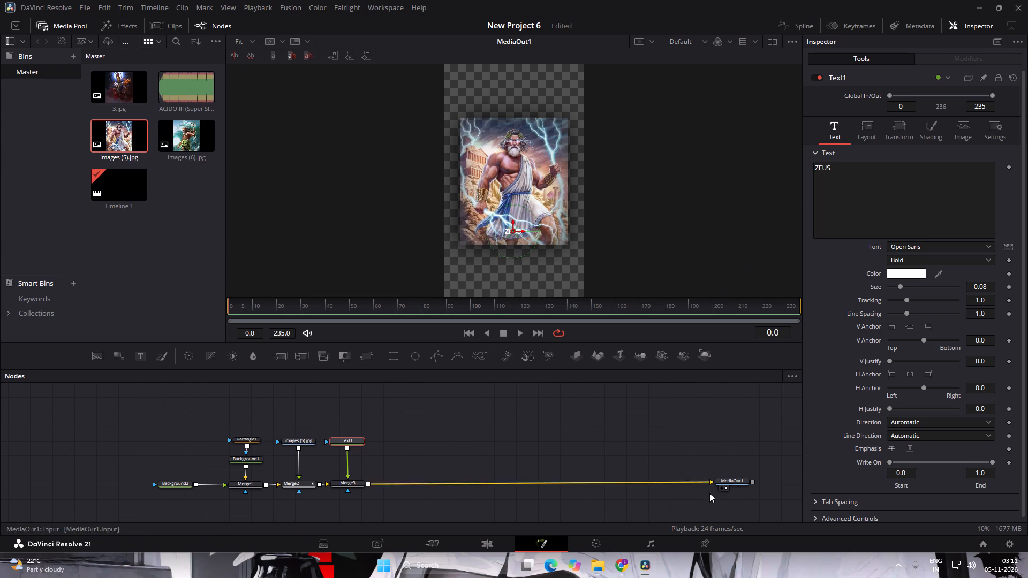
Switch to Chrome, close the YTMP3 tab, and return to DaVinci Resolve.
click(621, 567)
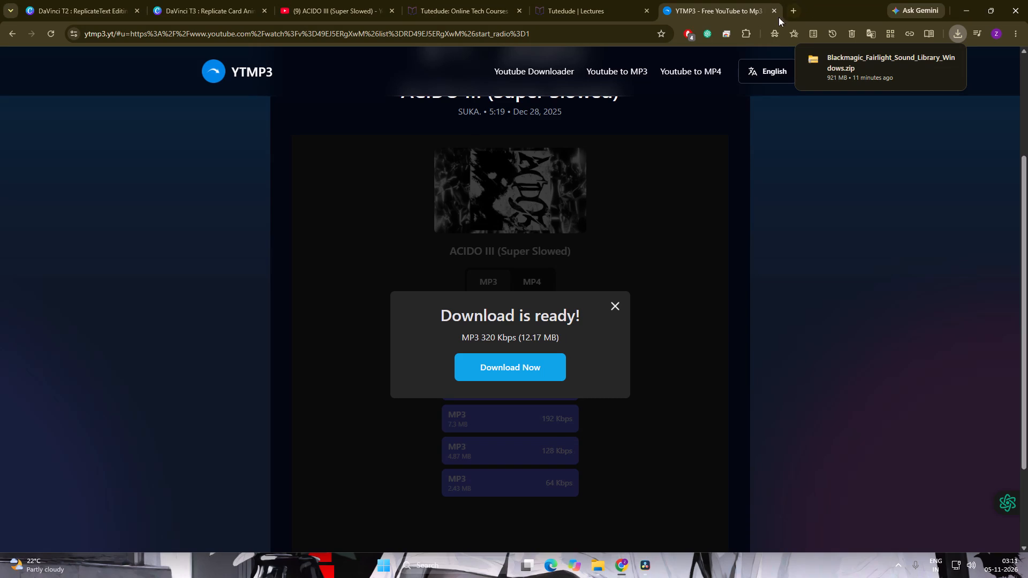
click(775, 11)
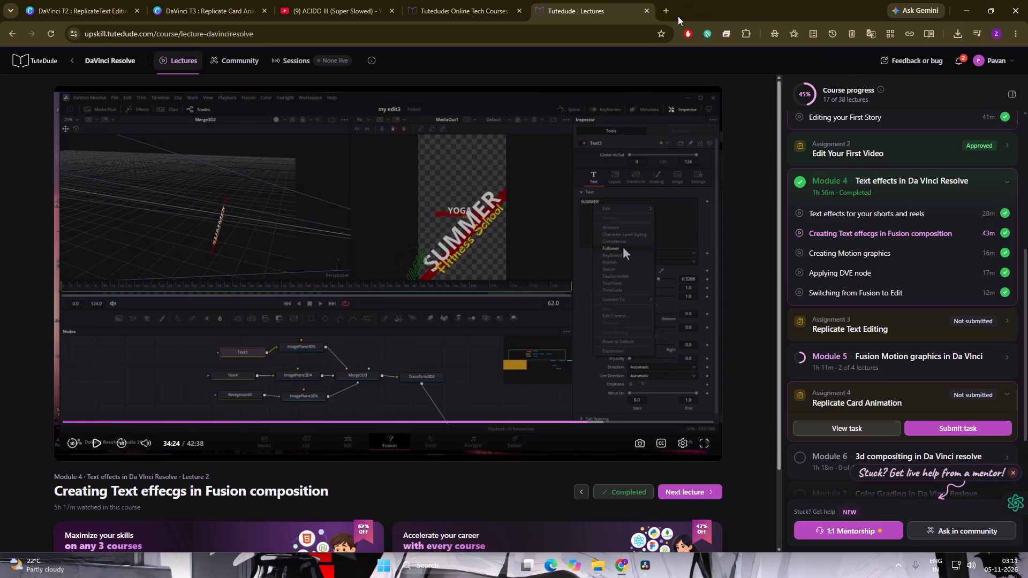
click(645, 568)
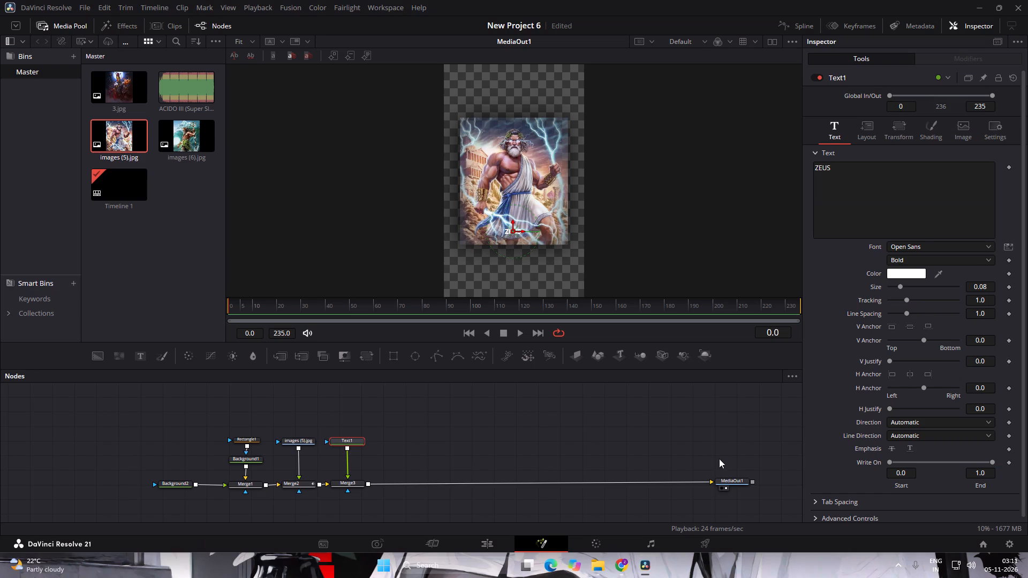
Set the ZEUS text colour to the dark blue basic colour.
click(922, 273)
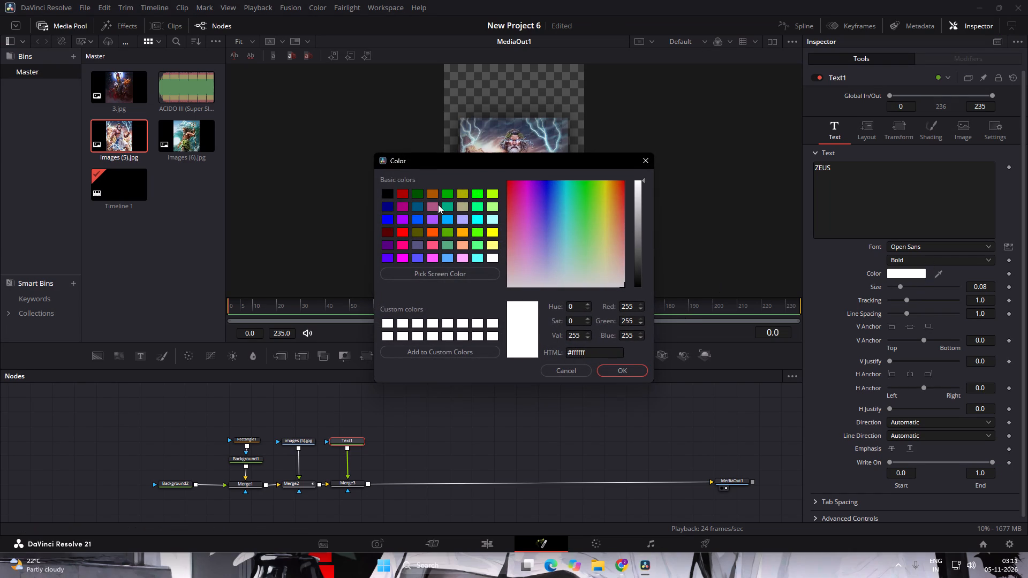
click(423, 207)
click(639, 376)
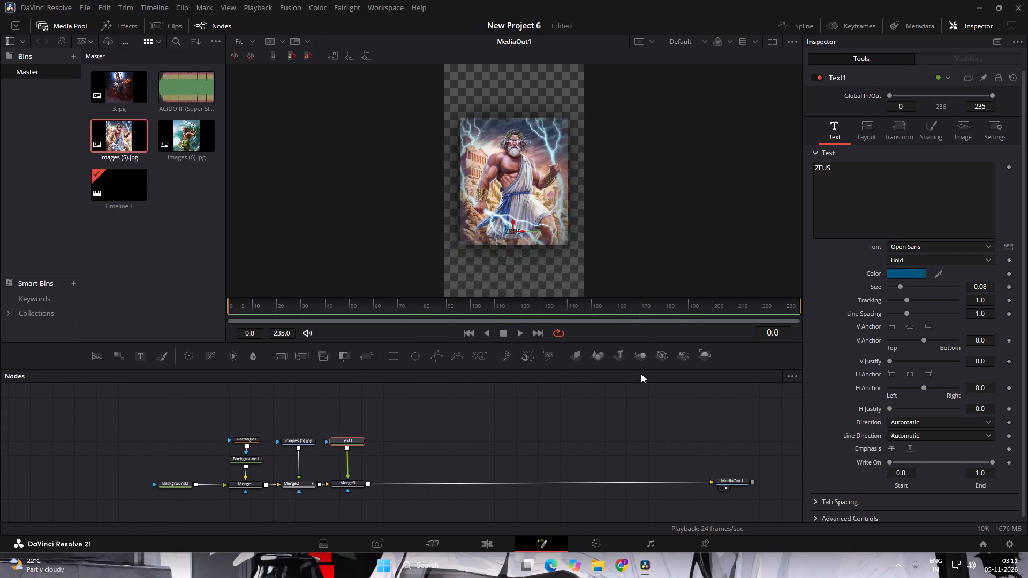
Enlarge the ZEUS text to size 0.3346 and nudge it slightly upward within the Zeus card's lower edge.
drag(898, 285, 933, 288)
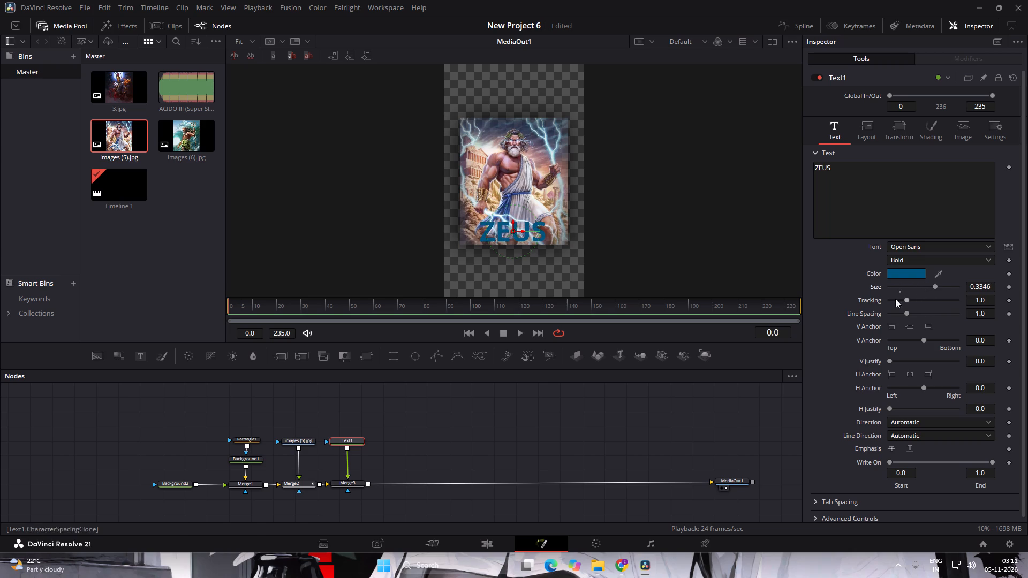
drag(510, 228, 514, 227)
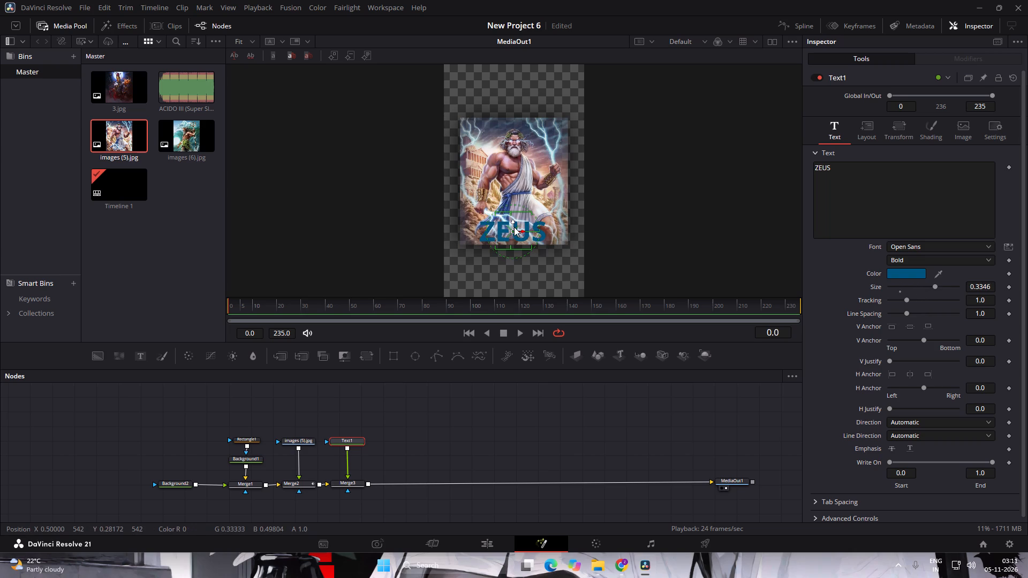
drag(514, 227, 515, 224)
click(511, 229)
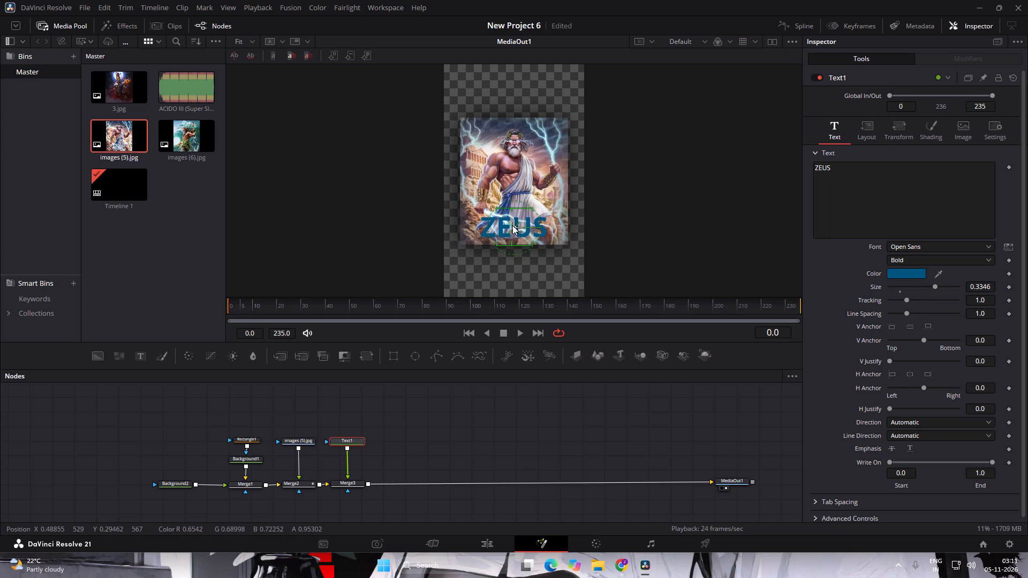
Open the colour picker for the ZEUS text and move it clear of the card preview.
click(902, 272)
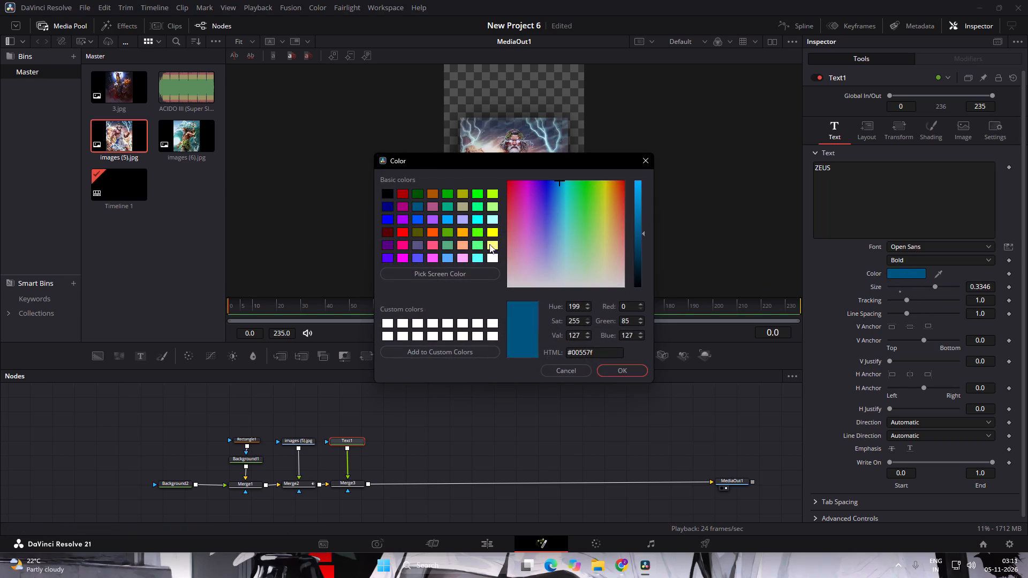
drag(555, 165, 823, 249)
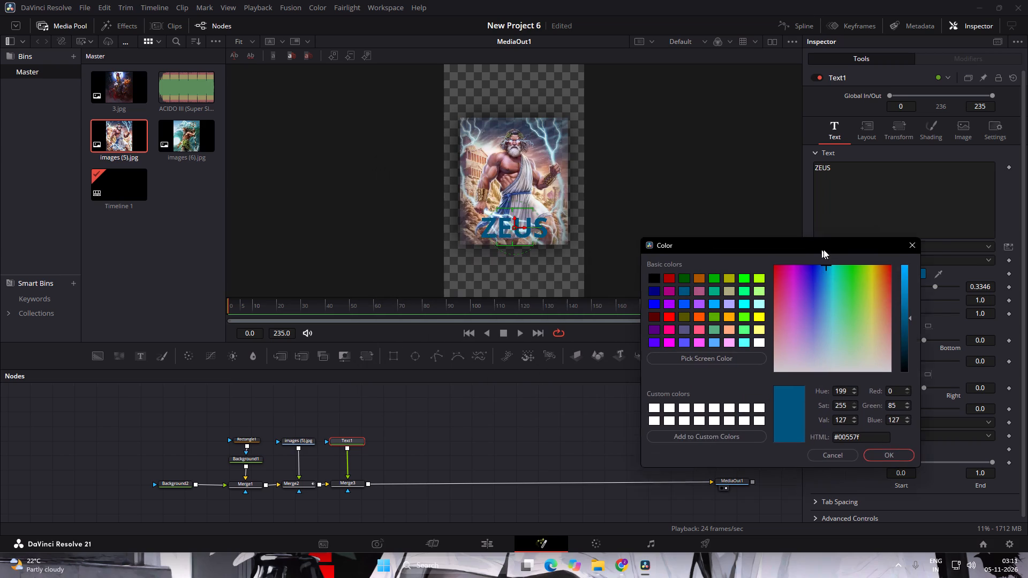
drag(823, 249, 846, 248)
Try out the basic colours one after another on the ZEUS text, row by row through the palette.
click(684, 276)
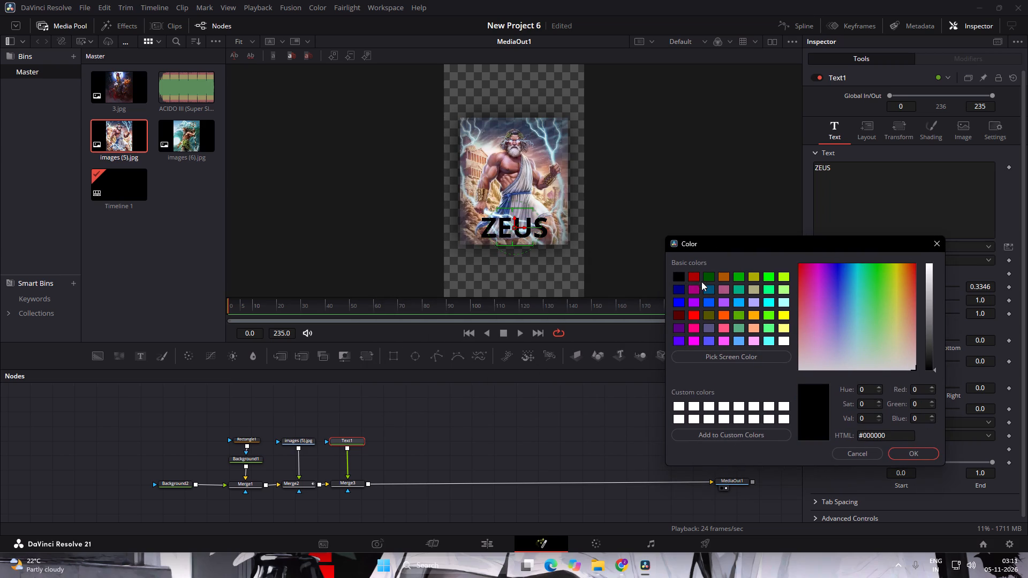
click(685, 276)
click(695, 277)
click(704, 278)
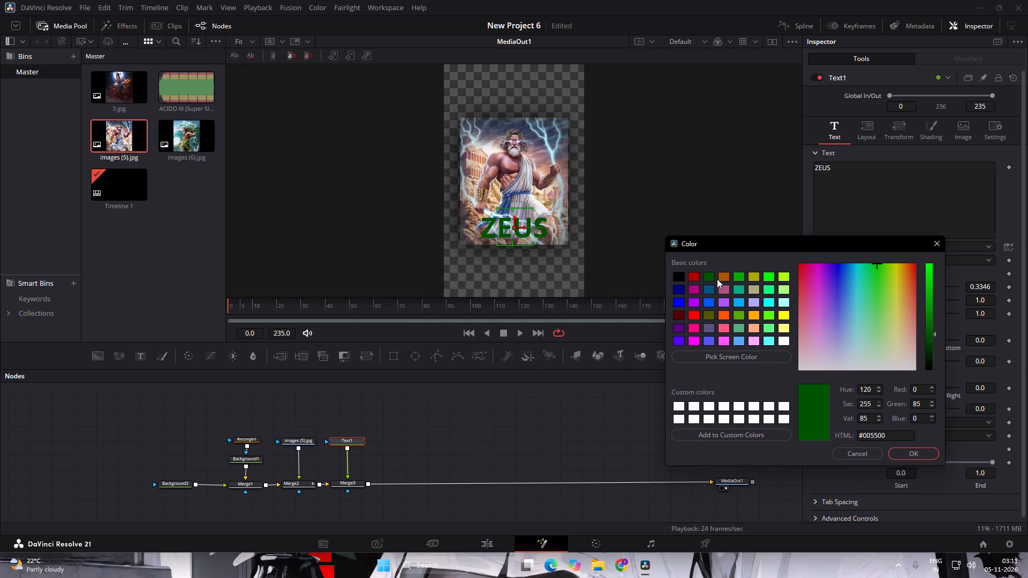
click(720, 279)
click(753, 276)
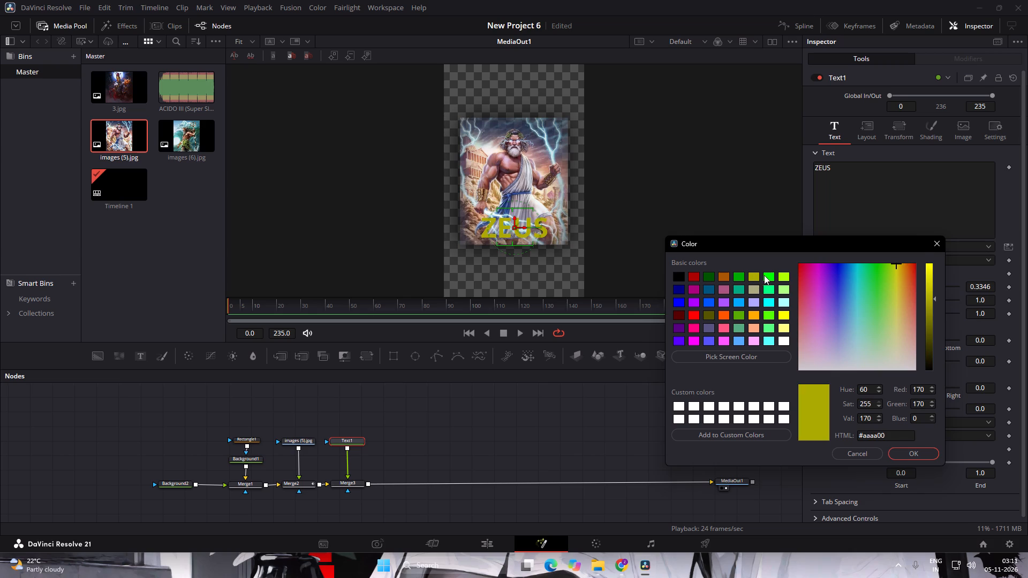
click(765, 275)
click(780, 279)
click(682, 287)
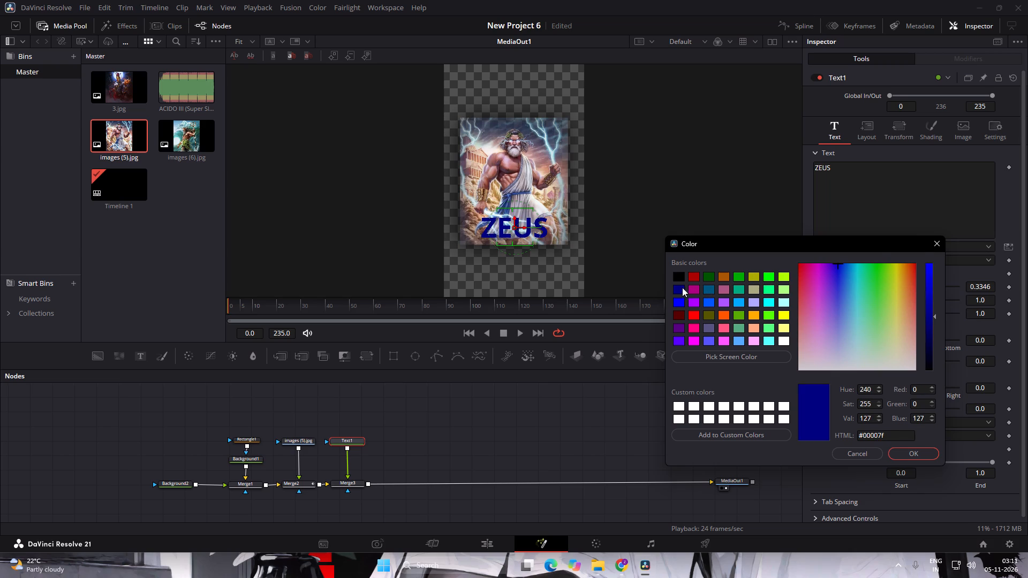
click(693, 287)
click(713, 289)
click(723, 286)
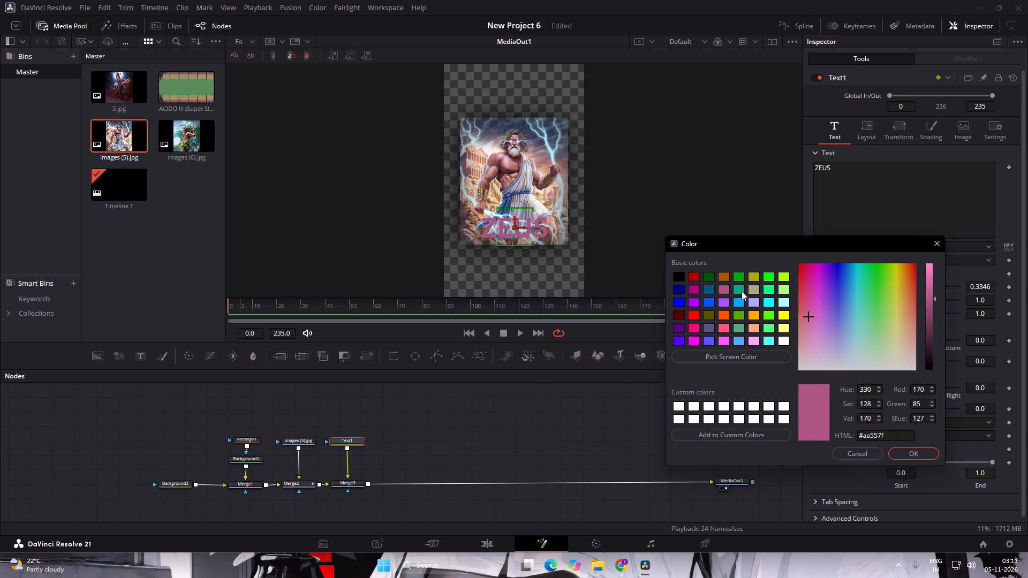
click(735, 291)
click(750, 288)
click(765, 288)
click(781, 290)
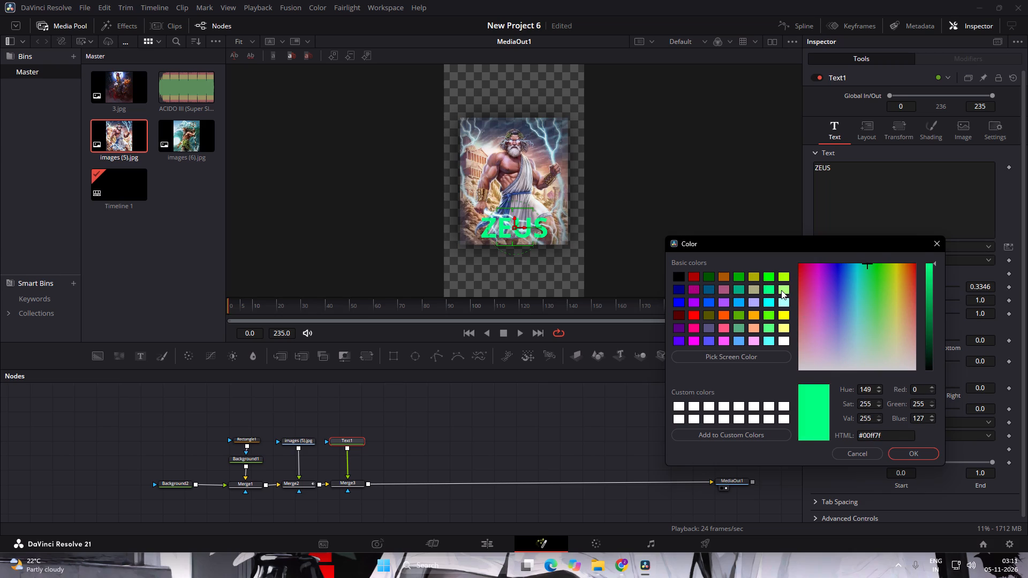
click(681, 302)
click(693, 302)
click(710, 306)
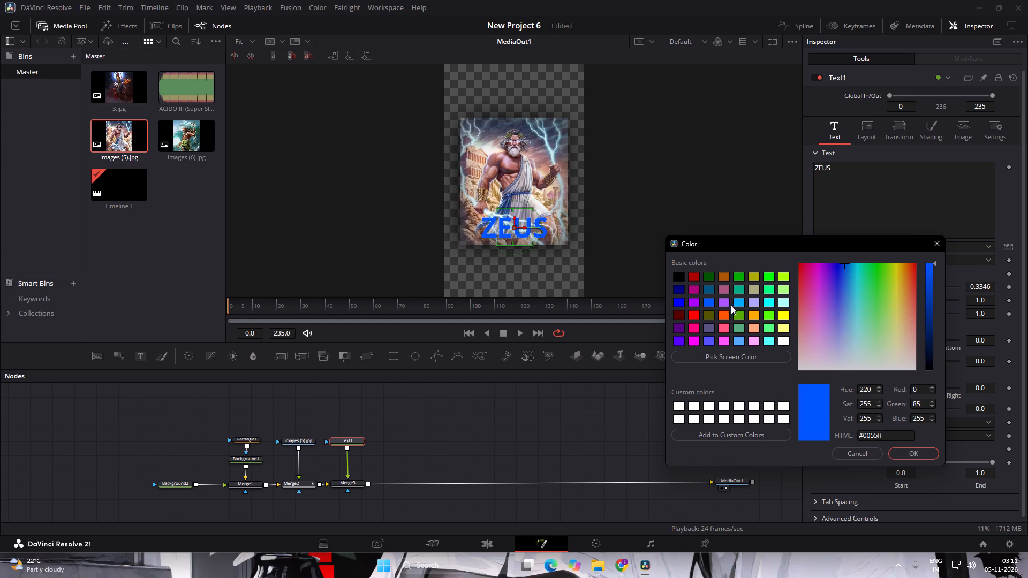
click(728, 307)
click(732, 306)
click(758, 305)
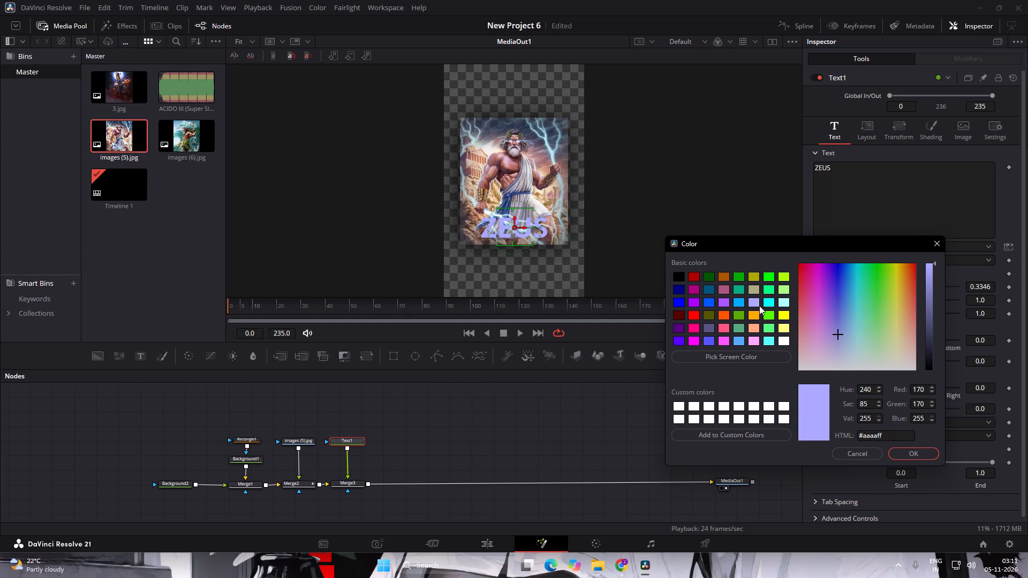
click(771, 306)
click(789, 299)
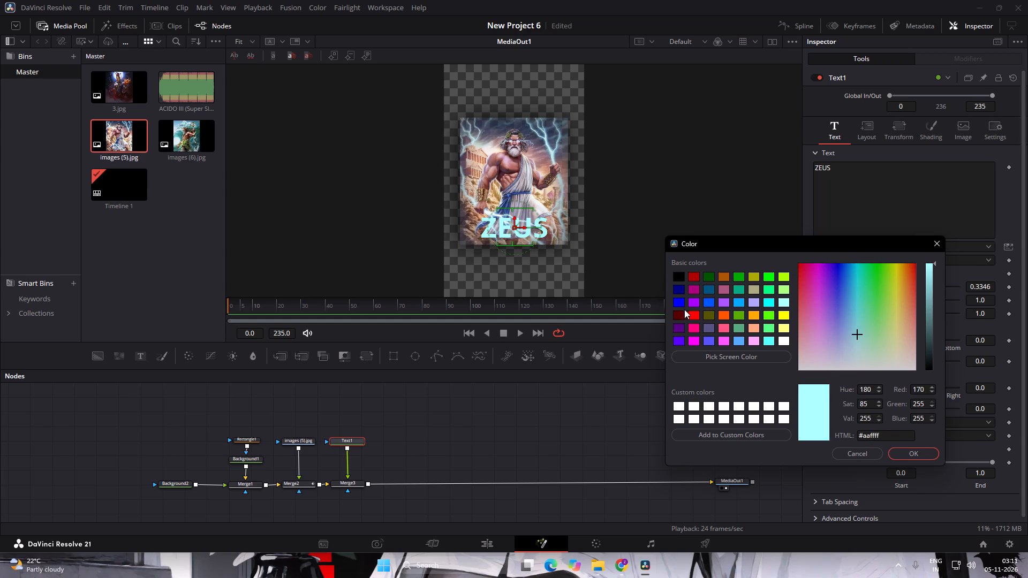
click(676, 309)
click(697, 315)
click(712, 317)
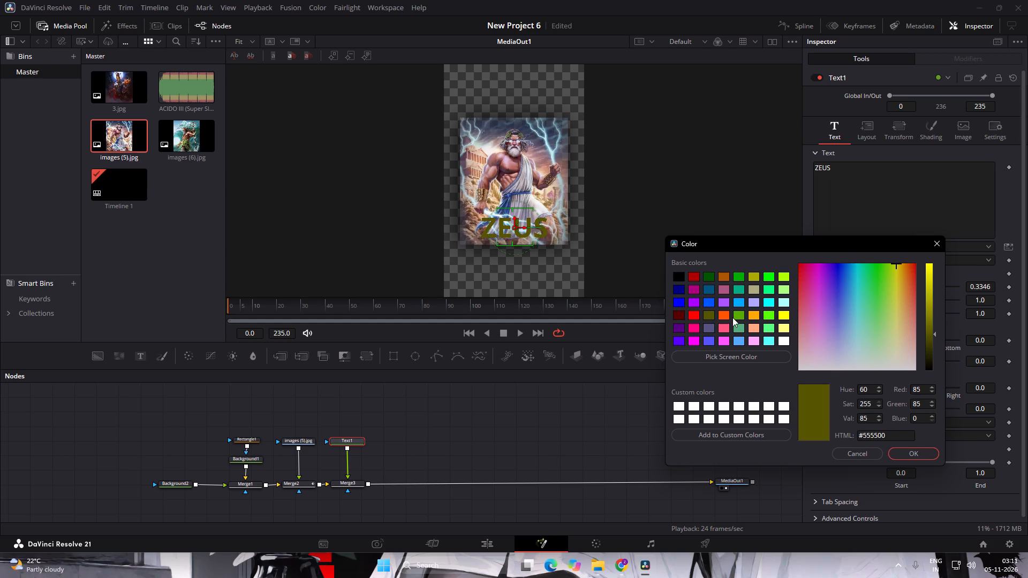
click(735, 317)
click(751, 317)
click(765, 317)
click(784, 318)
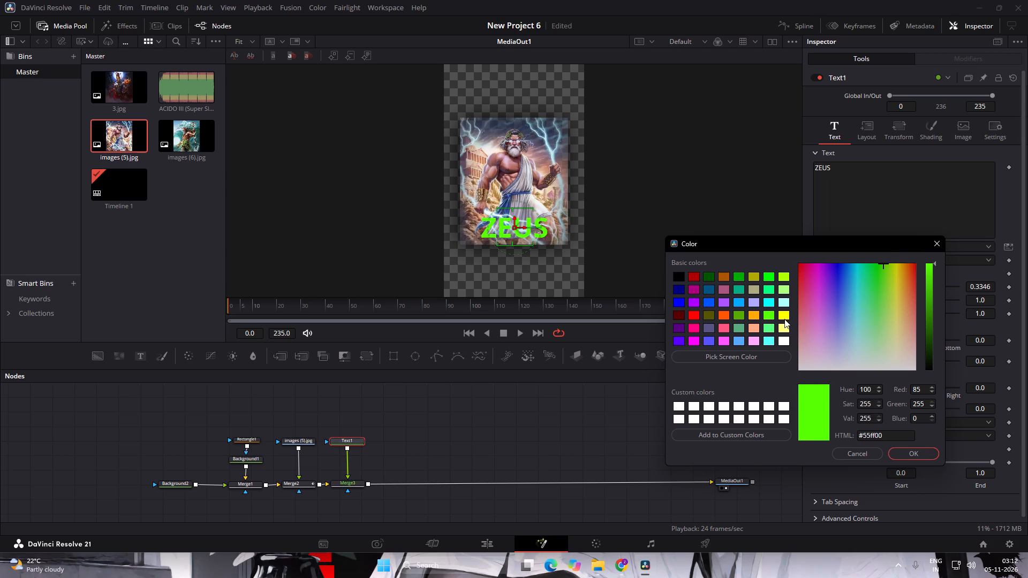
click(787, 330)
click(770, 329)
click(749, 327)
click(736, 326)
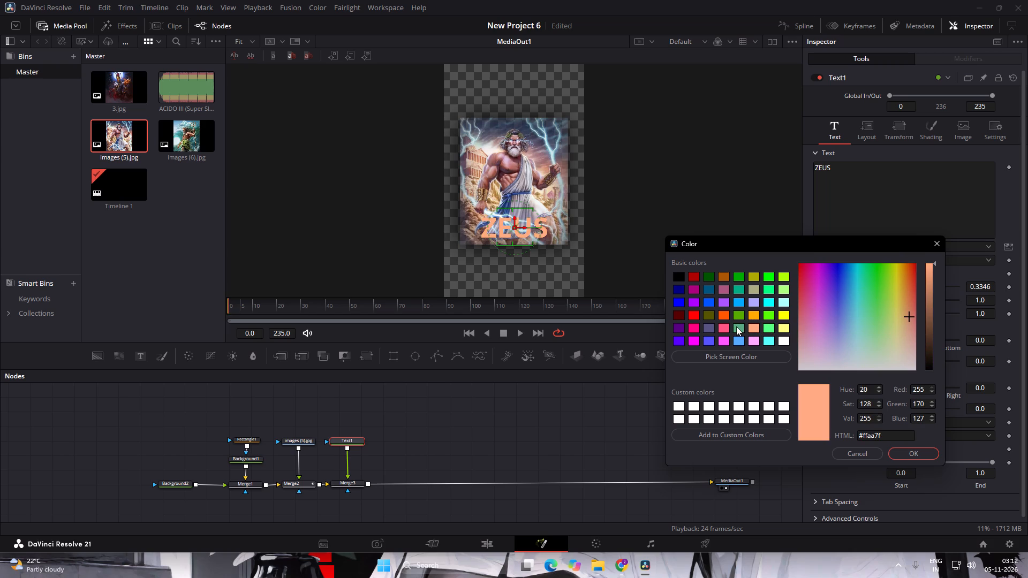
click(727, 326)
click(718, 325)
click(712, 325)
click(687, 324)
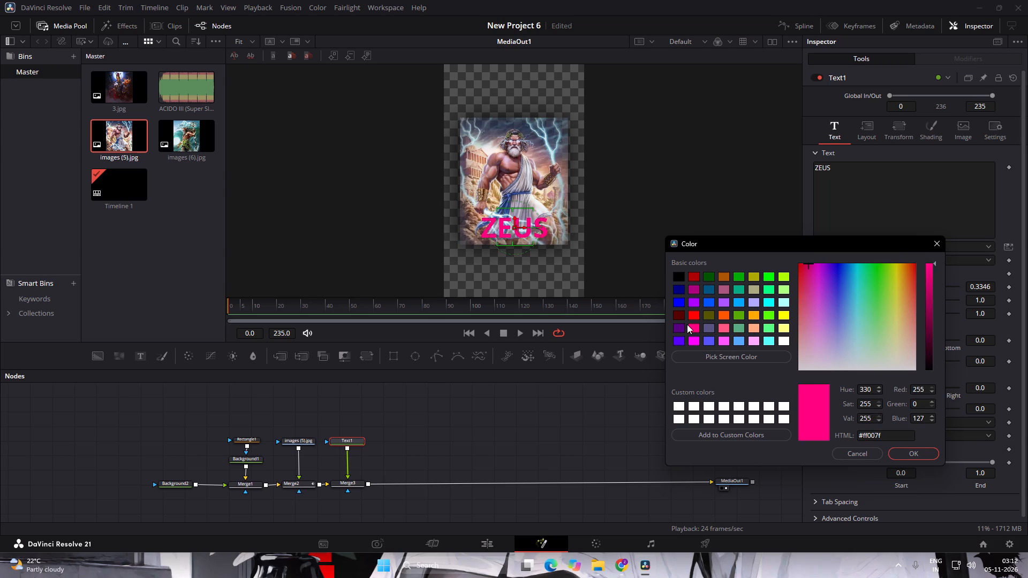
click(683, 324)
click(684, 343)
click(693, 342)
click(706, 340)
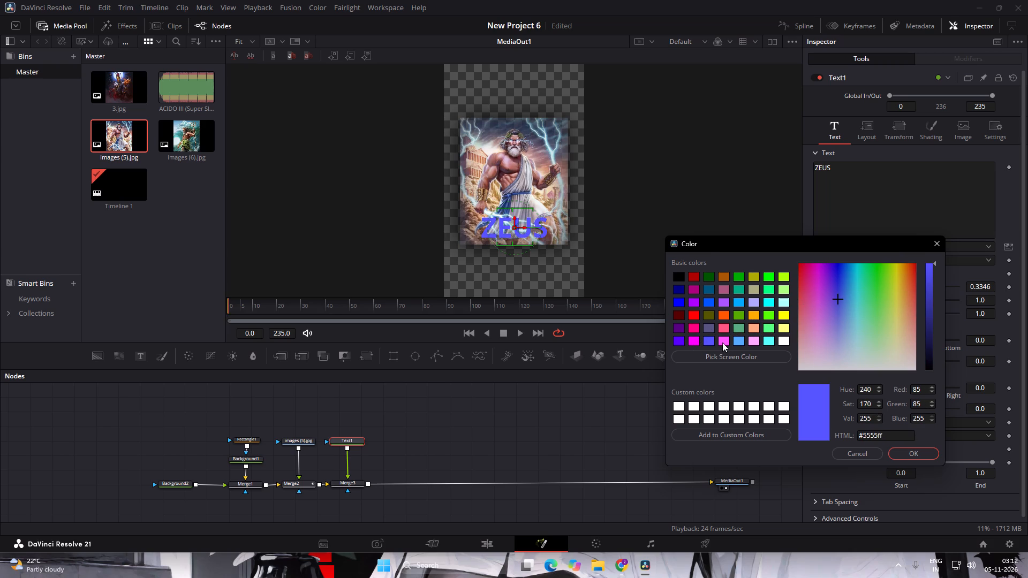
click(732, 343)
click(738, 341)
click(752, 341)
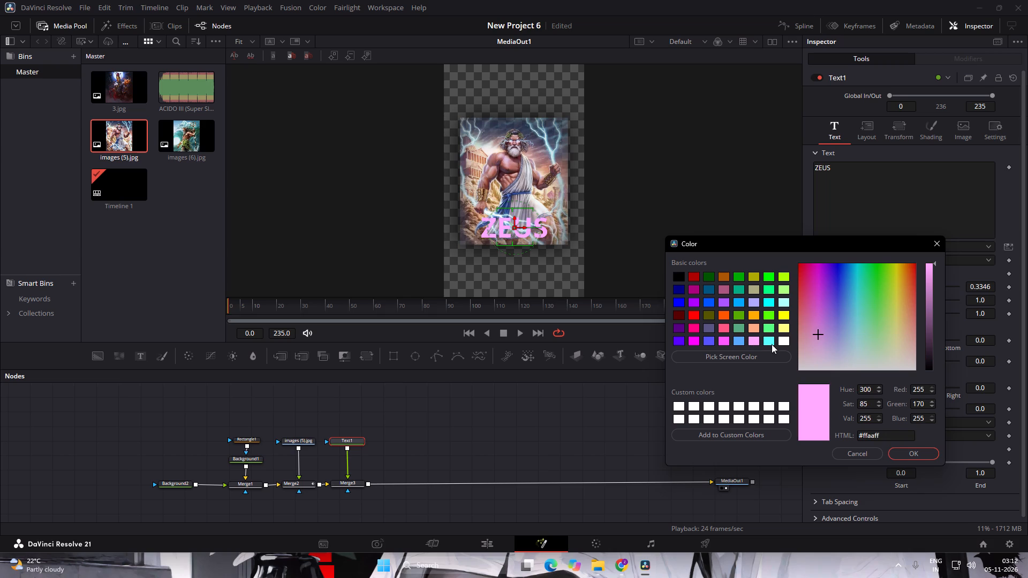
Set the ZEUS text colour to the #55ffff cyan basic colour, darkened to teal #297a7a.
click(768, 343)
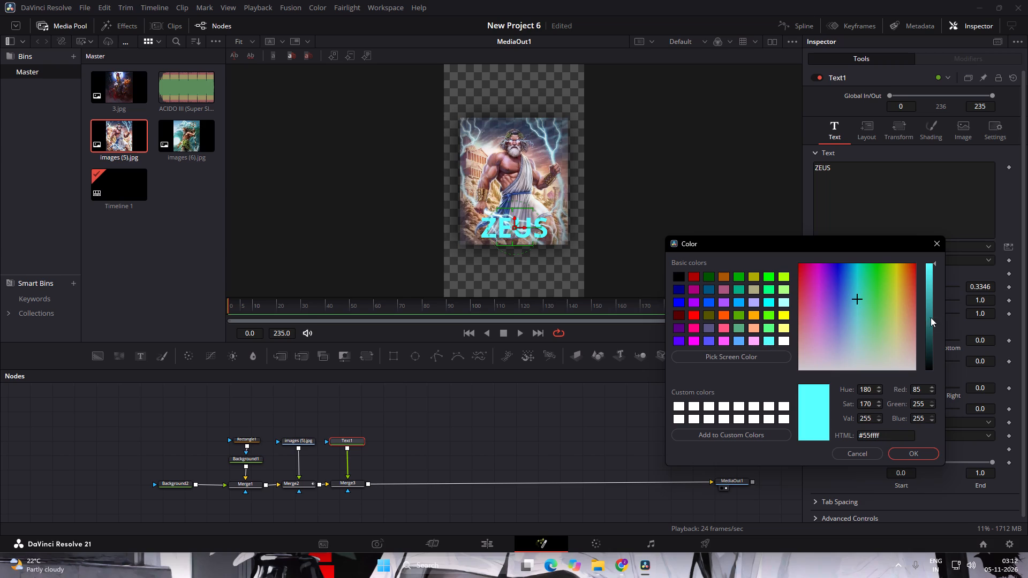
drag(934, 262, 938, 298)
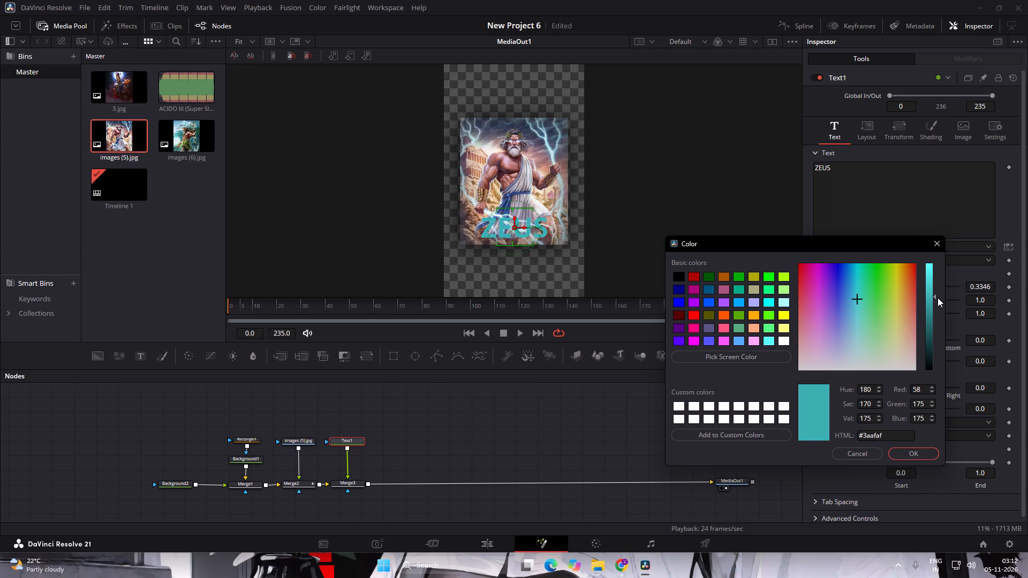
drag(938, 298, 938, 307)
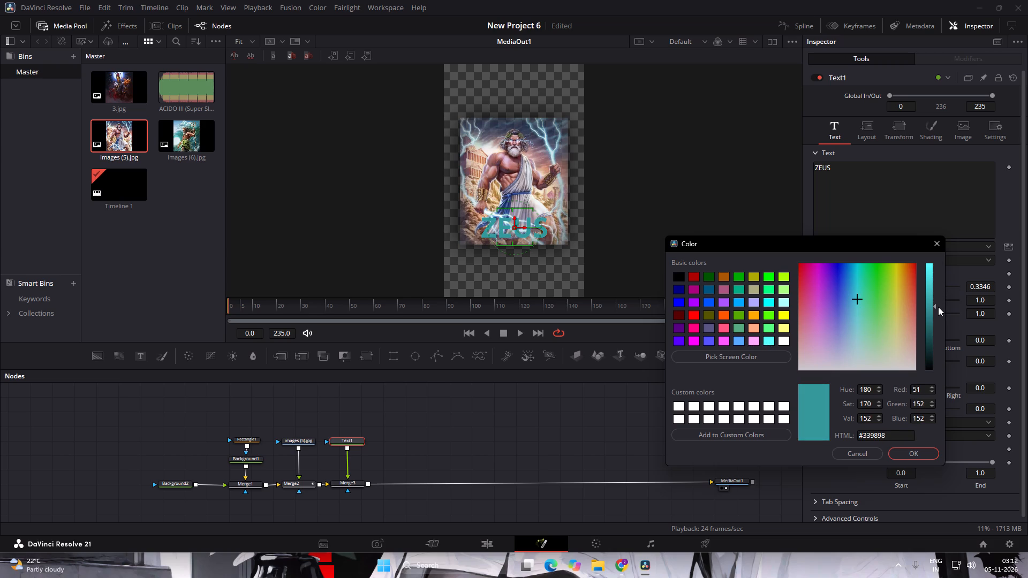
drag(938, 307, 938, 331)
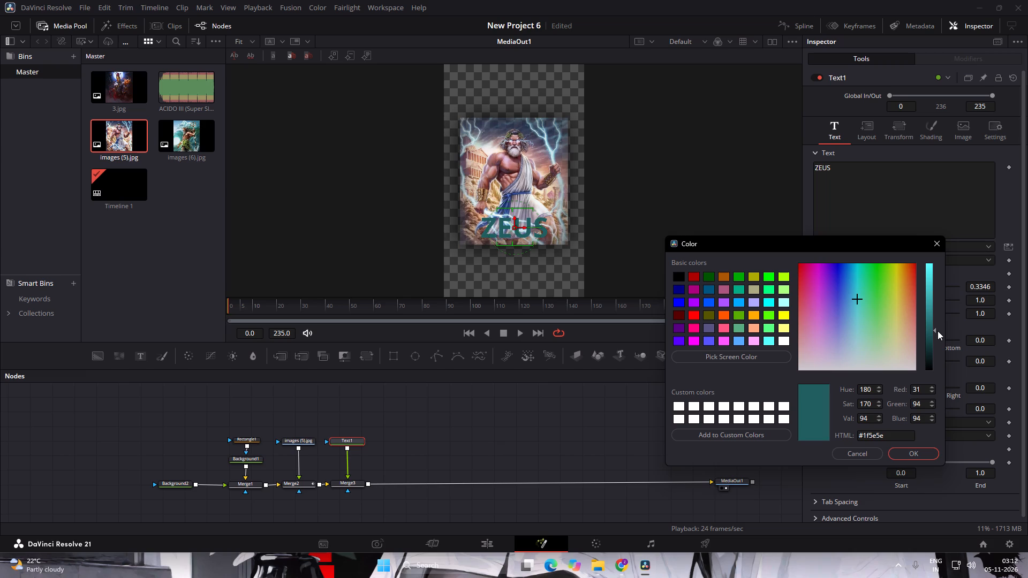
drag(938, 331, 938, 319)
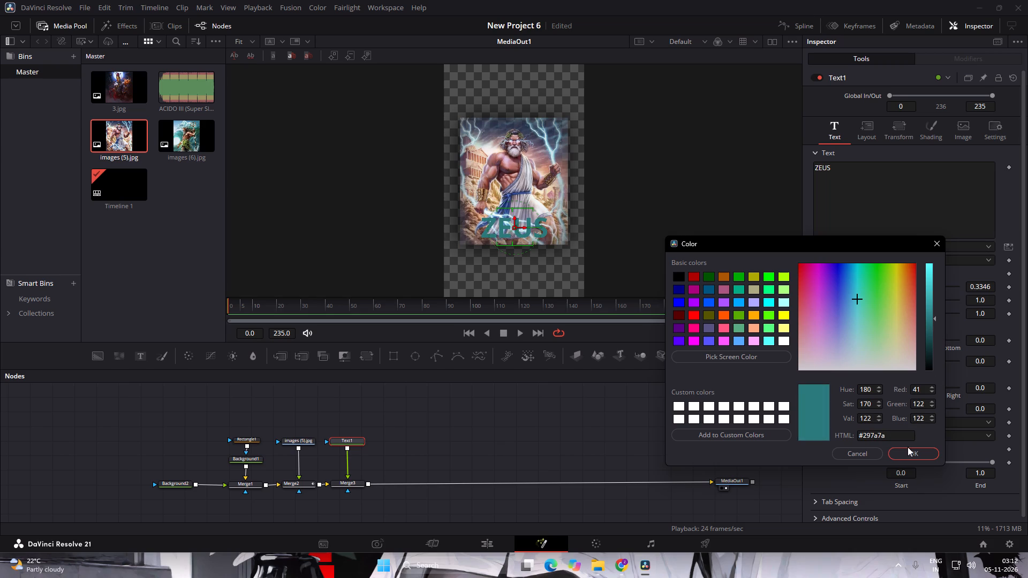
click(908, 447)
click(906, 450)
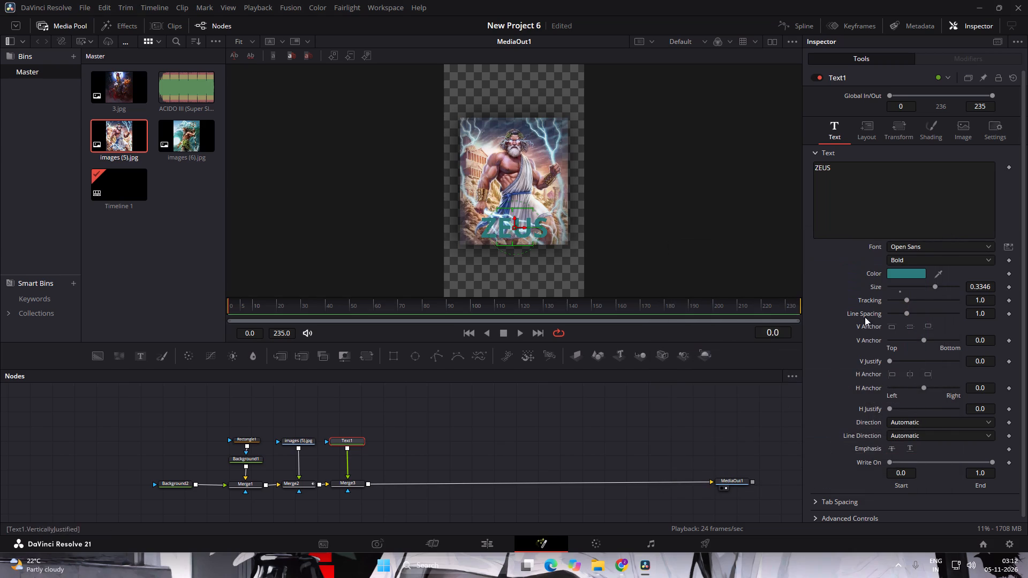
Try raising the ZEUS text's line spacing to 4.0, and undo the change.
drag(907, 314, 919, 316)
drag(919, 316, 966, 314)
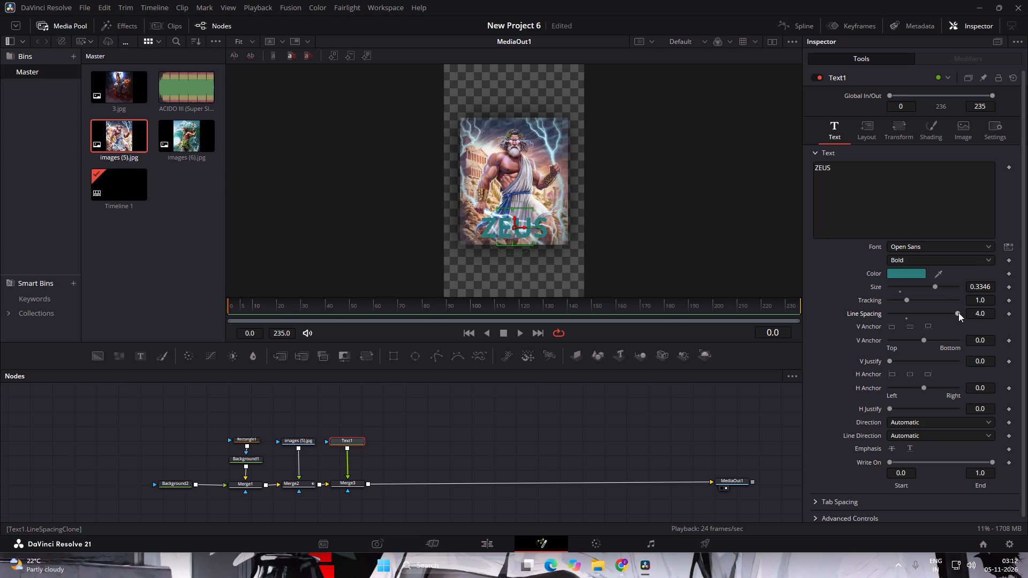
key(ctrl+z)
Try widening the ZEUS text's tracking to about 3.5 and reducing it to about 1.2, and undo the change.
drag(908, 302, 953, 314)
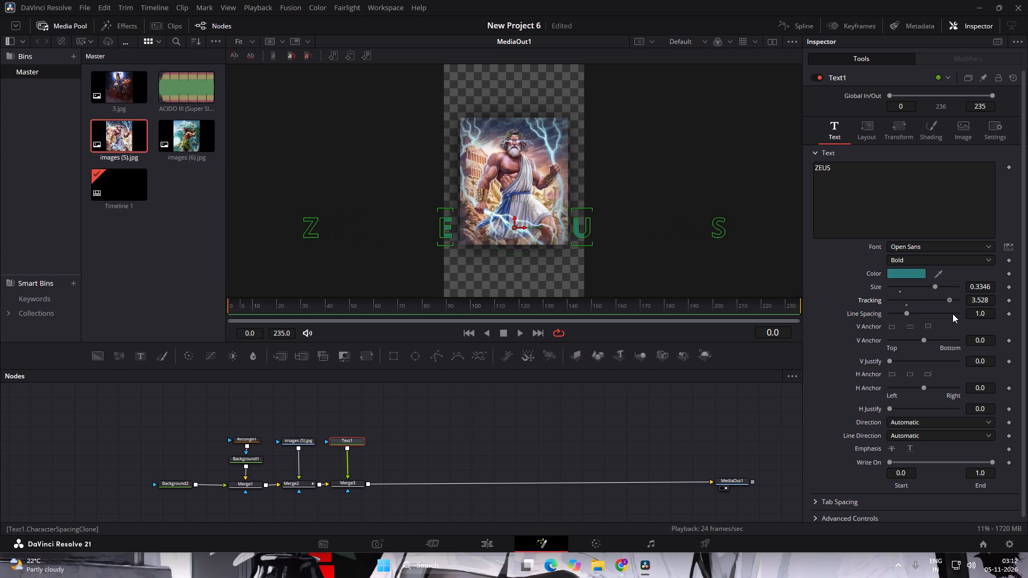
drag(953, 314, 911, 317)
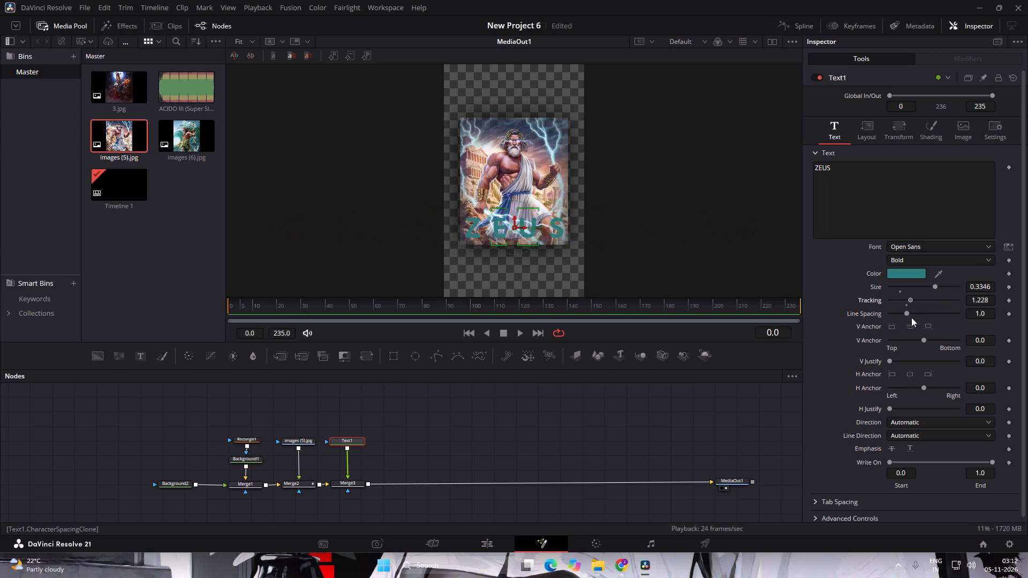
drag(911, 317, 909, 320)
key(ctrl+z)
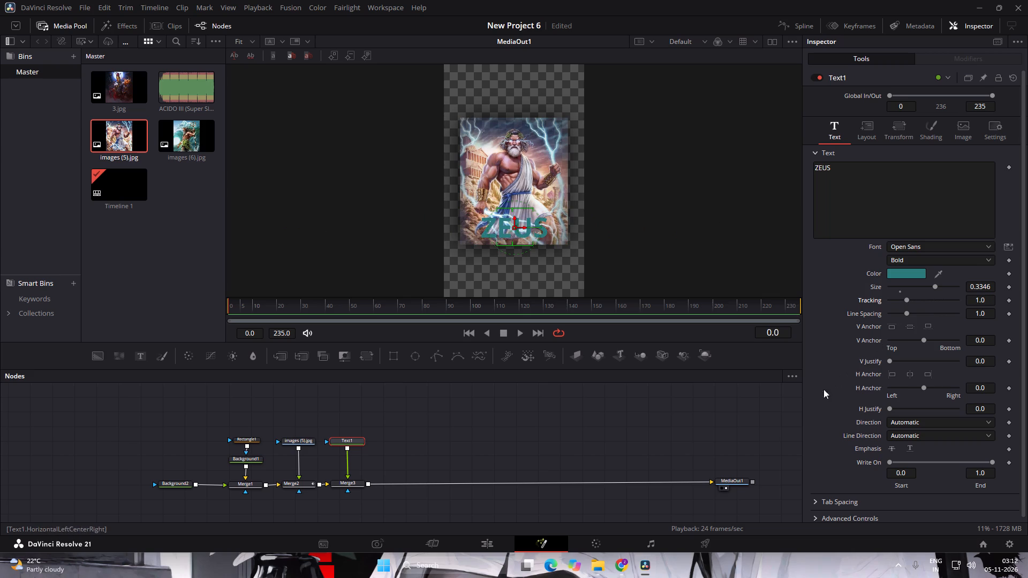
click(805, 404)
Browse the remaining fonts with live preview on the ZEUS text and set its font to Yu Gothic UI.
click(970, 247)
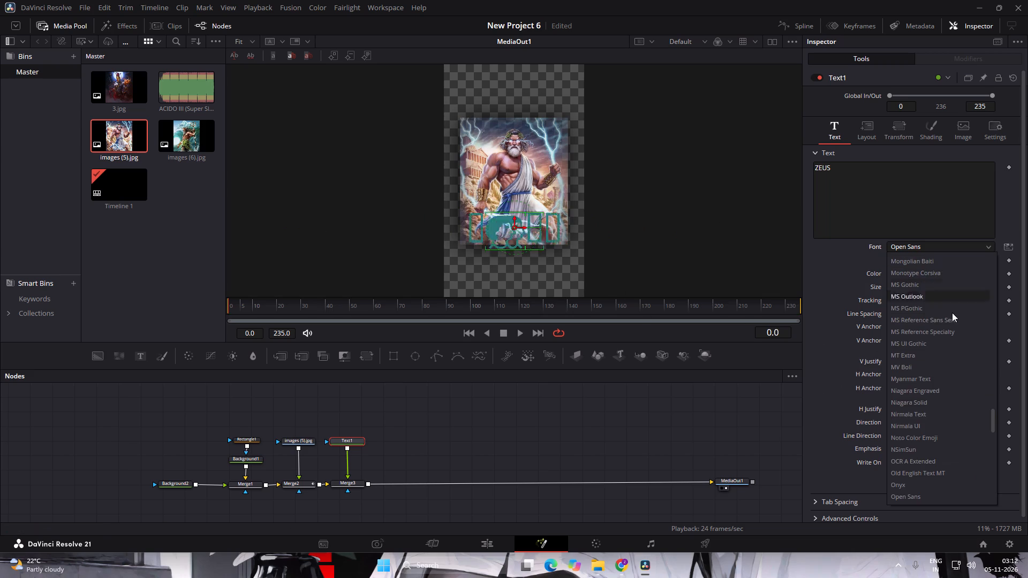
scroll(946, 352, down, 3)
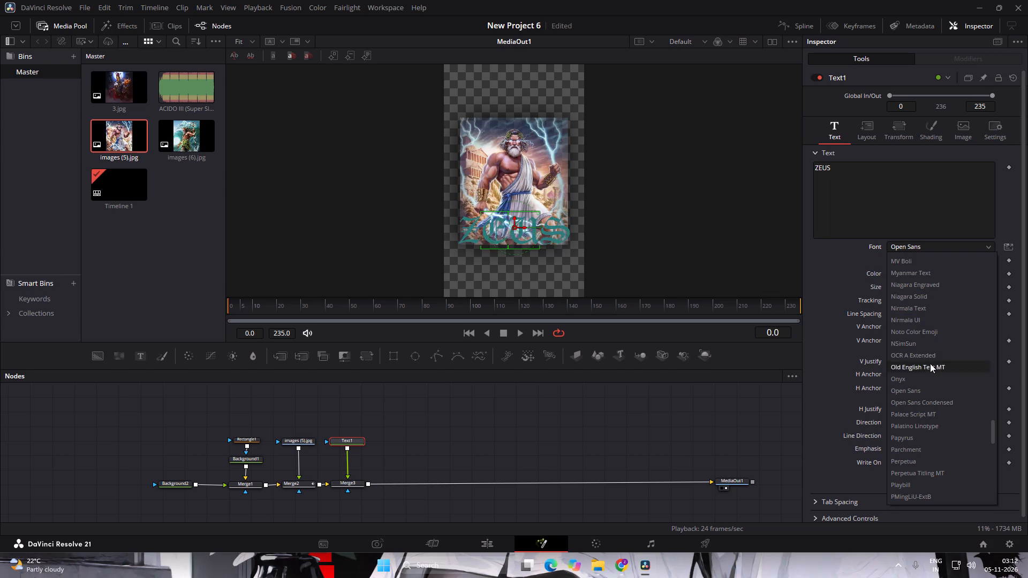
scroll(930, 470, down, 3)
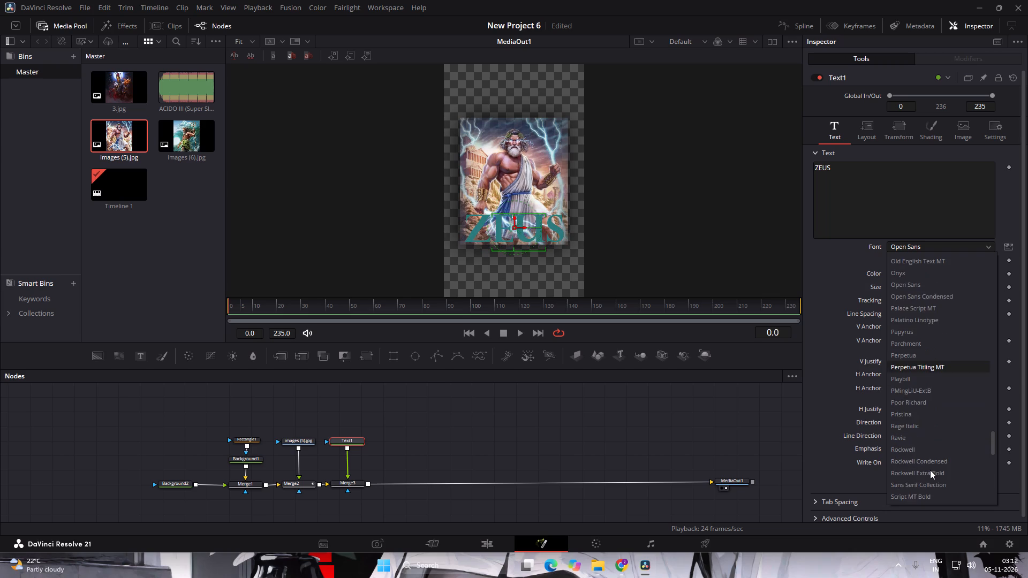
scroll(930, 467, down, 5)
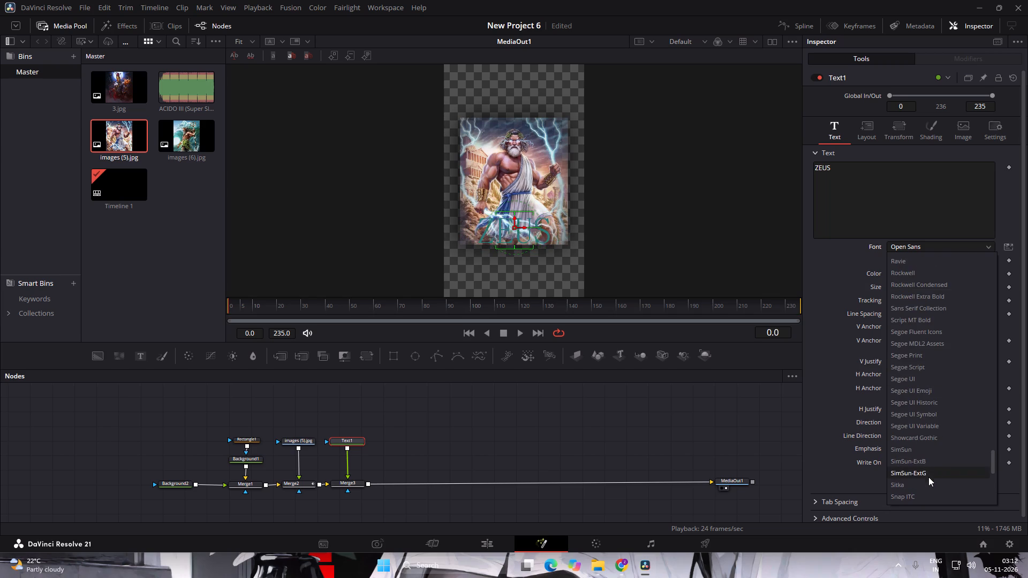
scroll(941, 438, down, 1)
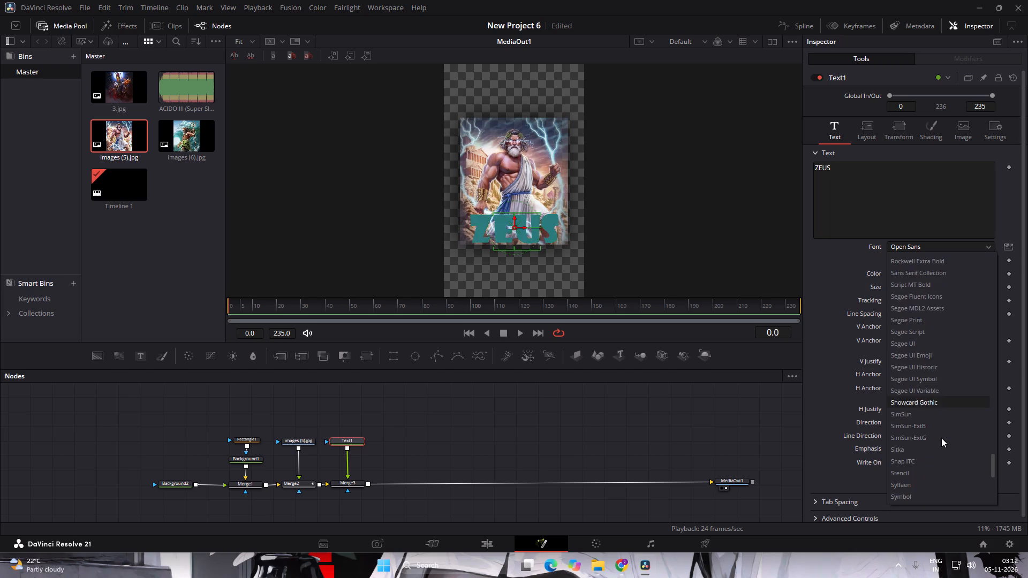
scroll(941, 438, down, 3)
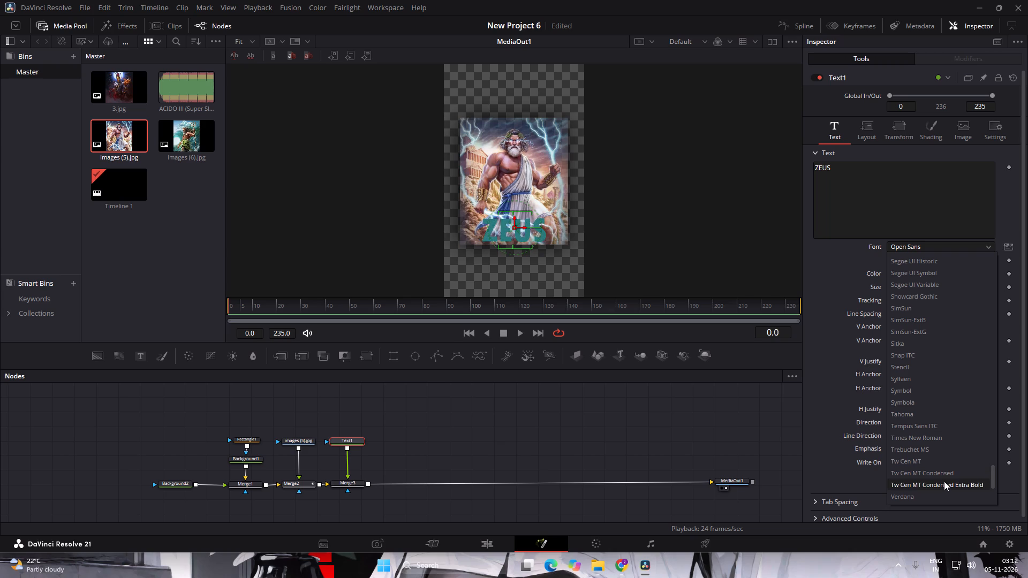
scroll(944, 481, down, 3)
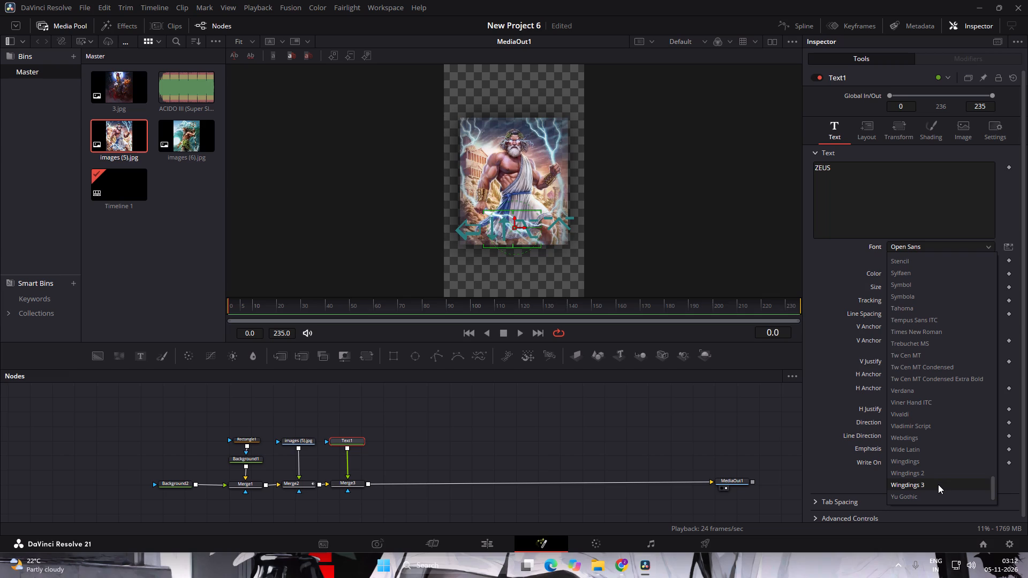
scroll(938, 484, down, 2)
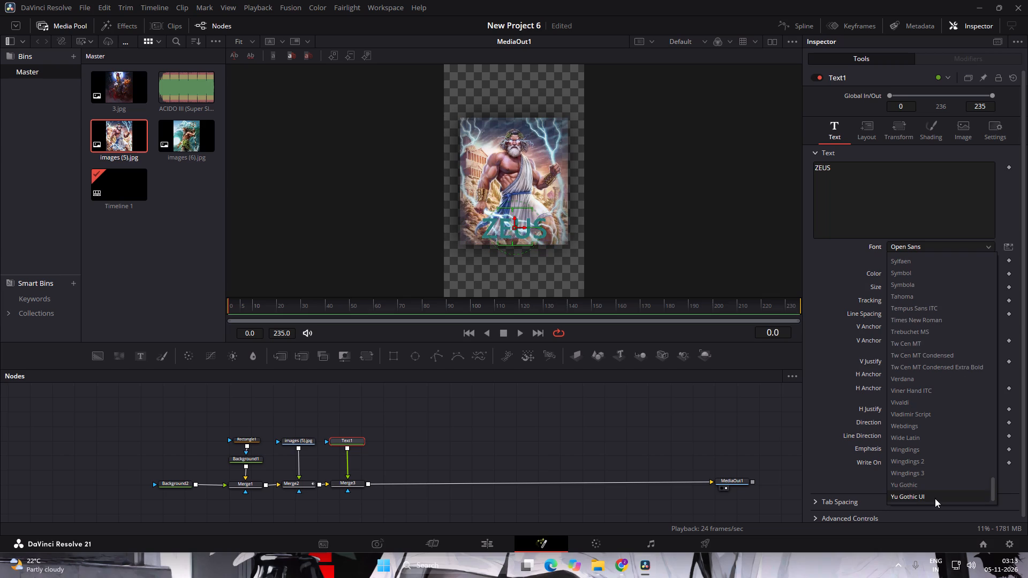
click(935, 498)
double_click(842, 416)
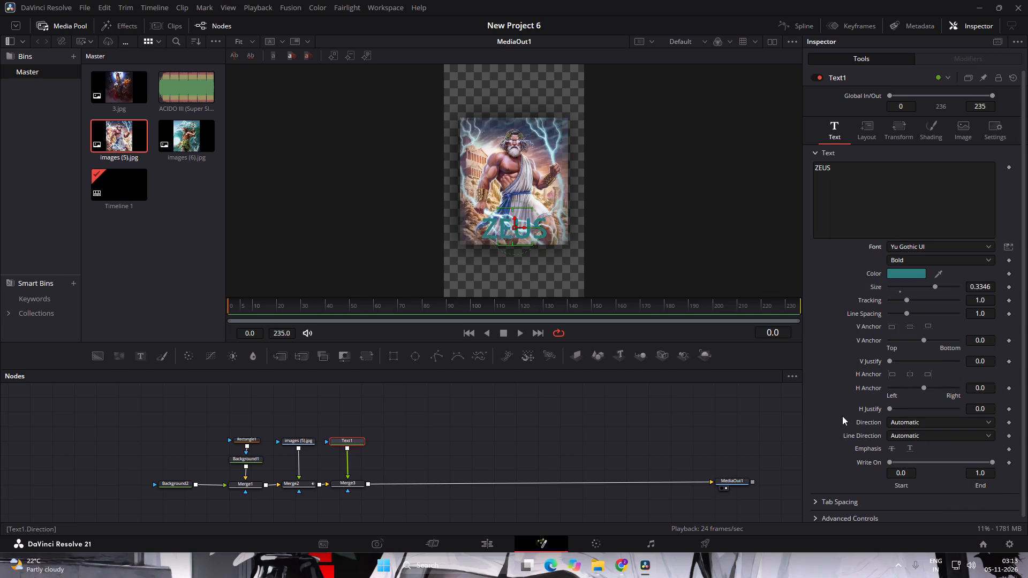
click(898, 276)
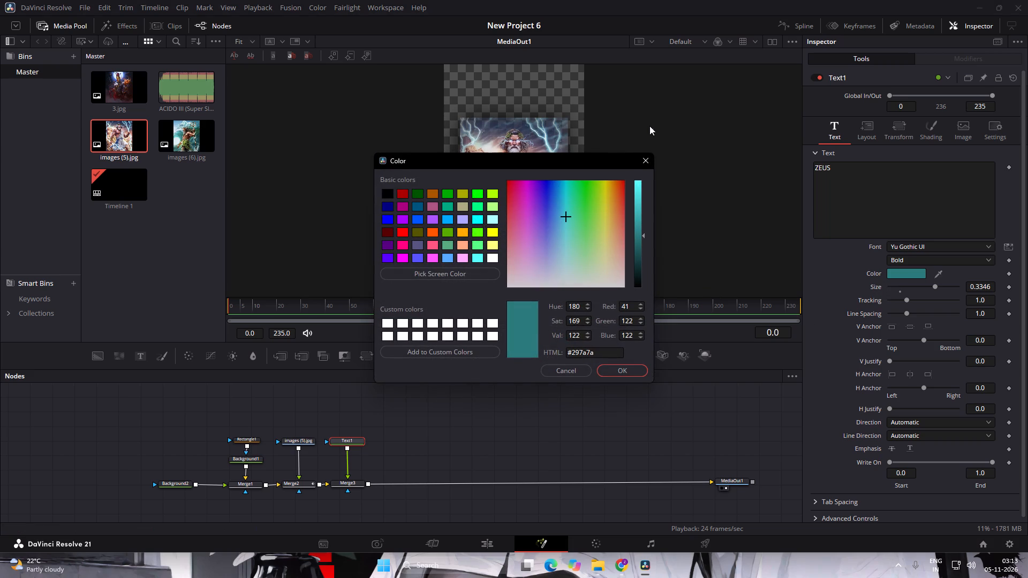
click(637, 156)
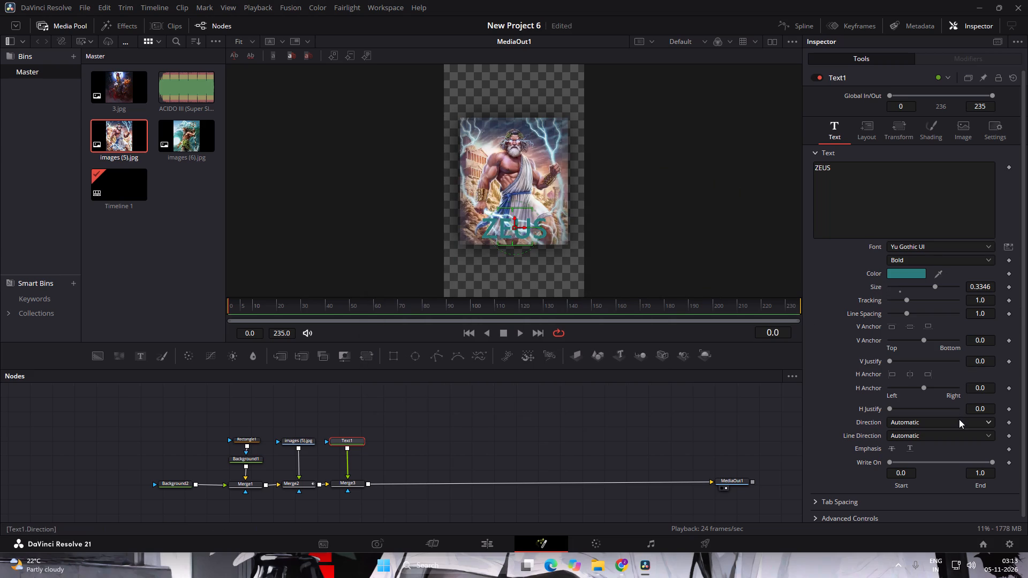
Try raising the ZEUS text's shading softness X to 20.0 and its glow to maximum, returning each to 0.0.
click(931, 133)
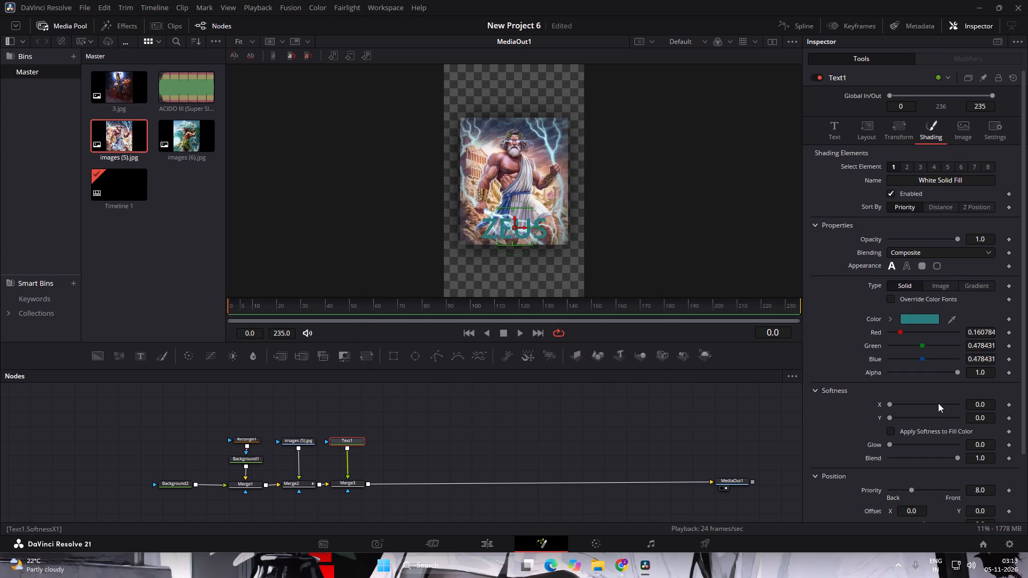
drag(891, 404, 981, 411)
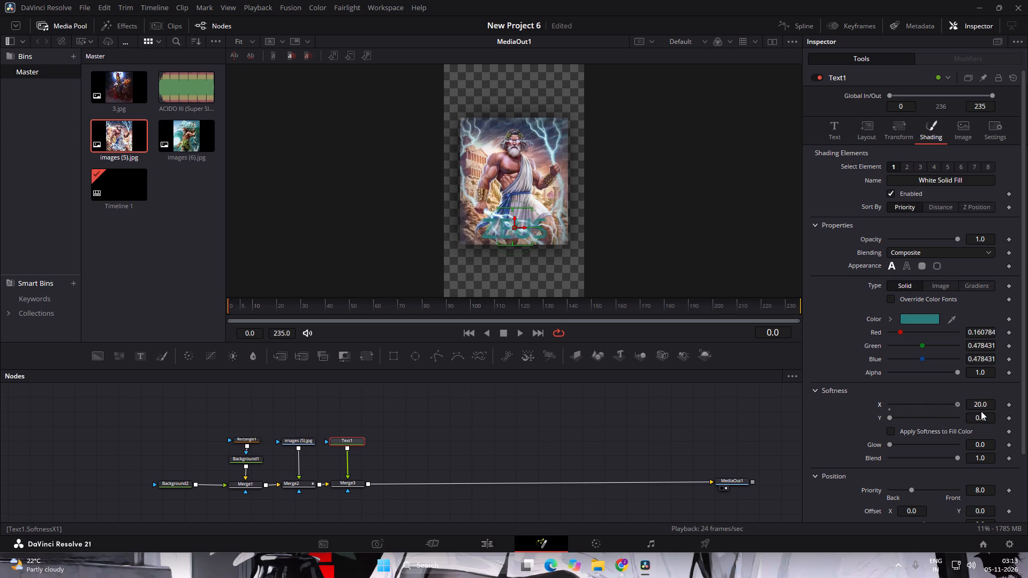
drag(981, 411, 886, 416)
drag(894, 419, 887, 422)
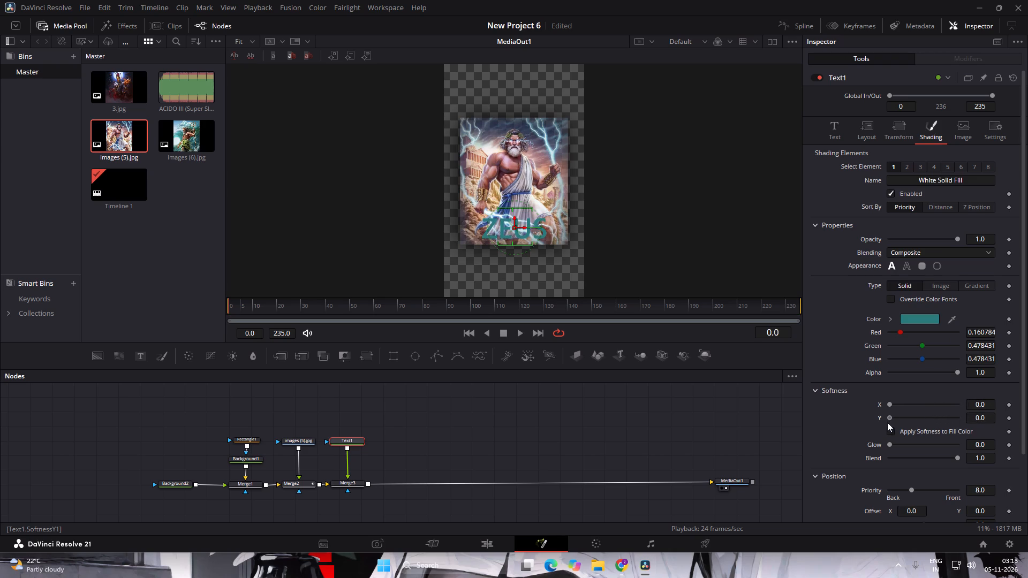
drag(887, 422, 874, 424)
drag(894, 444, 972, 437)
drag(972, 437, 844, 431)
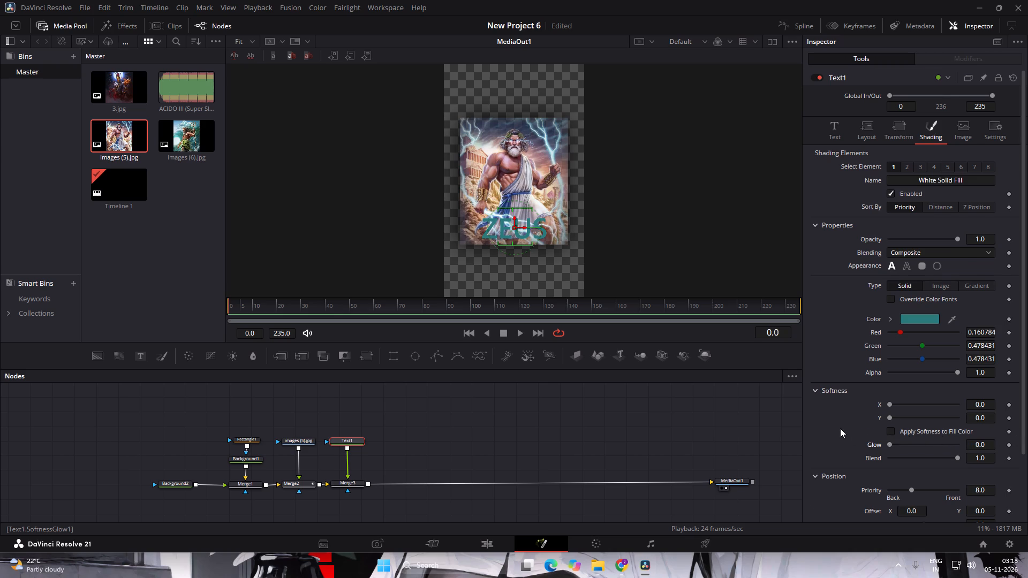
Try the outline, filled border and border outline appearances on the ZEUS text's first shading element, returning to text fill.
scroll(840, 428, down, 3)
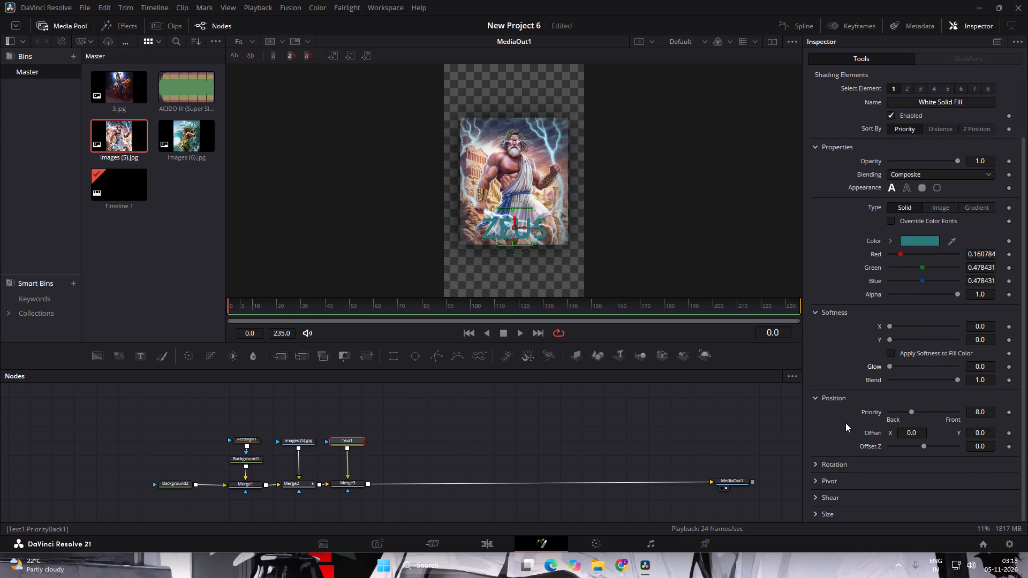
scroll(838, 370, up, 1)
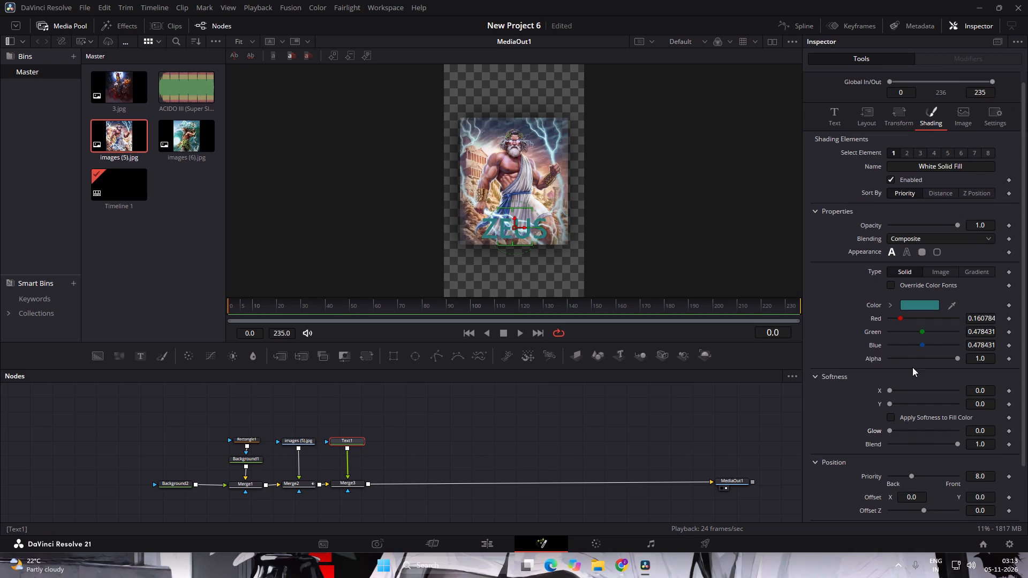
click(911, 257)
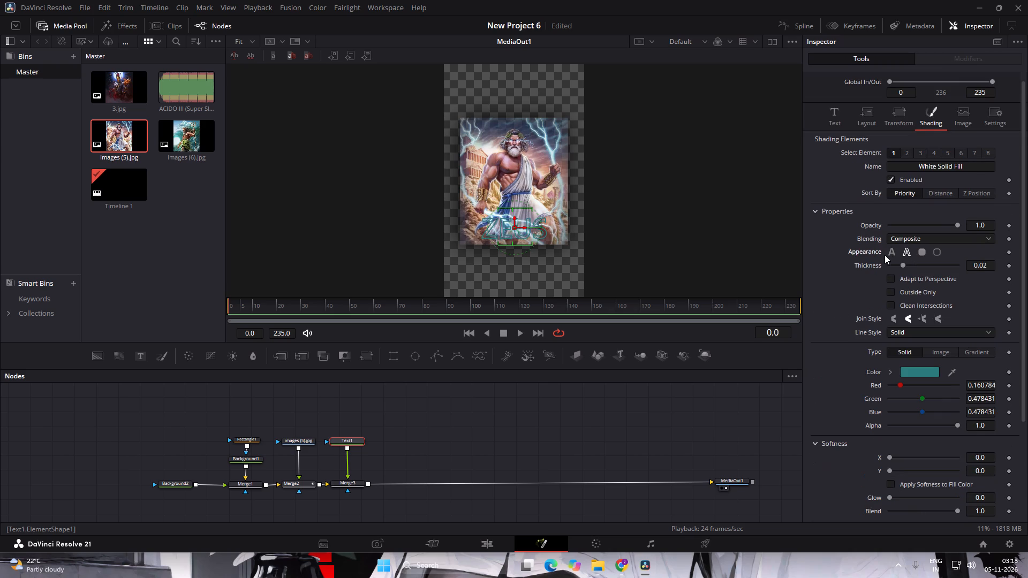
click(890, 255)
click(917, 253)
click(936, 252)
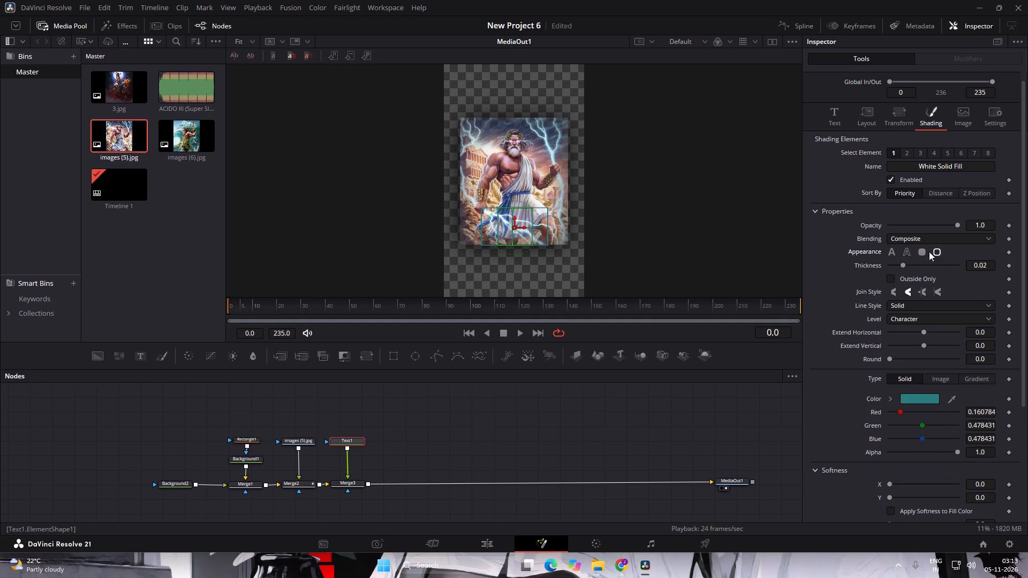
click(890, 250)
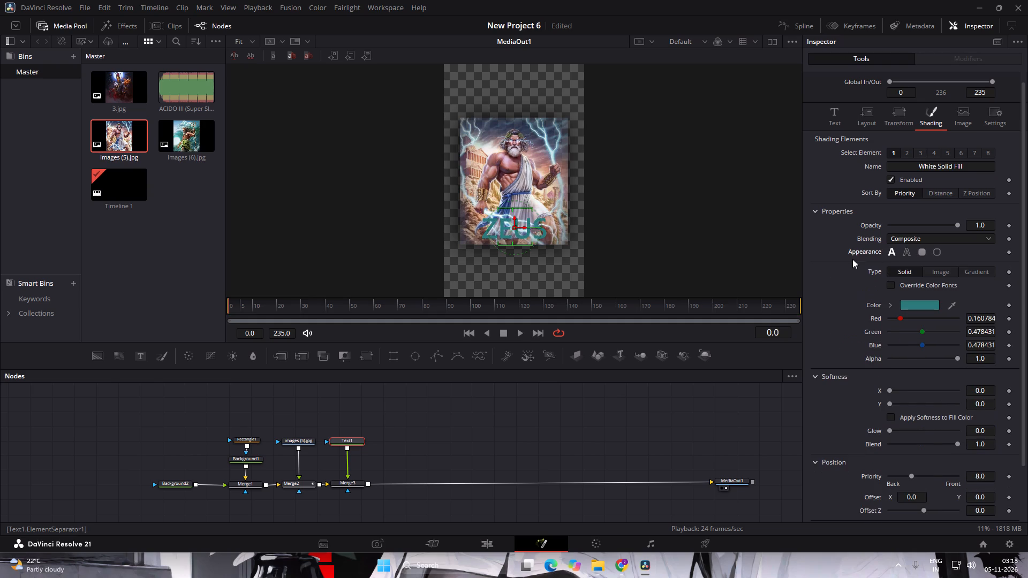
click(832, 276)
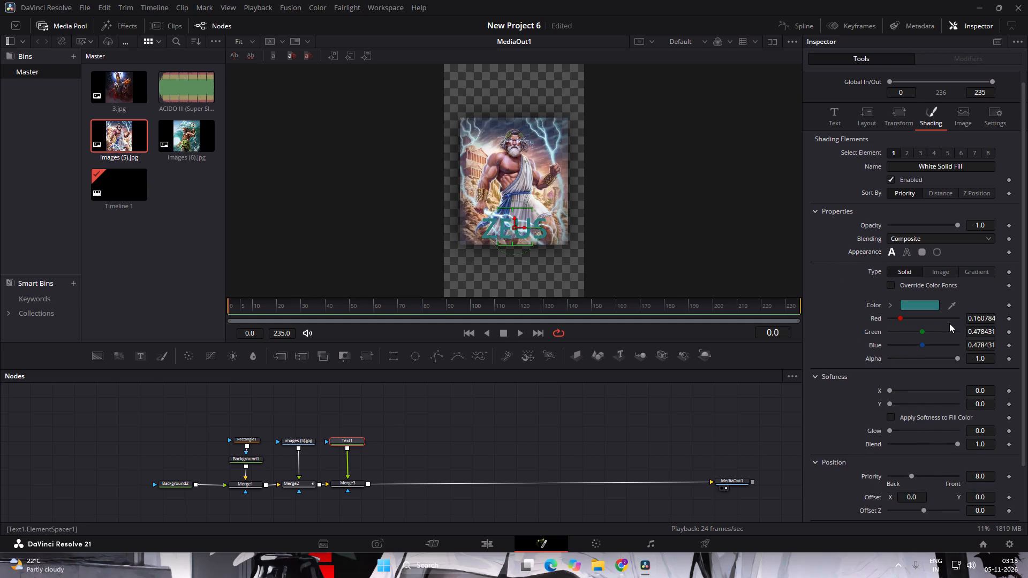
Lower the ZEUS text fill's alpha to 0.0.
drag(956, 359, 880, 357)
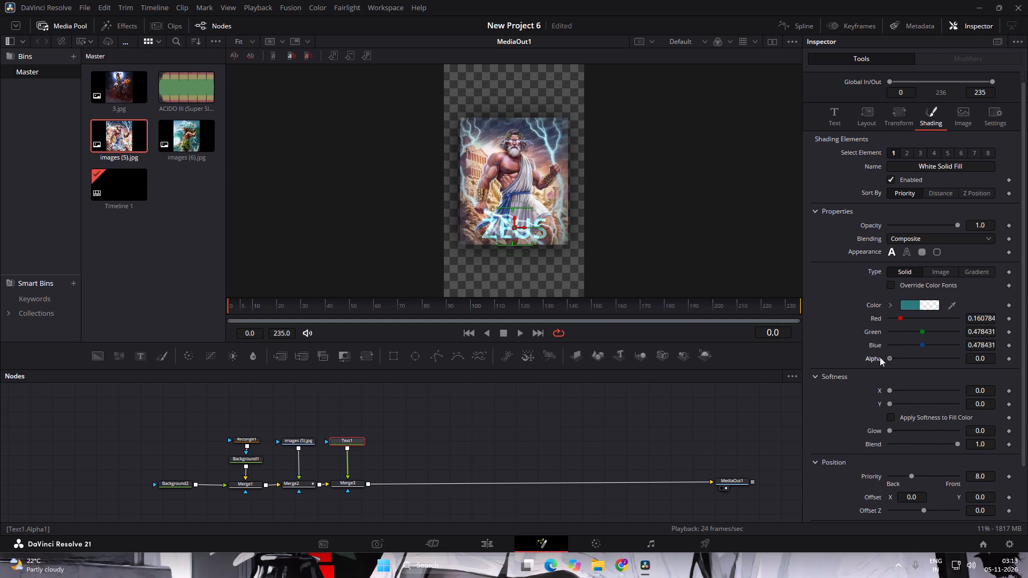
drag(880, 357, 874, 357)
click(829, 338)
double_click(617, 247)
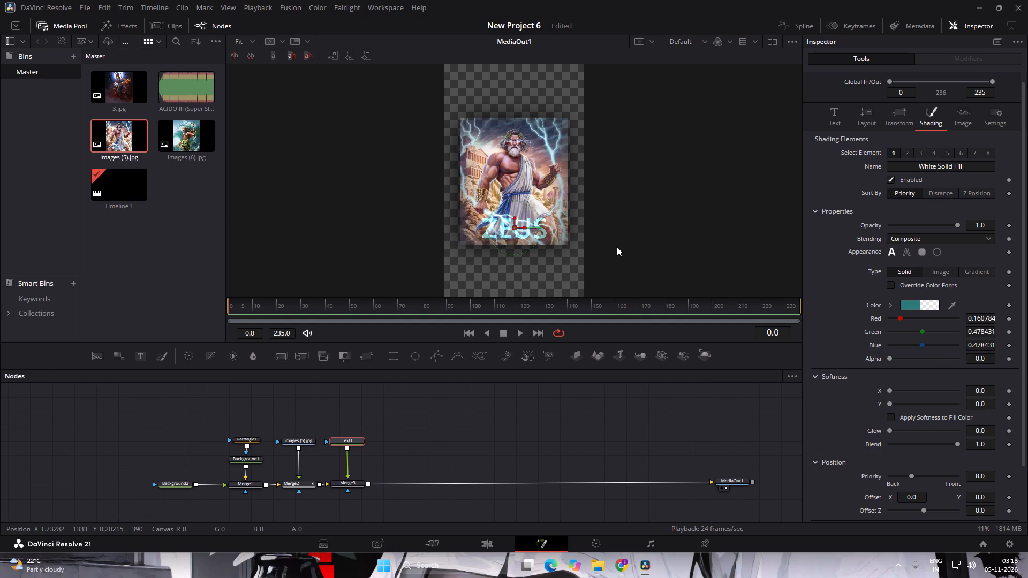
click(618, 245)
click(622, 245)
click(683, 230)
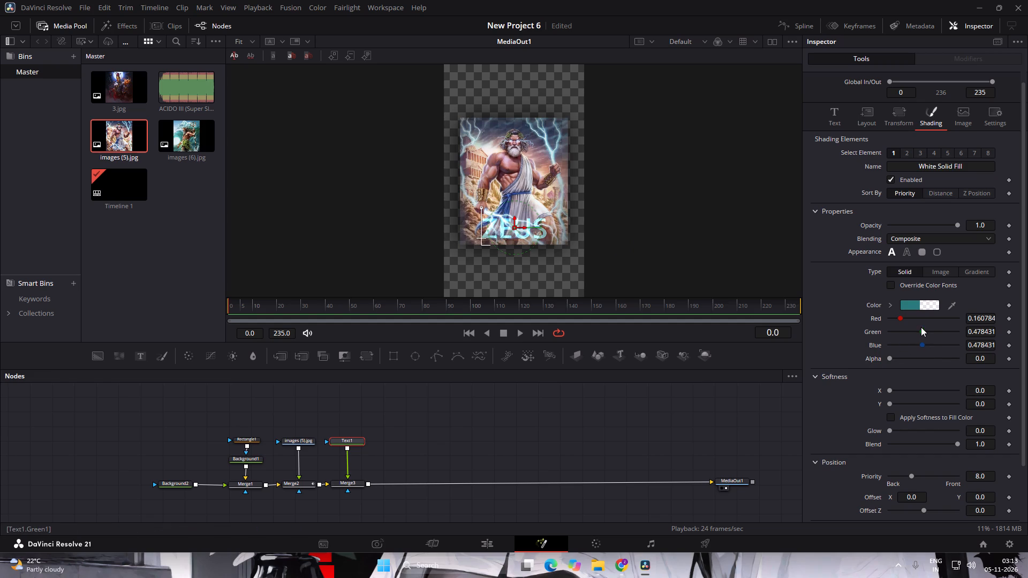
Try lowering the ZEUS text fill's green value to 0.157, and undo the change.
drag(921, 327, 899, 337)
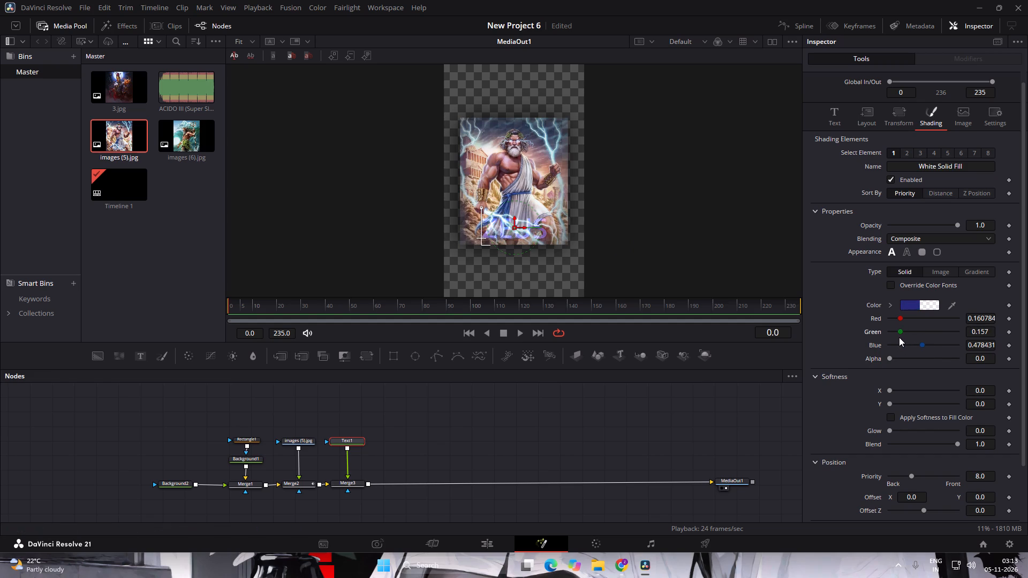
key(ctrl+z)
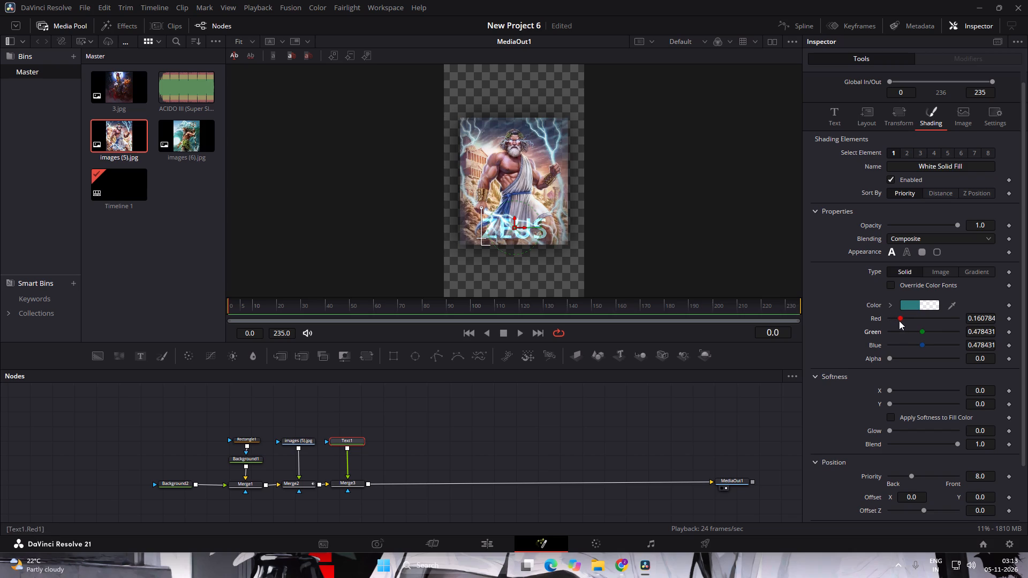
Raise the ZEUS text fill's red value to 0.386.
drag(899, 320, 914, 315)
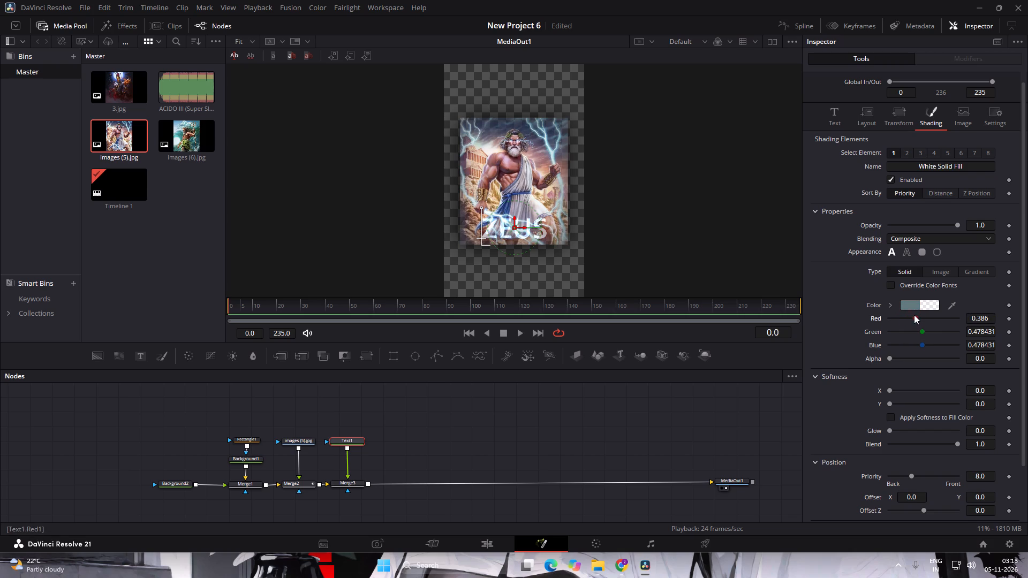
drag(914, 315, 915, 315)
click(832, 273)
Try several alpha levels on the ZEUS text fill and set the alpha to 0.417.
drag(892, 355, 913, 353)
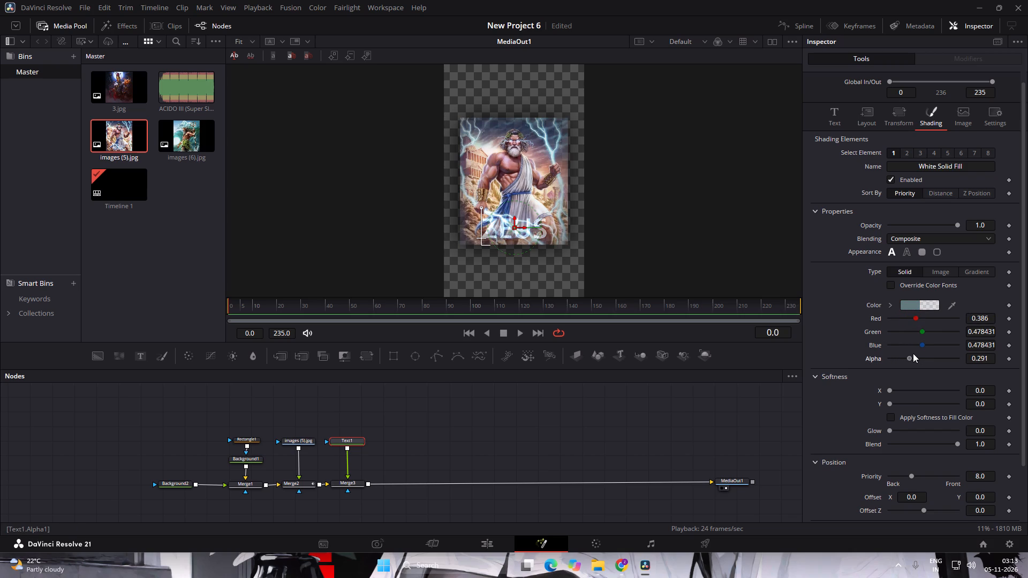
drag(913, 353, 944, 359)
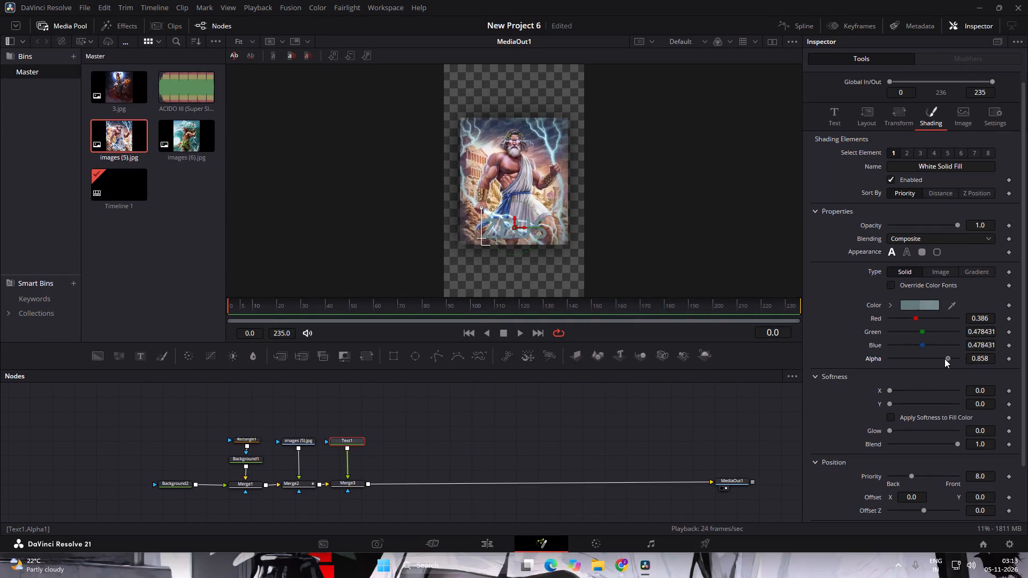
drag(944, 359, 920, 359)
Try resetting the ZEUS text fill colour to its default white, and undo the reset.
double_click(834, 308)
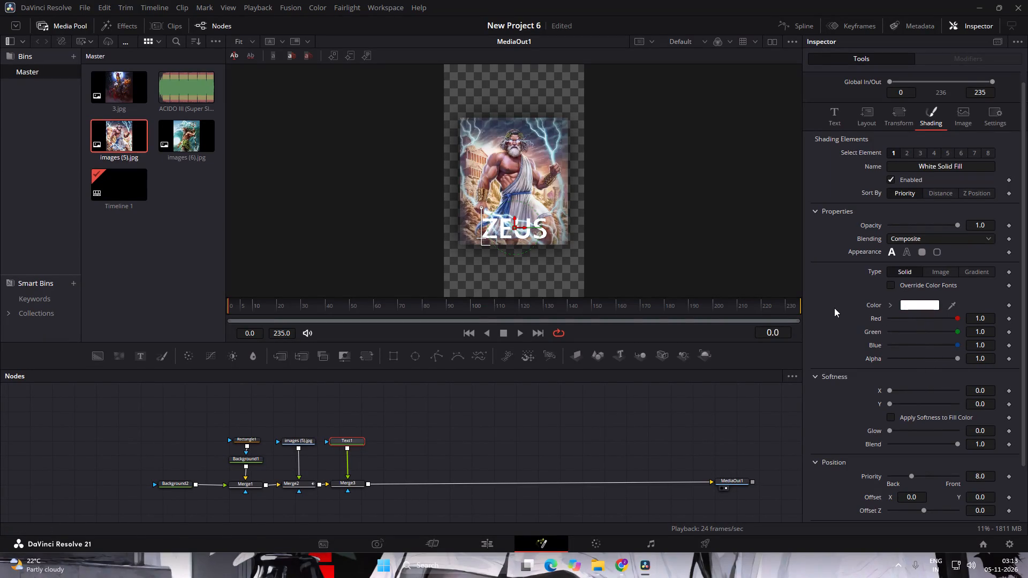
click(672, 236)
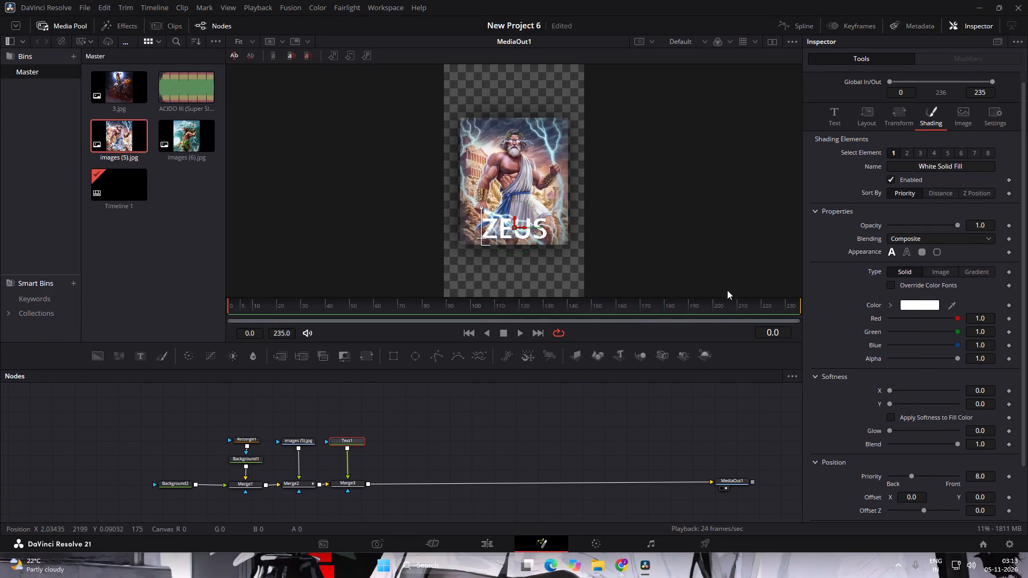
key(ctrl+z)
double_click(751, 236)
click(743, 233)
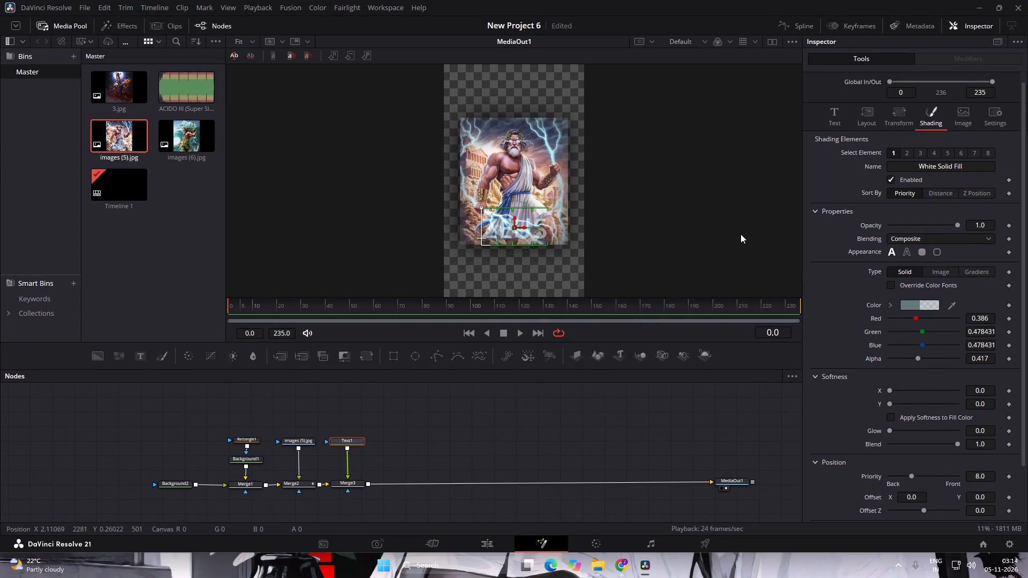
Lower the ZEUS text fill's red value to 0.0.
click(547, 456)
double_click(553, 458)
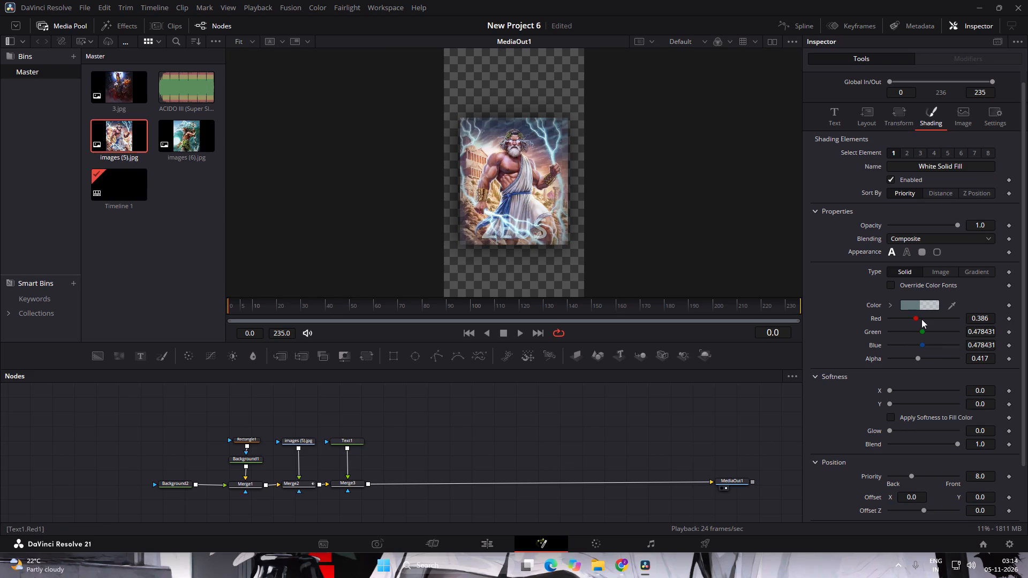
drag(917, 321, 890, 325)
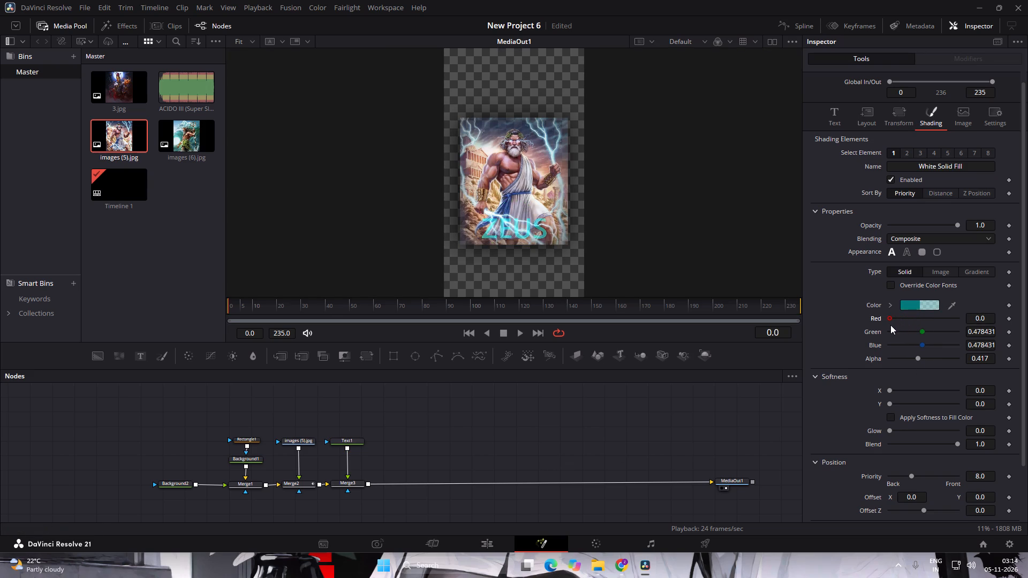
Set the ZEUS text fill colour to red 0.181, green 0.724 and blue 0.835.
drag(890, 325, 903, 325)
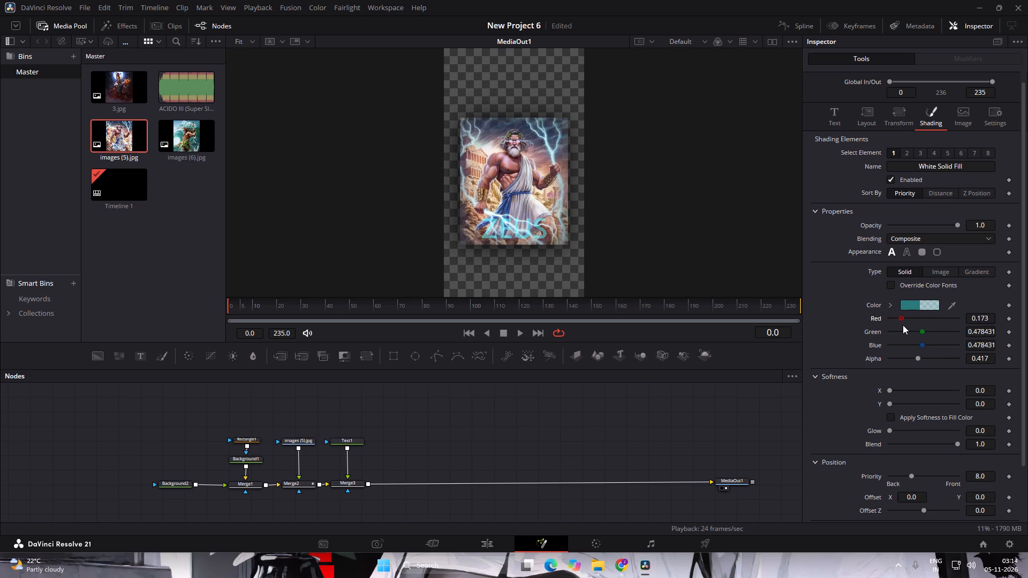
drag(903, 325, 903, 326)
drag(923, 332, 919, 332)
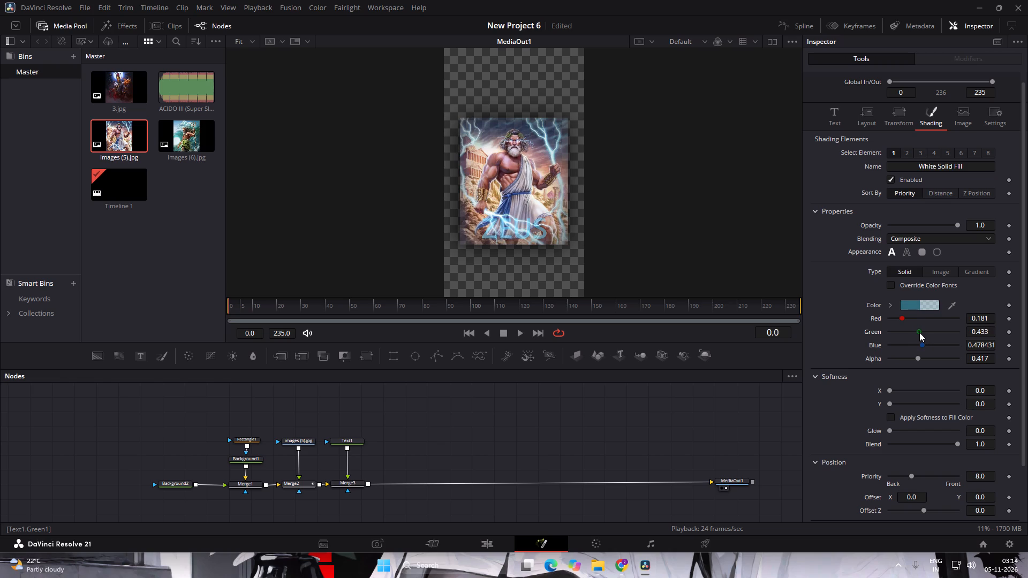
drag(919, 332, 930, 333)
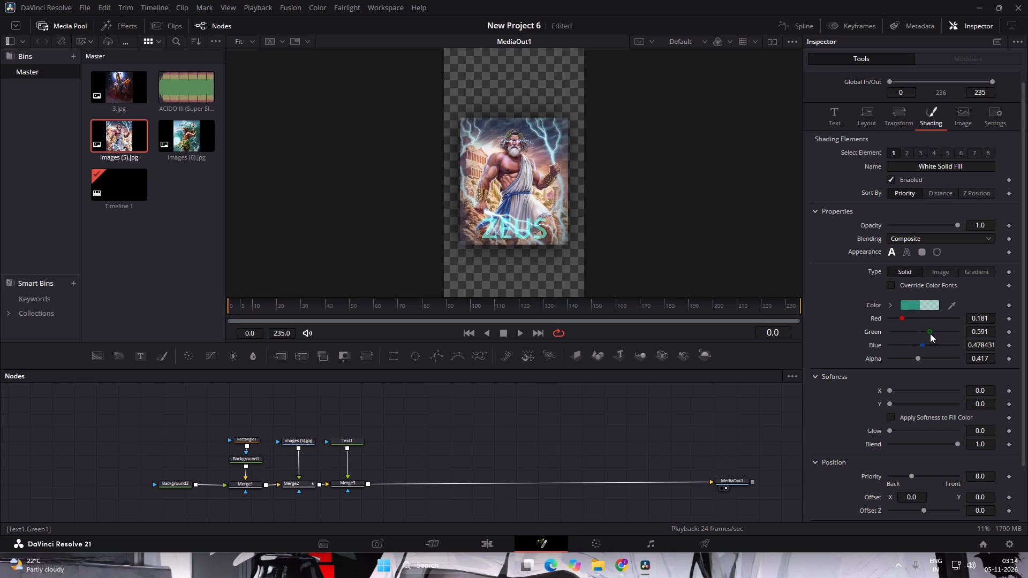
drag(930, 333, 947, 337)
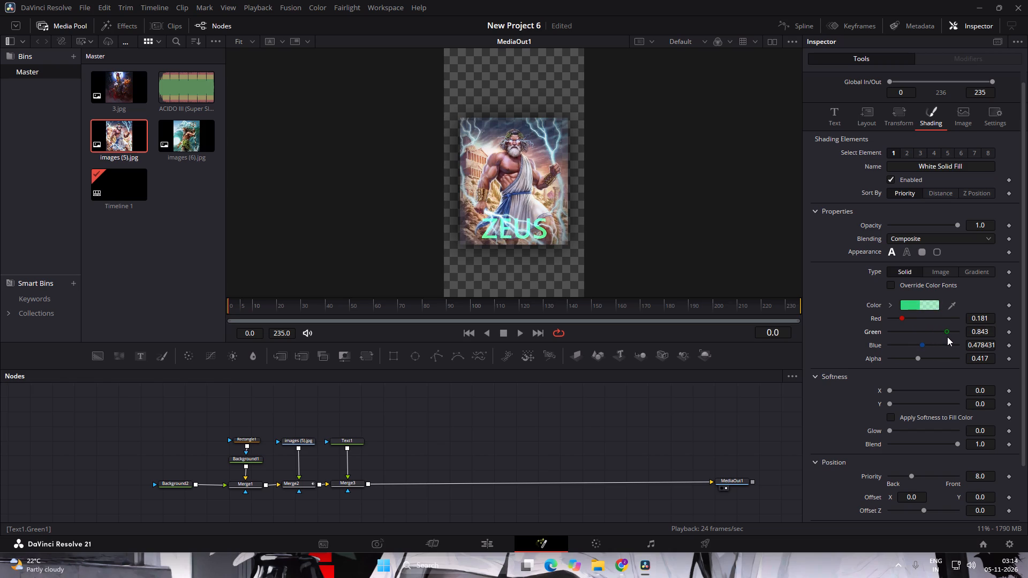
drag(947, 337, 939, 340)
drag(925, 347, 939, 347)
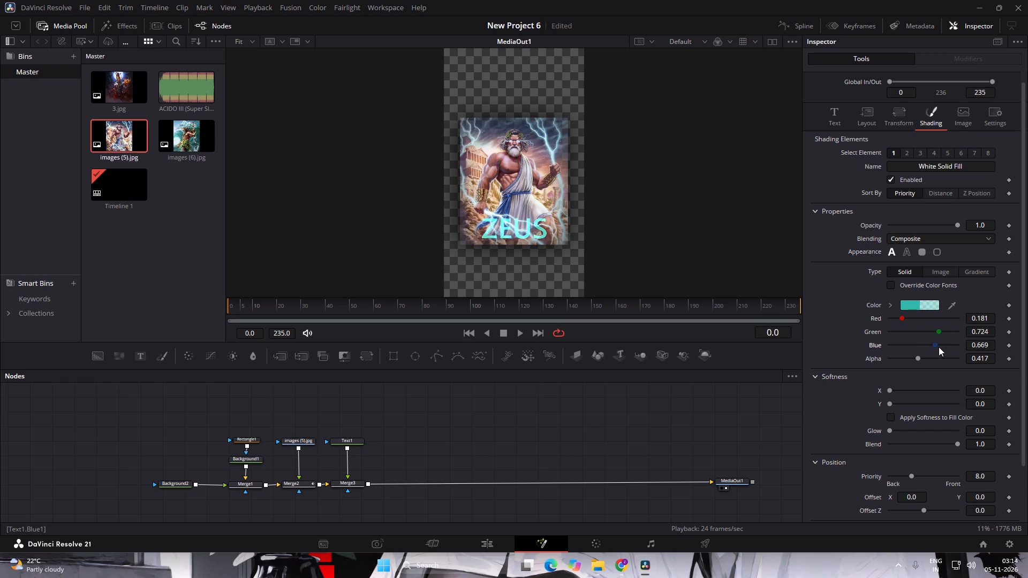
drag(939, 347, 950, 348)
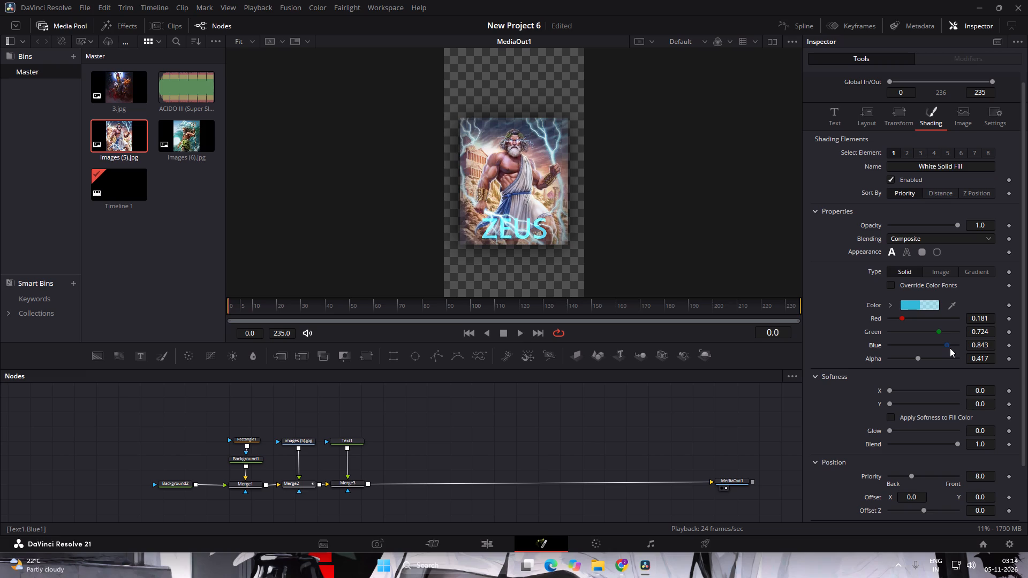
drag(950, 348, 949, 348)
double_click(706, 197)
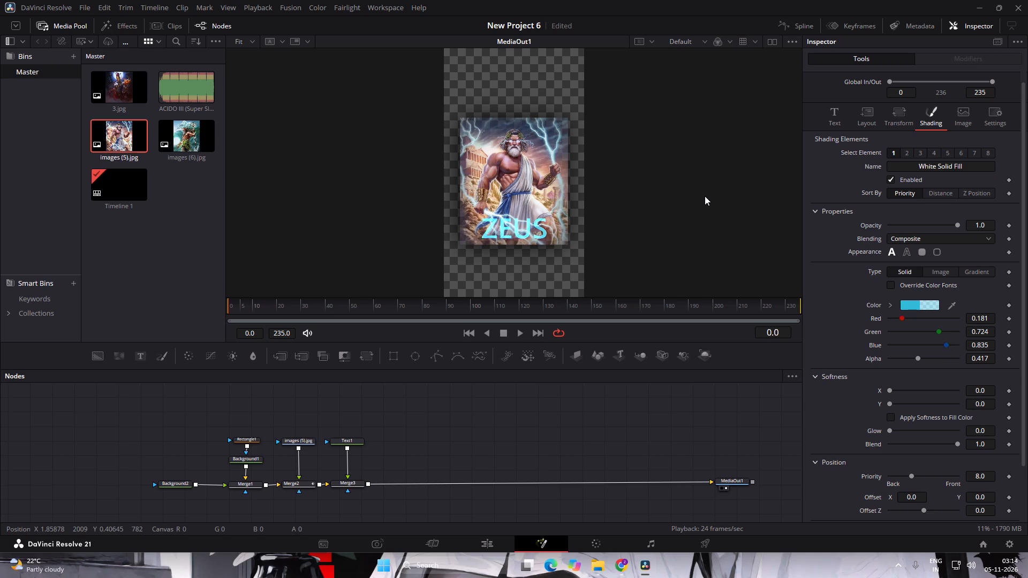
Switch to Chrome and search Google for "zeus age of mythology retold png" in a new tab.
click(618, 561)
click(346, 0)
click(368, 208)
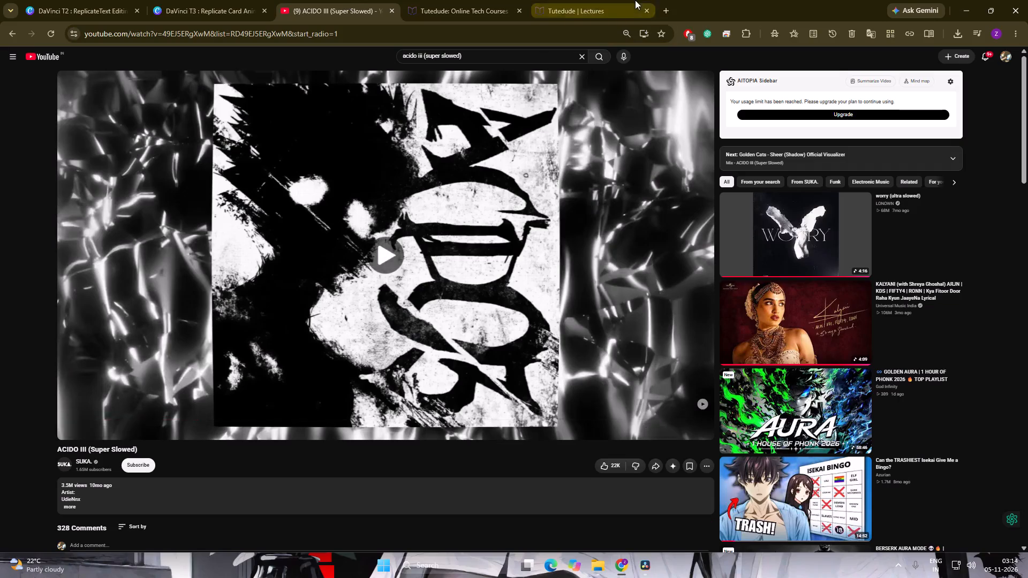
click(663, 6)
key(z)
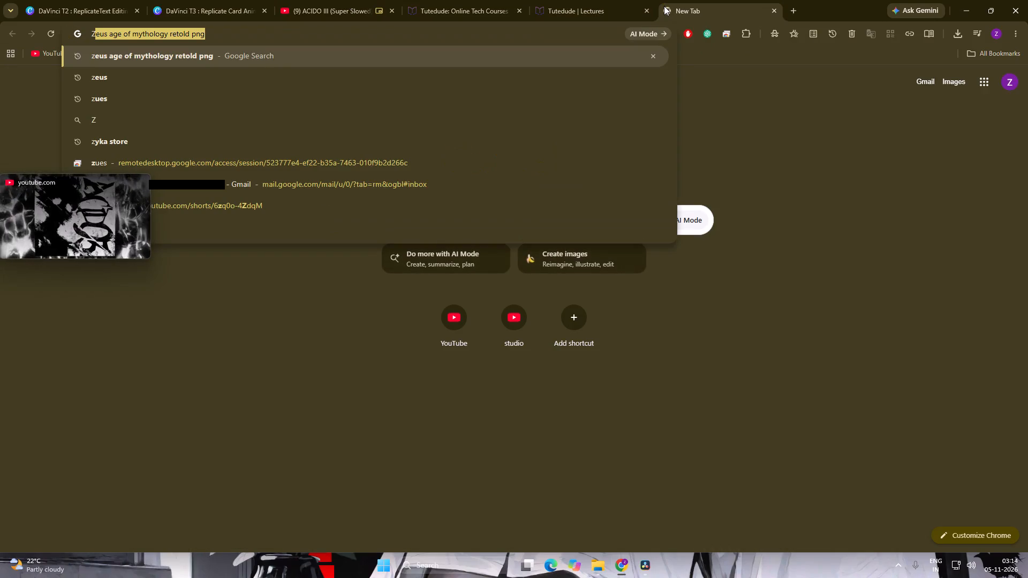
key(u)
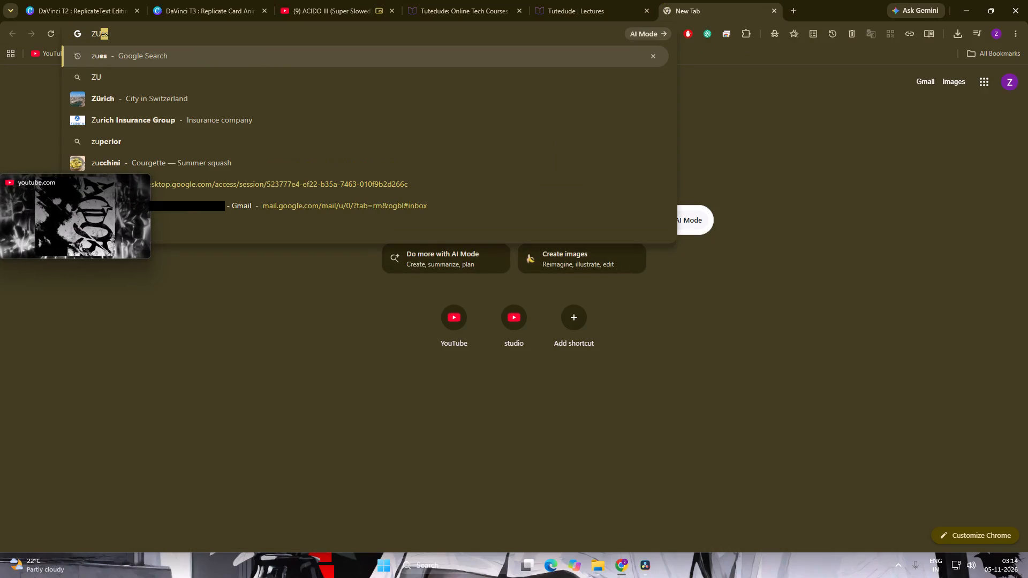
key(BackSpace)
key(BackSpace)
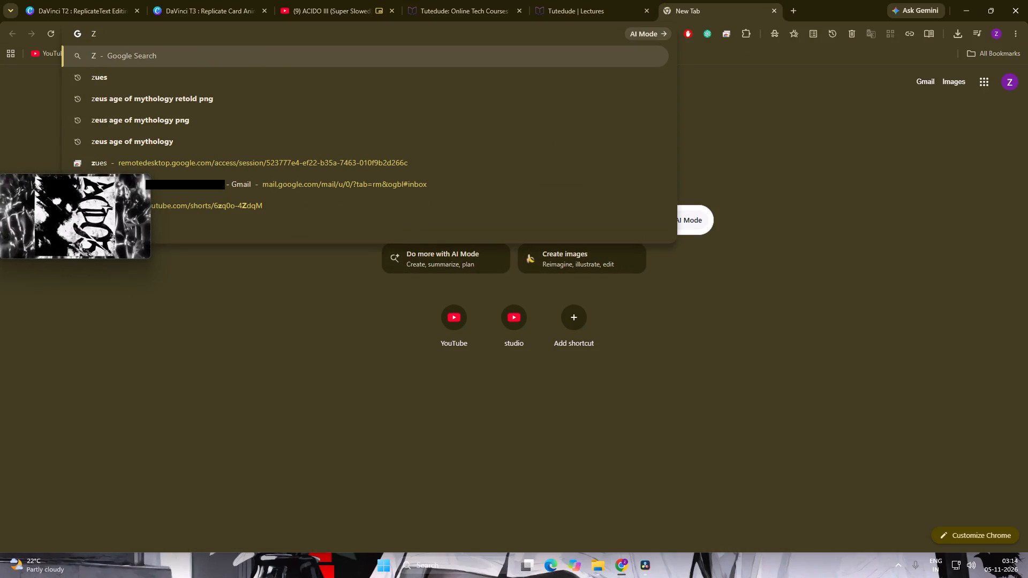
text(EUS)
key(Return)
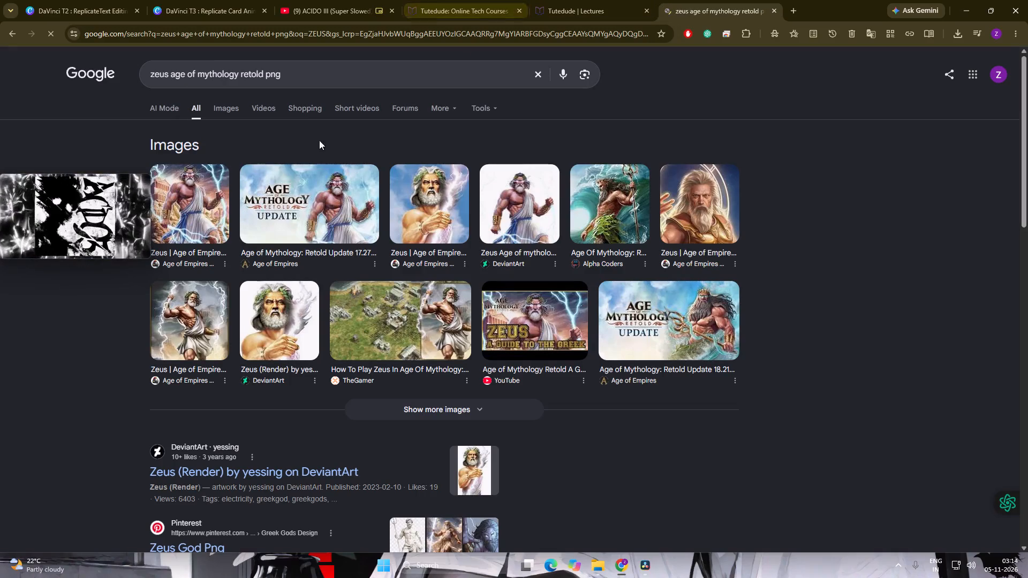
Shorten the Google search to "zeus", look over the page, and close its tab to return to DaVinci Resolve.
drag(334, 77, 173, 84)
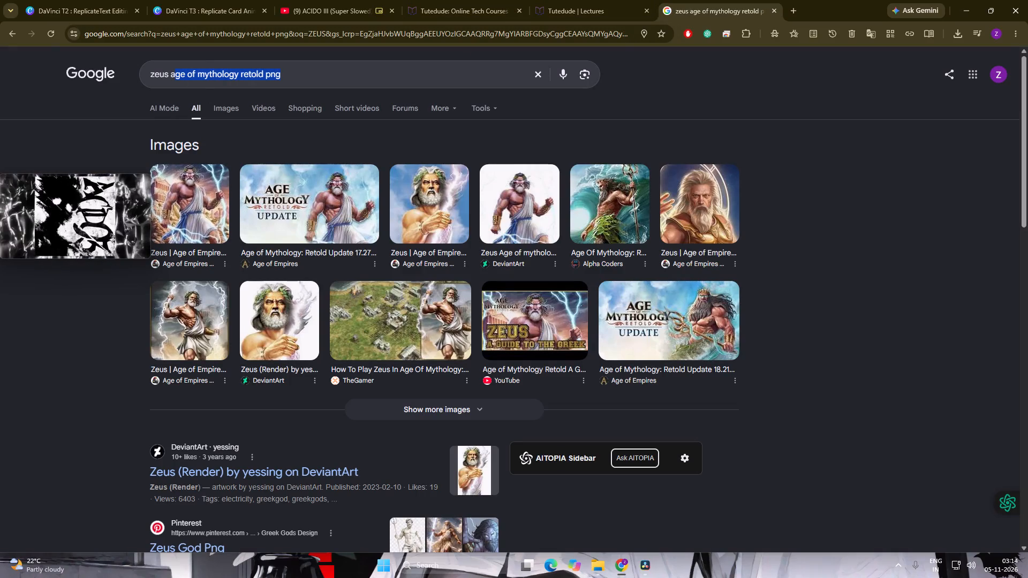
drag(173, 84, 169, 85)
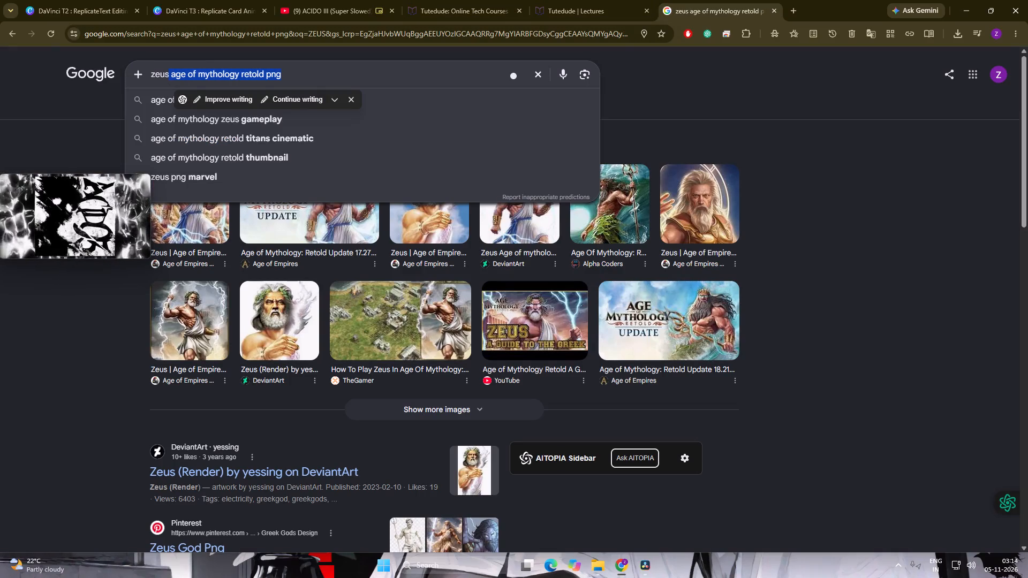
key(BackSpace)
key(Return)
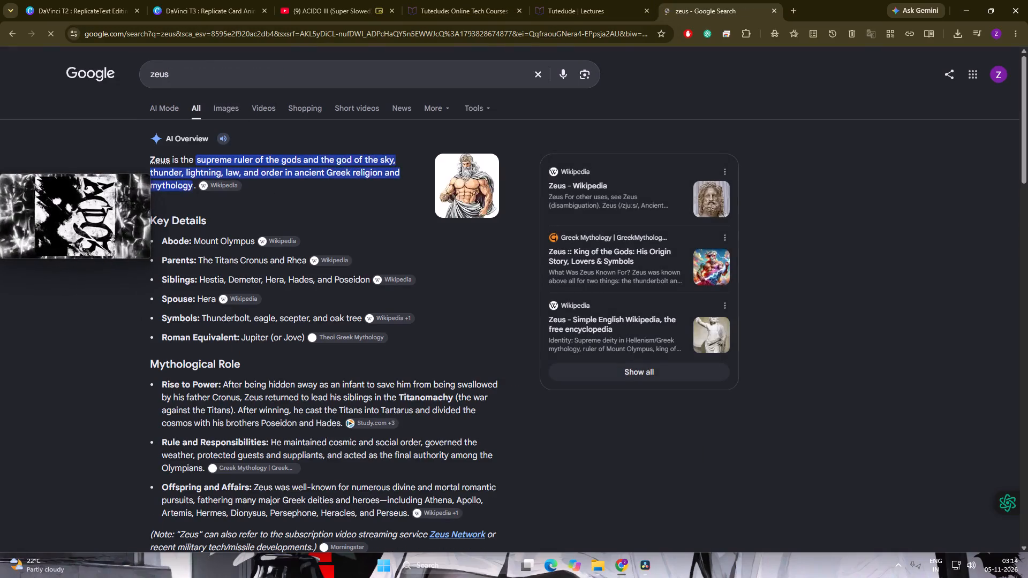
click(290, 204)
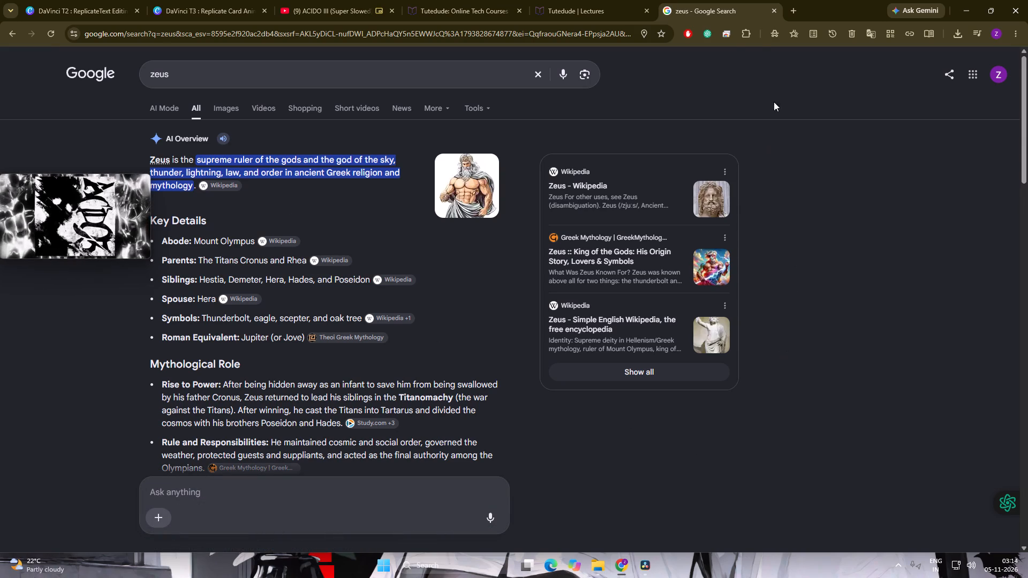
click(770, 12)
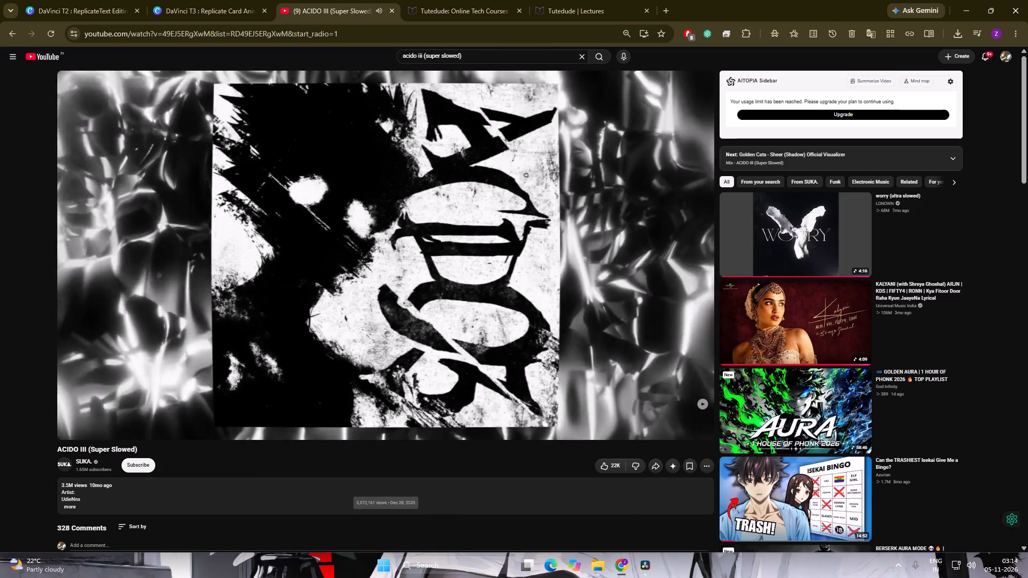
click(640, 547)
click(645, 567)
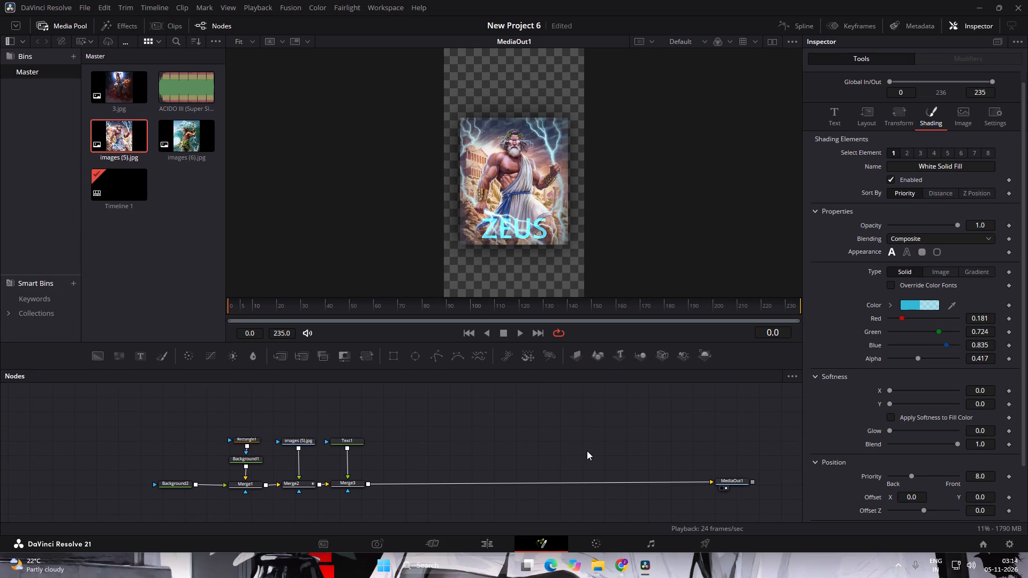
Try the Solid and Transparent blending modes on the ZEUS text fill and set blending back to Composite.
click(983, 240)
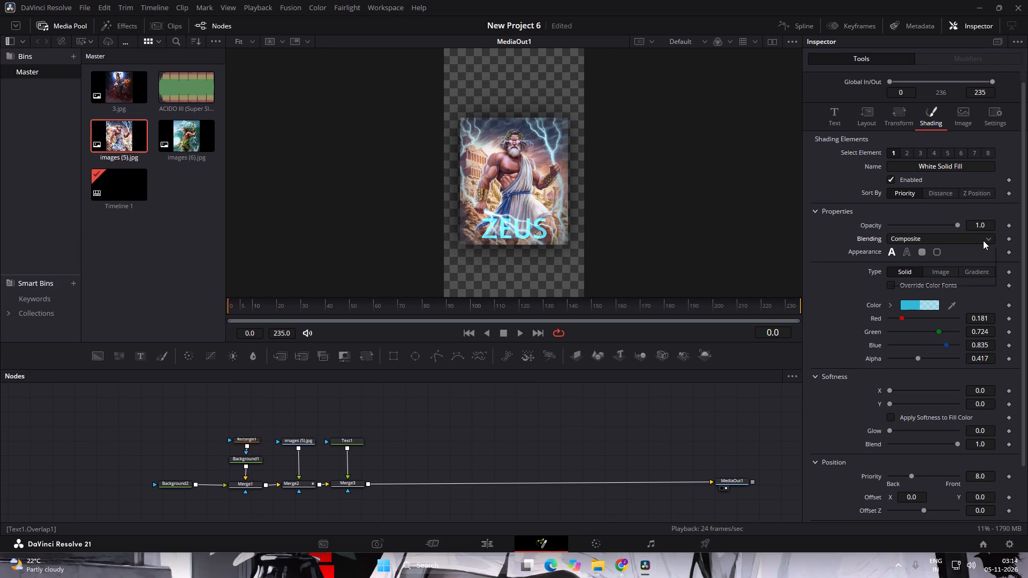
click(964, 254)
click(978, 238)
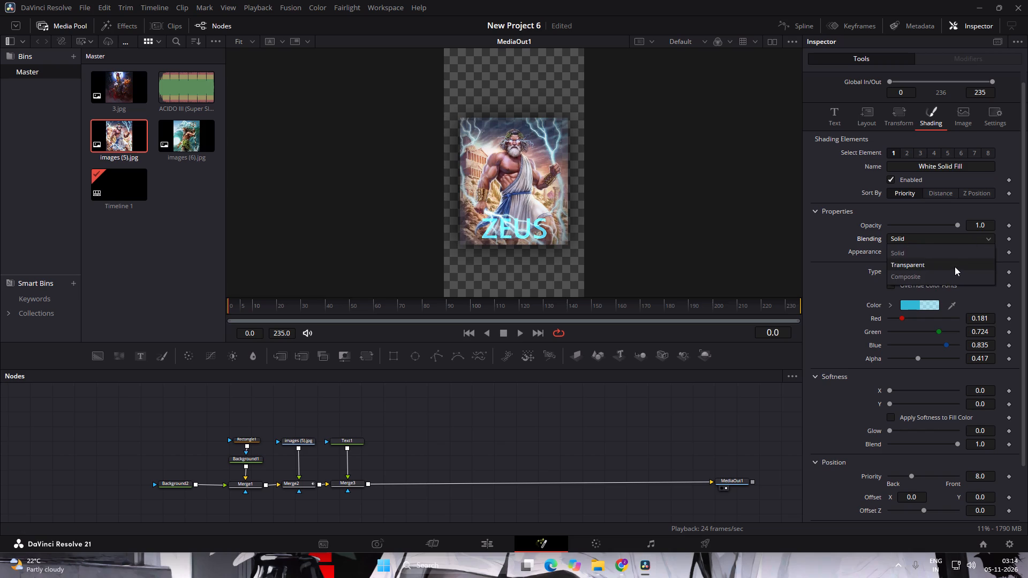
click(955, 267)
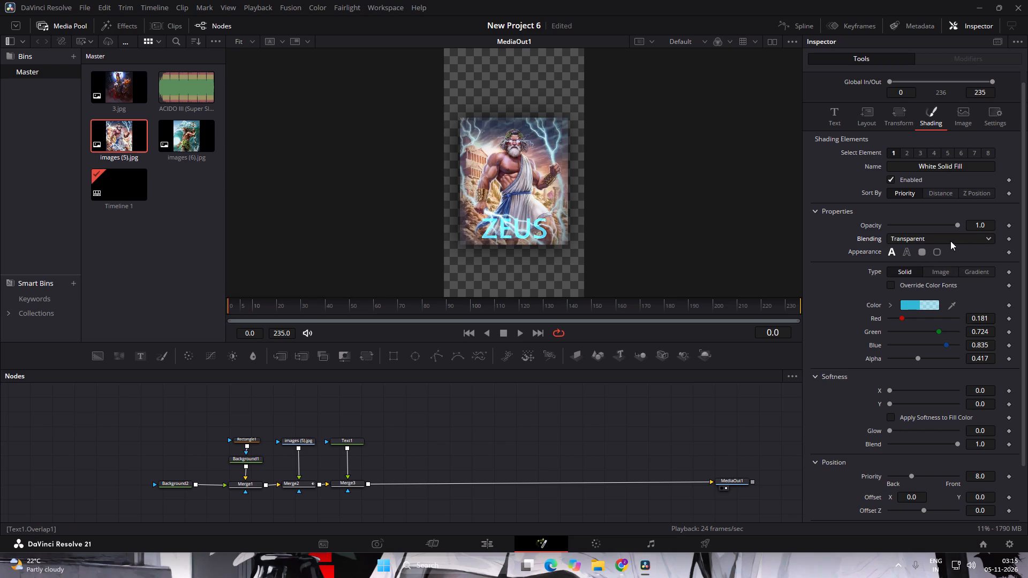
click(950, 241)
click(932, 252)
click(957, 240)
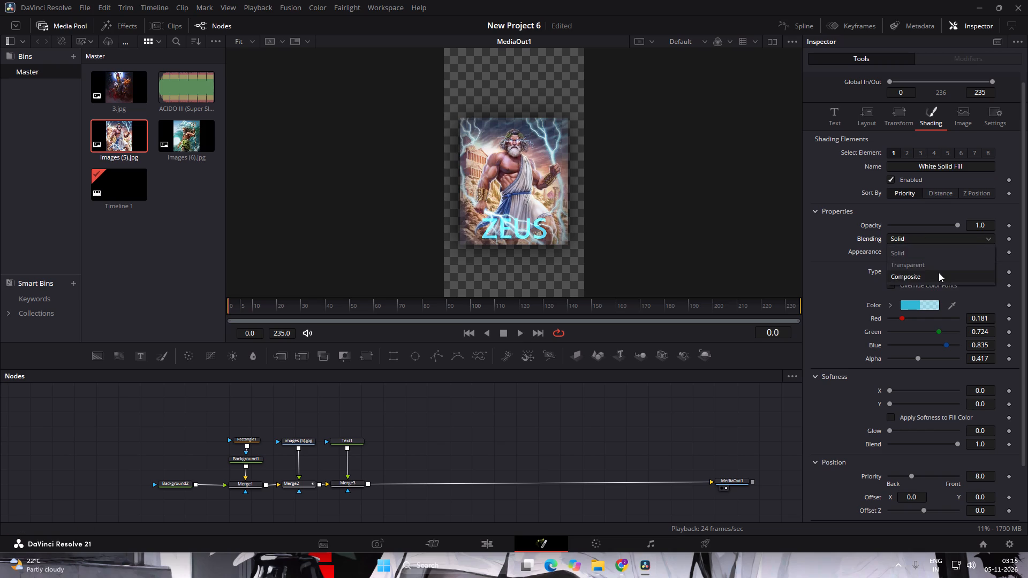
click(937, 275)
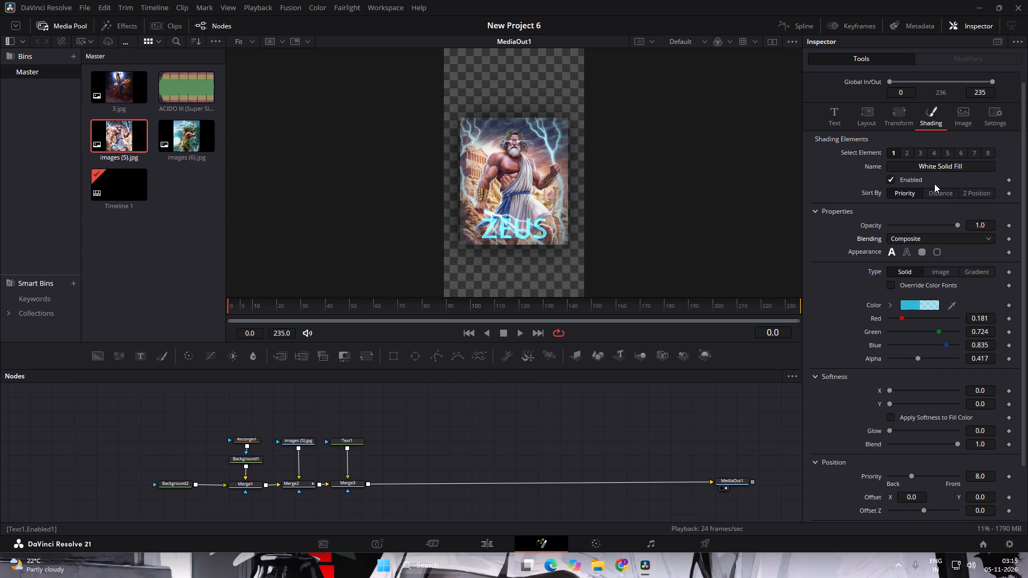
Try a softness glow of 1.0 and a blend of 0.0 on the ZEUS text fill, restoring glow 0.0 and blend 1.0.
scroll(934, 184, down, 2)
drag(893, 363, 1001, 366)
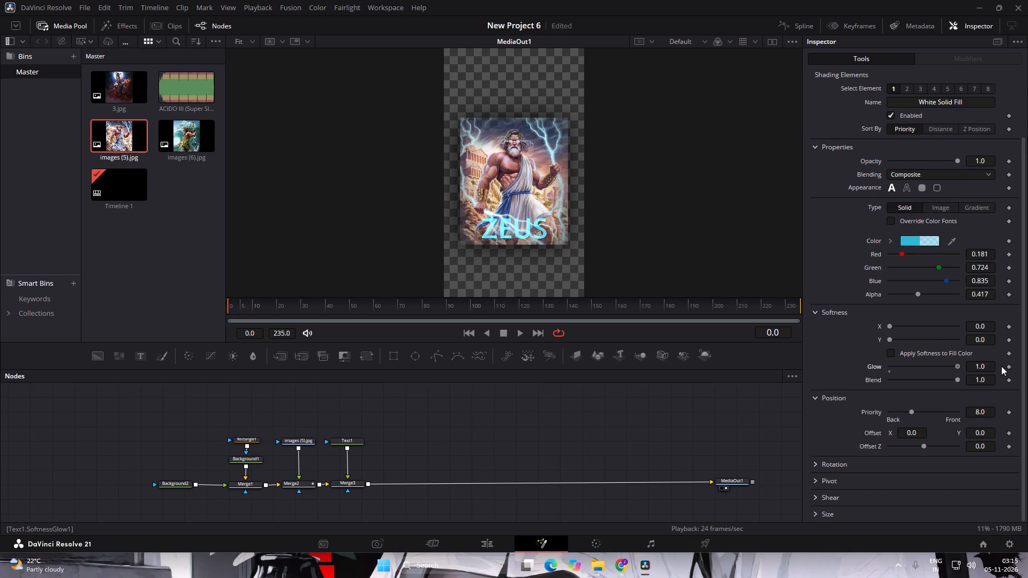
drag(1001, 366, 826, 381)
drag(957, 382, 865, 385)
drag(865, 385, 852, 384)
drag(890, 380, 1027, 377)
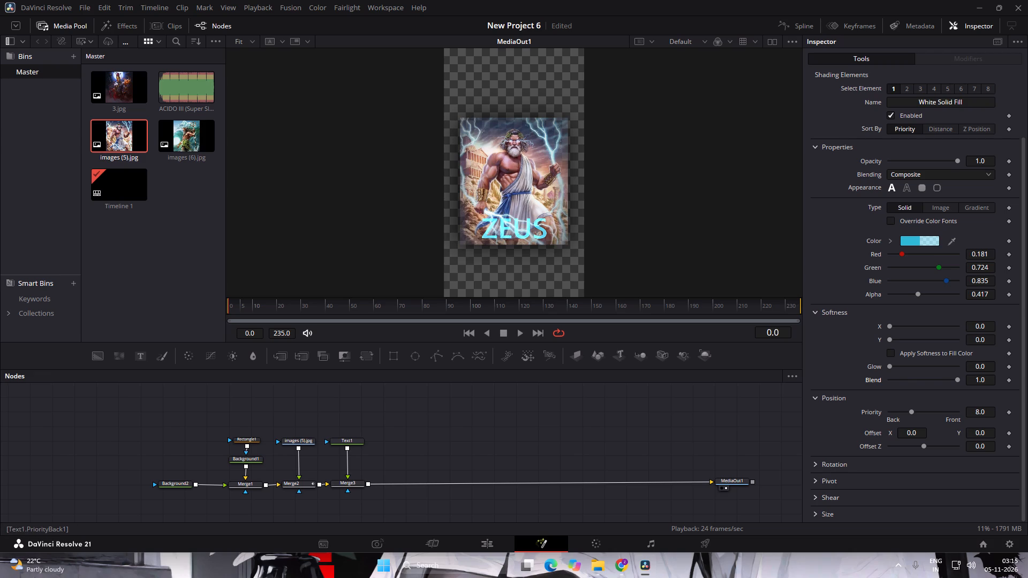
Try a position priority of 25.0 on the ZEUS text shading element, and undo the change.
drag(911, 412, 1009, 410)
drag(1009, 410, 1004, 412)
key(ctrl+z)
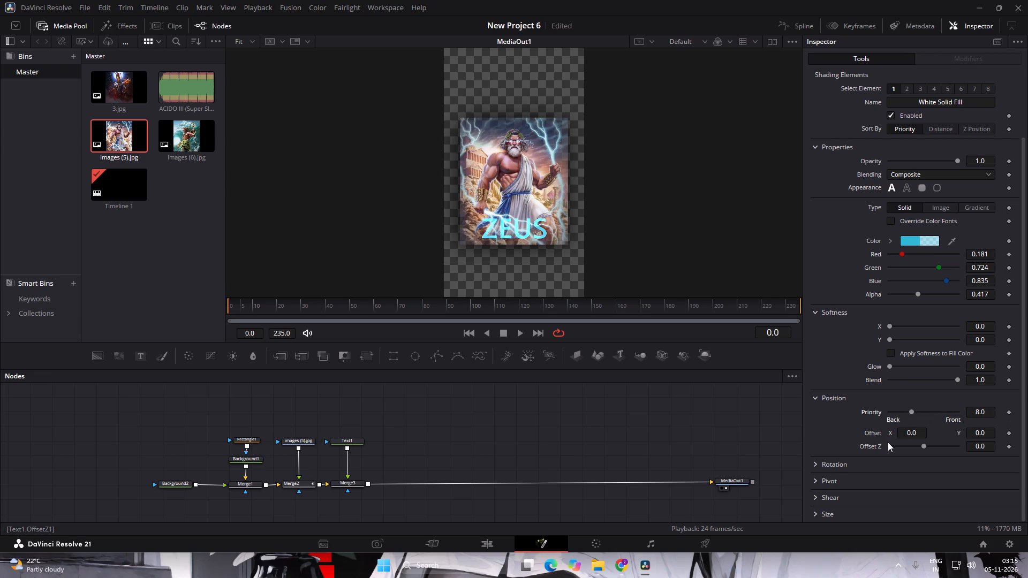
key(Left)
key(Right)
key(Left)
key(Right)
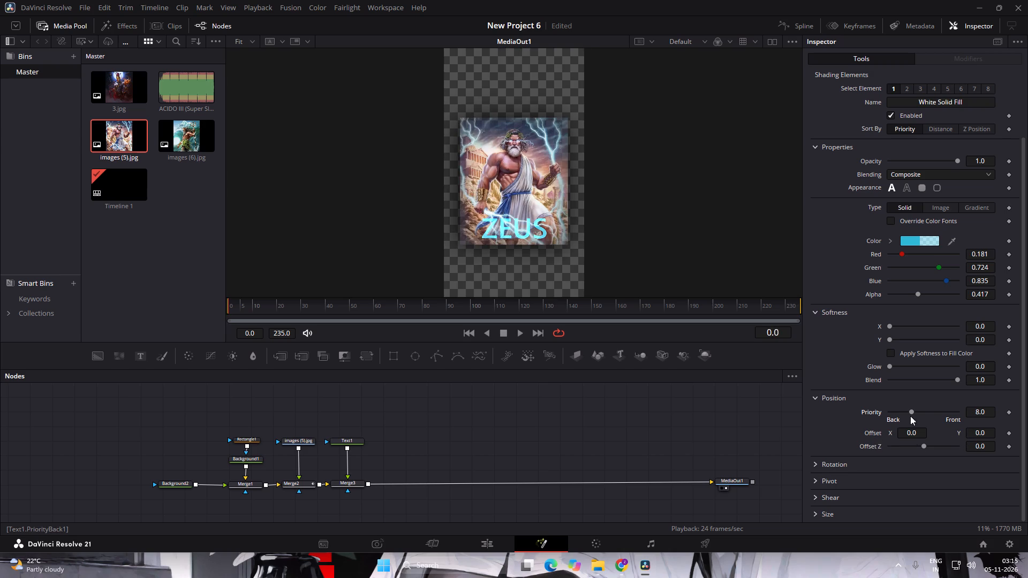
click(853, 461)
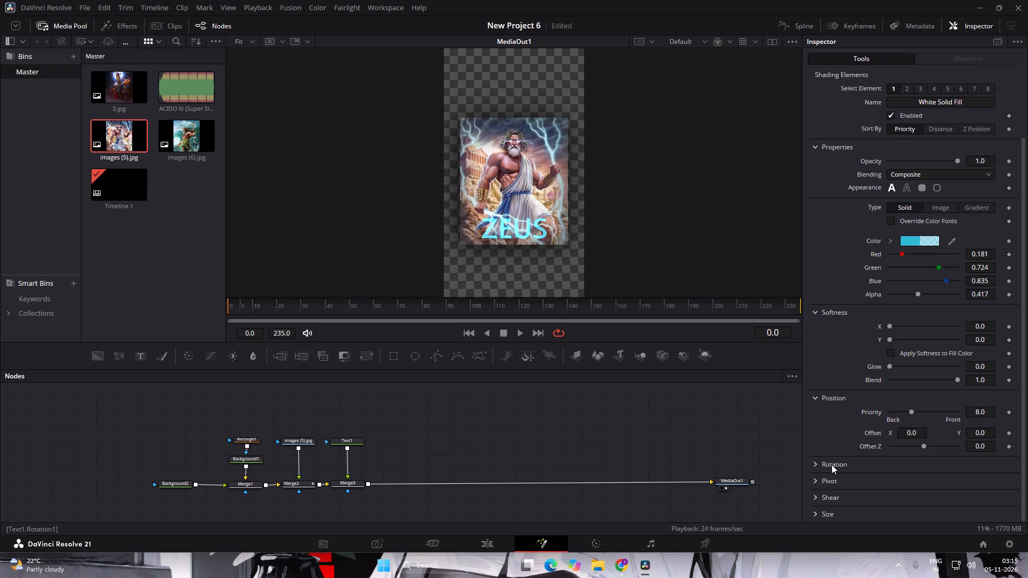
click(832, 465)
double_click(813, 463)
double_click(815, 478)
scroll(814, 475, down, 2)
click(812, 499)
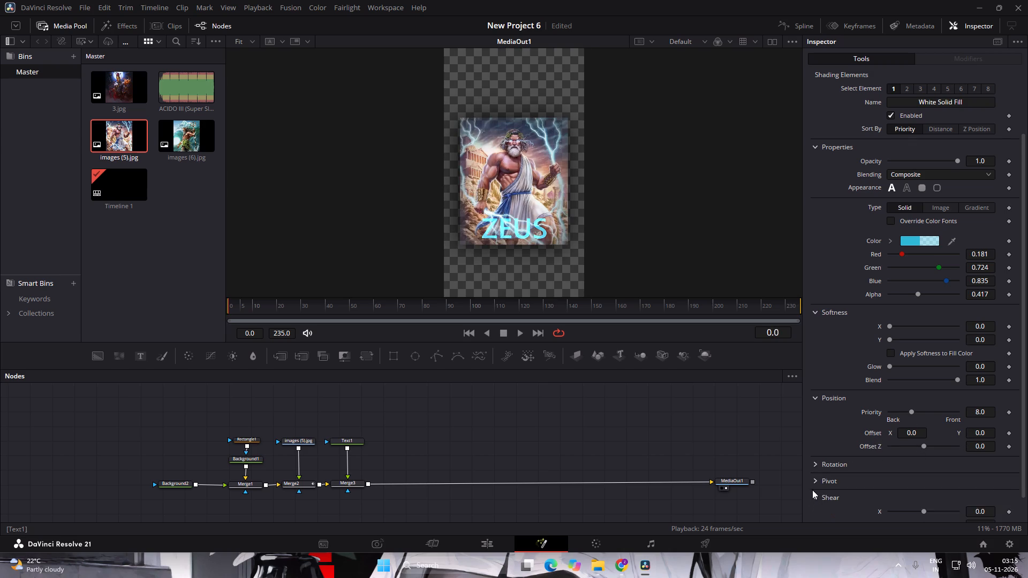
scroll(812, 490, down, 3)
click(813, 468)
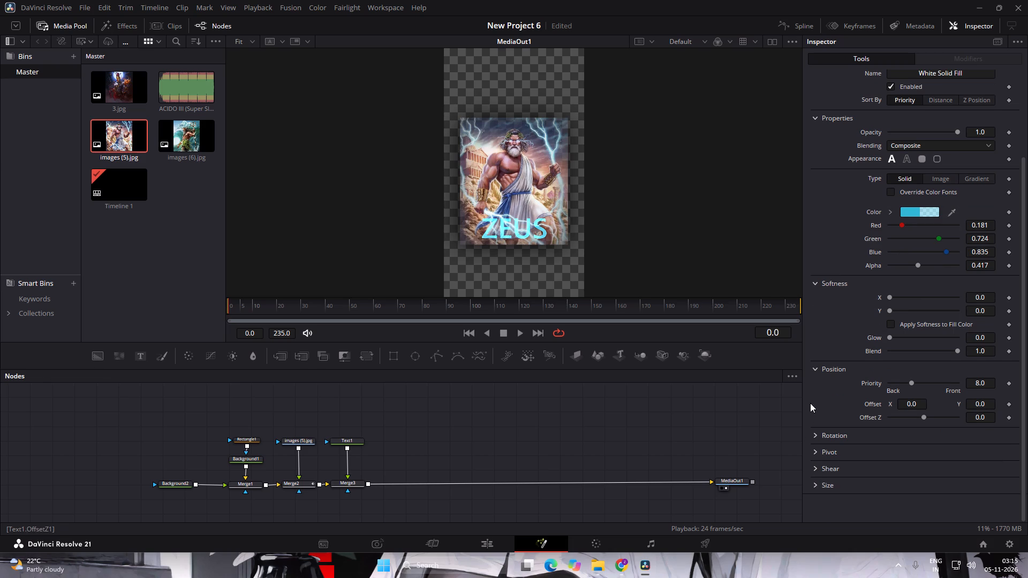
Look through the ZEUS text node's image, settings, layout and text options.
scroll(858, 186, up, 3)
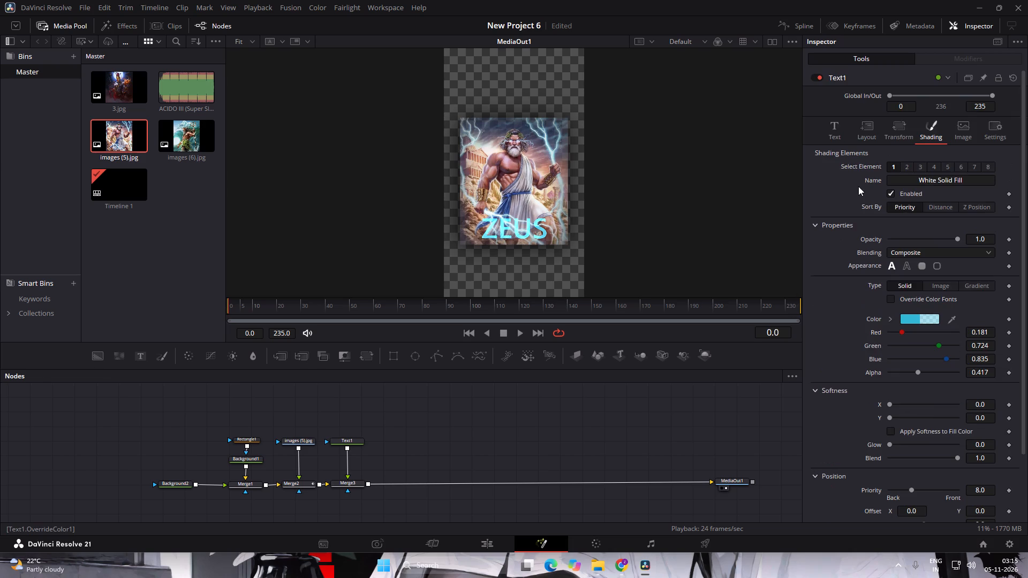
click(970, 130)
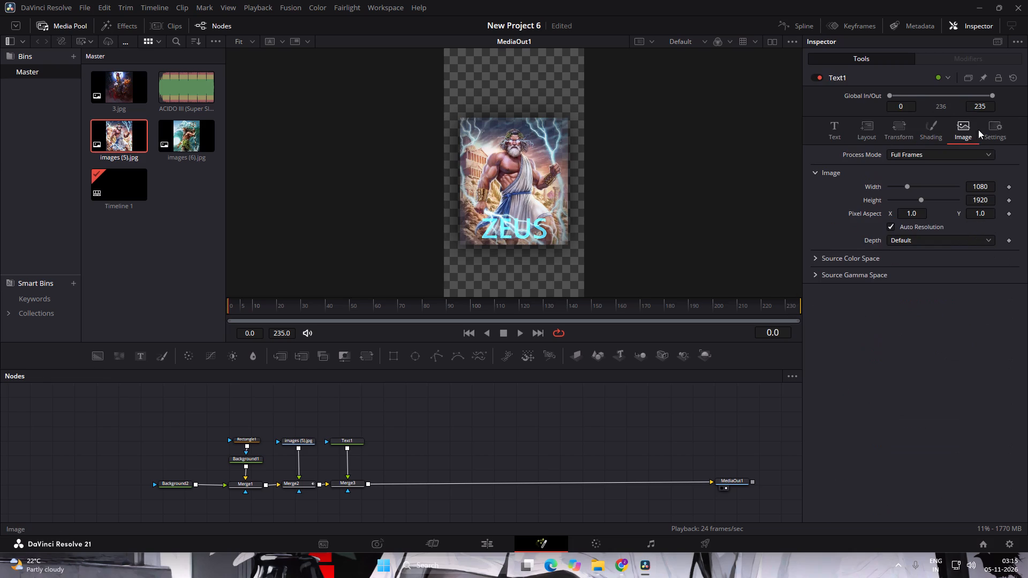
click(1001, 128)
click(896, 121)
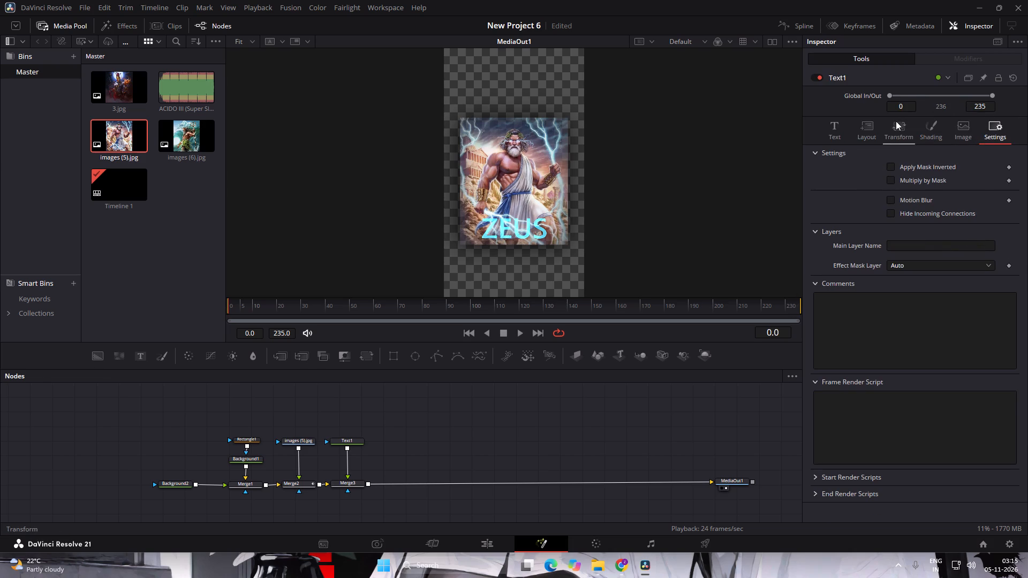
click(873, 119)
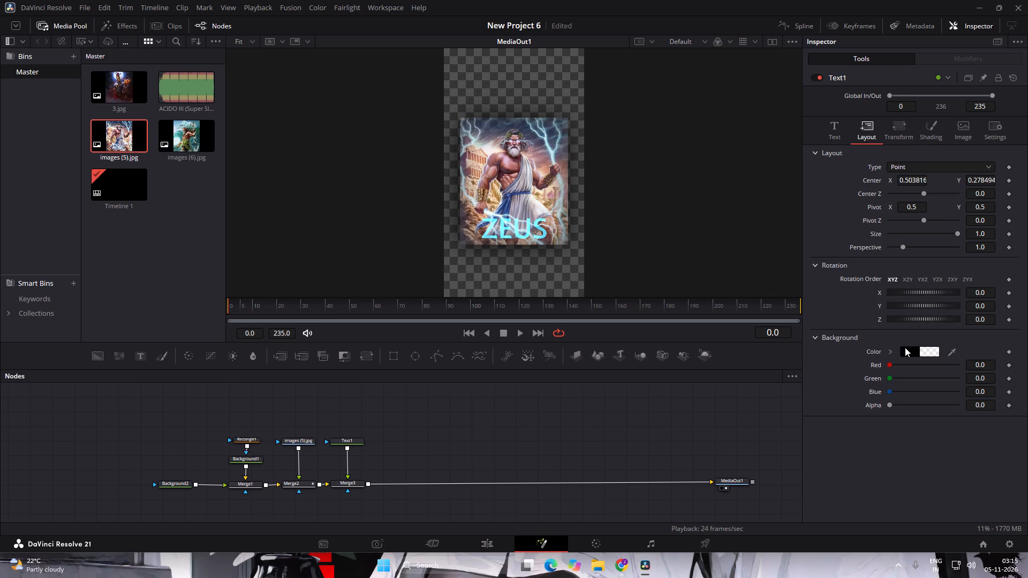
click(832, 136)
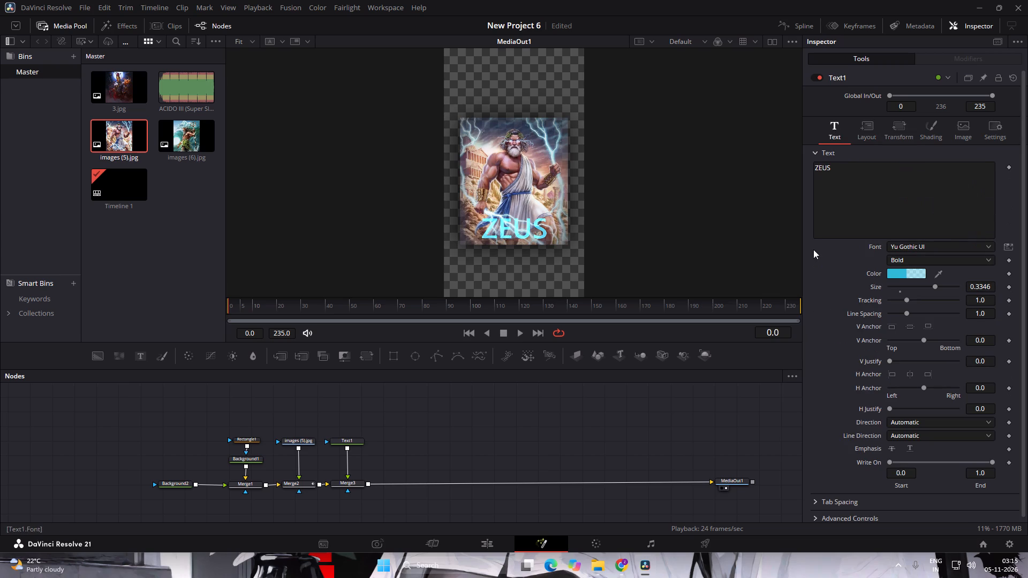
click(804, 254)
click(815, 265)
scroll(815, 265, up, 2)
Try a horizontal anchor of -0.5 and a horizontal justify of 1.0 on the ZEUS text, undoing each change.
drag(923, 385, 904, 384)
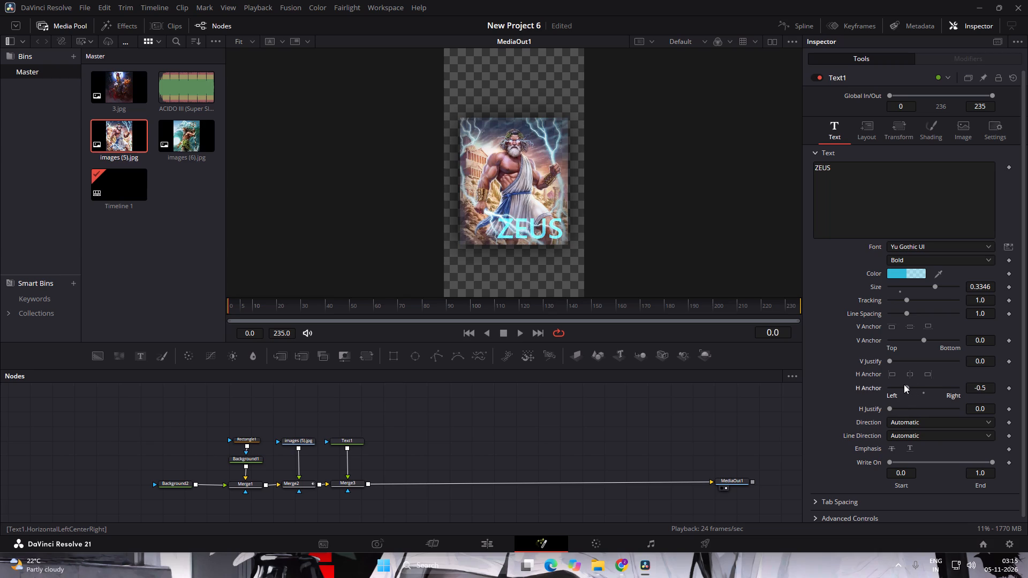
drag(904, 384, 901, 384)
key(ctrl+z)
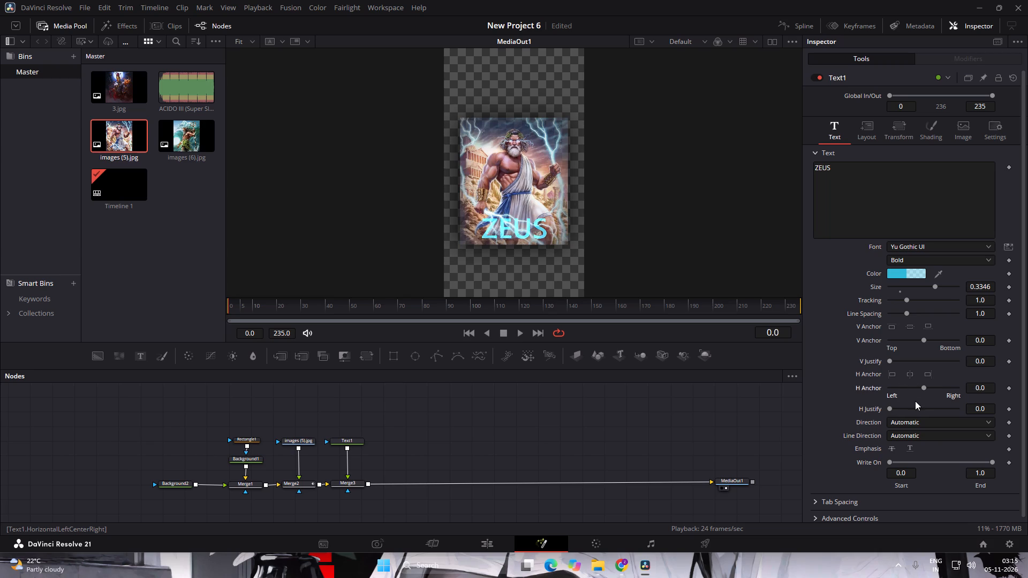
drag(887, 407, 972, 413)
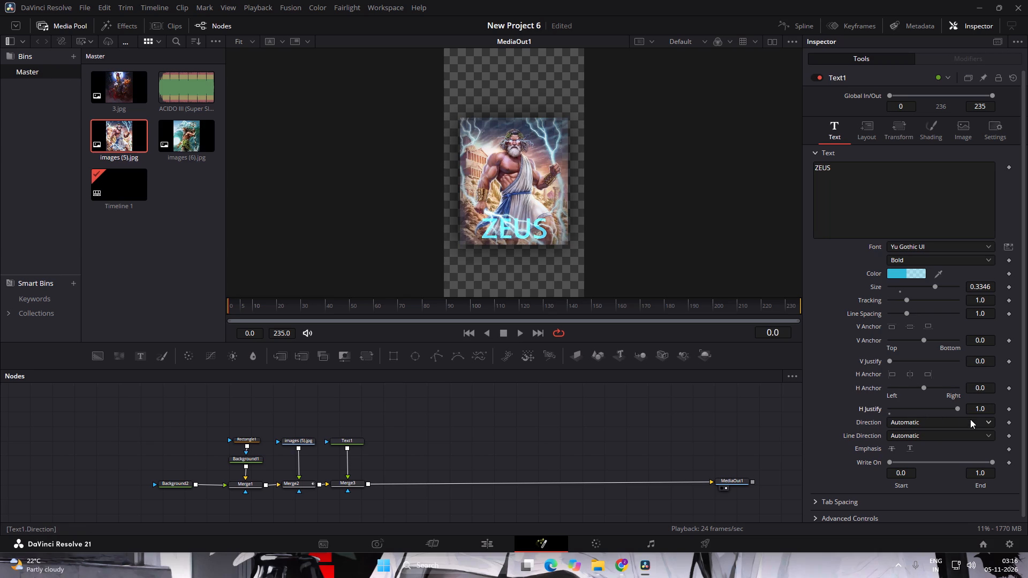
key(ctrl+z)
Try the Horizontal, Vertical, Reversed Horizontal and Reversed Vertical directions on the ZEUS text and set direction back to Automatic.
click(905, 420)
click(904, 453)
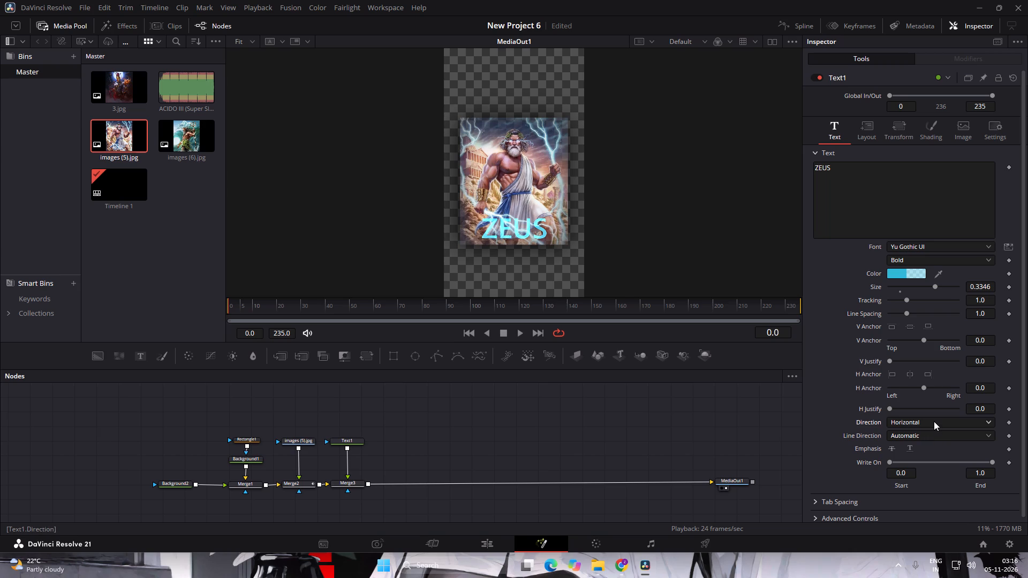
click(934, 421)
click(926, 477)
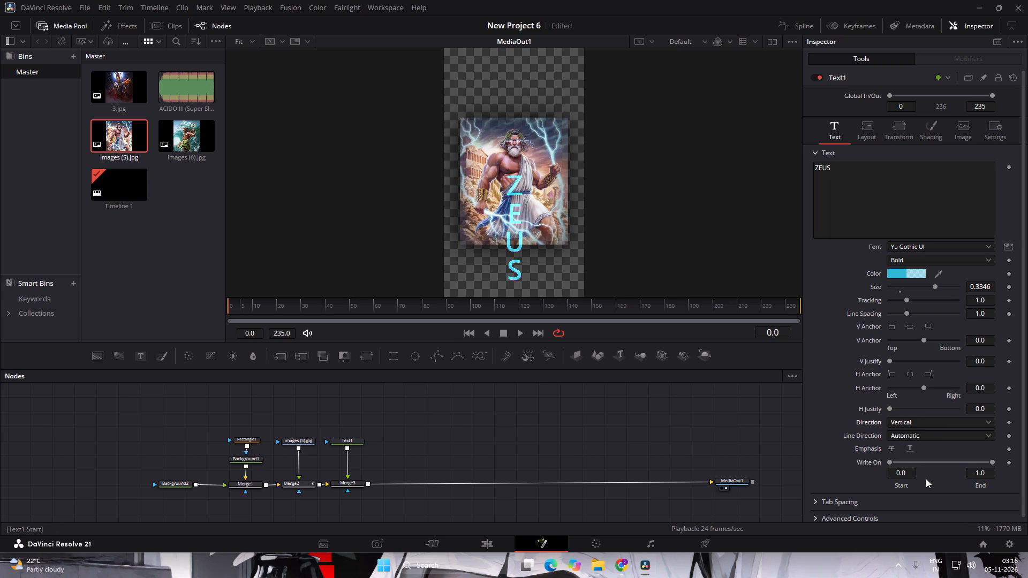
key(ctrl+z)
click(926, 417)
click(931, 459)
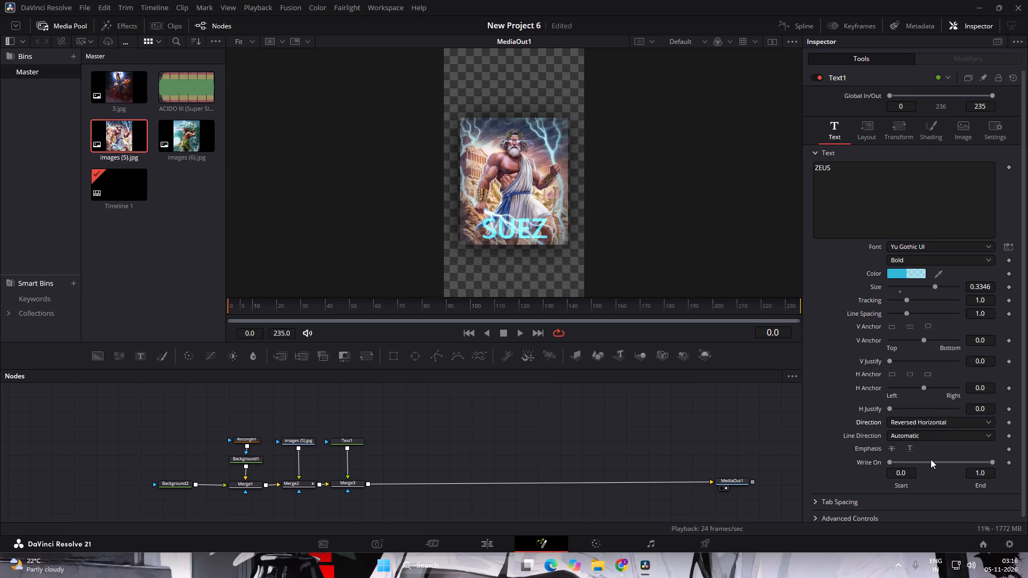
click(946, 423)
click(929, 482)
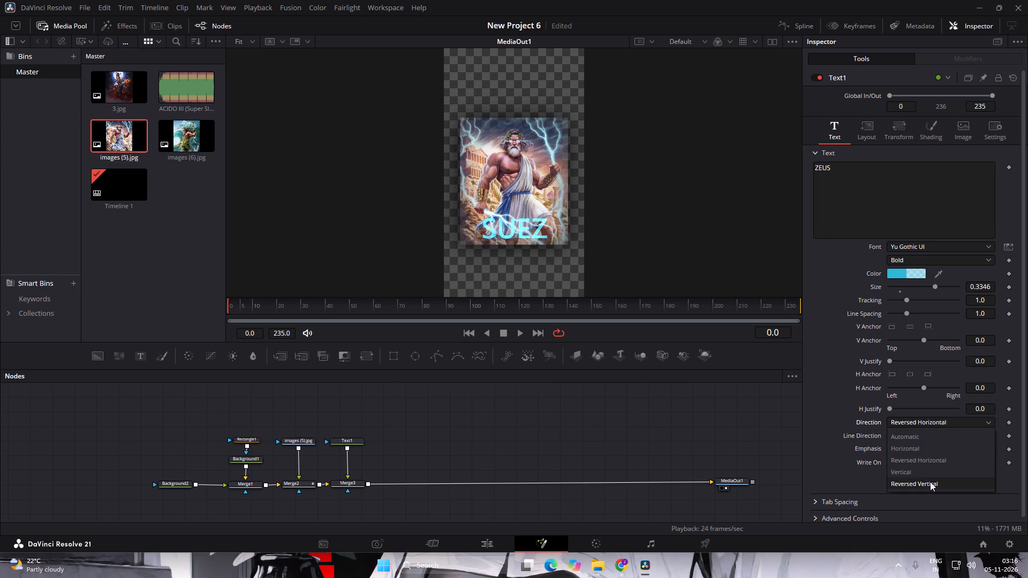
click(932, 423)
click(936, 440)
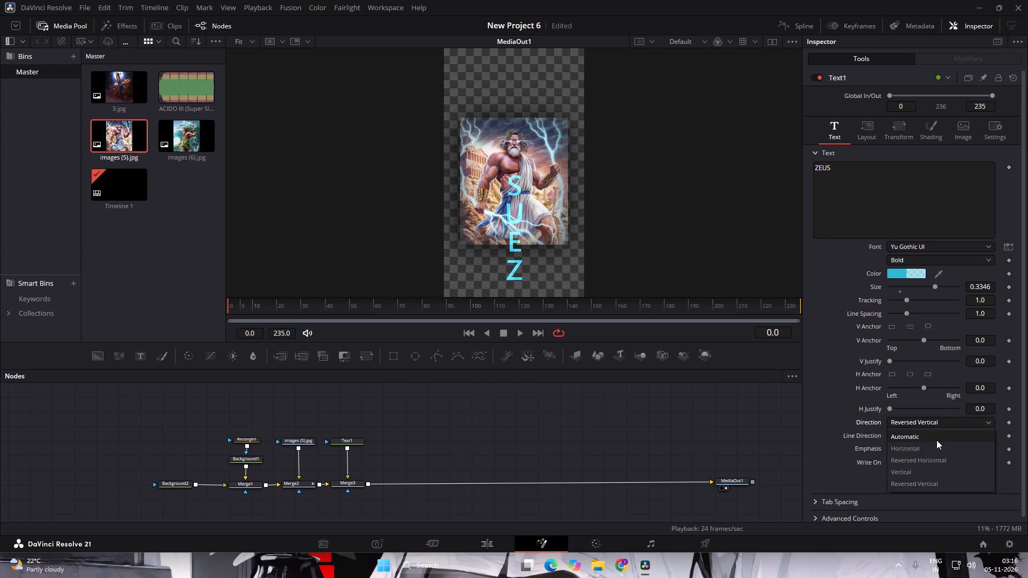
Try the Bottom Up line direction on the ZEUS text and settle on Top Down.
click(901, 437)
click(905, 460)
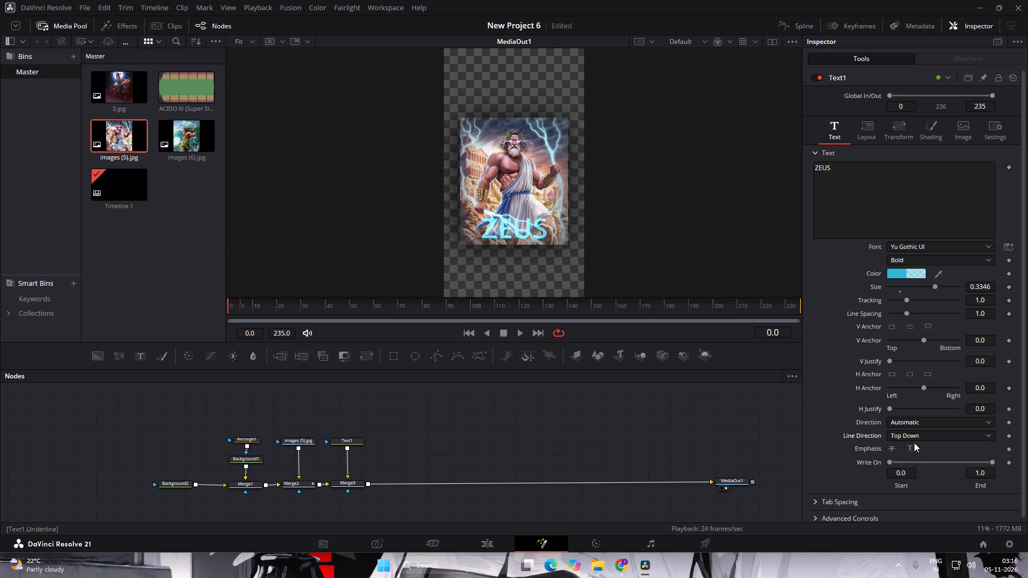
click(915, 432)
click(904, 472)
click(931, 434)
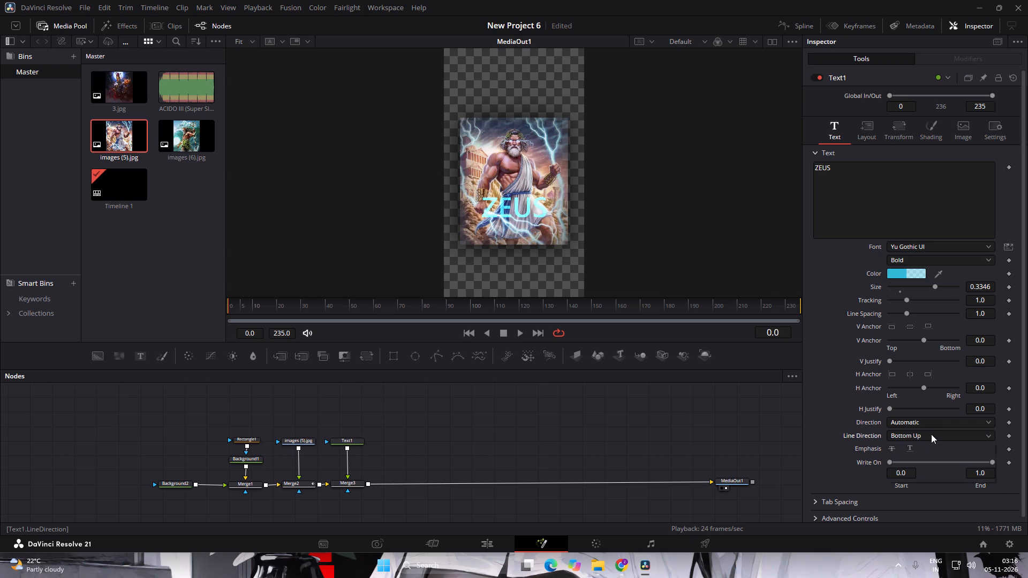
click(922, 459)
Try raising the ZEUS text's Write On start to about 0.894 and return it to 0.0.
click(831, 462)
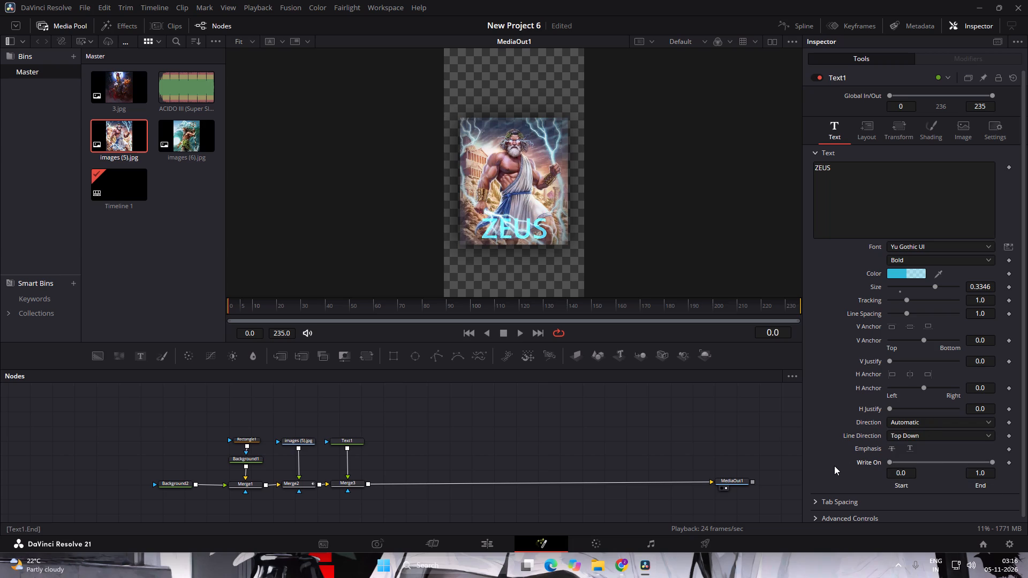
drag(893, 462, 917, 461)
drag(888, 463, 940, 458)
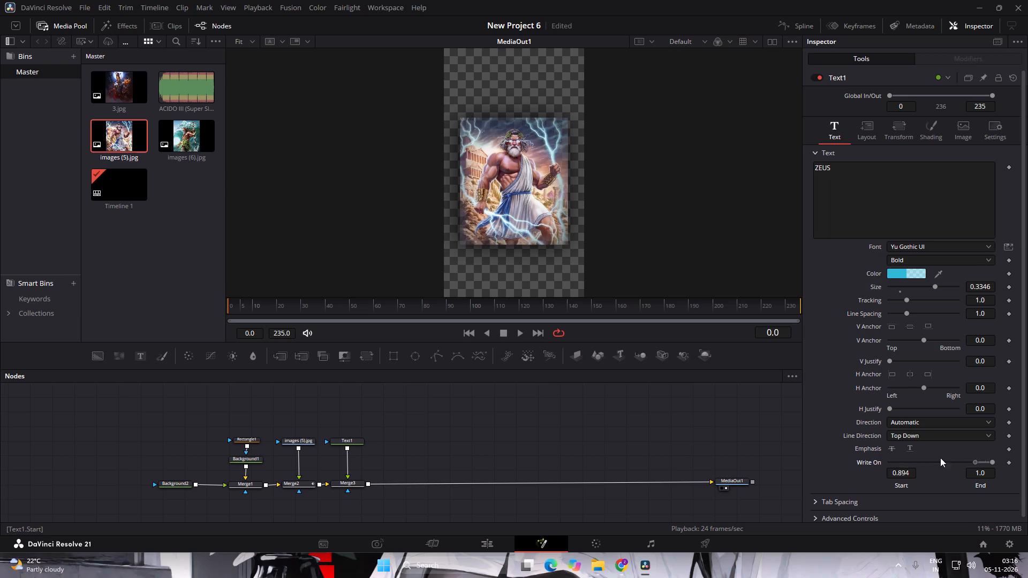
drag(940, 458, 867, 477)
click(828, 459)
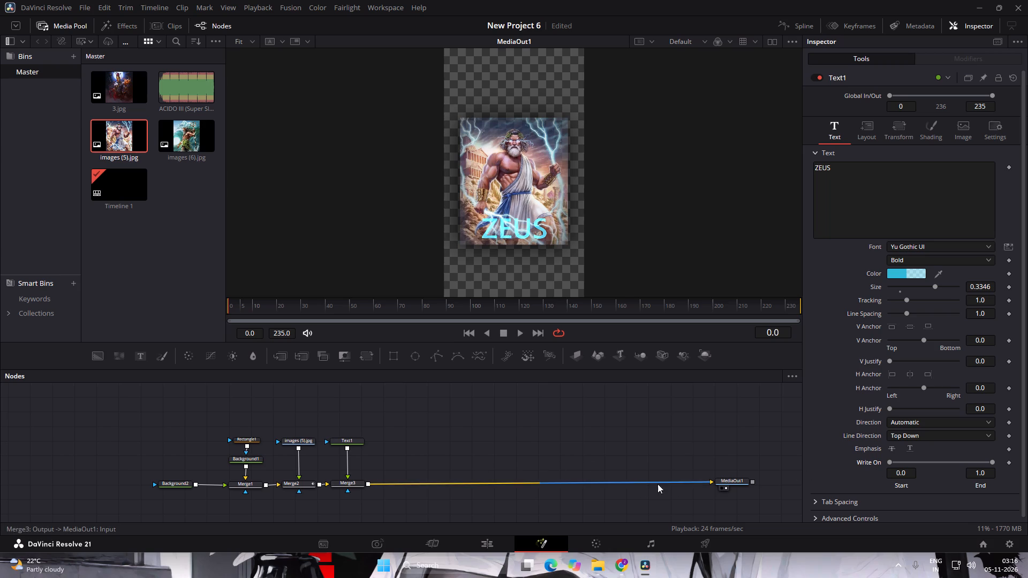
Add a Write On keyframe to the ZEUS text at frame 5 with start 0.0 and end 1.0.
key(Right)
key(Right)
key(Right)
key(Right)
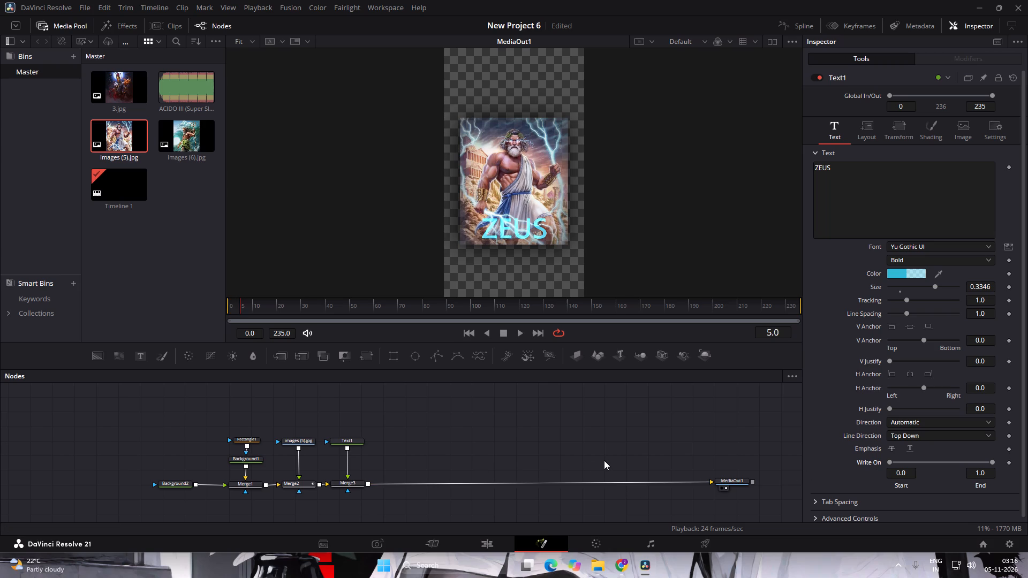
key(Right)
key(Left)
key(Left)
key(Left)
key(Left)
key(Right)
key(Right)
key(Right)
key(Right)
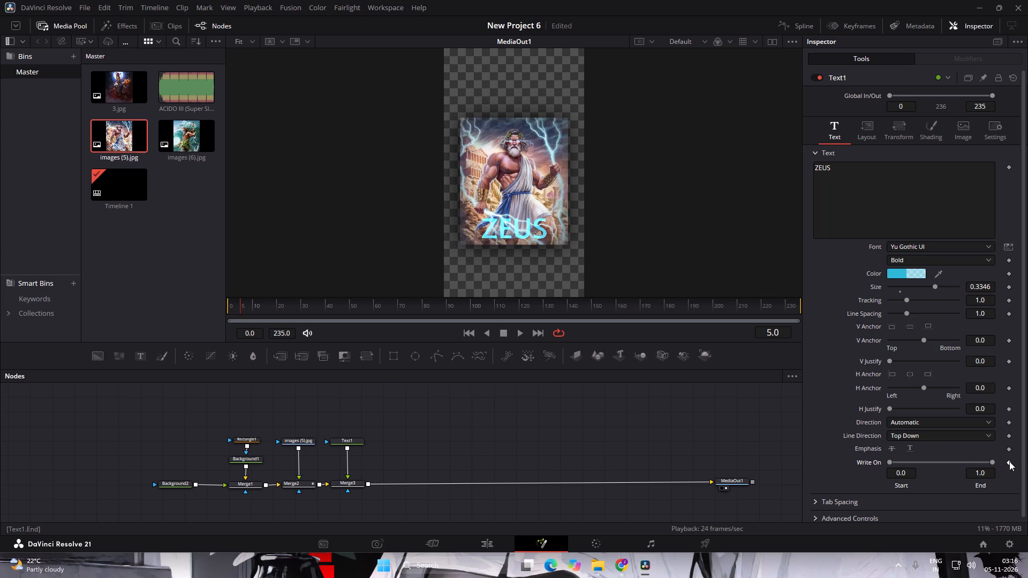
click(1009, 461)
Set the ZEUS text's Write On start to 1.0 at frame 0.
key(Left)
key(Left)
key(Left)
key(Left)
key(Left)
key(Left)
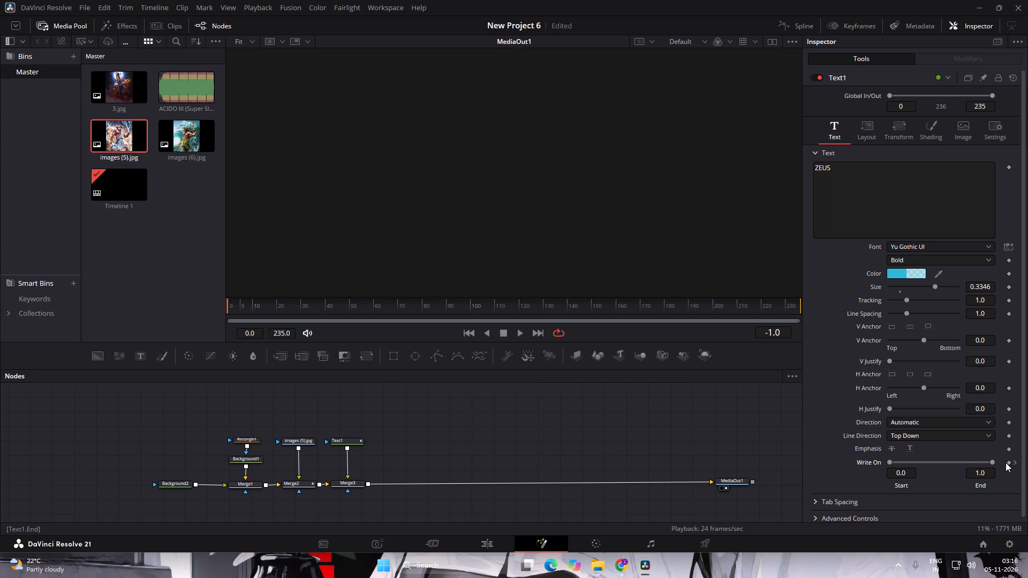
key(Right)
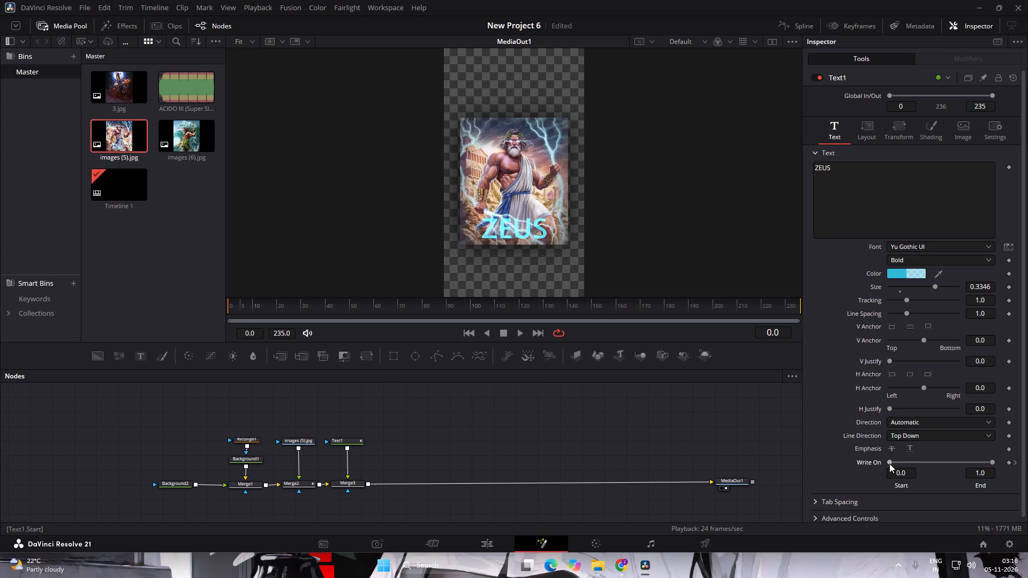
drag(889, 463, 1001, 463)
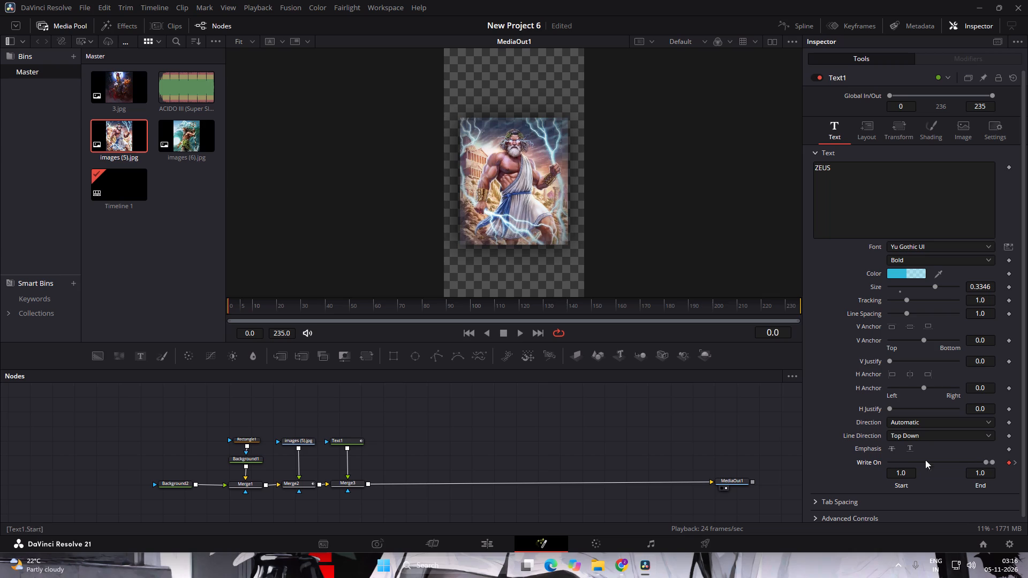
Play back the ZEUS write-on animation and step through its opening frames to examine how the letters appear.
click(520, 337)
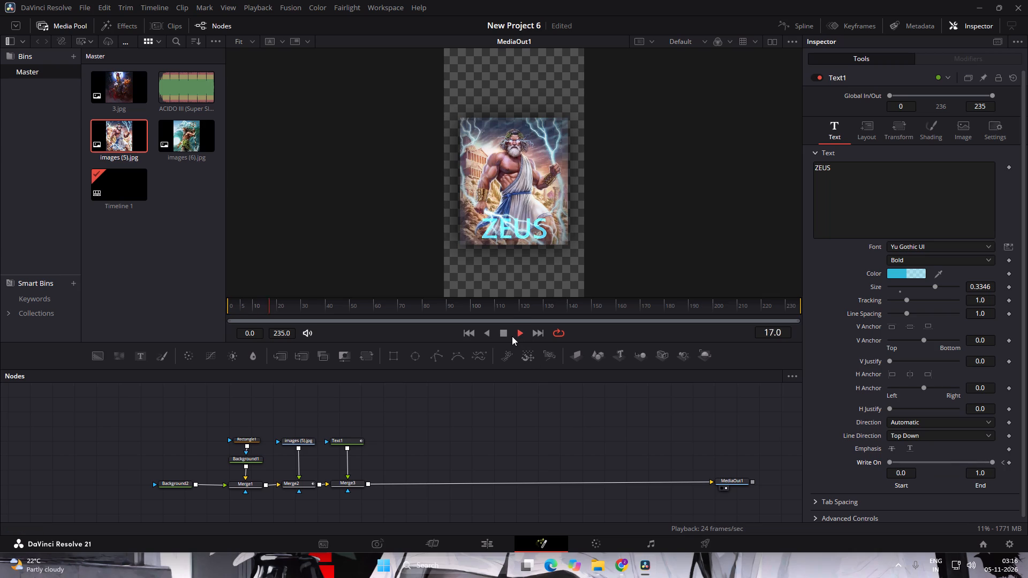
double_click(510, 336)
key(Left)
key(Left)
key(Left)
key(Left)
key(Left)
key(Left)
key(Left)
key(Left)
key(Left)
key(Left)
key(Left)
key(Left)
key(Left)
key(Left)
key(Left)
key(Left)
key(Left)
key(Left)
key(Left)
key(Left)
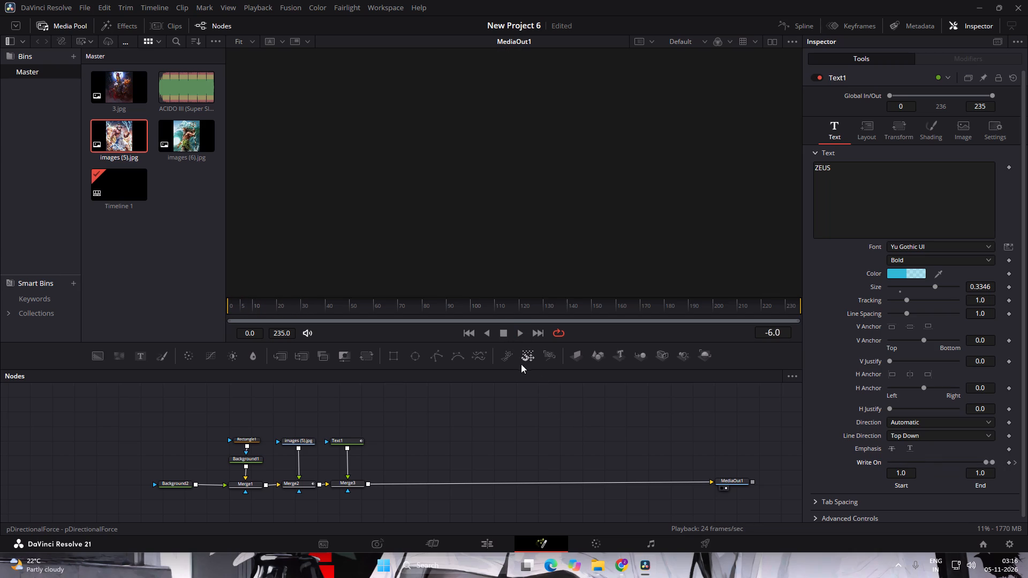
key(Right)
key(Right)
key(Right)
key(Right)
key(Right)
key(Right)
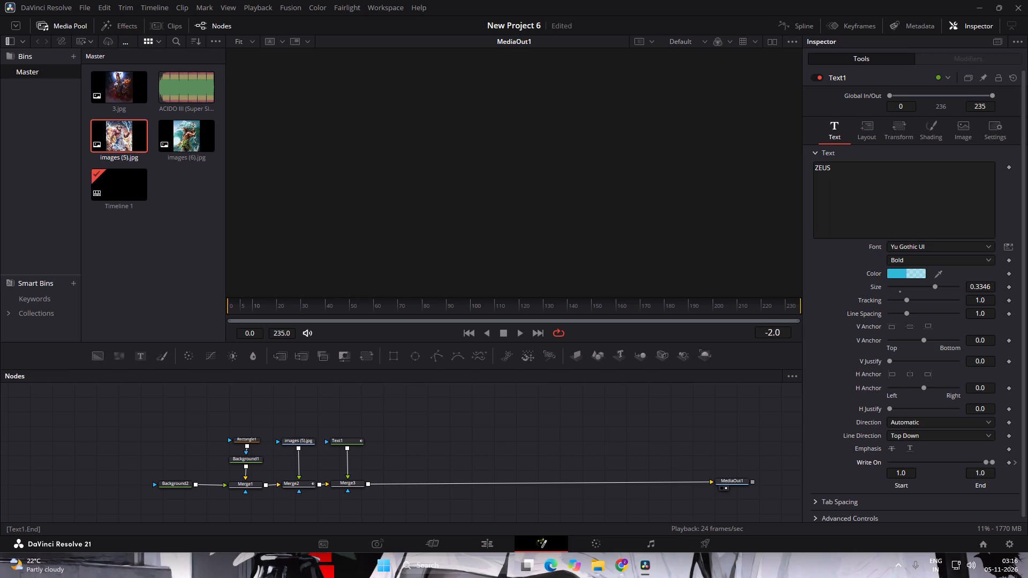
key(Right)
key(Right)
key(Right)
key(Right)
key(Right)
key(Right)
key(Right)
key(Right)
key(Right)
key(Right)
key(Right)
key(Left)
key(Left)
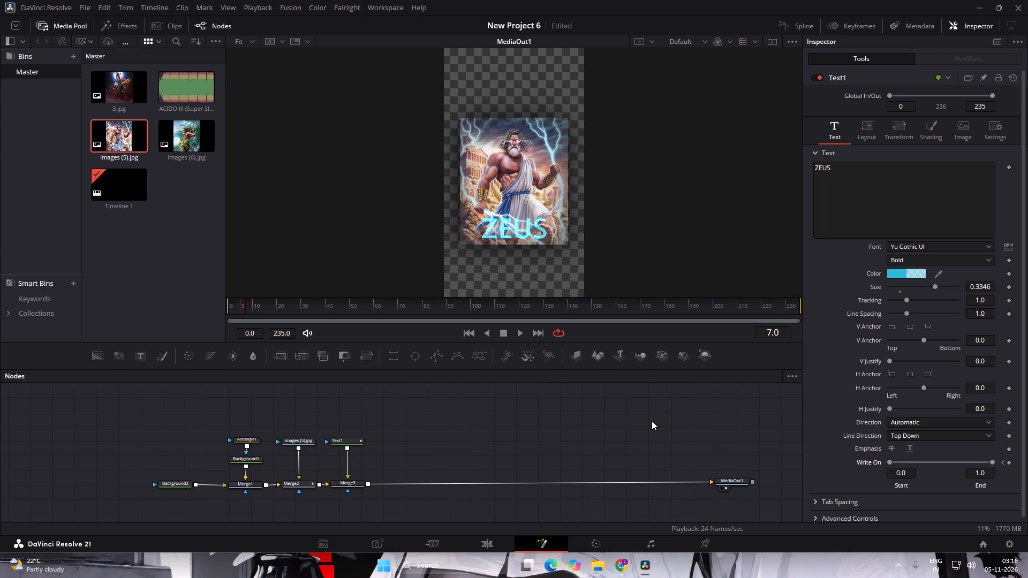
key(Left)
key(Left)
key(Left)
key(Left)
key(Left)
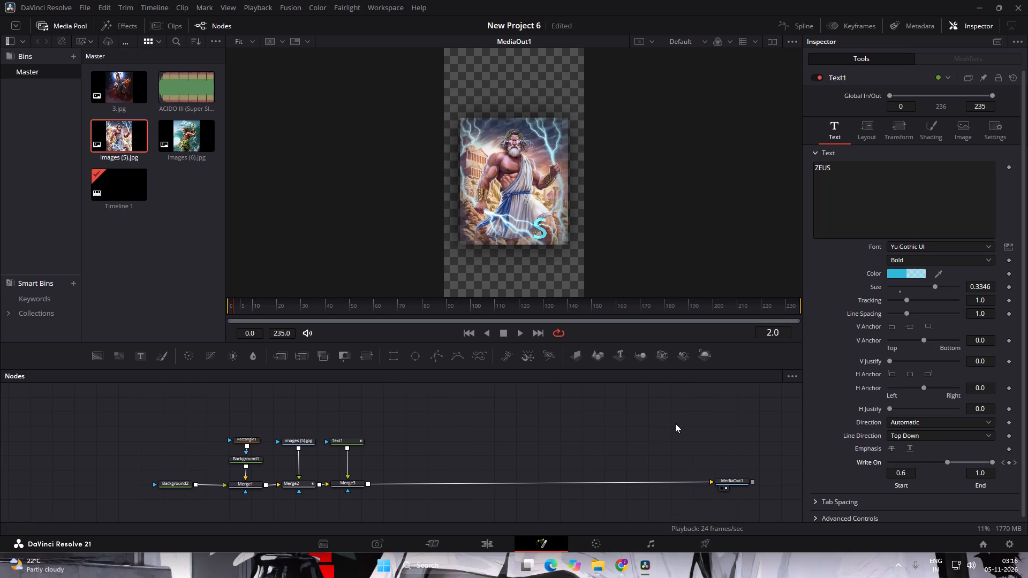
Set the ZEUS text's Write On start and end both to 0.0 at frame 0.
key(Left)
key(Left)
drag(984, 463, 962, 465)
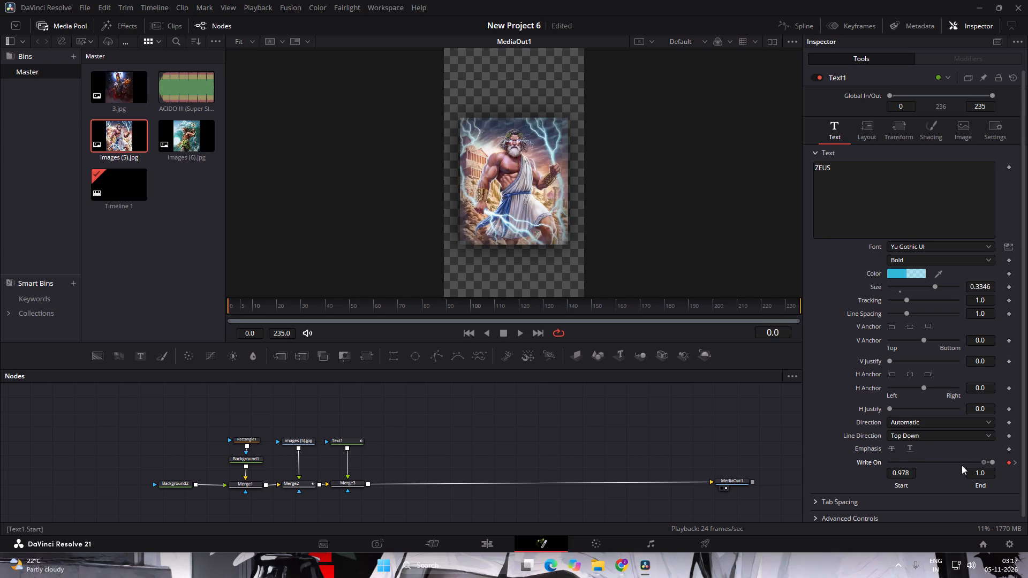
drag(962, 465, 841, 465)
drag(993, 465, 843, 471)
Play back the ZEUS write-on animation from the start to check how the letters are revealed.
click(519, 339)
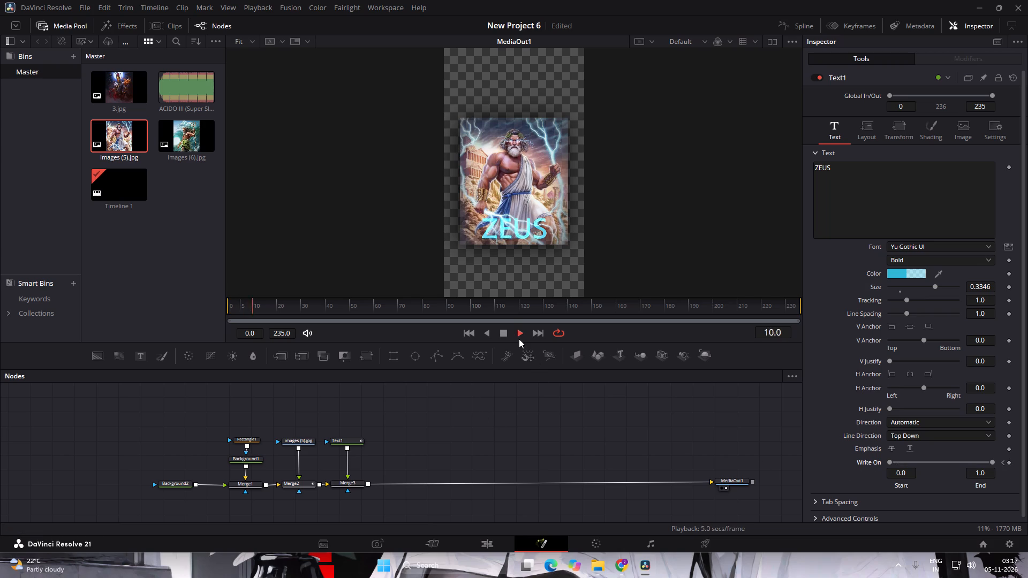
click(512, 336)
click(504, 334)
click(564, 432)
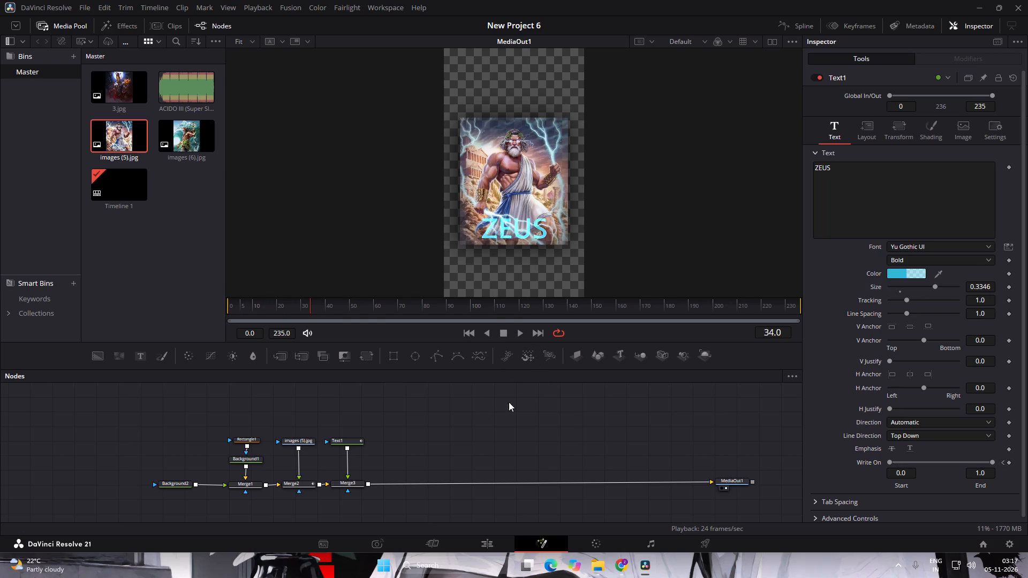
drag(311, 302, 230, 320)
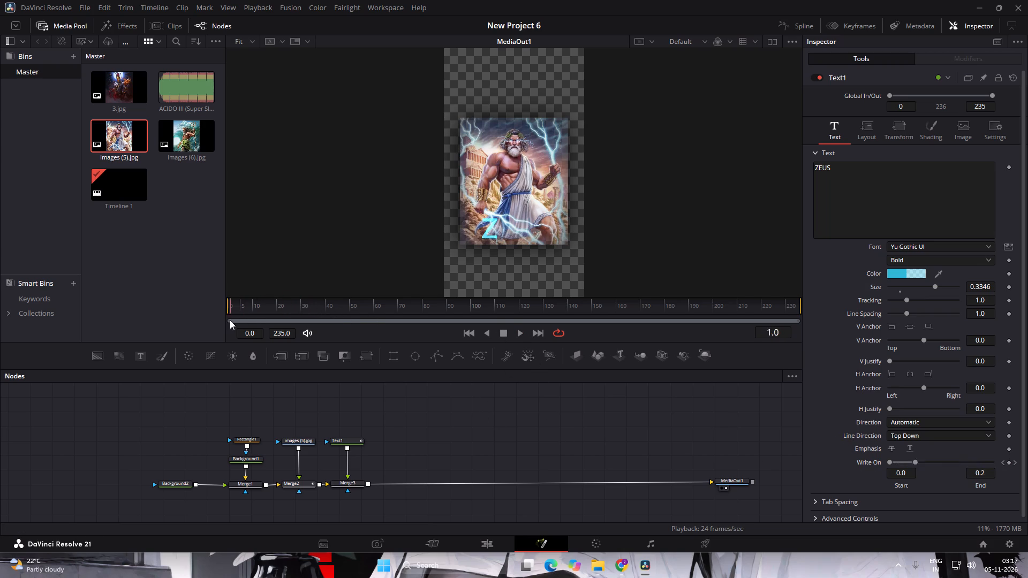
drag(230, 320, 227, 321)
click(516, 330)
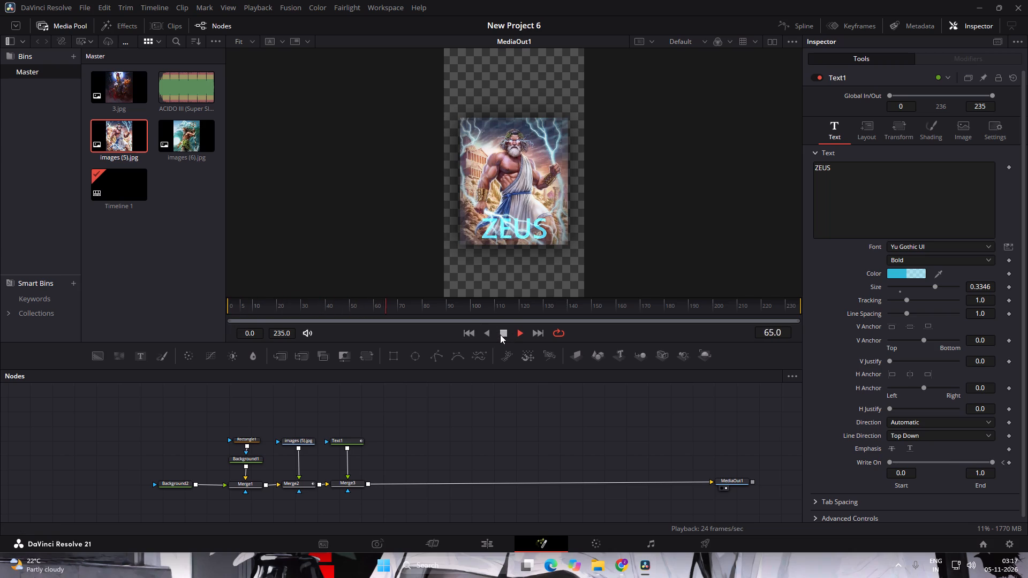
click(500, 334)
On the Edit page, move the playhead to the first audio marker at 01:00:06:09 and return to the Fusion composition.
click(489, 538)
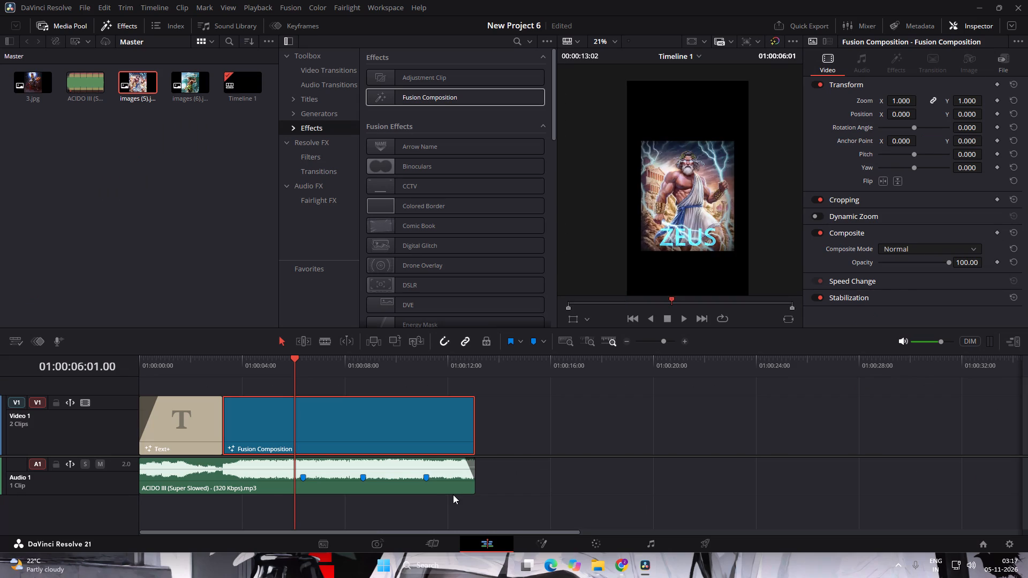
key(Right)
key(Right)
key(Right)
key(Right)
key(Right)
key(Right)
key(Right)
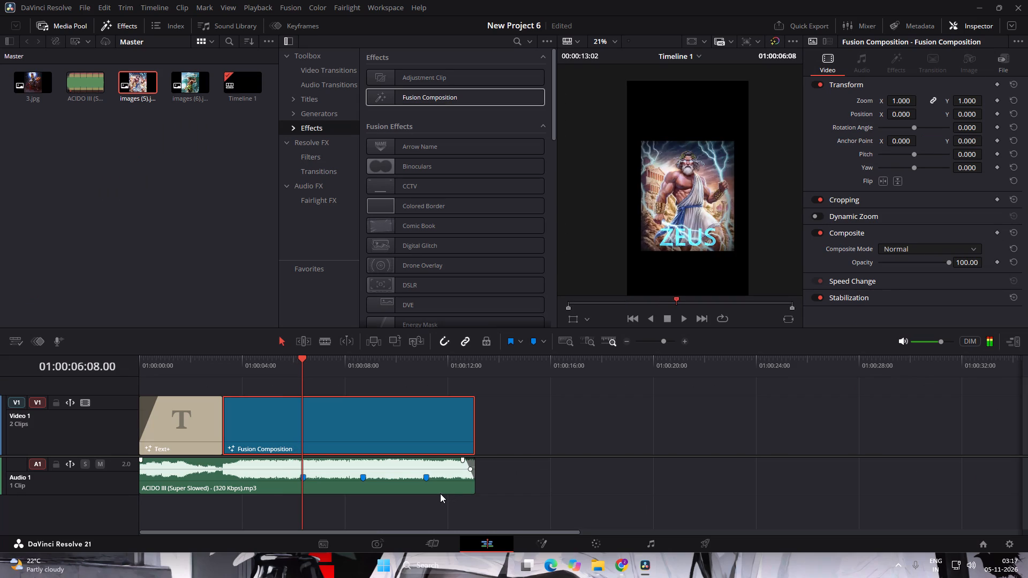
key(Right)
click(536, 539)
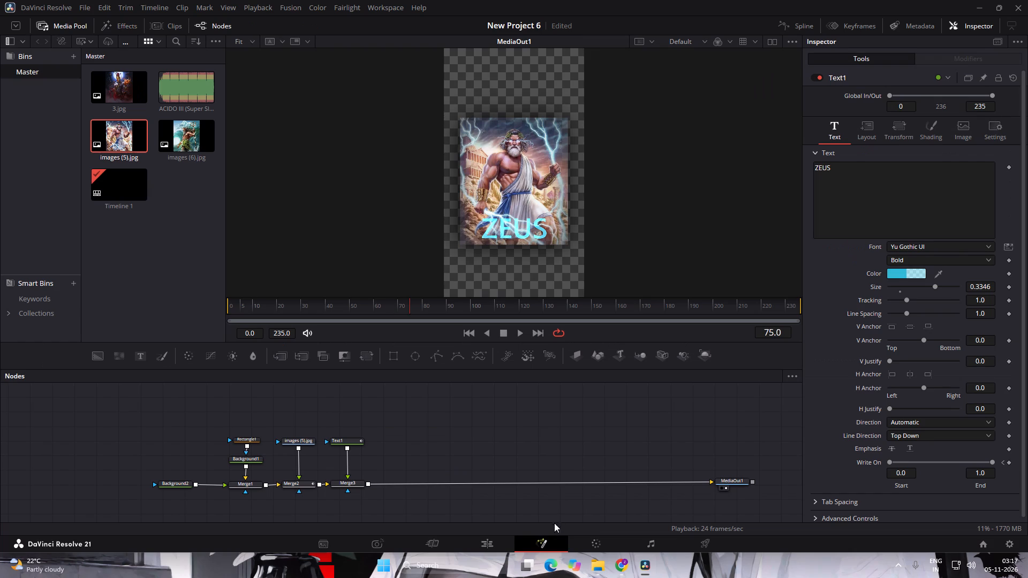
Add Blend keyframes of 1.0 to Merge2, the Zeus image's merge, at frames 75 and 74.
double_click(303, 482)
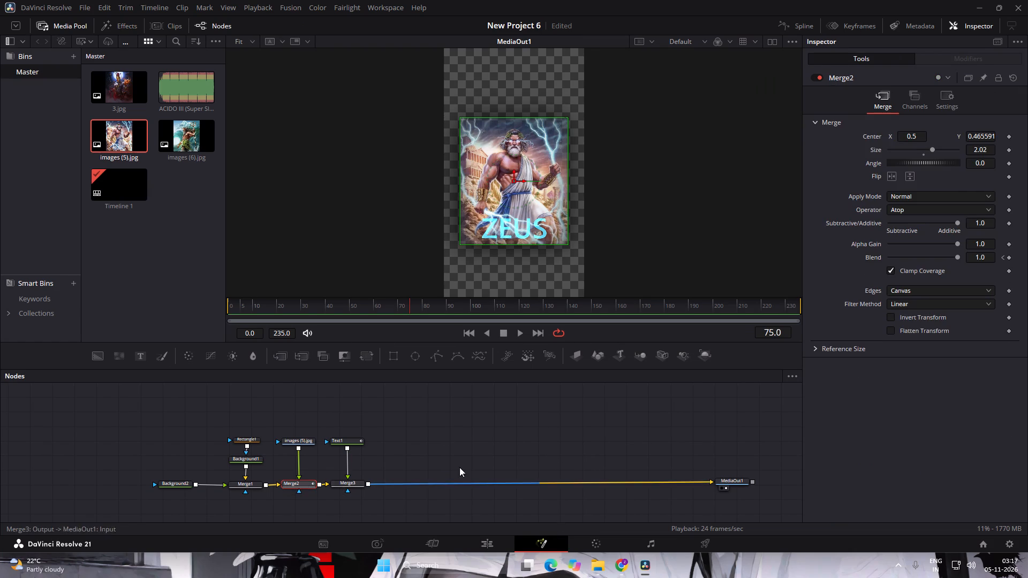
click(930, 107)
click(938, 107)
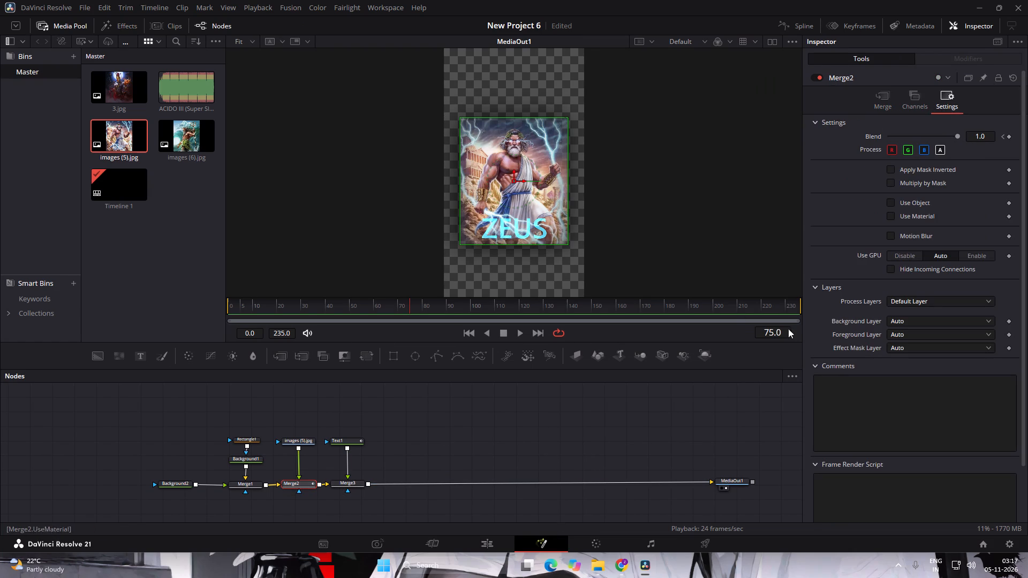
click(492, 542)
key(Left)
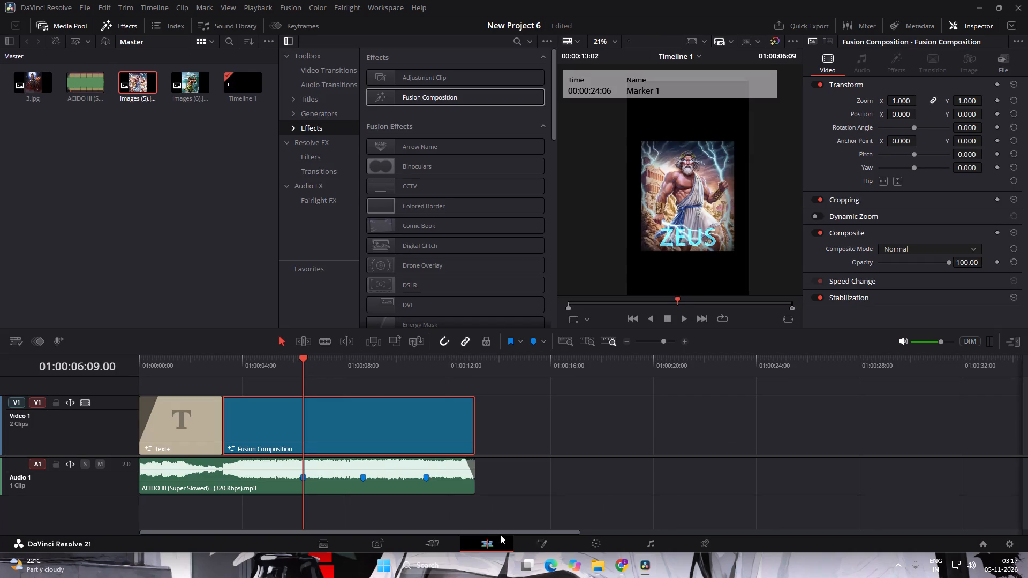
key(Right)
click(526, 542)
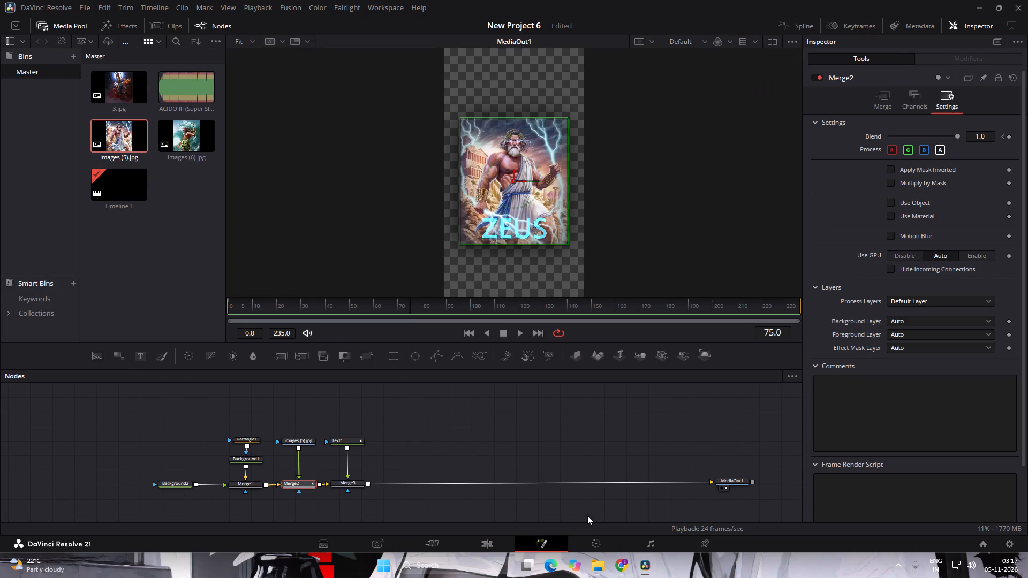
click(1008, 135)
key(Left)
click(1008, 135)
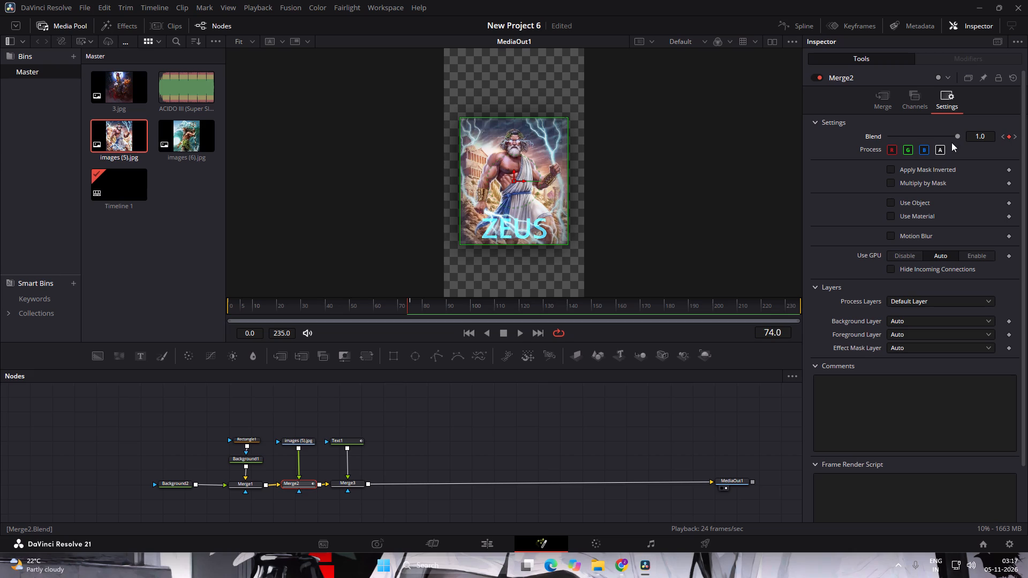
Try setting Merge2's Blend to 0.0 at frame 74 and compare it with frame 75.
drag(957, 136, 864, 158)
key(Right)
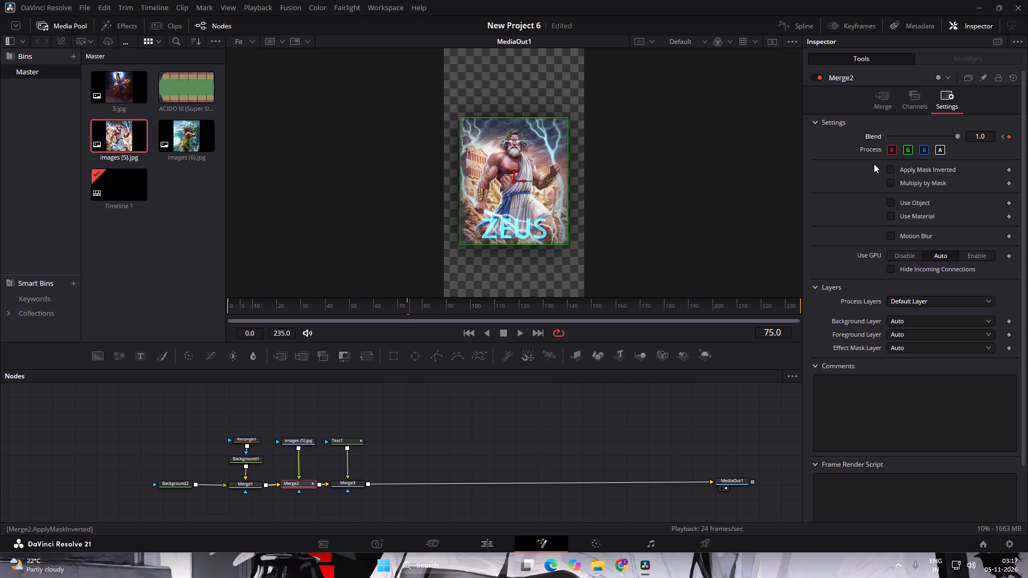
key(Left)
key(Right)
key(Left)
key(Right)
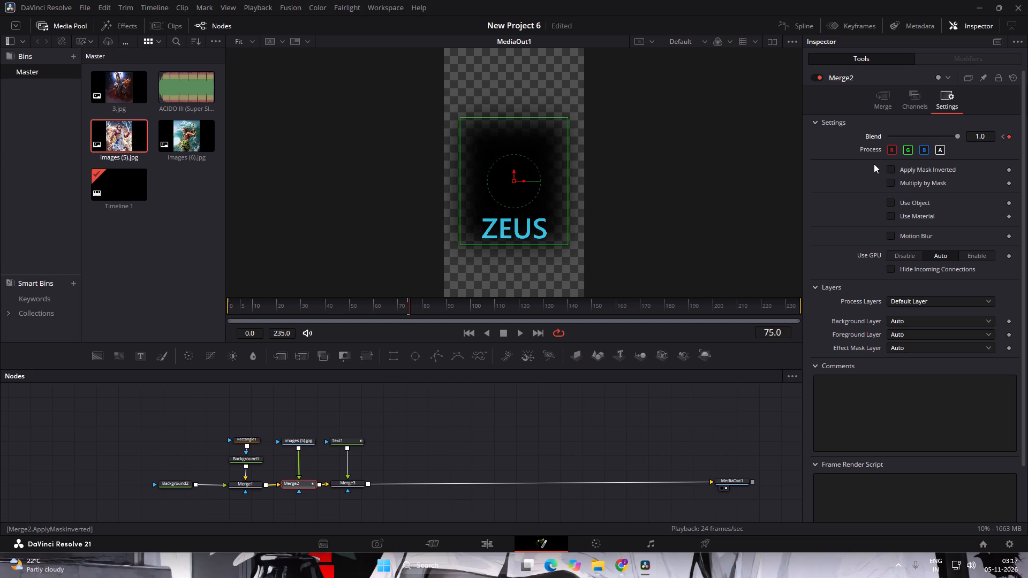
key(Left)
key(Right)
Step back and forth through the frames leading up to frame 75 to examine how the Zeus image fades.
key(Left)
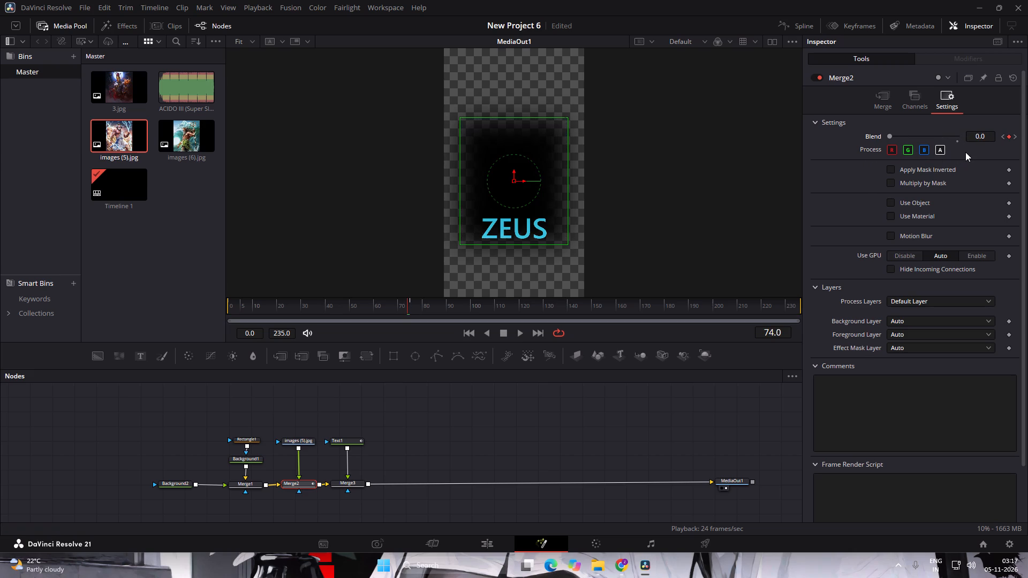
key(Left)
key(Left)
key(Left)
key(Left)
key(Left)
key(Left)
key(Left)
key(Left)
key(Left)
key(Left)
key(Left)
key(Left)
key(Left)
key(Left)
key(Left)
key(Left)
key(Left)
key(Left)
key(Left)
key(Left)
key(Right)
key(Right)
key(Right)
key(Right)
key(Right)
key(Right)
key(Right)
key(Right)
key(Right)
key(Right)
key(Right)
key(Right)
key(Right)
key(Right)
key(Right)
key(Right)
key(Right)
key(Right)
key(Right)
key(Right)
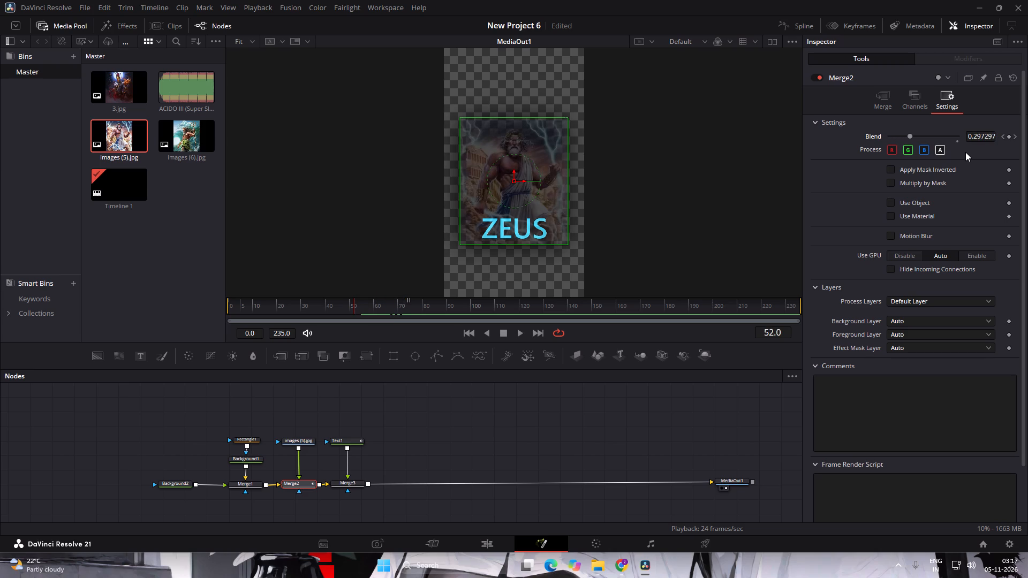
key(Right)
key(Left)
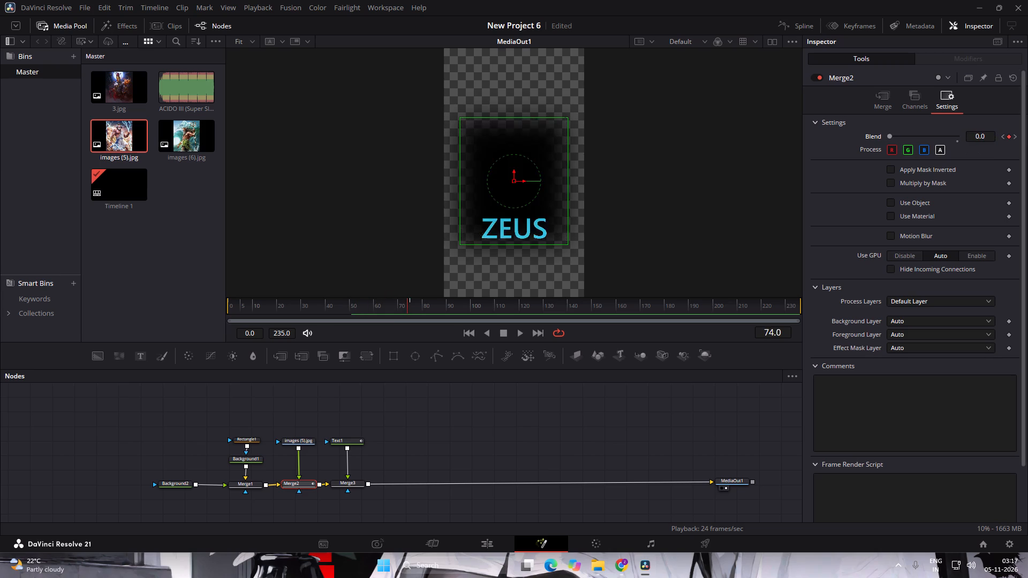
key(Right)
key(Left)
Set Merge2's Blend to 1.0 at frame 74 and 0.0 at frame 75 so the Zeus image cuts out.
drag(891, 133, 1003, 136)
key(Right)
drag(958, 138, 866, 149)
key(Left)
key(Right)
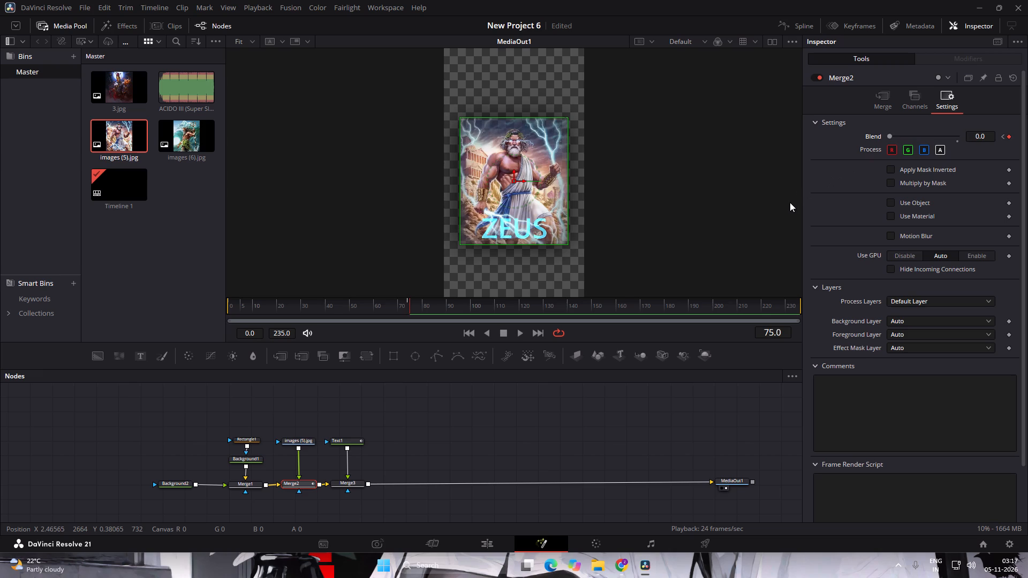
key(Left)
key(Right)
key(Left)
key(Right)
key(Left)
key(Right)
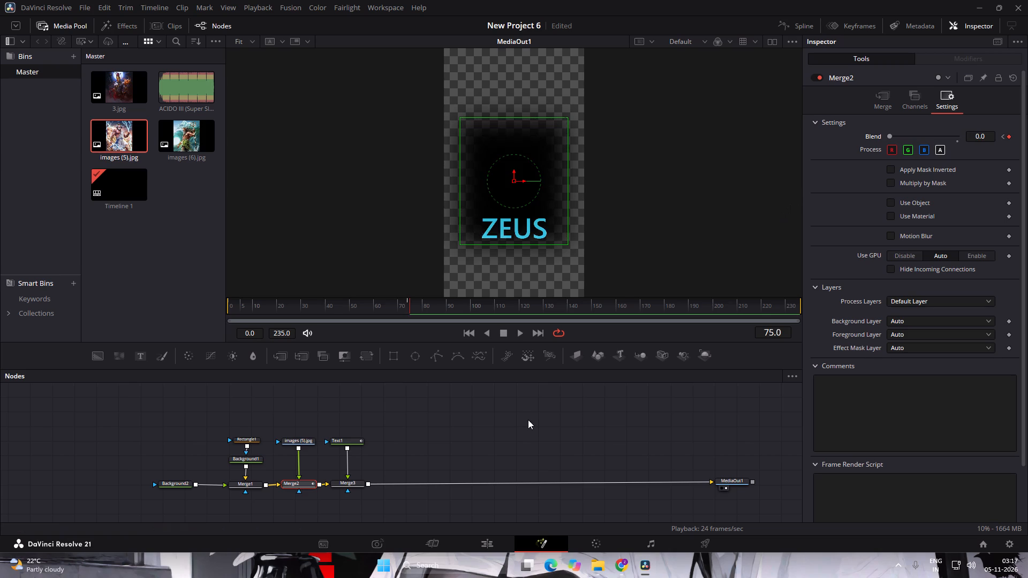
Keyframe the Blend of Merge3, the ZEUS text's merge, at 1.0 on frame 74 and 0.0 on frame 75.
key(Left)
double_click(349, 482)
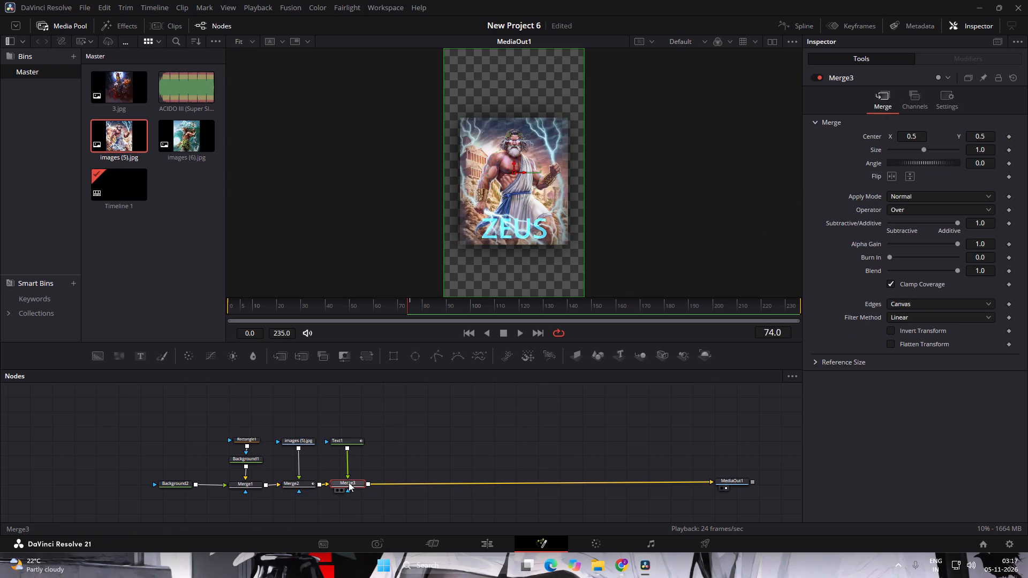
click(942, 110)
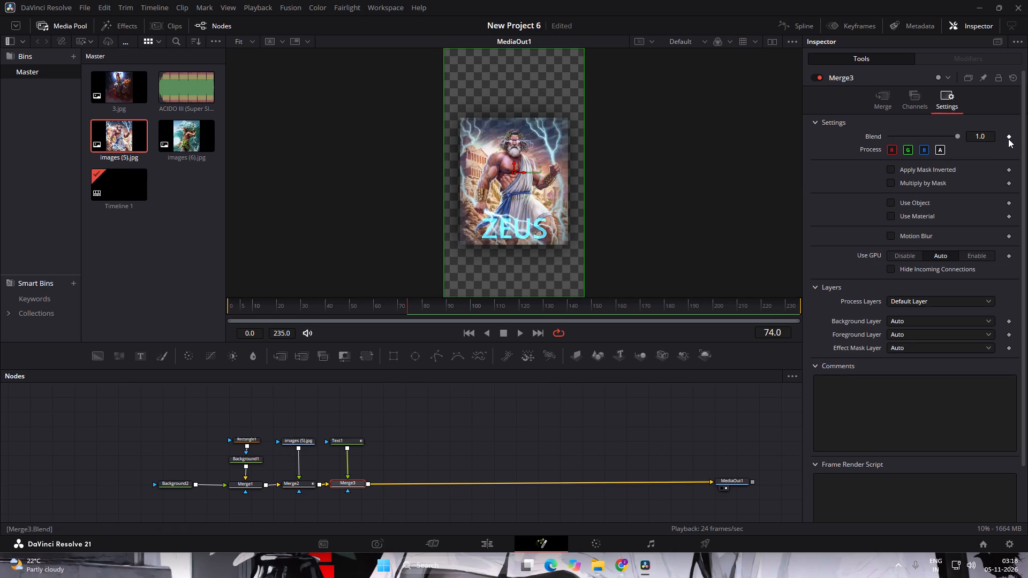
click(1008, 139)
key(Right)
drag(958, 138, 818, 157)
click(737, 192)
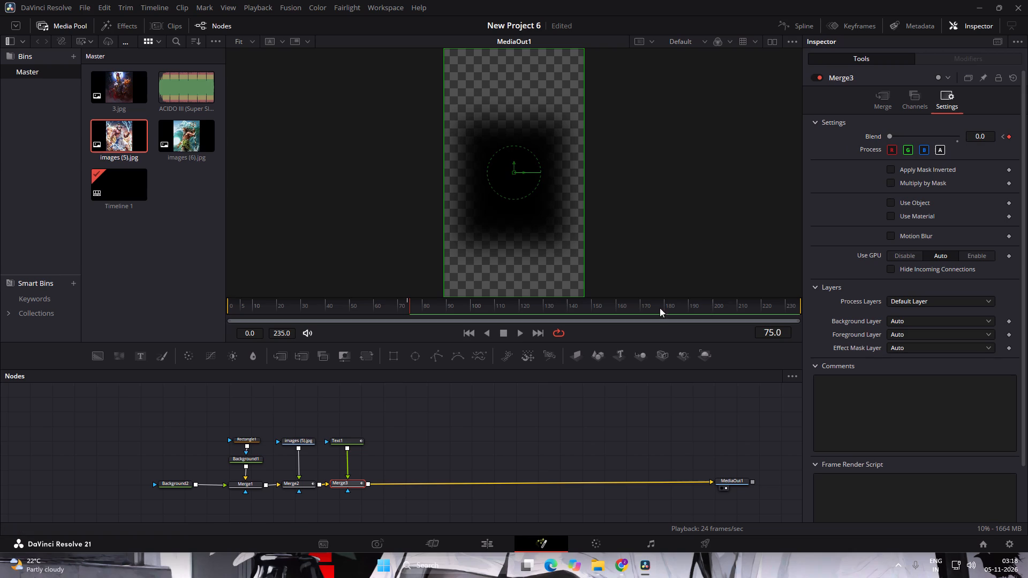
click(521, 448)
Flip between frames 74 and 75 to check the cut-out of the Zeus image and ZEUS text.
key(Left)
key(Right)
key(Left)
key(Right)
key(Left)
key(Right)
key(Left)
key(Right)
key(Left)
key(Right)
key(Left)
key(Right)
key(Left)
key(Right)
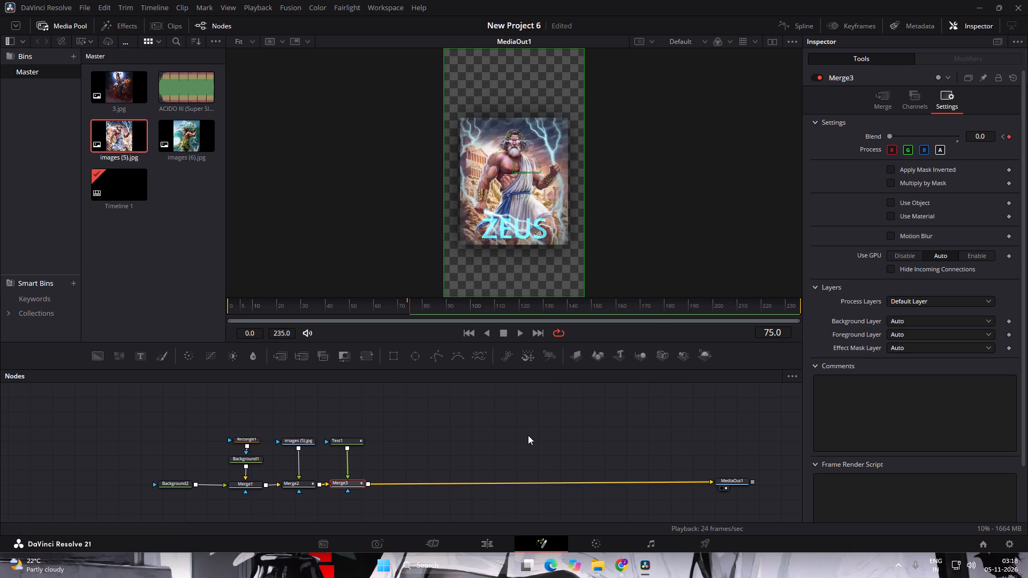
key(Left)
key(Right)
key(Left)
key(Right)
key(Left)
key(Right)
key(Left)
key(Right)
click(528, 438)
key(Left)
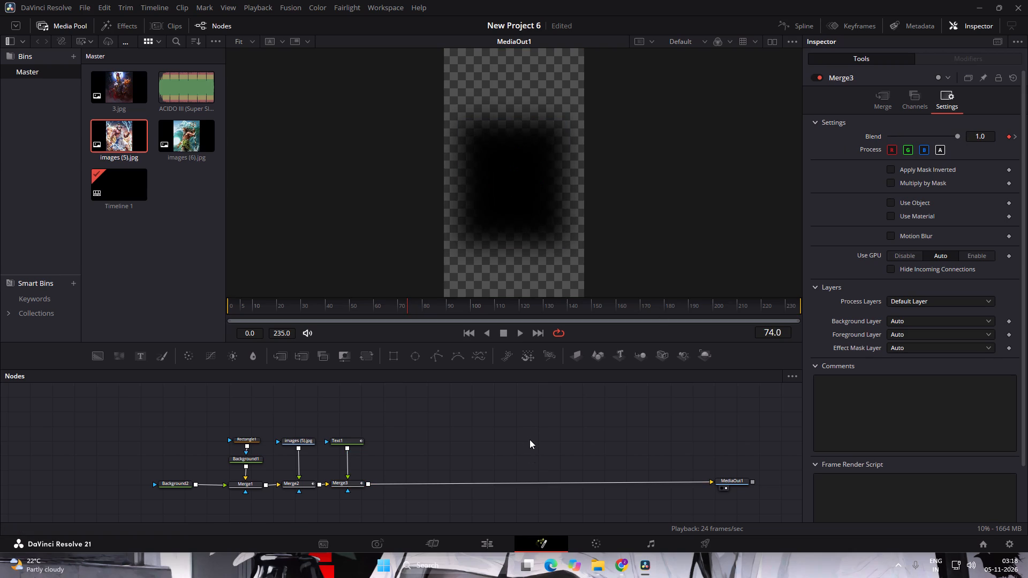
On the Edit page, step between 01:00:06:08 and 01:00:06:09 to check the Zeus card's cut against the first audio marker.
click(503, 536)
key(Left)
key(Right)
key(Left)
key(Right)
key(Left)
key(Right)
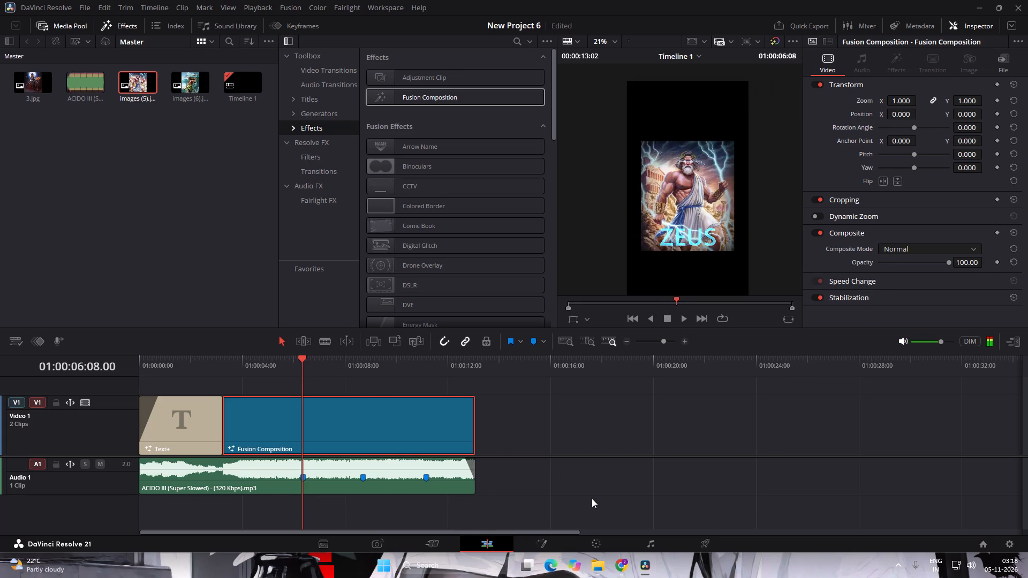
key(Left)
key(Right)
key(Right)
key(Left)
key(Right)
key(Left)
key(Right)
key(Left)
key(Right)
key(Left)
key(Right)
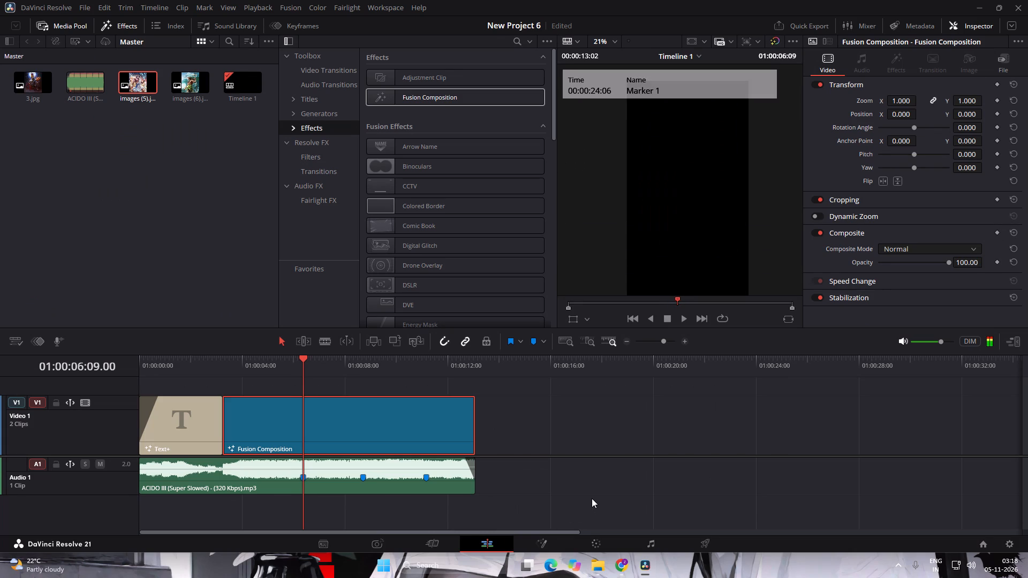
Step back on the Edit page from the first audio marker to about 01:00:04:15 to review the Zeus card.
key(Left)
key(Left)
key(Left)
key(Left)
key(Left)
key(Left)
key(Left)
key(Left)
key(Left)
key(Left)
key(Left)
key(Left)
key(Left)
key(Left)
key(Left)
key(Left)
key(Left)
key(Left)
key(Left)
key(Left)
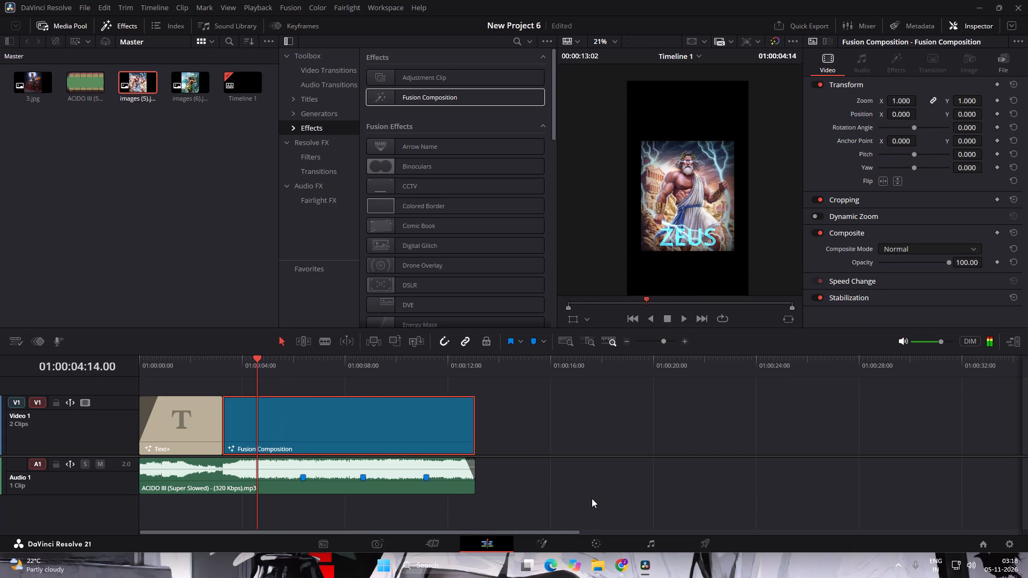
key(Right)
In the Fusion page, add images (6).jpg as a new node and merge it over the output of Merge3.
click(538, 540)
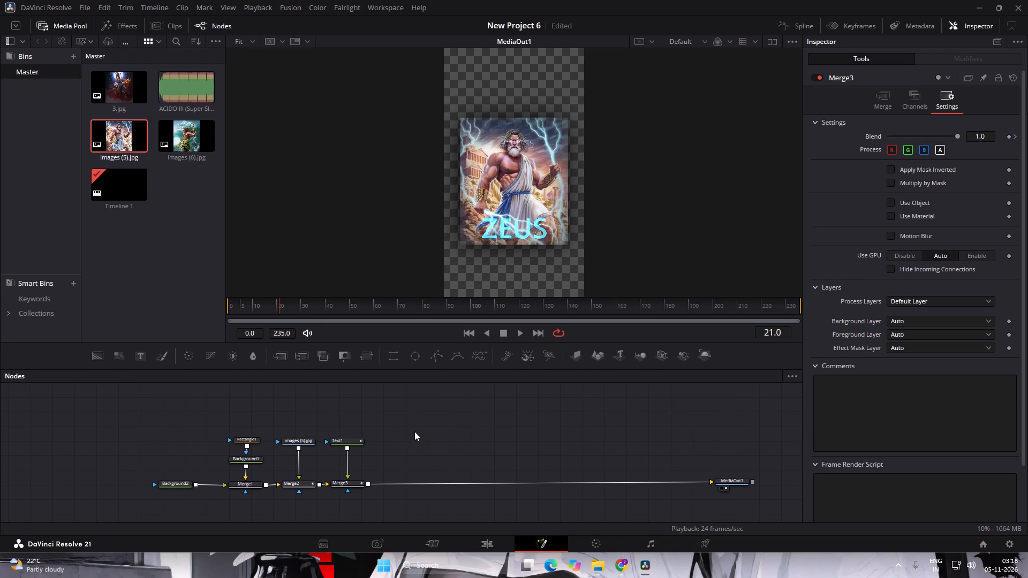
drag(191, 140, 379, 375)
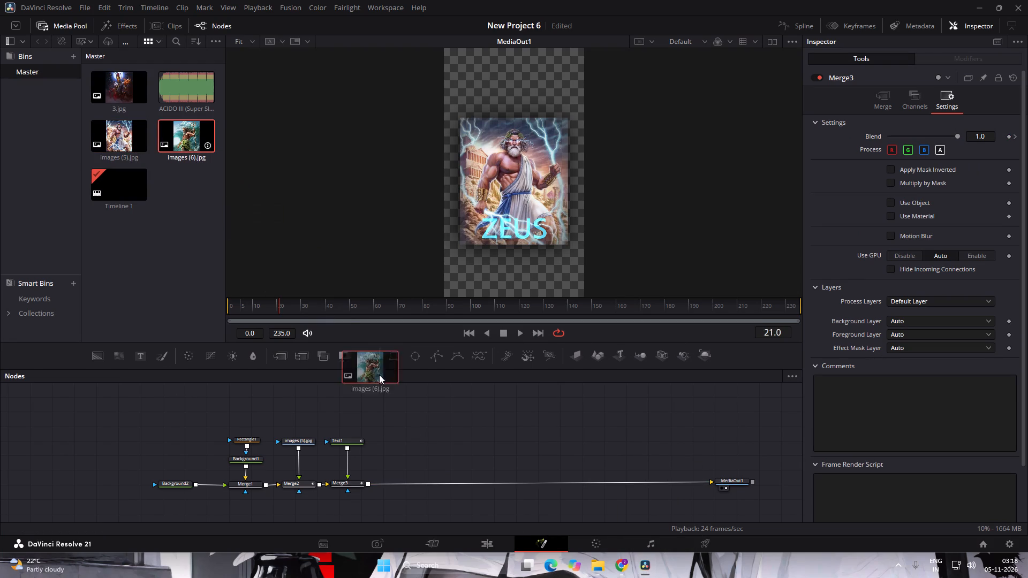
drag(379, 375, 420, 449)
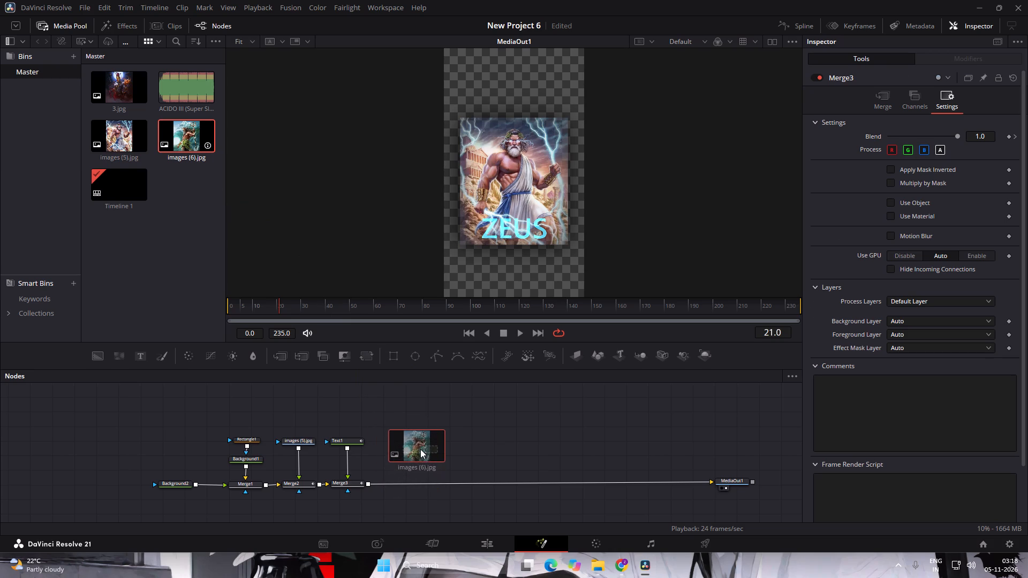
drag(440, 447, 369, 482)
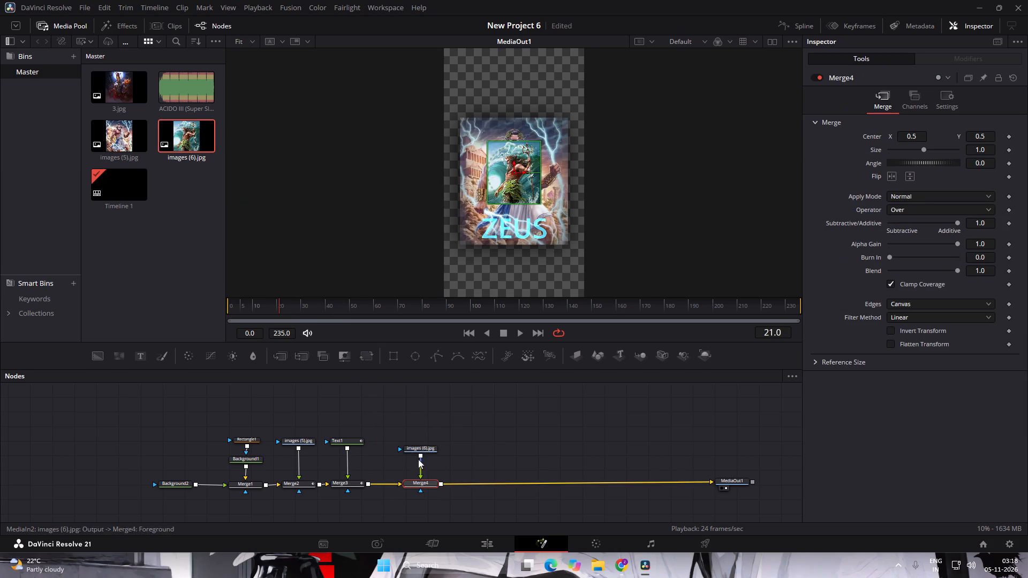
Move the images (6).jpg node and its merge closer to Merge3, aligned with the existing node rows.
drag(461, 426, 410, 507)
drag(426, 481, 410, 480)
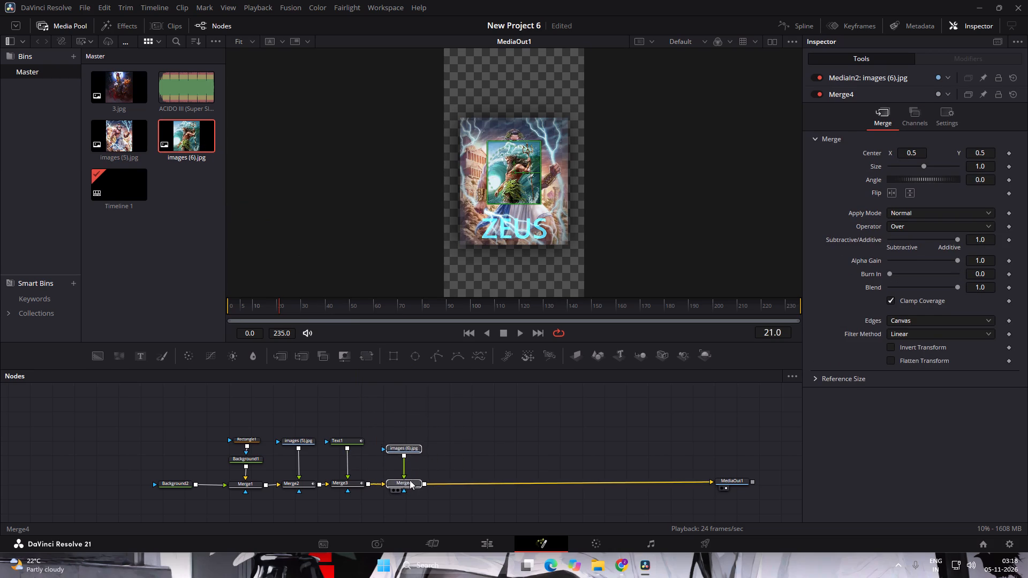
drag(410, 480, 406, 483)
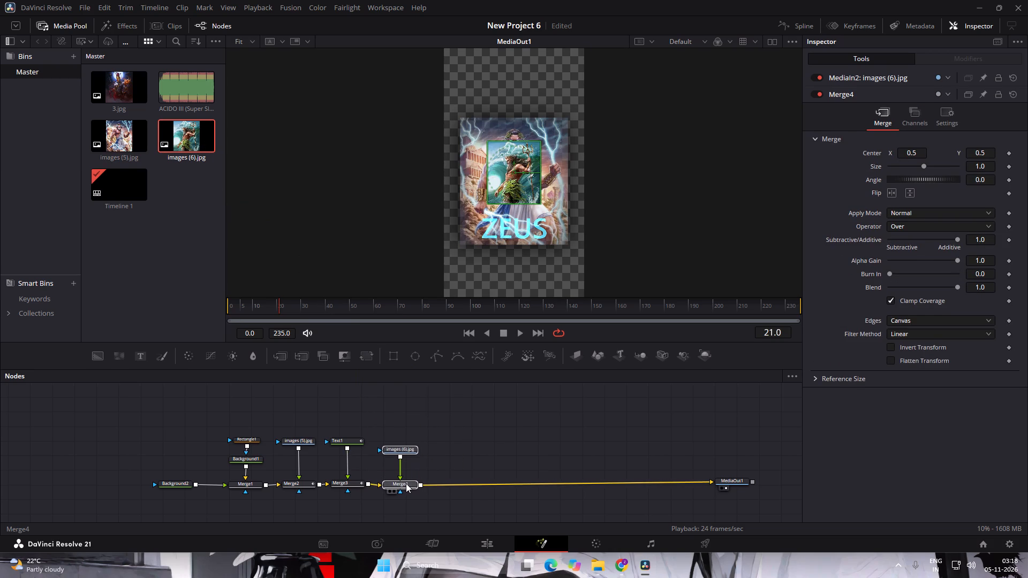
drag(406, 483, 404, 482)
click(399, 445)
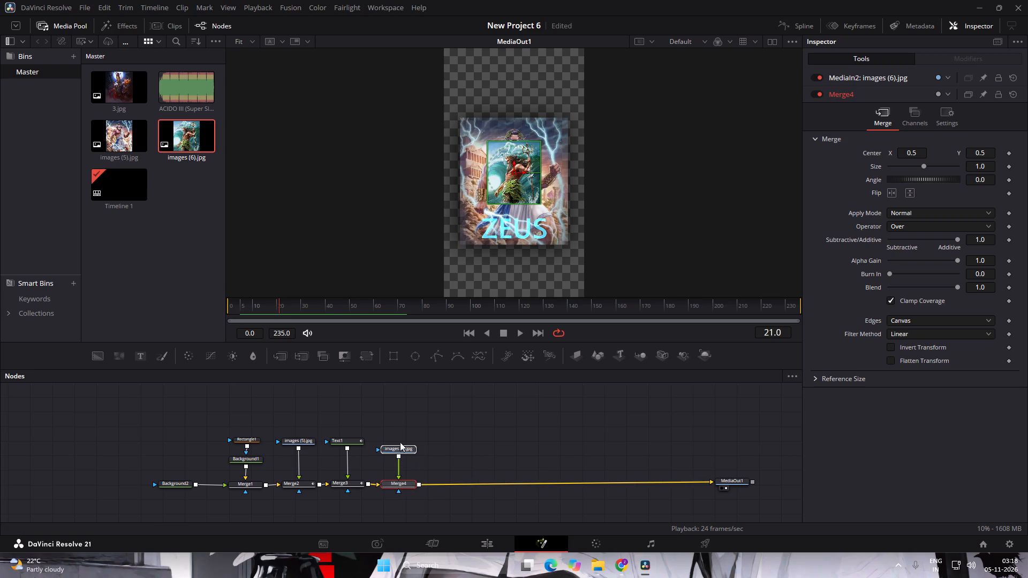
drag(402, 448, 402, 440)
click(453, 449)
Select Merge4, advance to frame 75 and compare frames 74 and 75 to examine the Poseidon image at the Zeus cut.
double_click(404, 482)
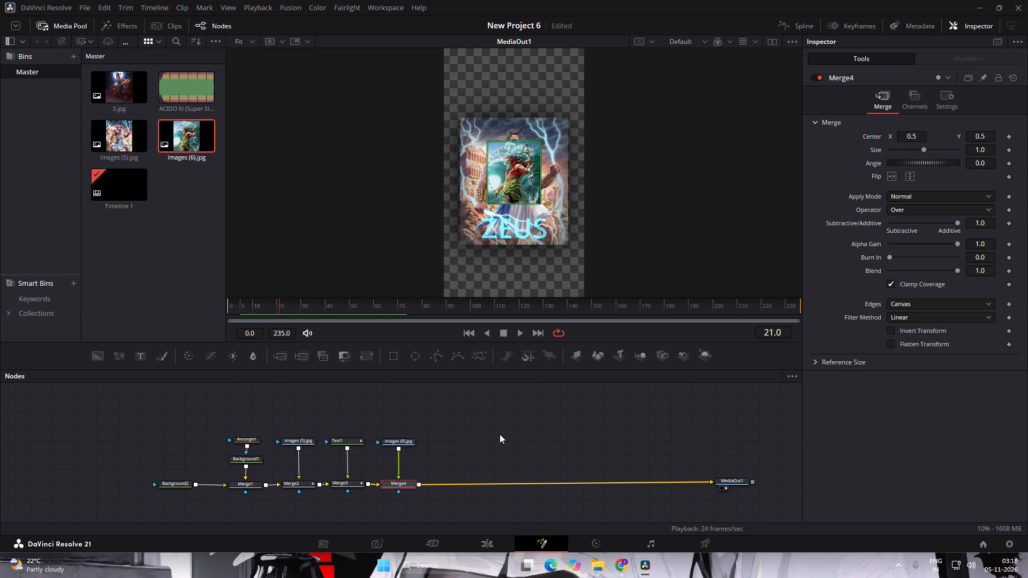
key(Right)
key(Right)
key(Right)
key(Right)
key(Right)
key(Right)
key(Right)
key(Right)
key(Right)
key(Right)
key(Right)
key(Right)
key(Right)
key(Right)
key(Right)
key(Right)
key(Right)
key(Right)
key(Right)
key(Right)
key(Left)
key(Right)
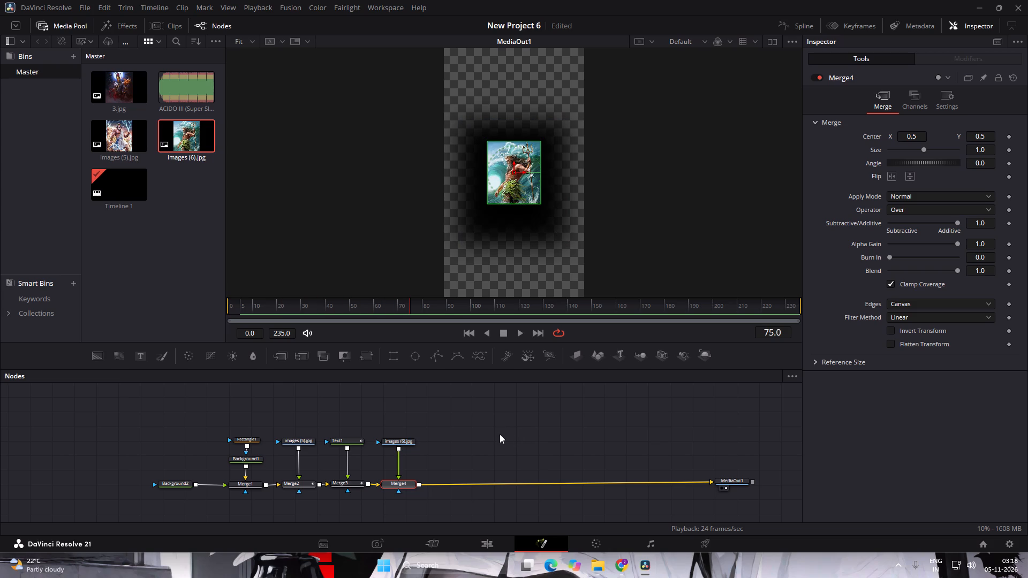
key(Left)
key(Right)
key(Left)
key(Right)
key(Left)
key(Right)
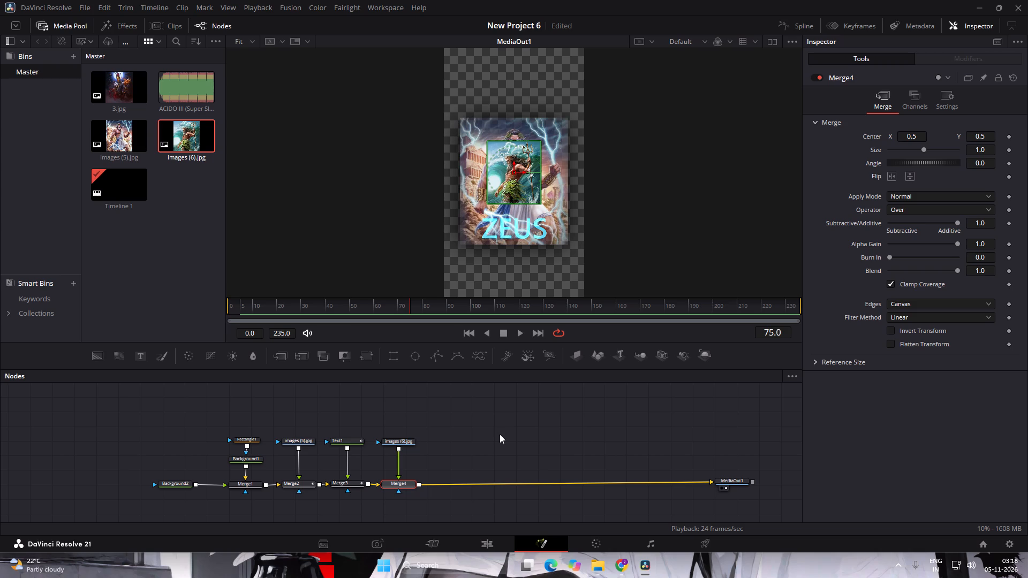
Set Merge4's Operator to Atop so the Poseidon image is confined to the card shape.
click(933, 211)
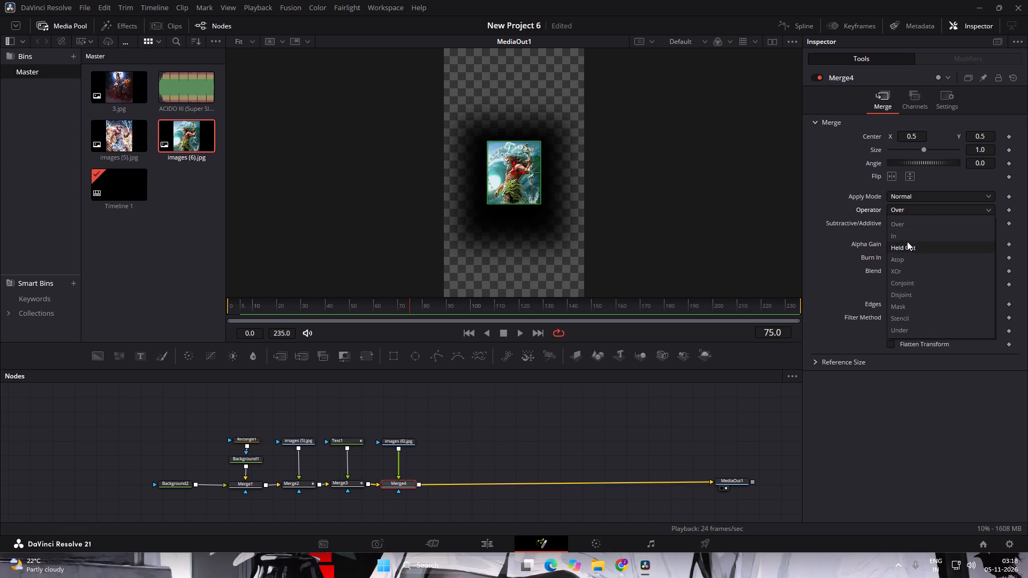
click(901, 256)
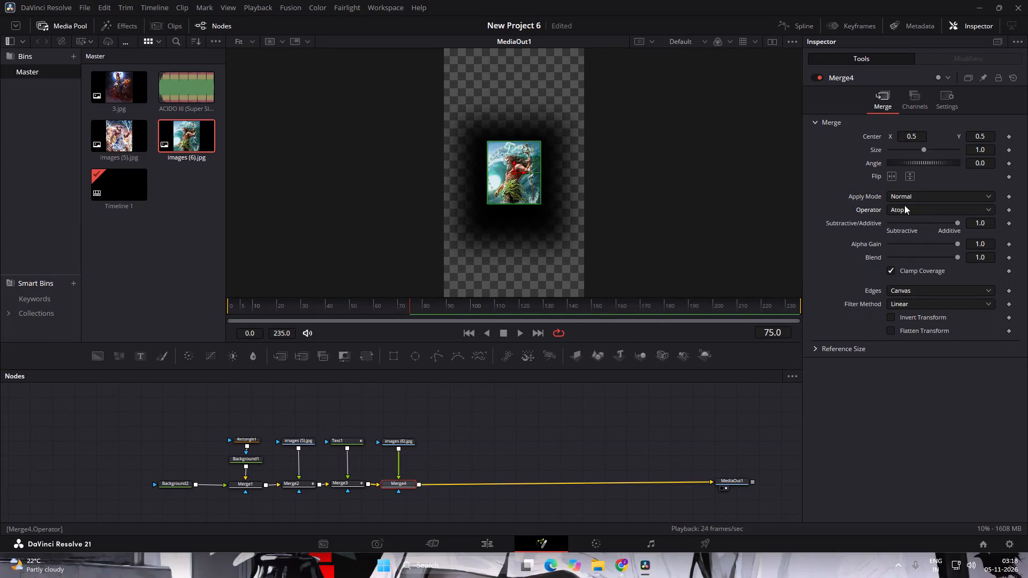
Enlarge the Poseidon image to fill the card by setting Merge4's Size to 2.21.
drag(917, 162, 937, 163)
key(ctrl+z)
drag(927, 148, 933, 148)
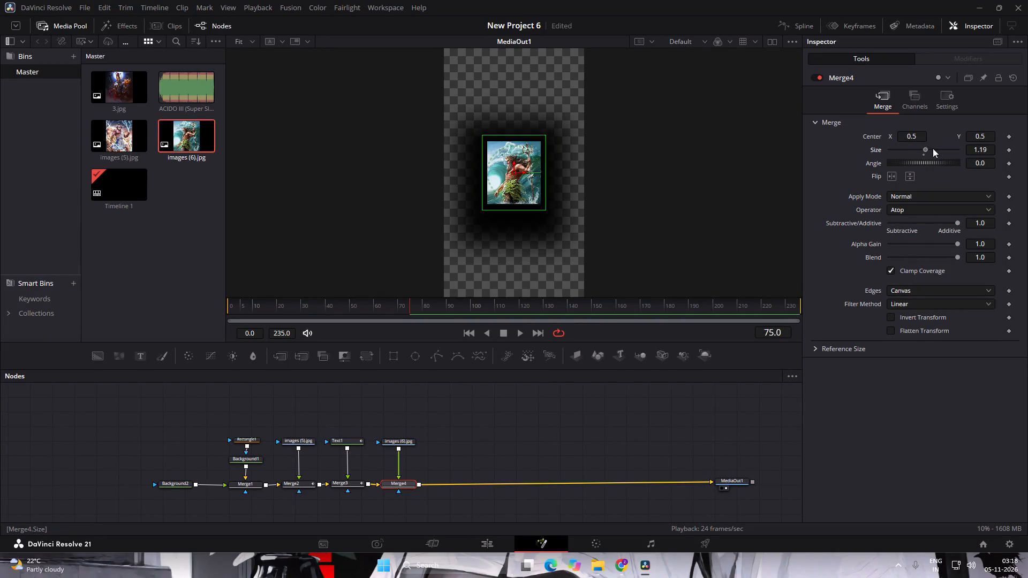
drag(933, 148, 938, 153)
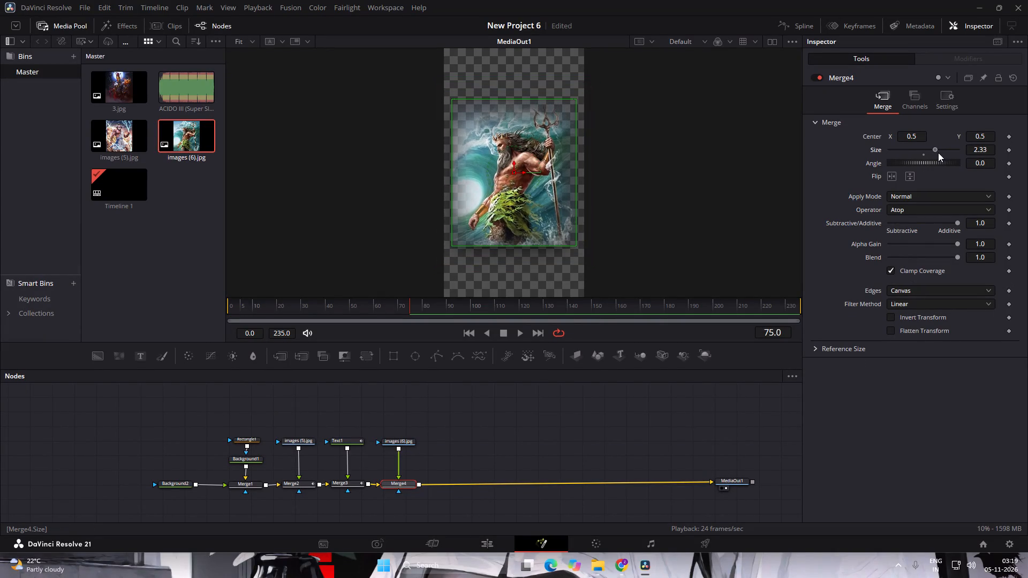
drag(938, 153, 937, 153)
double_click(787, 208)
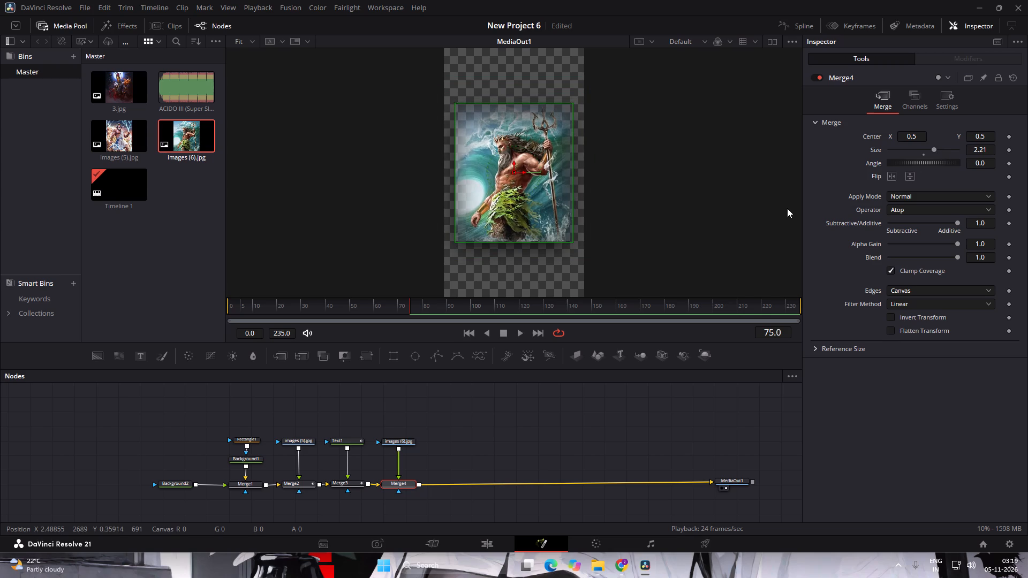
Flip between frames 74 and 75 to examine how the enlarged Poseidon image meets the Zeus cut-out.
click(623, 384)
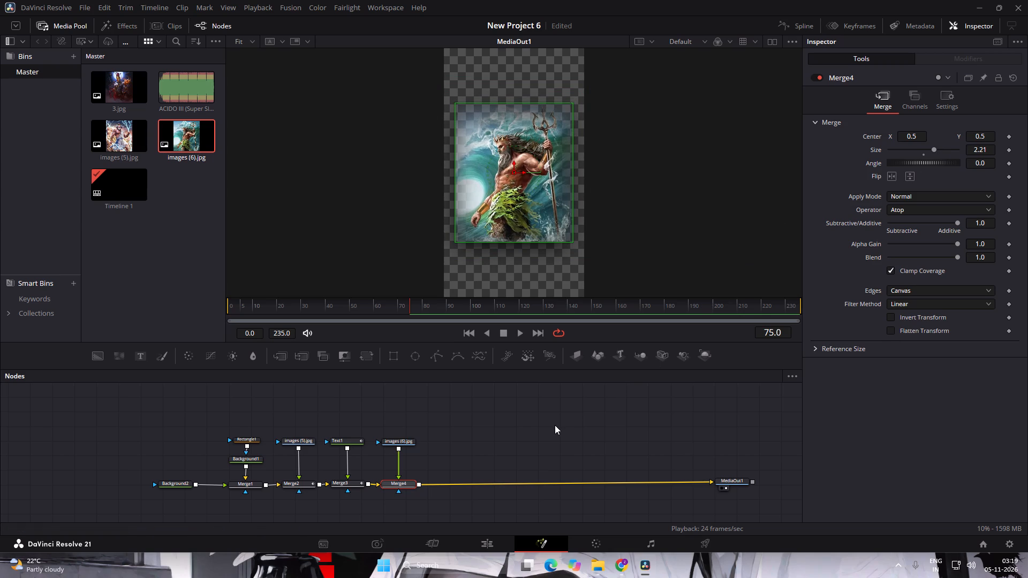
key(Left)
key(Right)
key(Left)
key(Right)
key(Left)
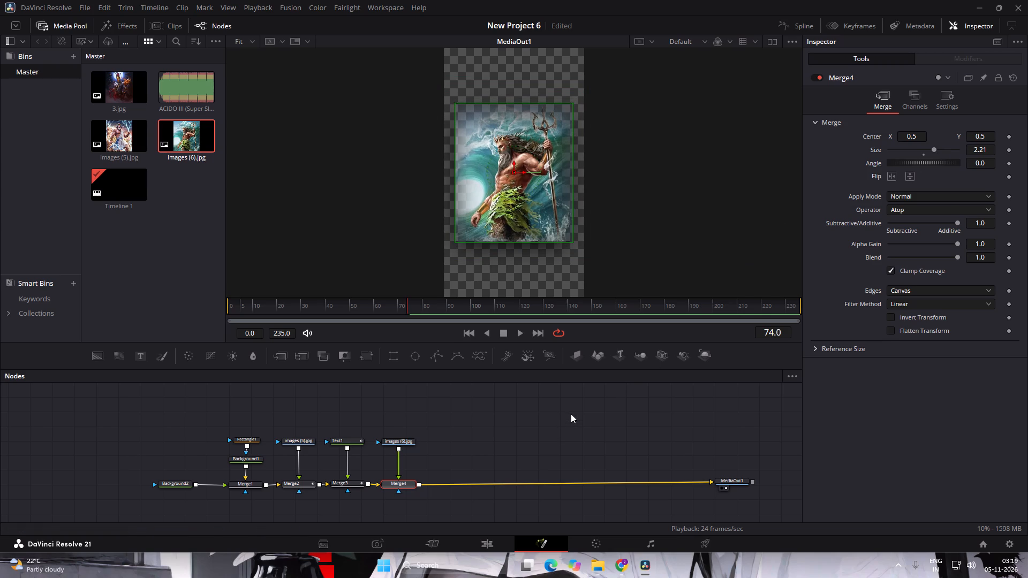
key(Right)
key(Left)
Keyframe Merge4's Blend at 1.0 on frame 75 and 0.0 on frame 74 so the Poseidon image cuts in.
click(953, 103)
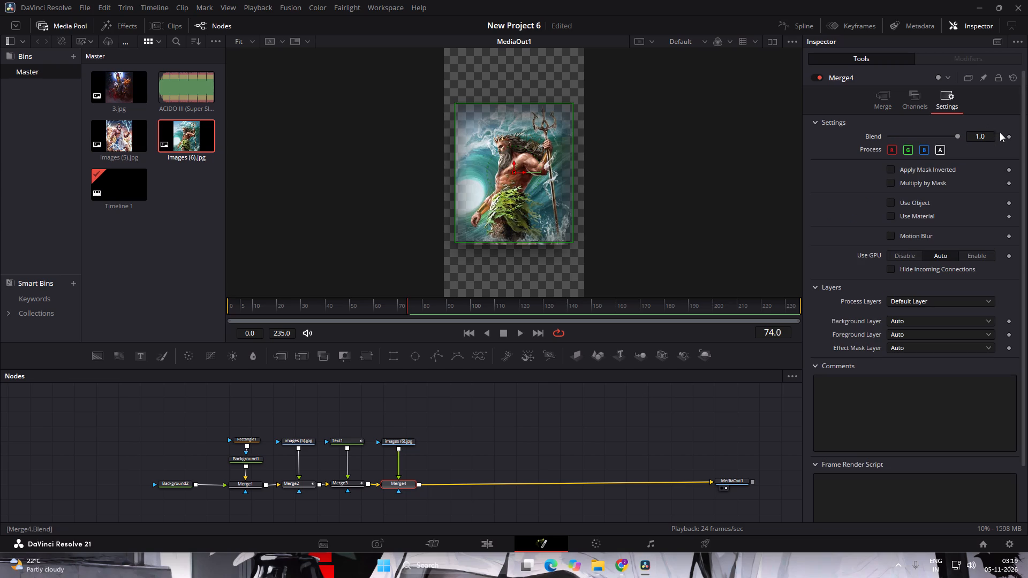
key(Right)
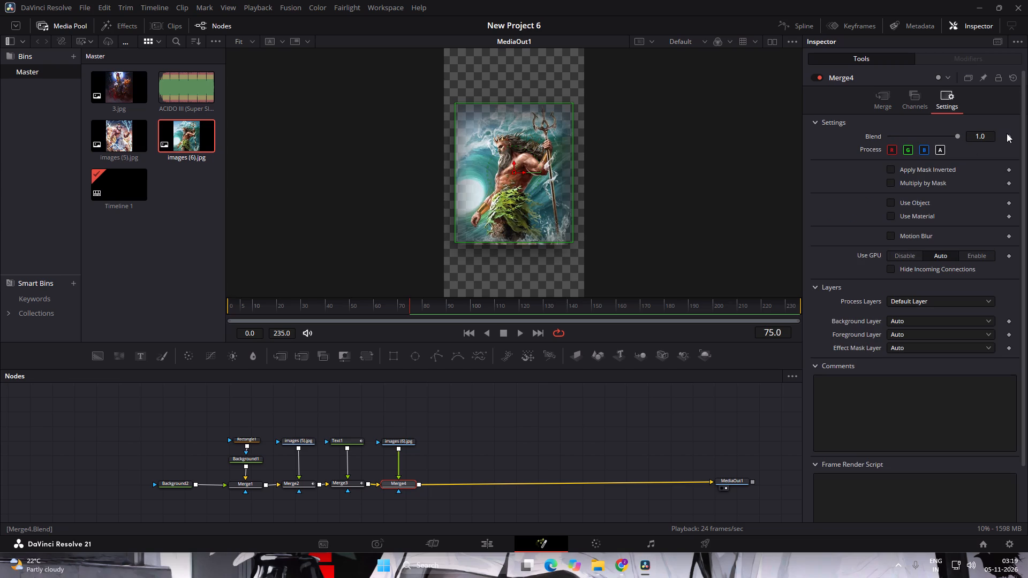
click(1008, 135)
key(Left)
drag(958, 138, 870, 149)
click(642, 409)
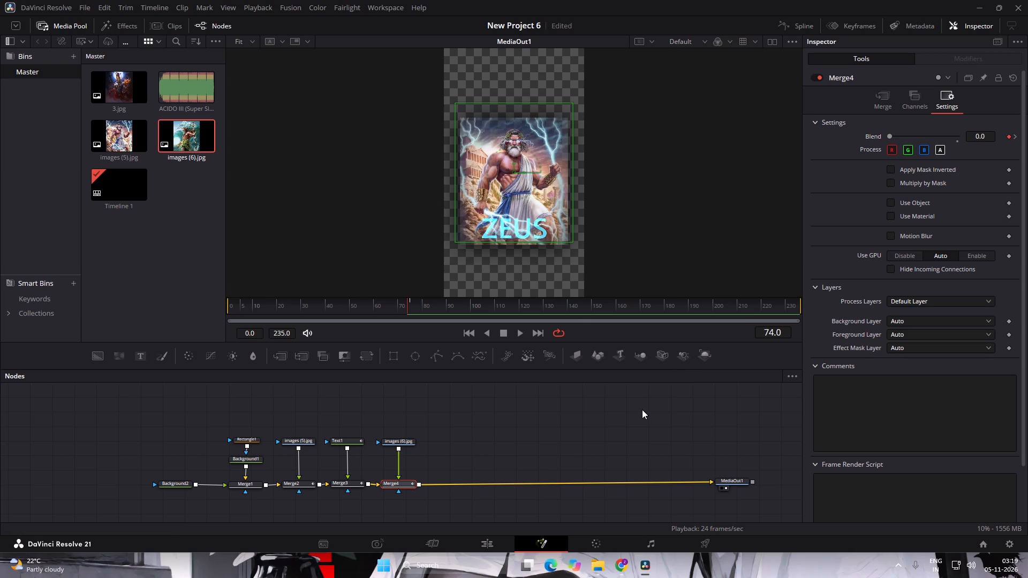
Nudge the Poseidon image slightly downward in the viewer to center it better on the card.
drag(519, 171, 519, 176)
click(516, 173)
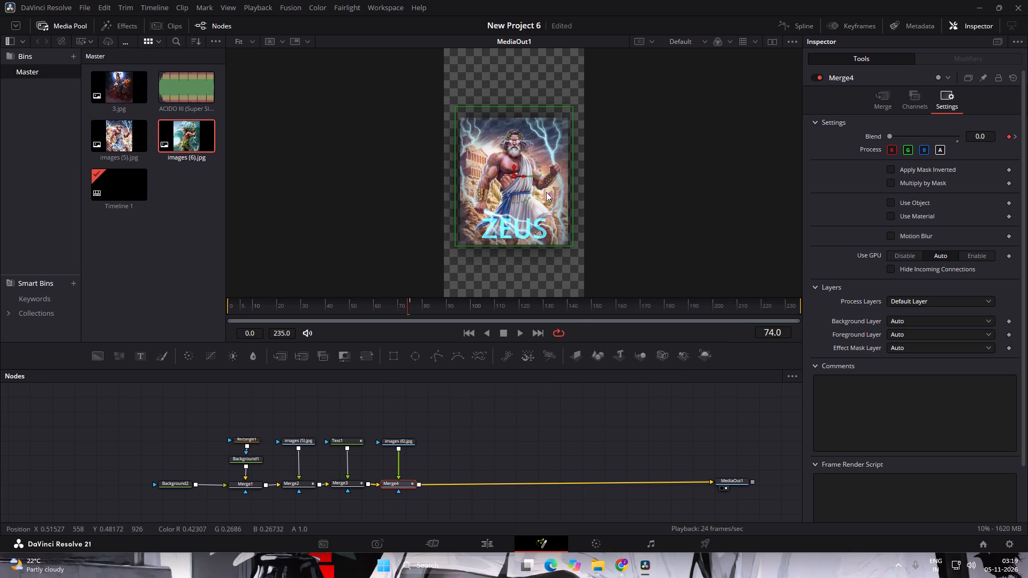
click(689, 208)
Flip between frames 74 and 75 to check the cut from the Zeus card to the Poseidon image, with the nodes deselected.
key(Left)
key(Right)
key(Right)
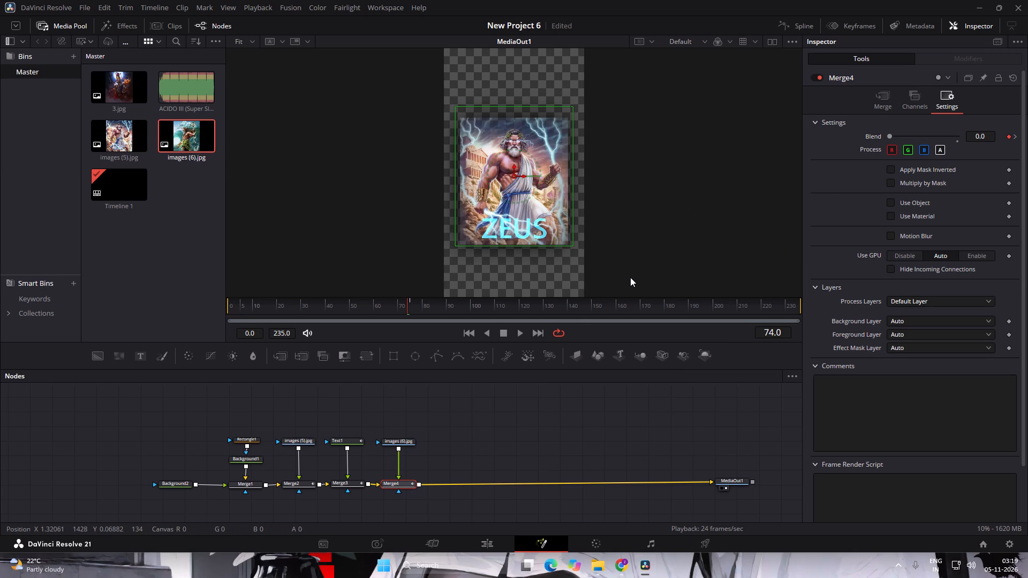
click(639, 272)
key(Right)
key(Left)
key(Right)
key(Right)
key(Left)
key(Right)
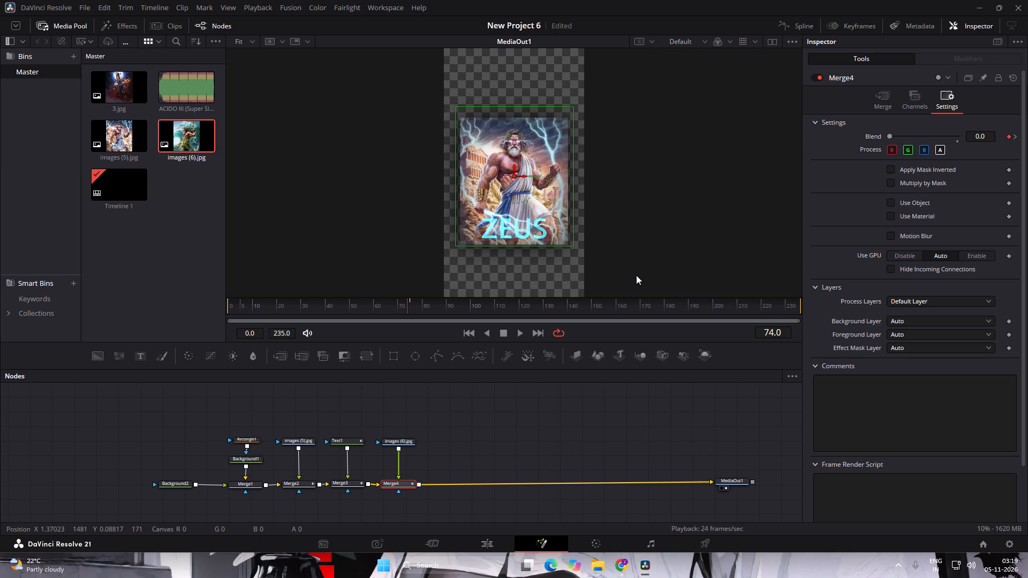
key(Left)
double_click(656, 258)
double_click(631, 420)
key(Right)
key(Left)
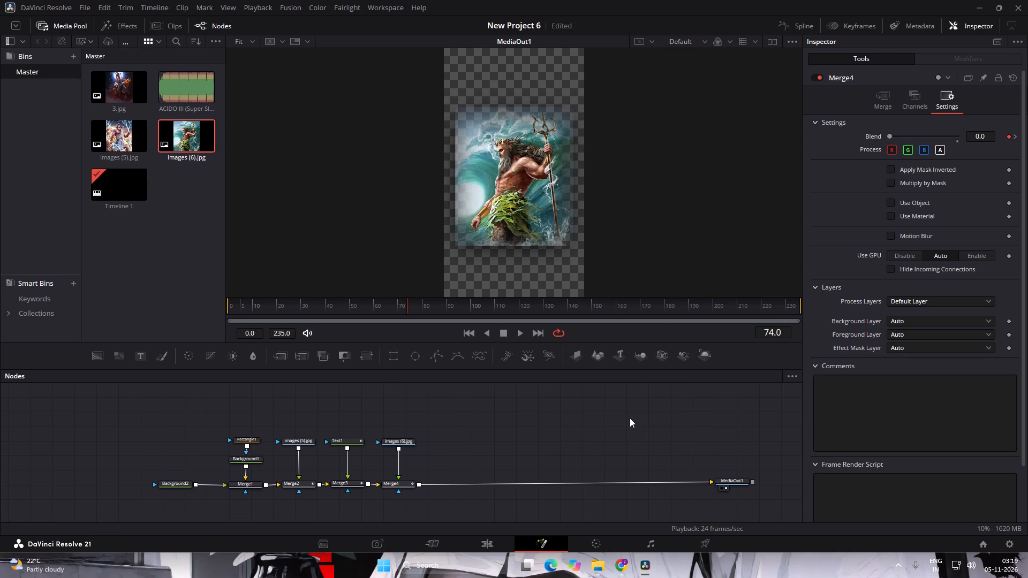
key(Right)
key(Left)
key(Right)
click(704, 260)
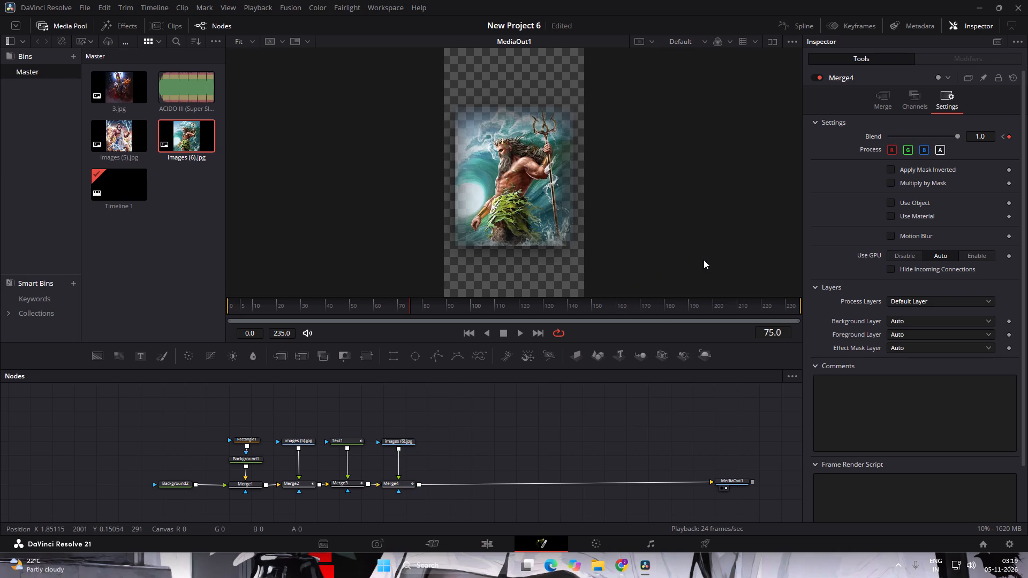
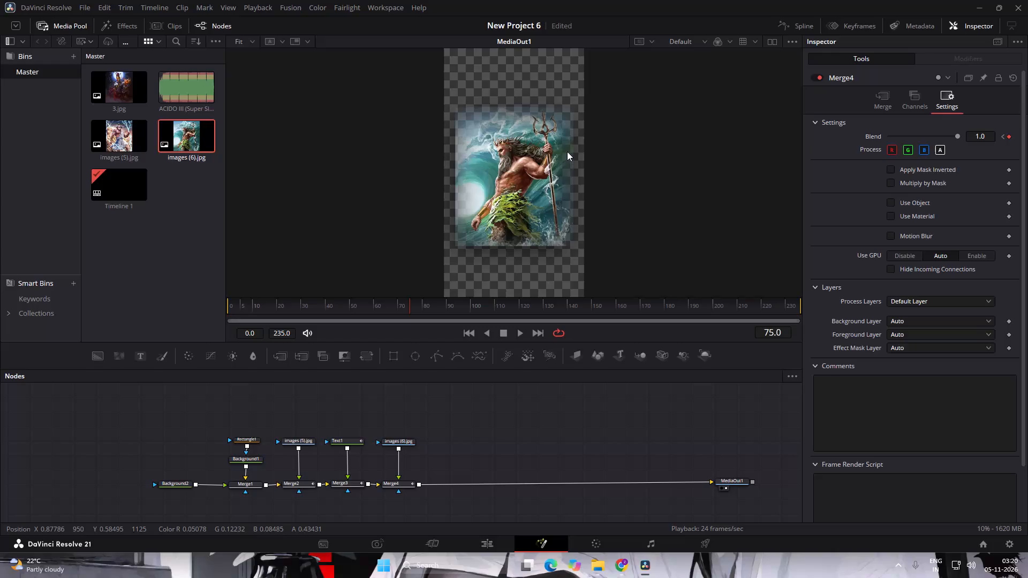
Pause the YouTube video in Chrome, and play the Edit page timeline from its start to review the image cards with the music.
click(658, 172)
click(498, 547)
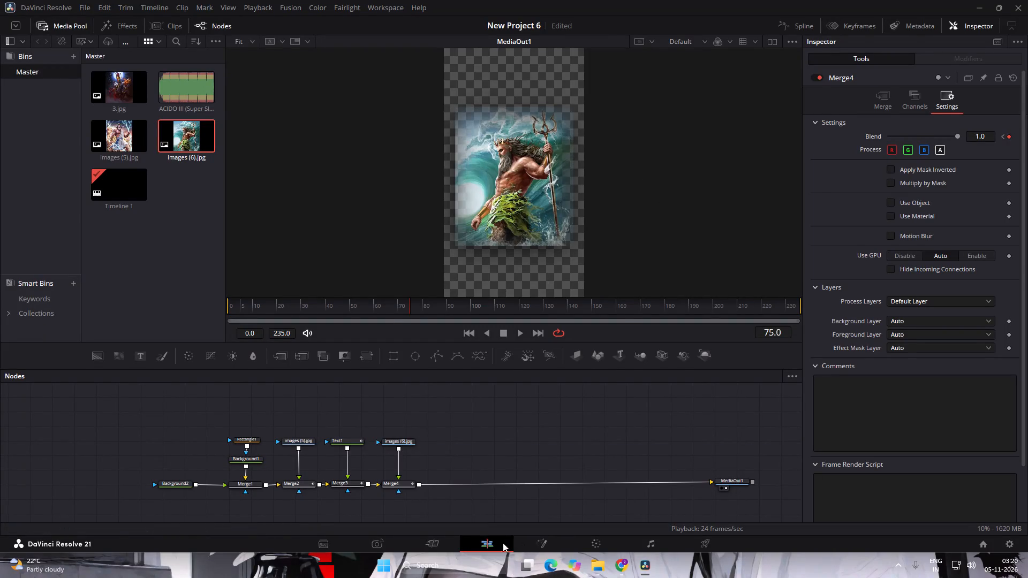
click(642, 565)
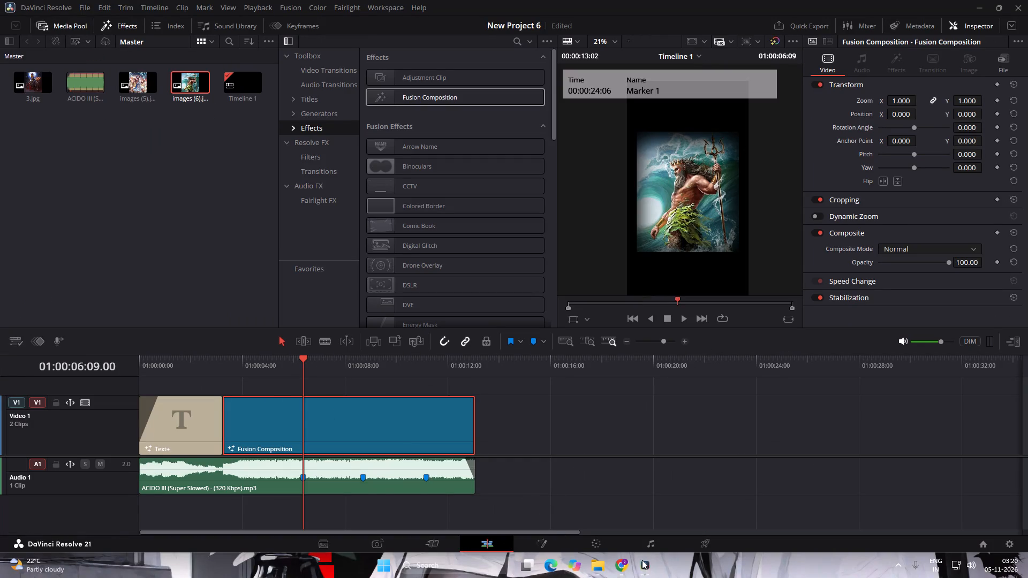
click(624, 570)
drag(521, 234, 537, 254)
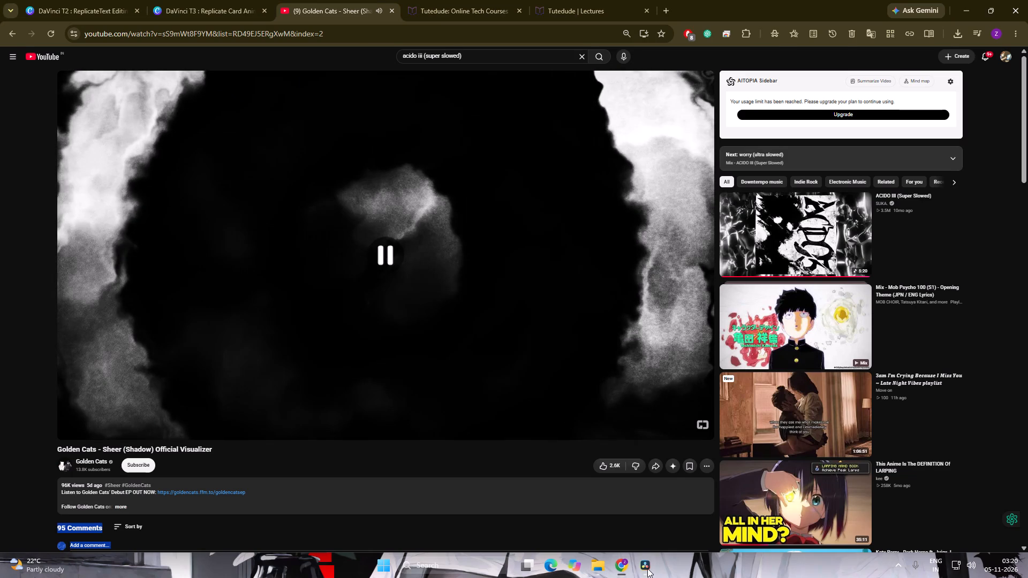
click(647, 568)
drag(303, 360, 110, 408)
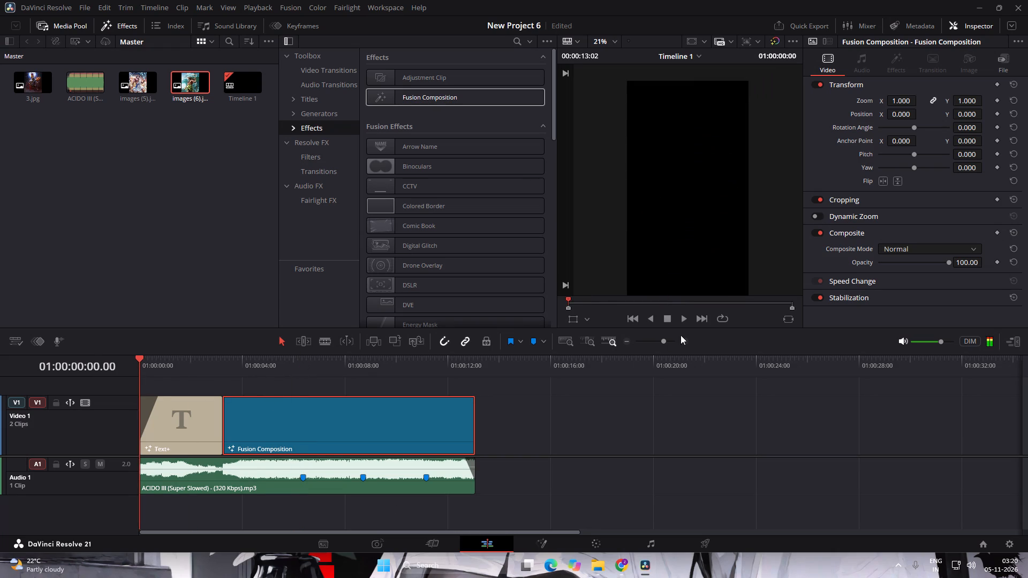
click(678, 324)
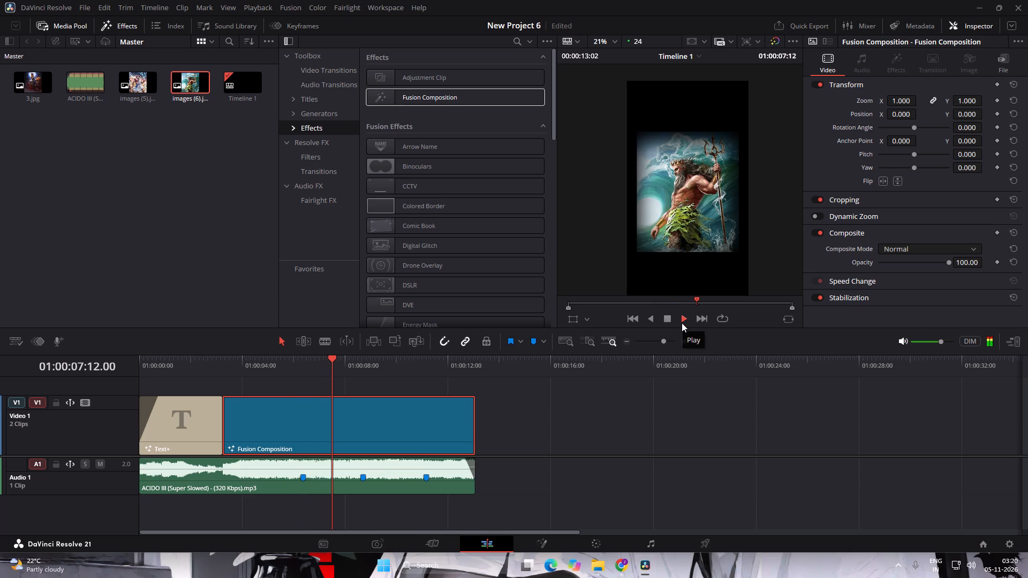
click(666, 323)
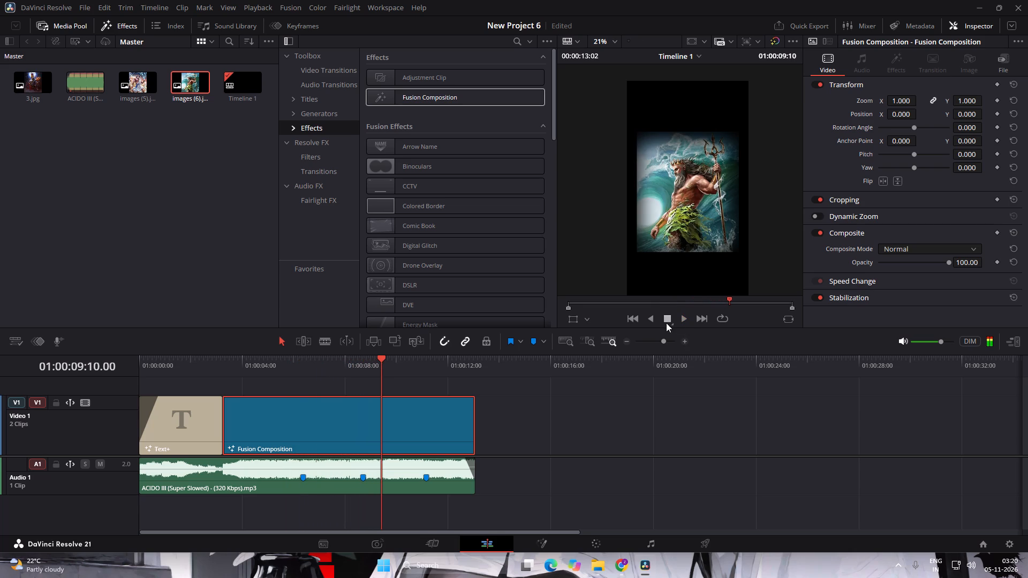
Return to the Fusion page and resume the YouTube video in Chrome.
click(565, 541)
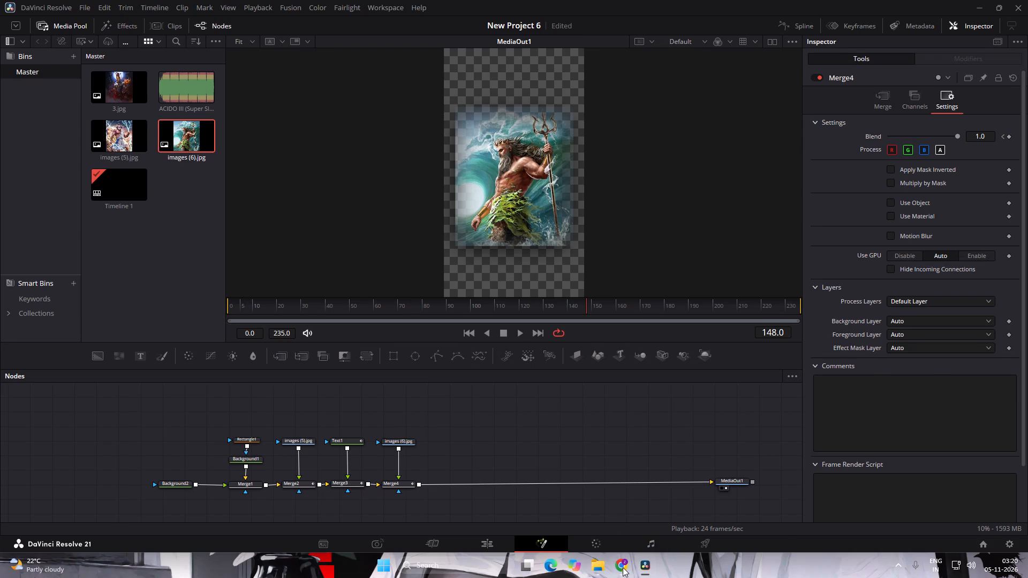
click(623, 567)
click(444, 253)
click(652, 568)
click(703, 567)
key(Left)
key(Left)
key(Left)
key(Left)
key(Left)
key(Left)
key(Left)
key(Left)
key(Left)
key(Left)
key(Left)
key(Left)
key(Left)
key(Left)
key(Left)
Move the composition's playhead to frame 75, where the trident image replaces the ZEUS card.
drag(586, 307, 571, 313)
drag(571, 313, 385, 316)
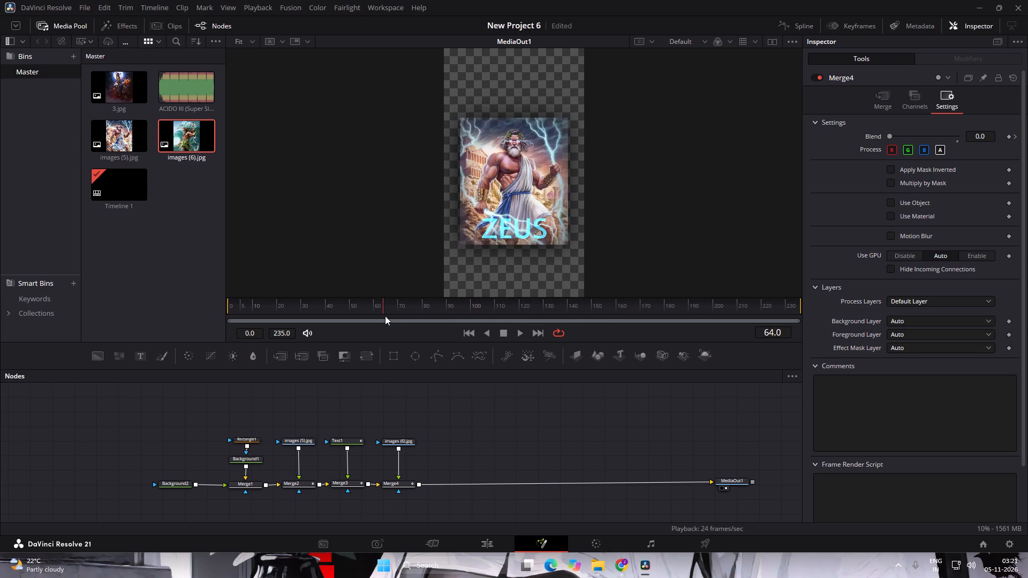
drag(385, 316, 385, 316)
key(Right)
key(Right)
key(Right)
key(Right)
key(Right)
key(Right)
key(Right)
key(Right)
key(Right)
key(Right)
key(Right)
key(Right)
key(Right)
key(Right)
key(Right)
key(Left)
key(Left)
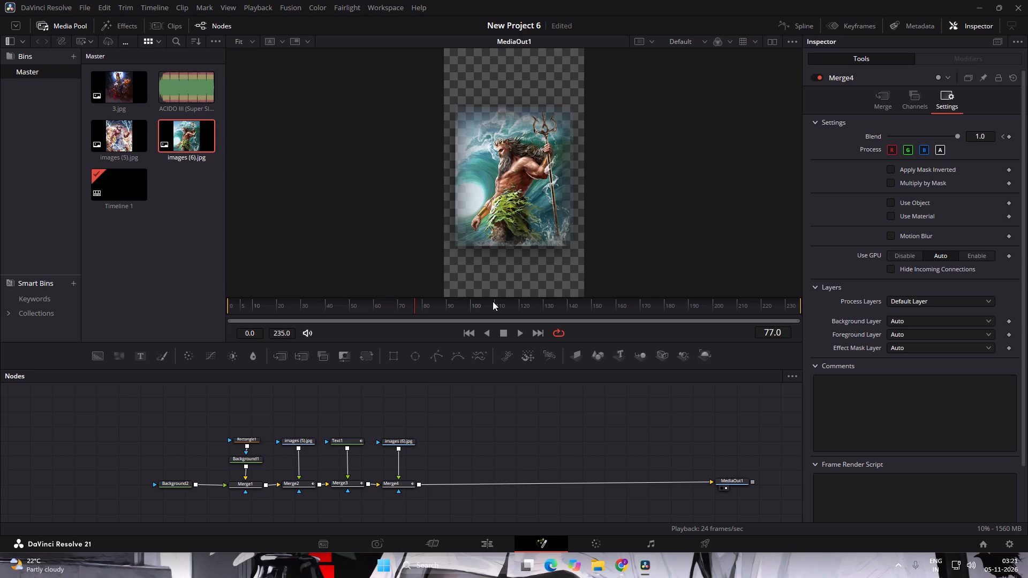
key(Left)
key(Left)
key(Left)
key(Right)
Add a Text+ node beside the images (6).jpg node and merge it into the chain after Merge4.
click(134, 357)
drag(630, 420, 536, 430)
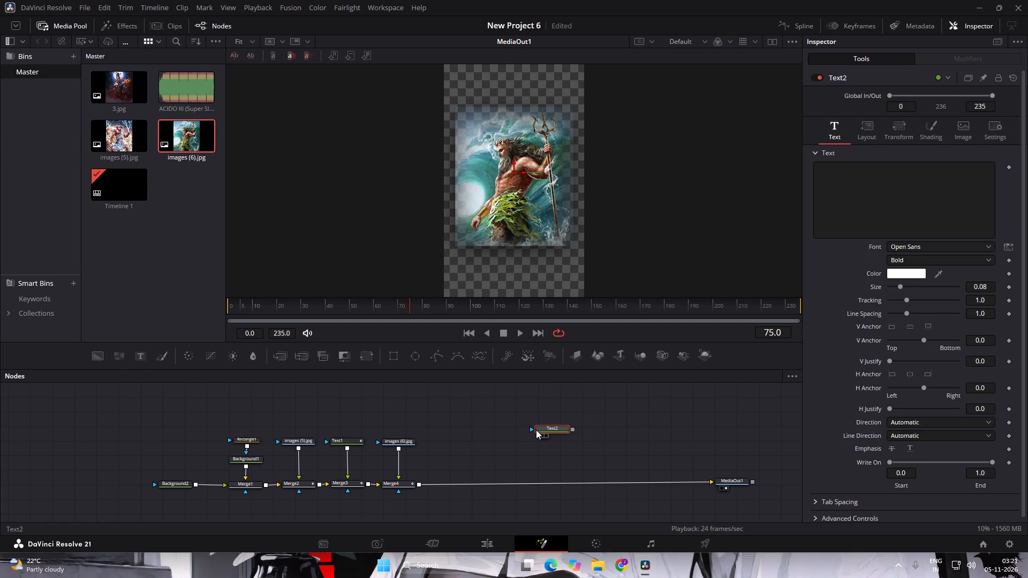
drag(536, 430, 455, 440)
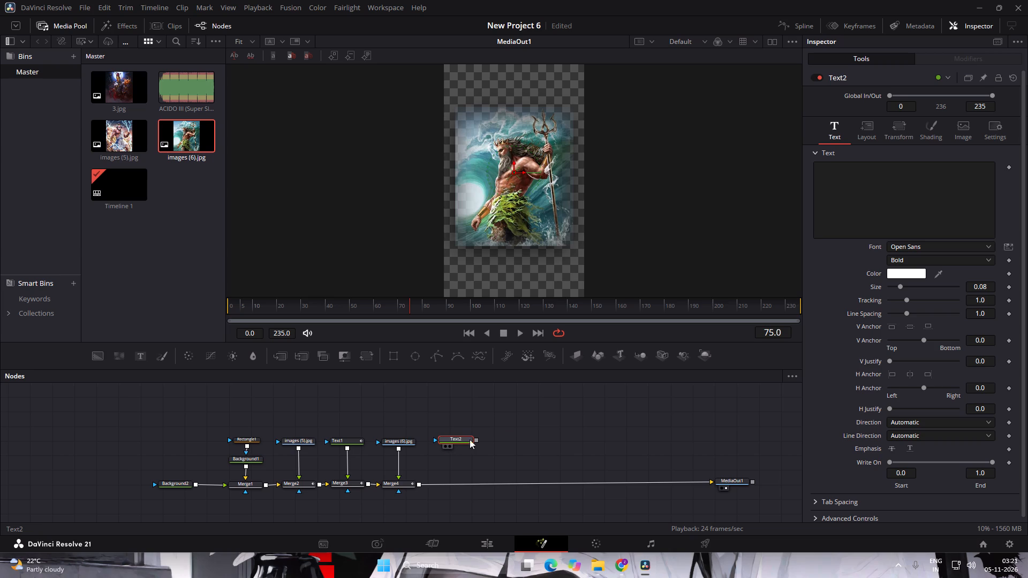
drag(478, 438, 420, 488)
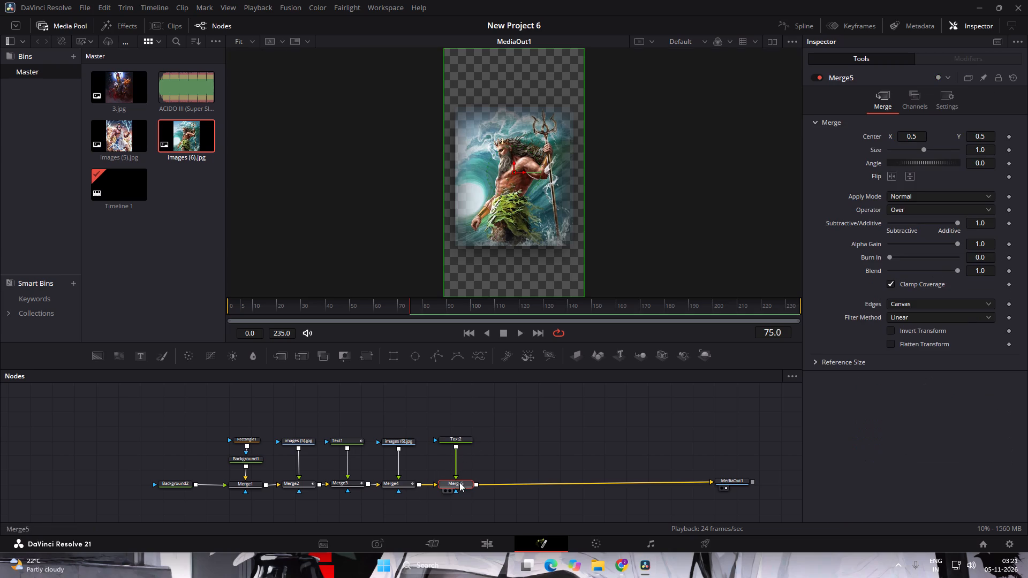
Keyframe the new text merge's Blend at 1.0 on frame 75 and 0.0 on frame 74.
double_click(468, 483)
click(957, 100)
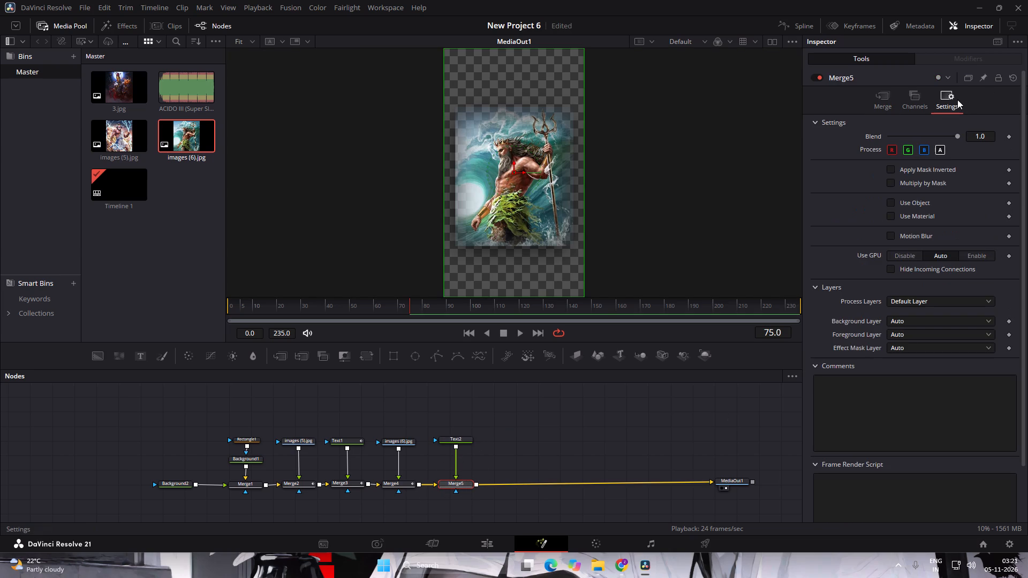
key(Left)
key(Right)
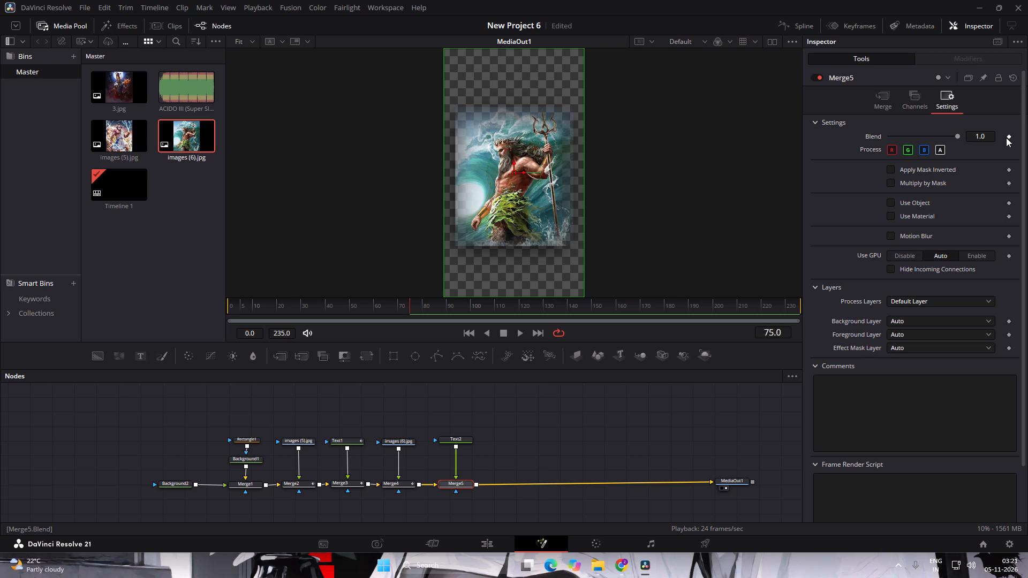
click(1006, 138)
key(Left)
drag(957, 135, 848, 142)
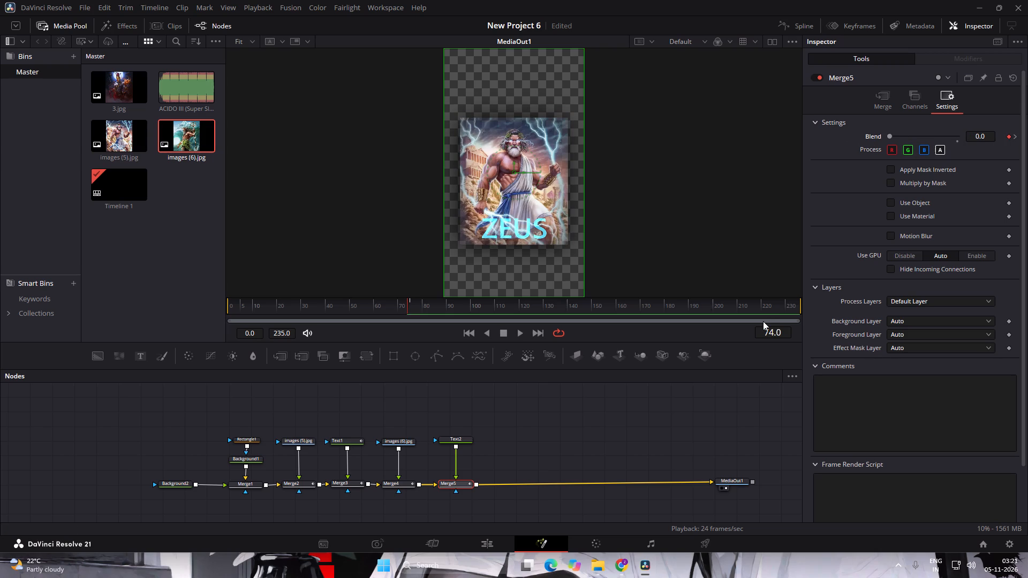
key(Right)
click(883, 103)
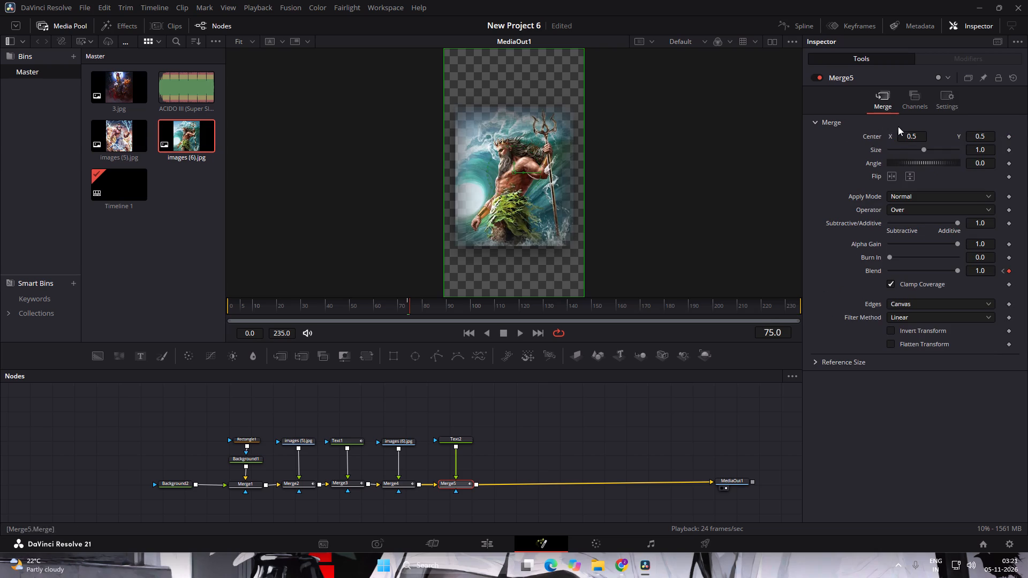
click(912, 104)
Enter POSEDION in the new text node and move the title to the bottom of the trident image.
double_click(465, 437)
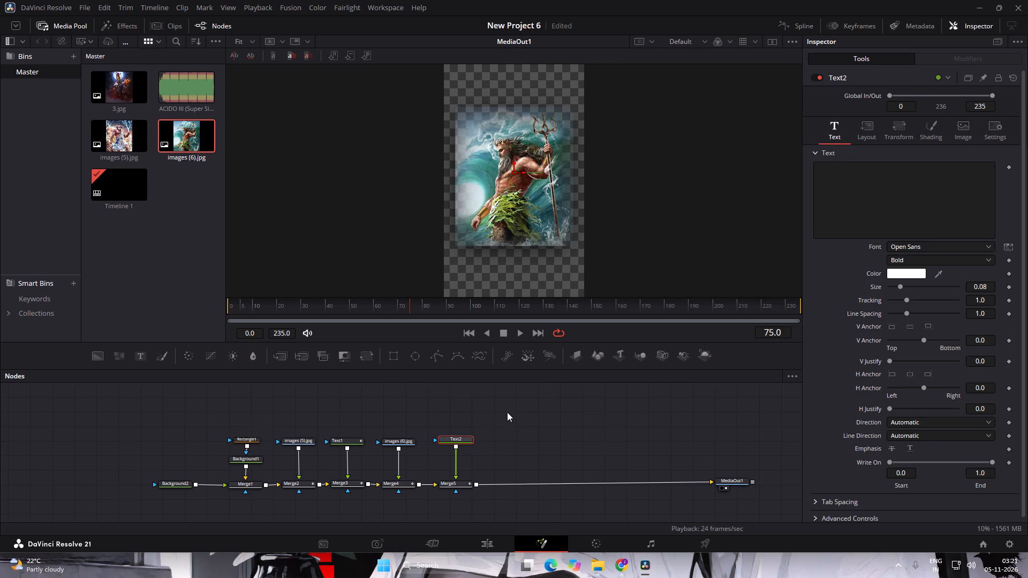
click(883, 169)
text(POSE)
text(DION)
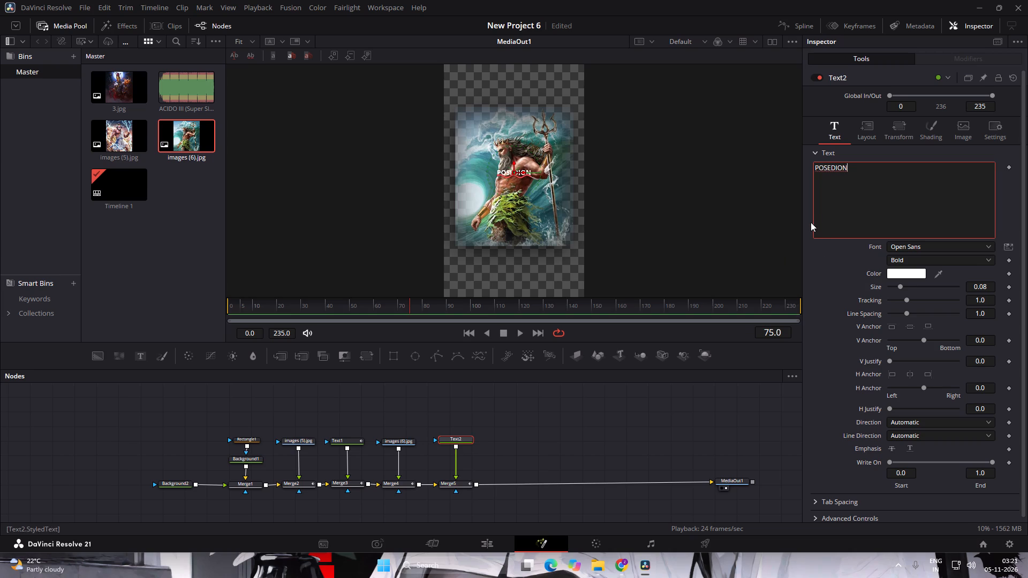
double_click(842, 287)
drag(513, 172, 513, 195)
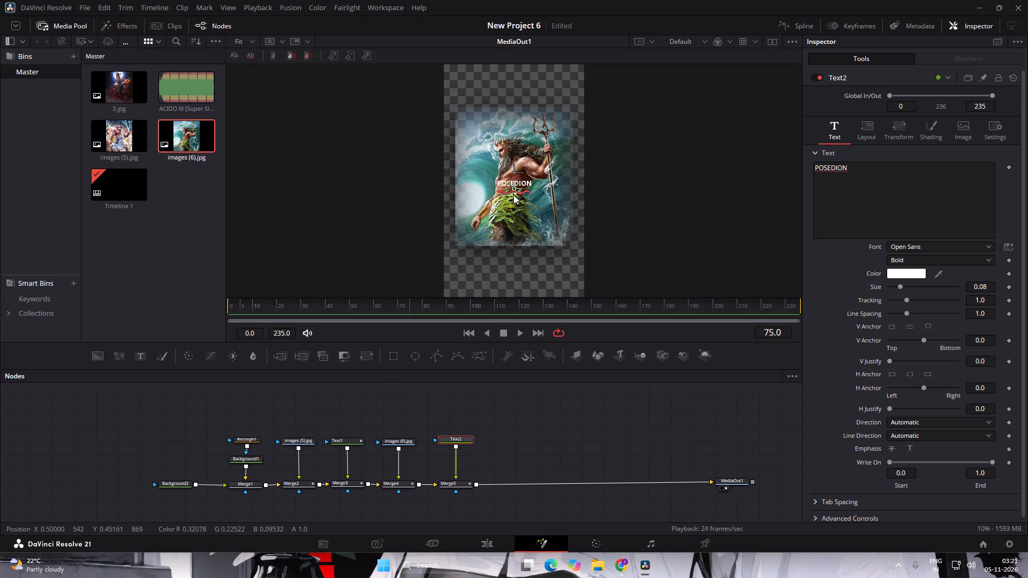
drag(513, 195, 506, 233)
Change the POSEDION title's colour to bright blue from the basic colours.
click(906, 274)
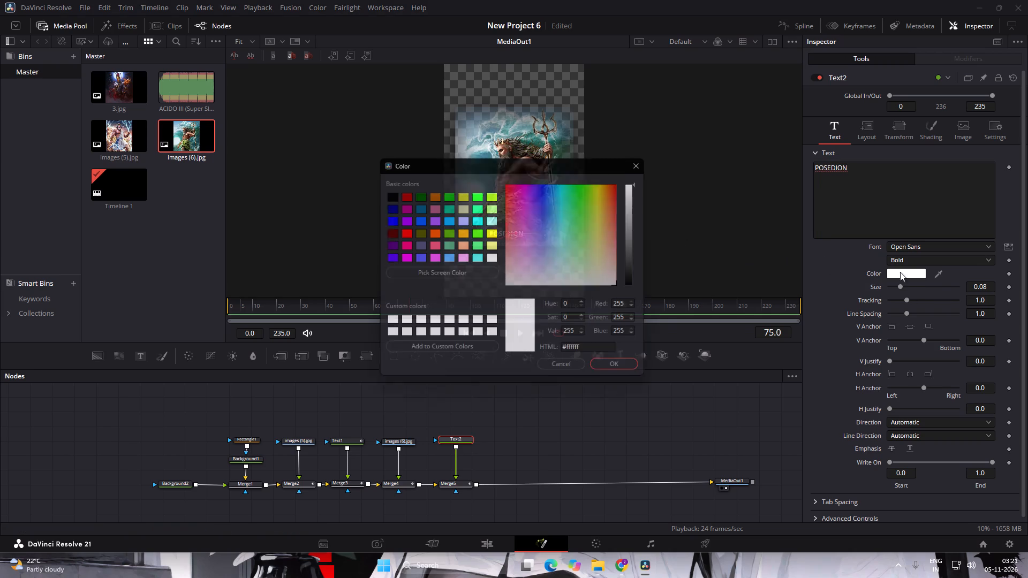
click(443, 220)
click(616, 369)
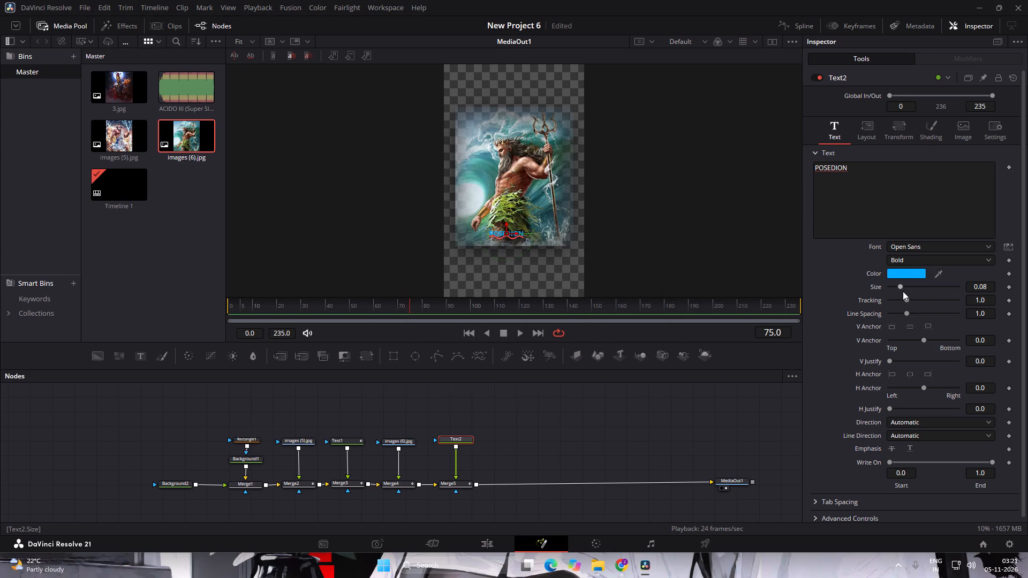
Enlarge the POSEDION title to a size of about 0.26 and centre it along the image's bottom edge.
drag(903, 291, 928, 292)
drag(507, 233, 512, 232)
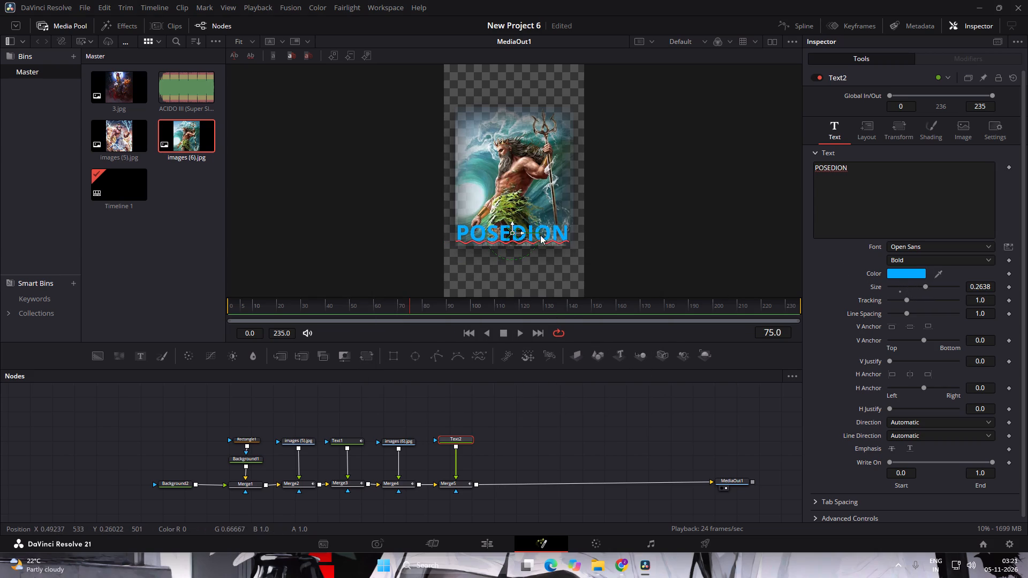
triple_click(725, 234)
double_click(725, 233)
double_click(725, 233)
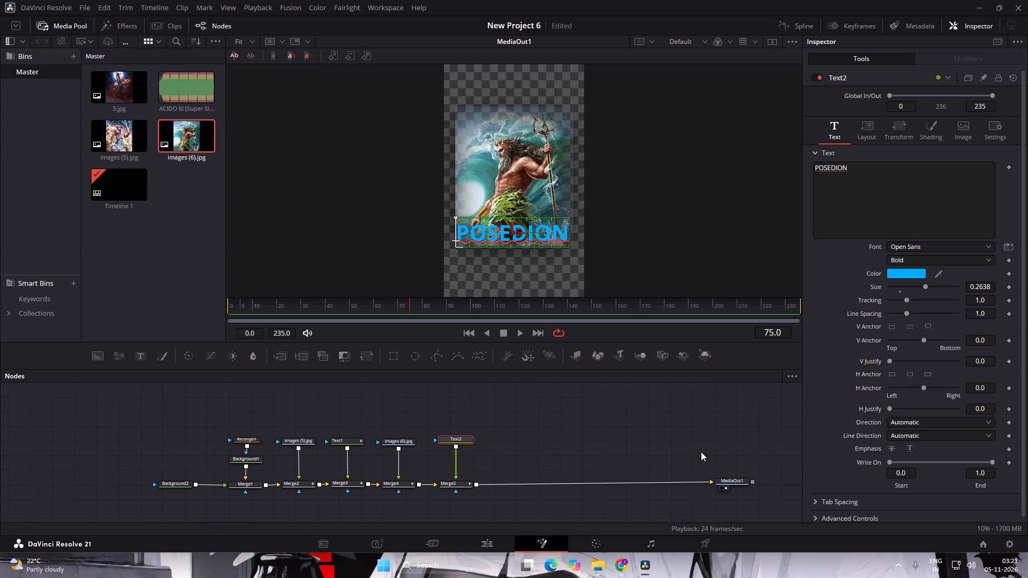
double_click(696, 449)
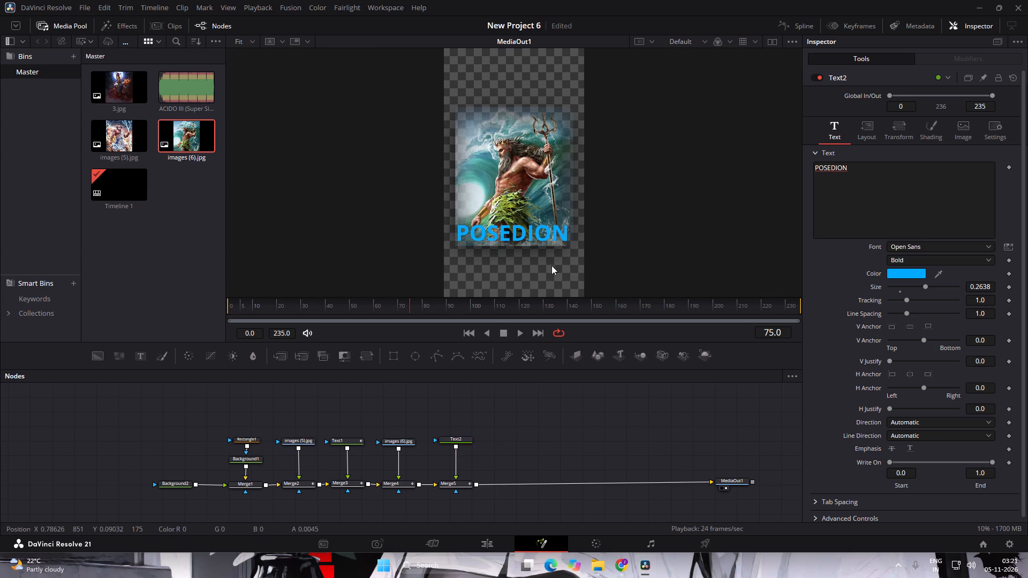
double_click(546, 231)
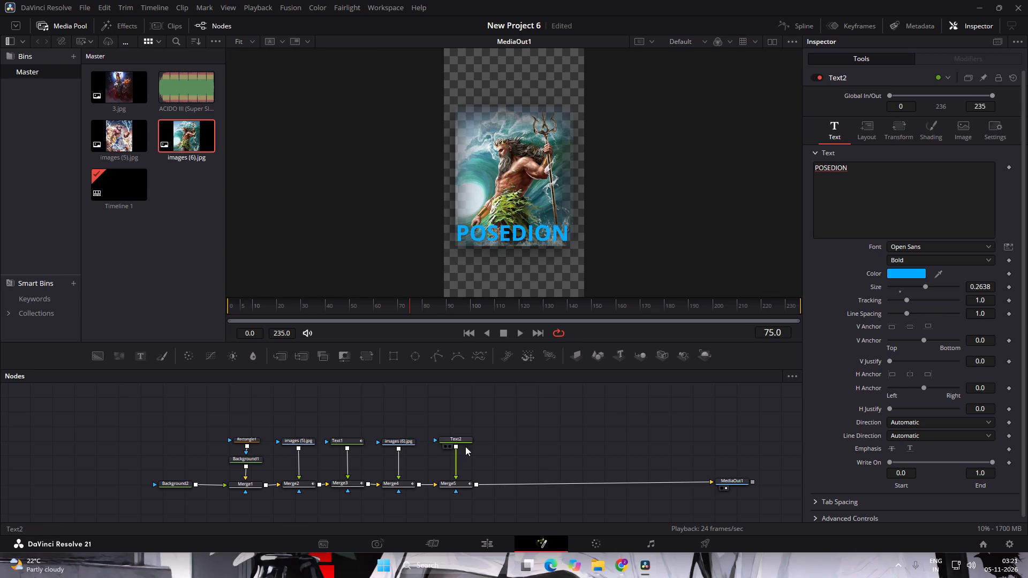
Set the Alpha of the POSEDION title's shading colour to 0.0 for a lighter cyan look.
double_click(466, 440)
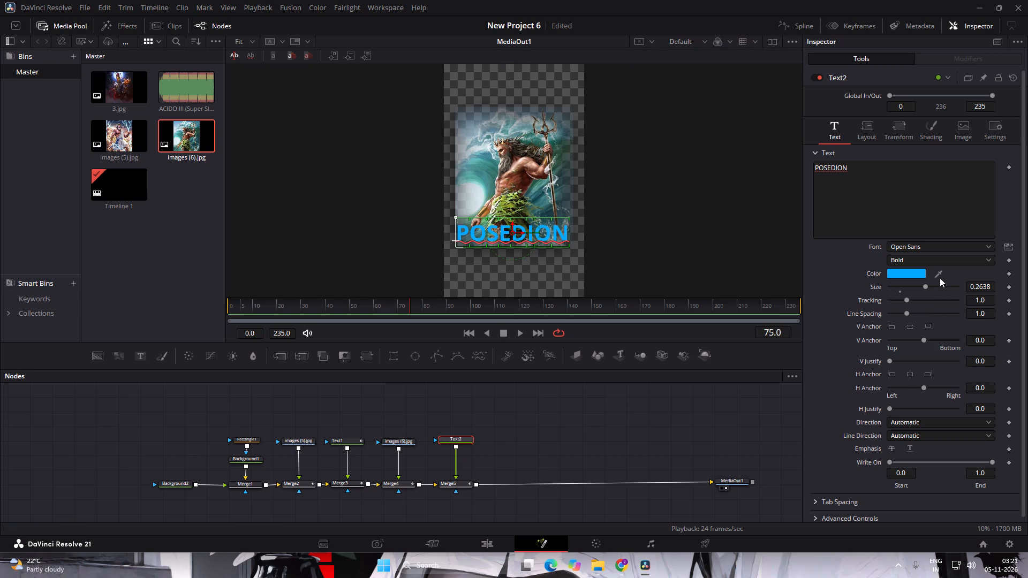
click(923, 131)
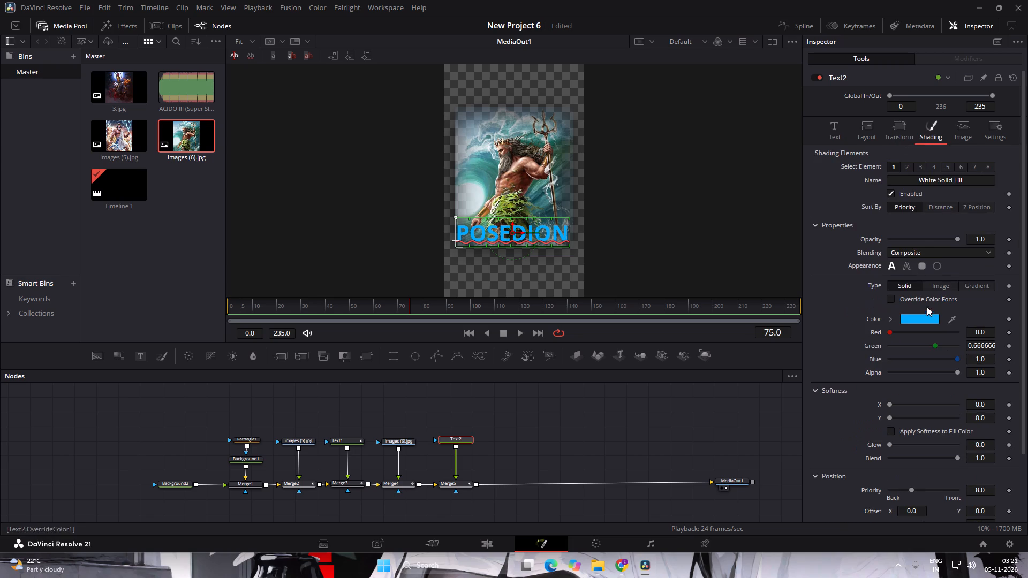
click(948, 318)
click(953, 320)
drag(955, 372, 912, 384)
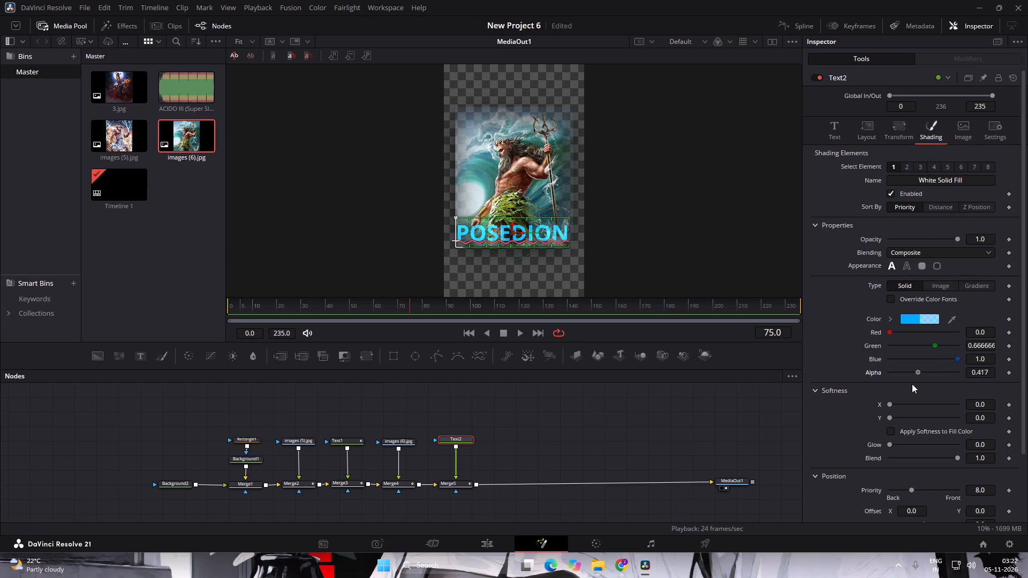
drag(912, 384, 867, 383)
triple_click(686, 424)
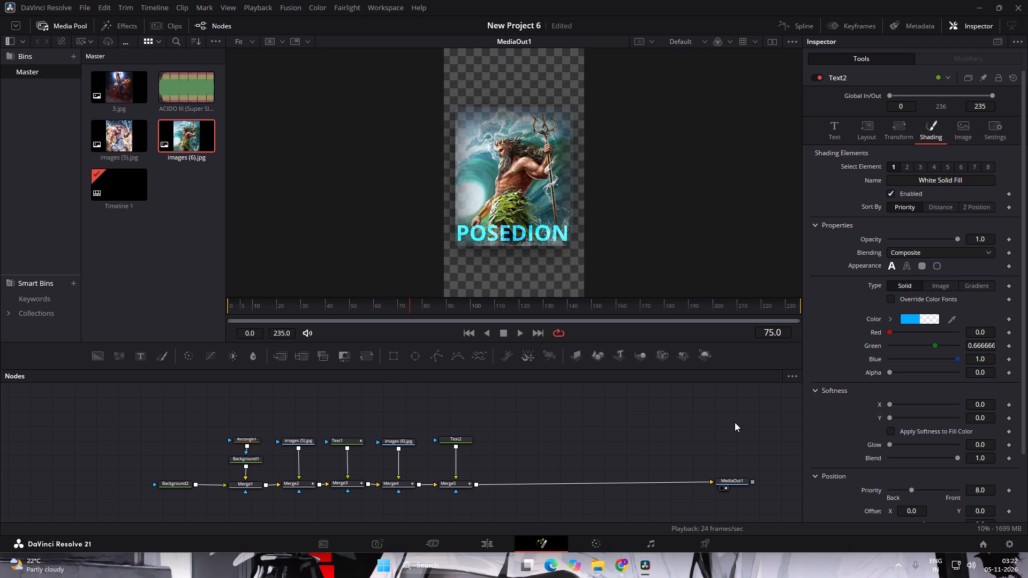
Lower the Green value of the POSEDION title's shading colour to 0.37 for a deeper blue.
drag(938, 347, 919, 352)
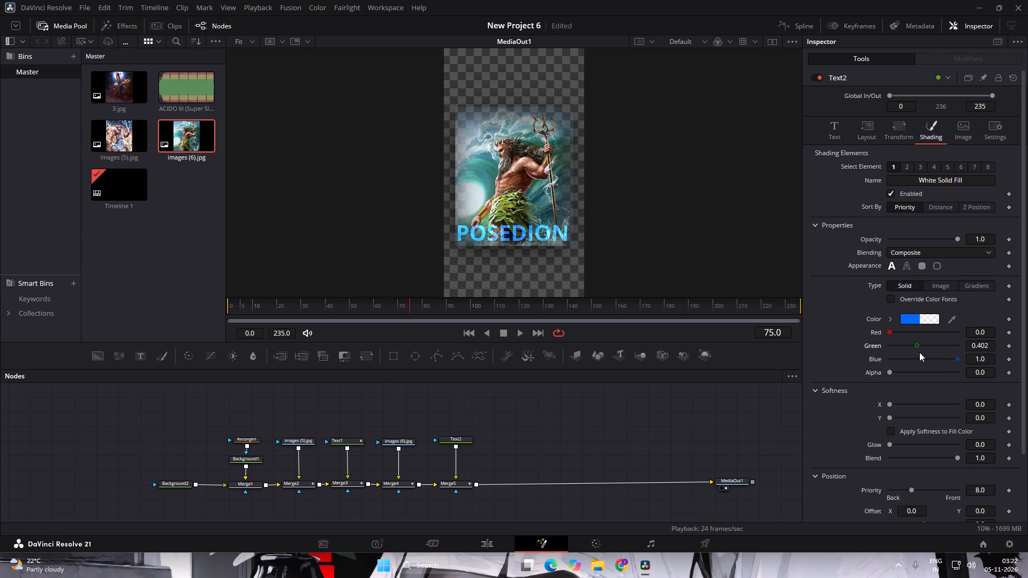
drag(919, 352, 917, 353)
double_click(562, 439)
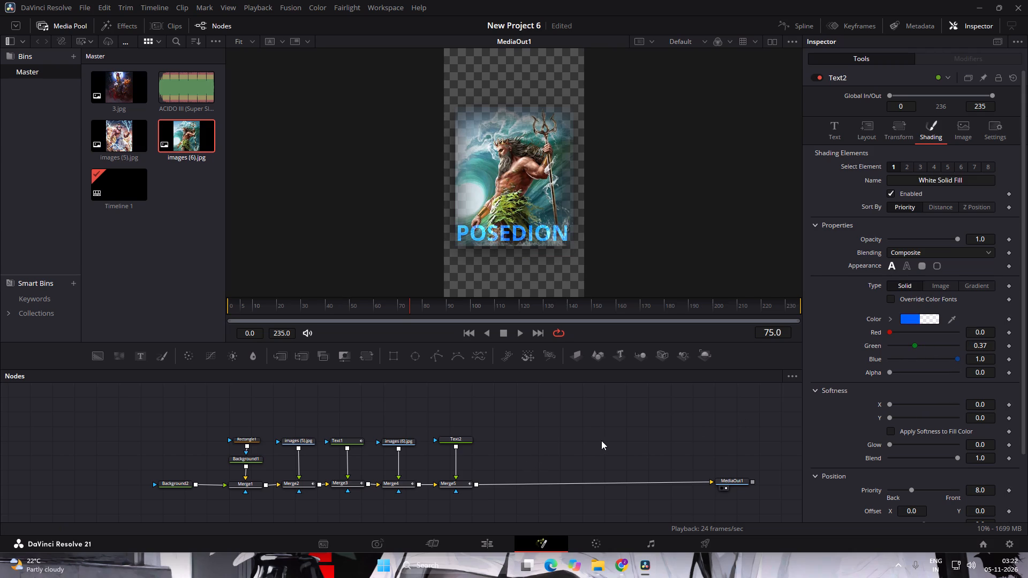
double_click(601, 440)
key(Left)
key(Right)
click(533, 435)
Place the playhead on the music clip's second marker in the edit timeline and return to the composition with Merge4 selected.
double_click(498, 544)
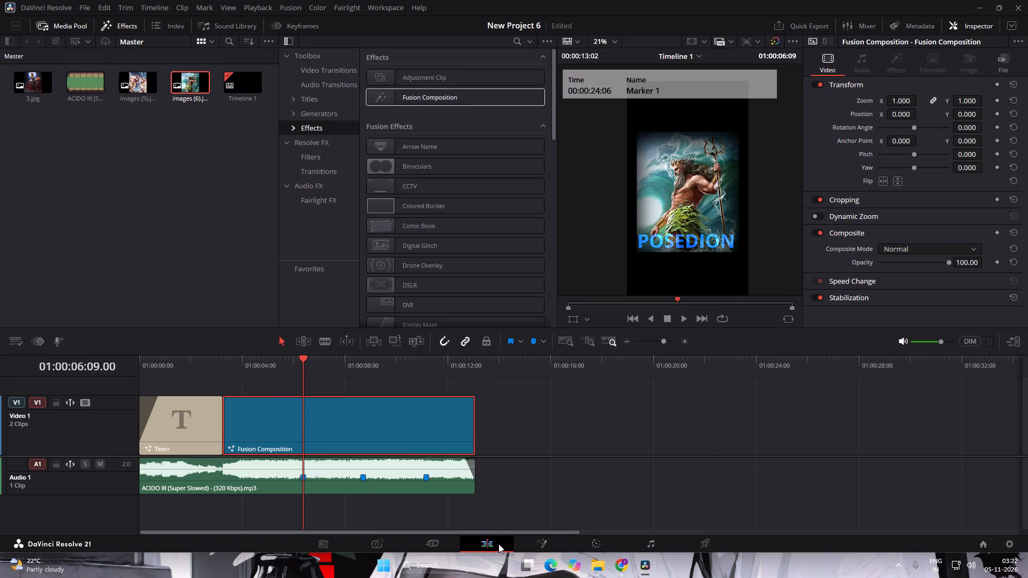
drag(301, 360, 360, 375)
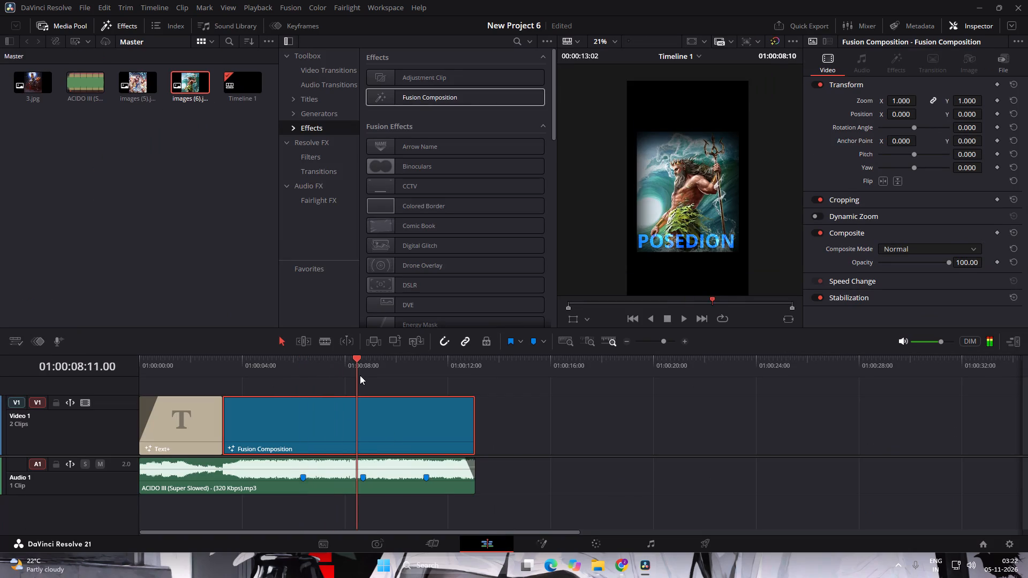
drag(360, 375, 362, 376)
click(545, 548)
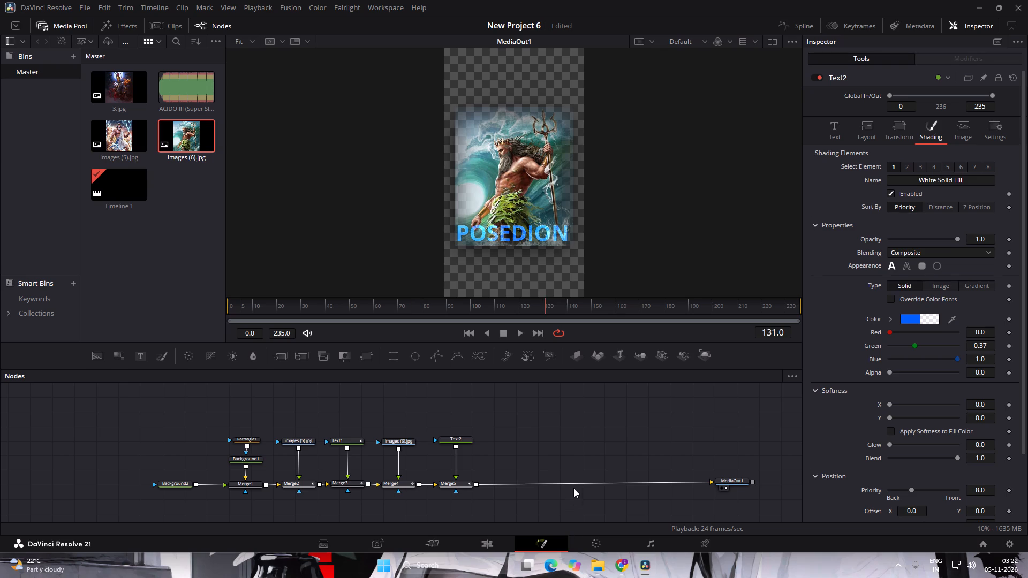
key(Left)
double_click(407, 484)
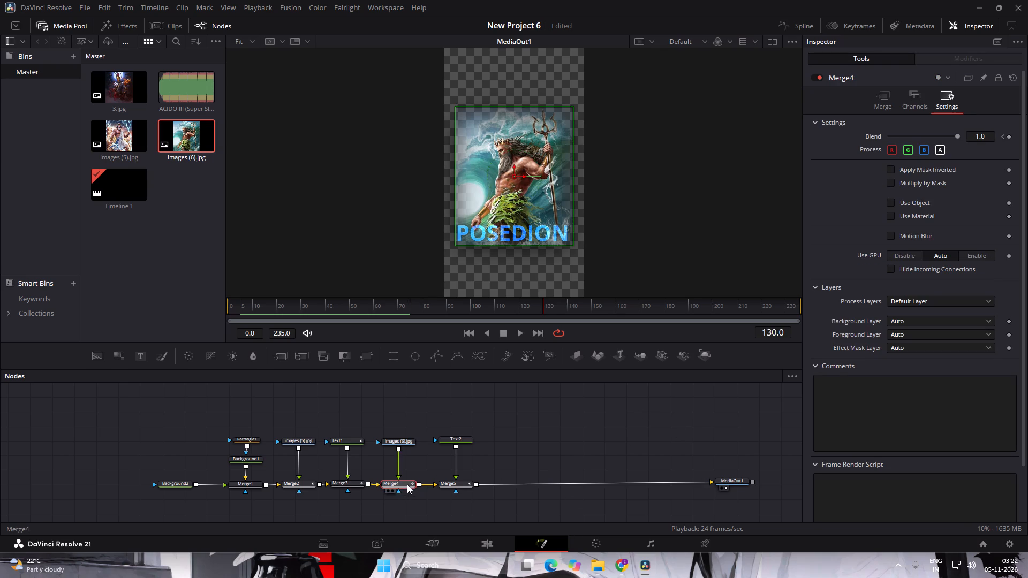
click(1005, 138)
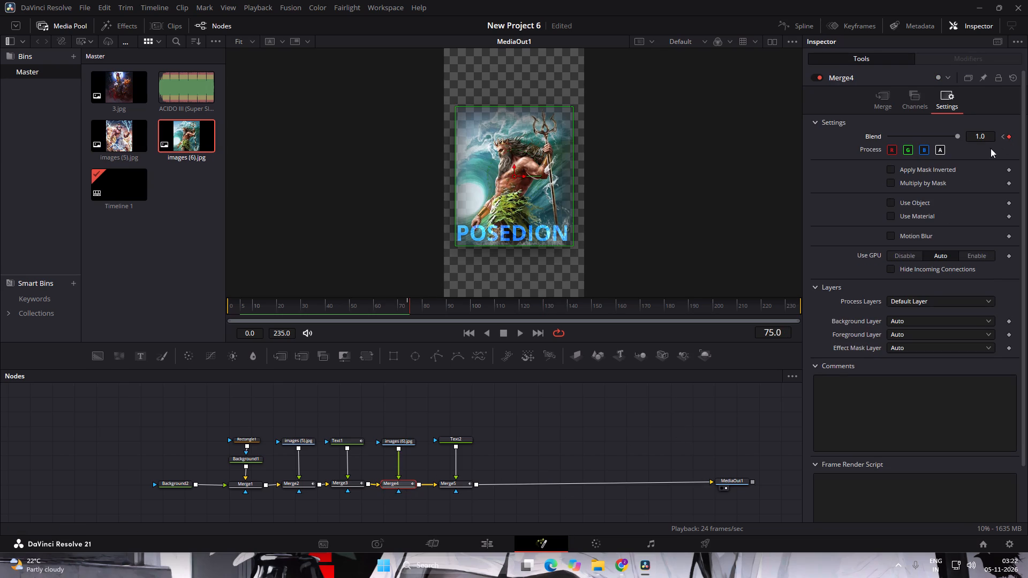
click(479, 537)
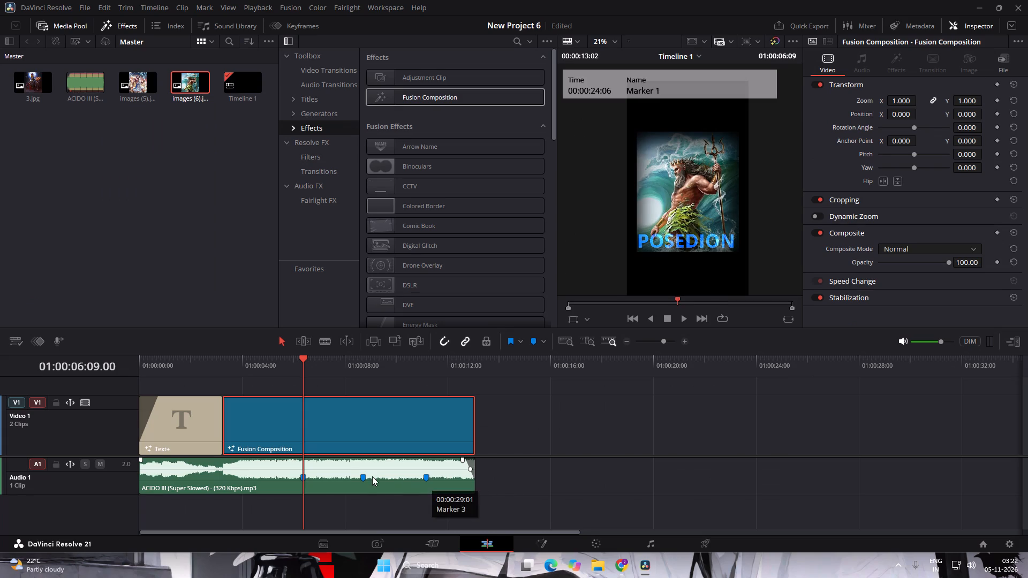
click(363, 477)
double_click(363, 477)
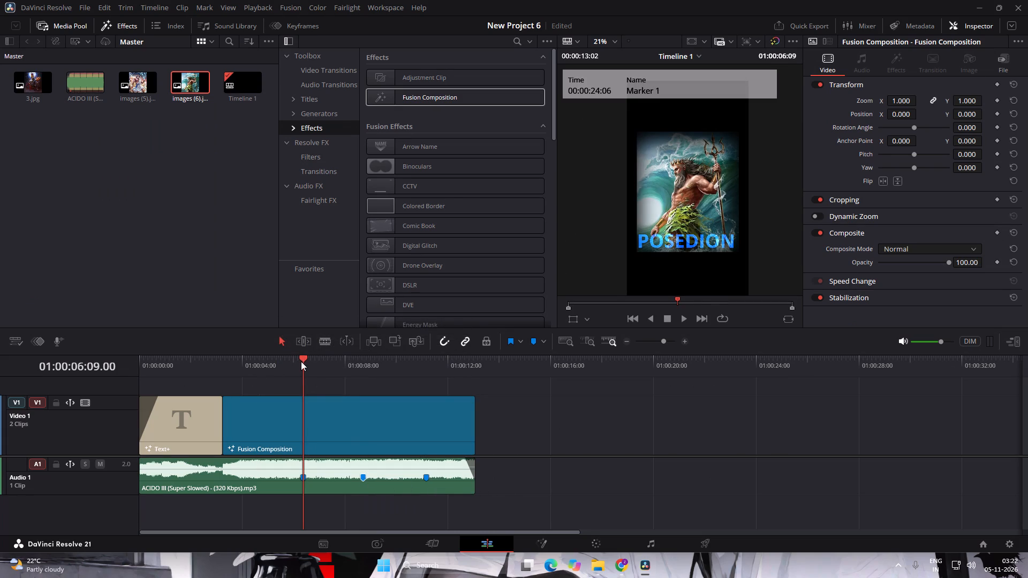
drag(301, 357, 361, 368)
click(534, 539)
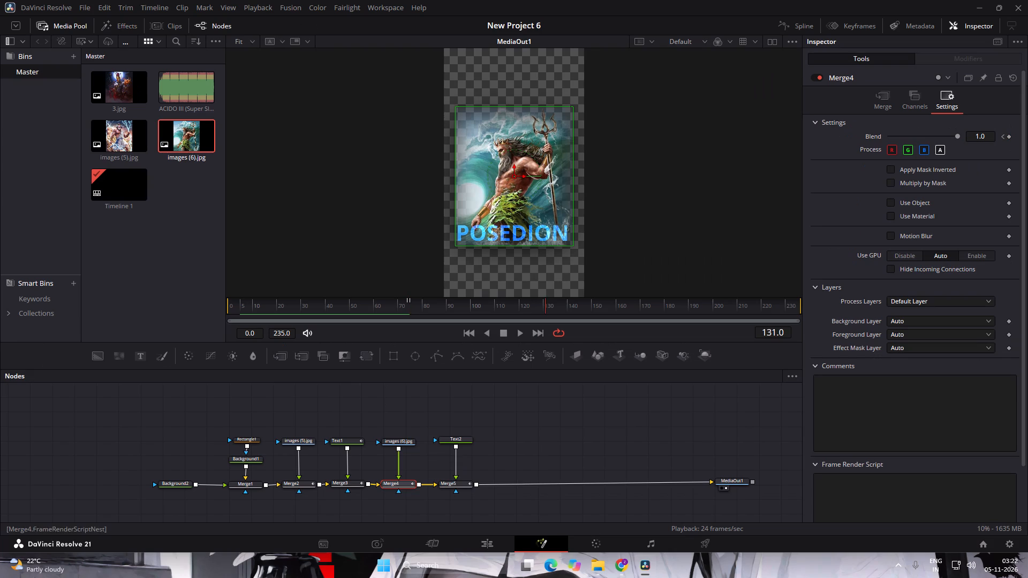
Keyframe the trident image's Merge4 Blend at 1.0 on frame 130 and 0.0 on frame 131.
click(1011, 136)
key(Left)
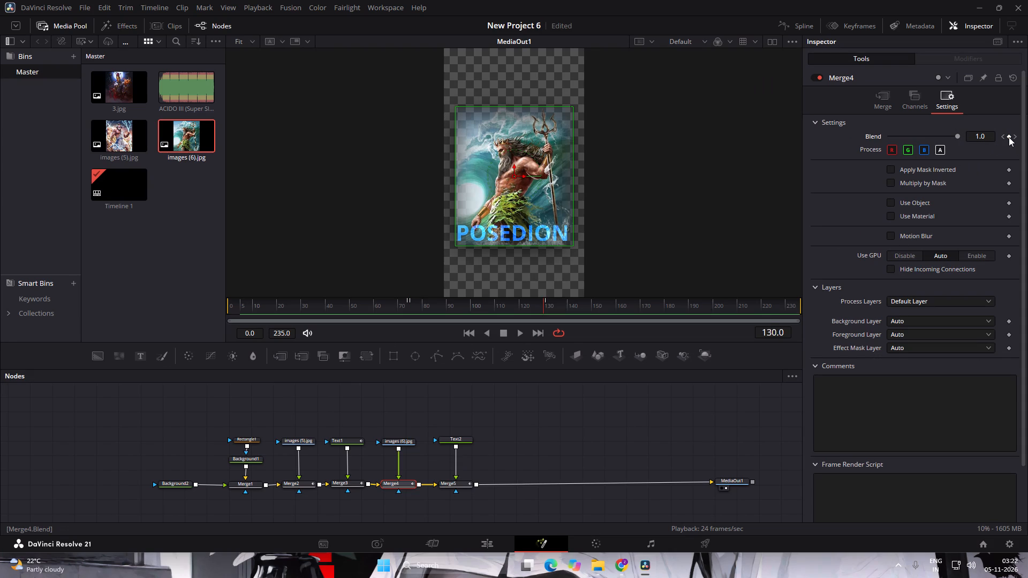
click(1009, 137)
key(Right)
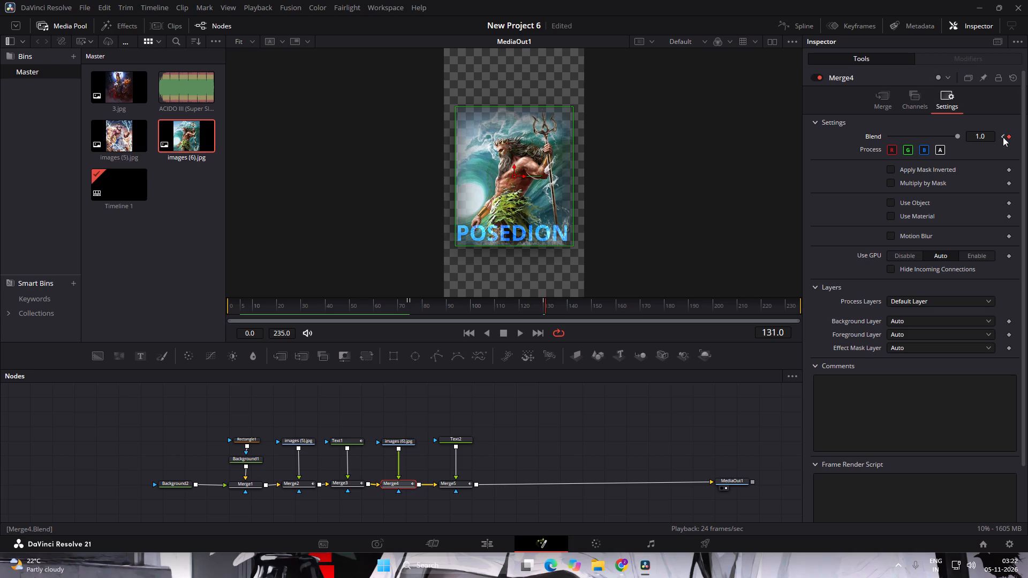
drag(958, 140, 811, 150)
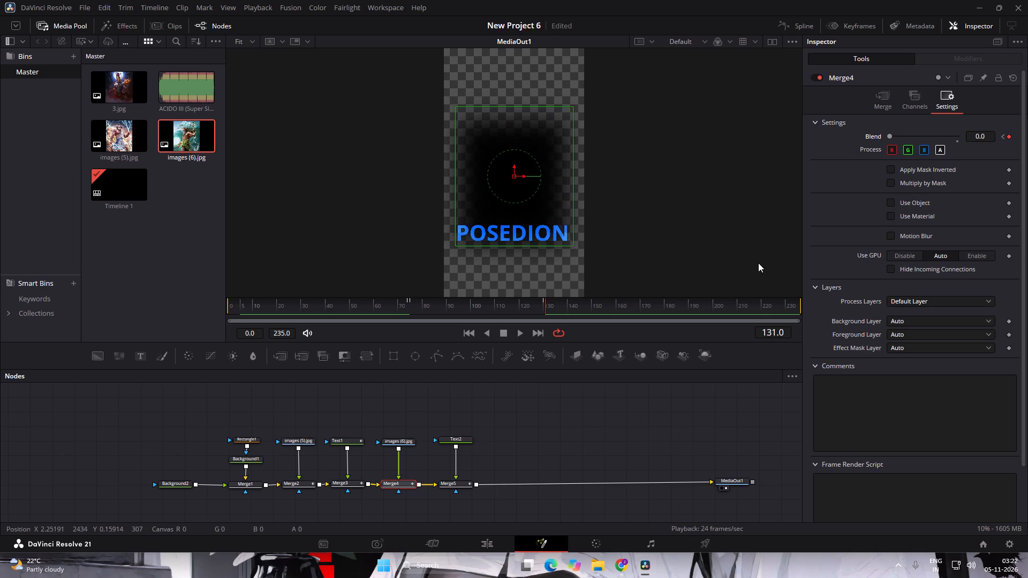
Keyframe the POSEDION title's Merge5 Blend at 1.0 on frame 130 and 0.0 on frame 131.
double_click(448, 484)
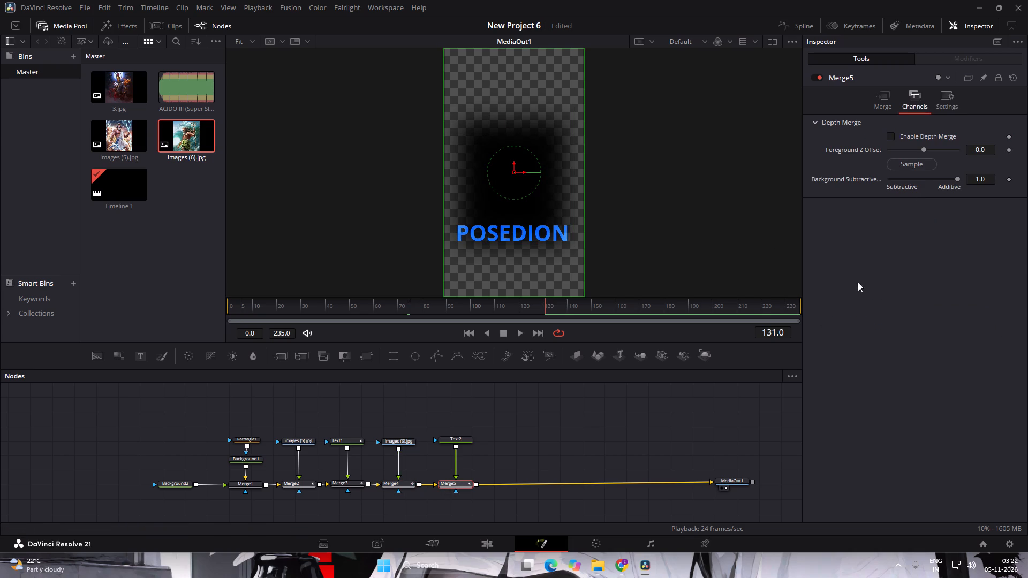
click(953, 106)
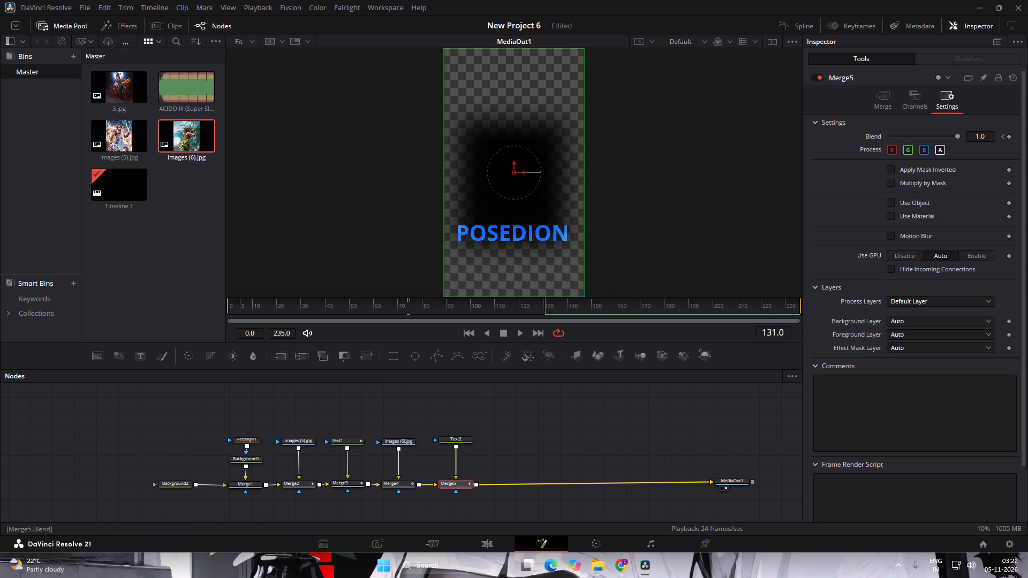
click(1008, 139)
key(Left)
click(1008, 139)
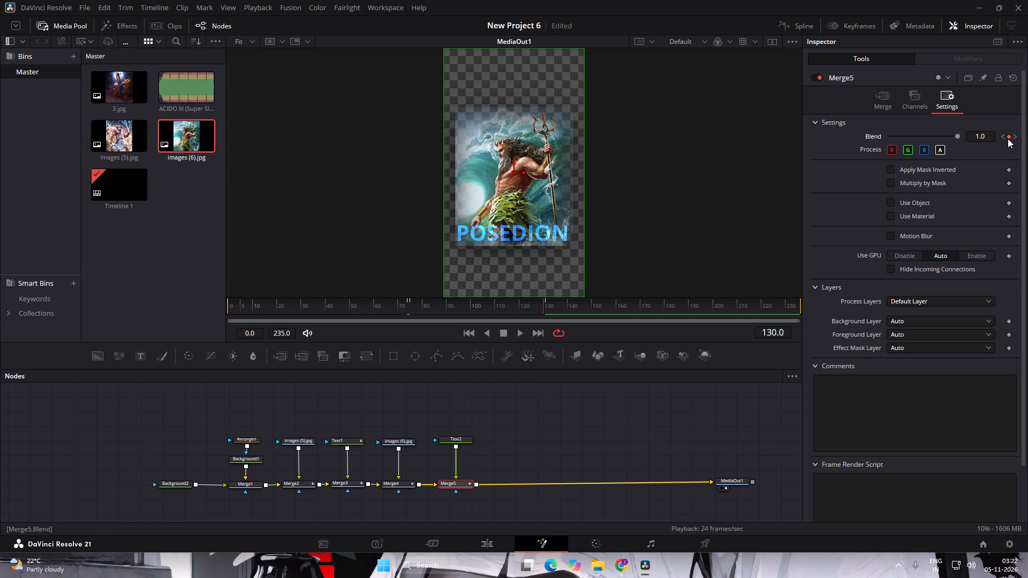
key(Right)
drag(956, 137, 832, 149)
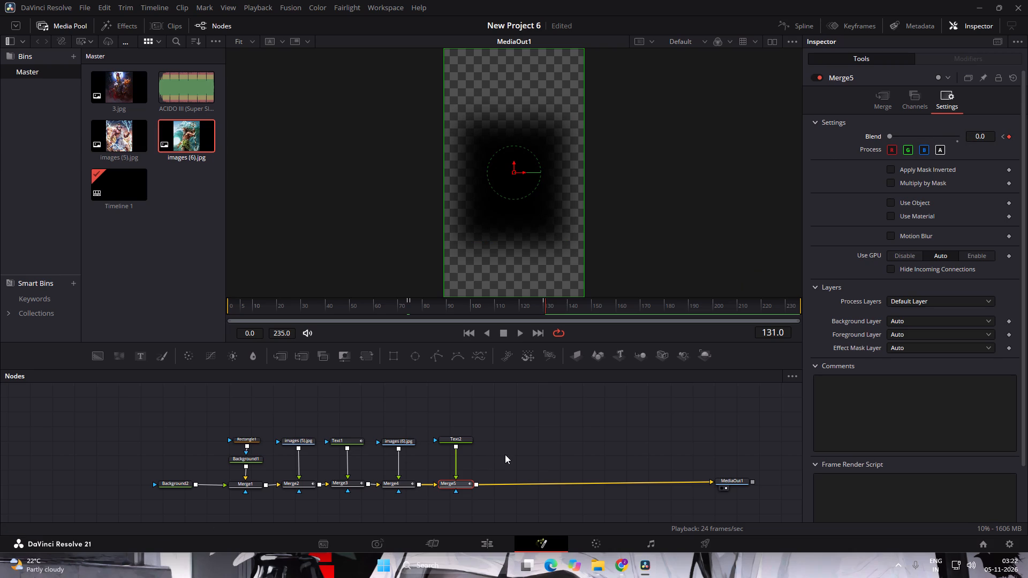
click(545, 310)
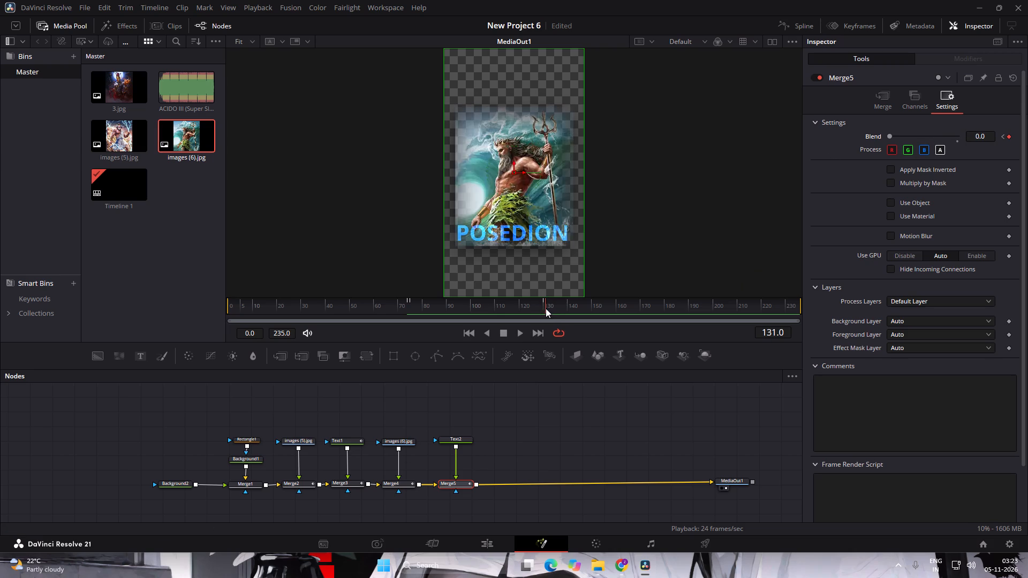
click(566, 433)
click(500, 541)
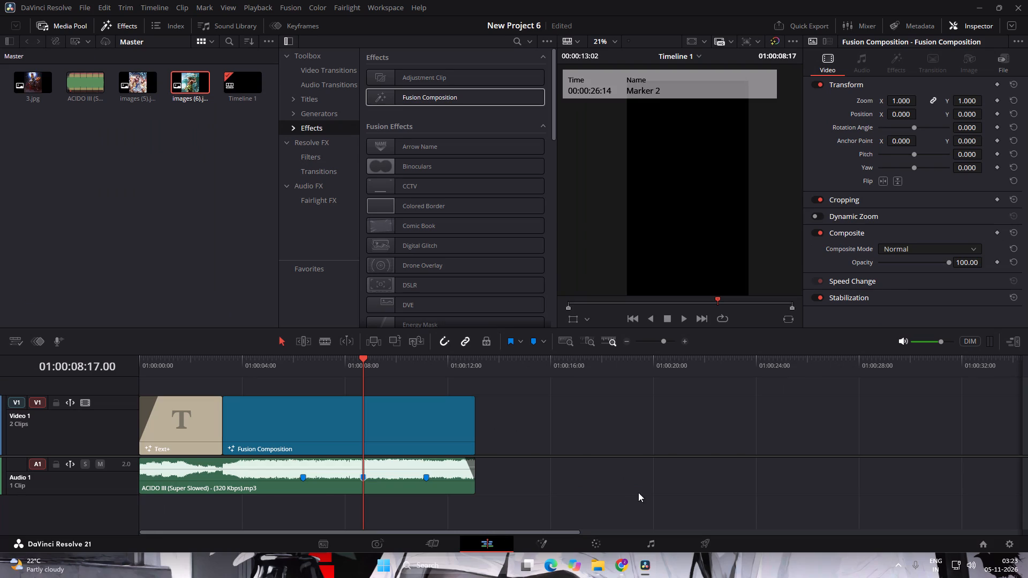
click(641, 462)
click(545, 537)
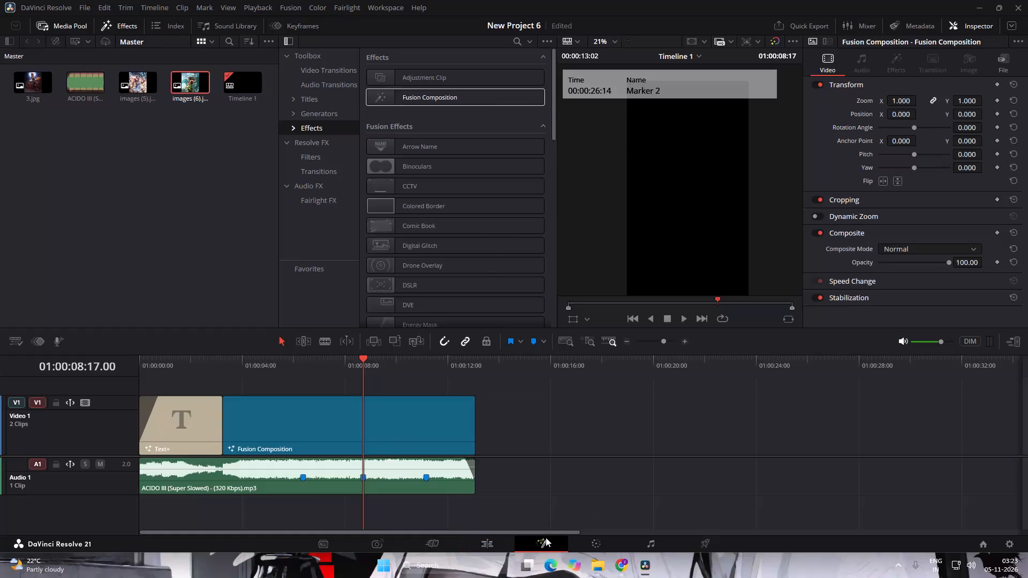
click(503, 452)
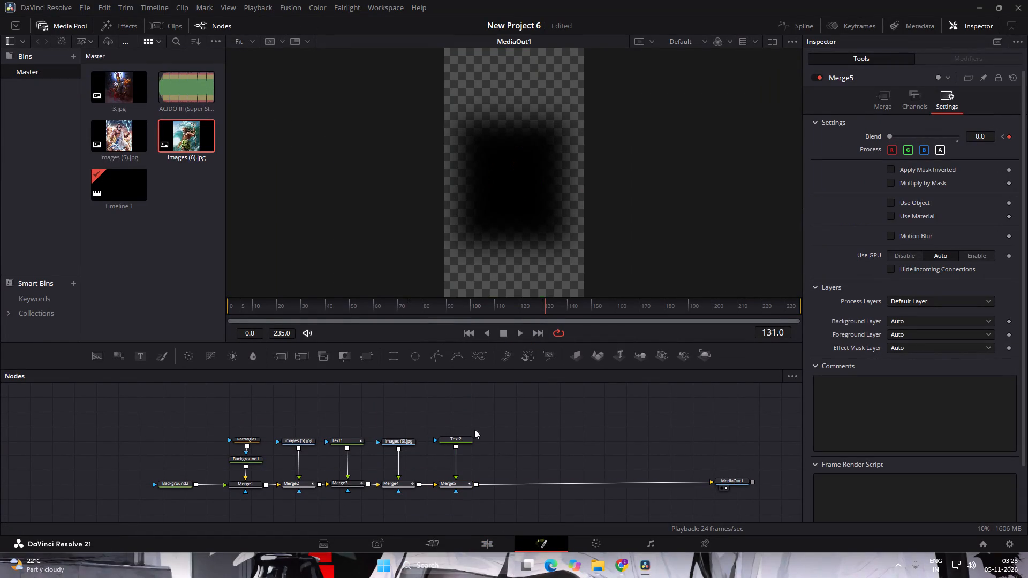
Add 3.jpg to the node graph, merge it over Merge5's output, and line its nodes up with the others.
drag(108, 95, 514, 444)
drag(536, 442, 477, 484)
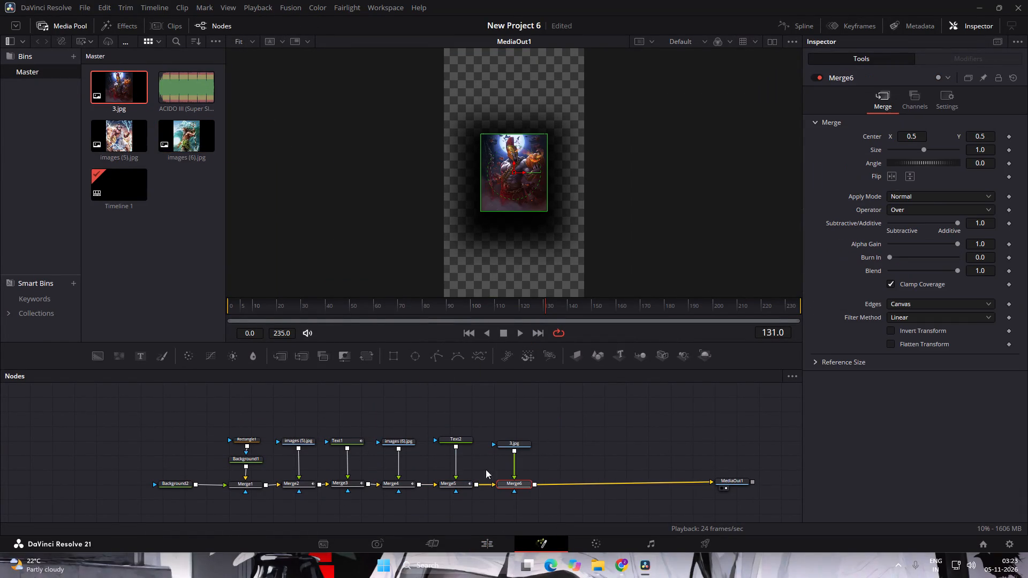
drag(512, 444, 505, 440)
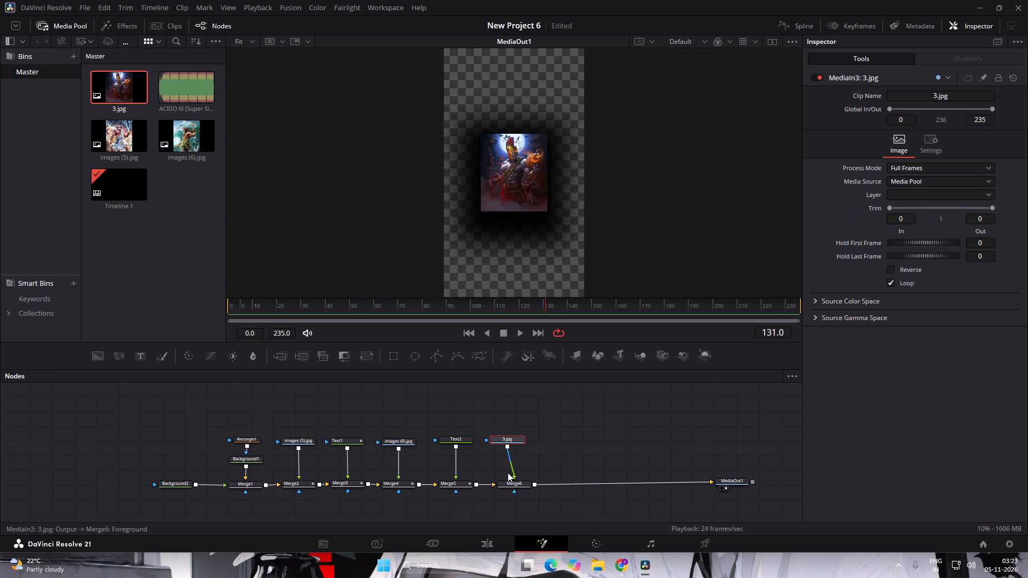
drag(519, 482, 512, 482)
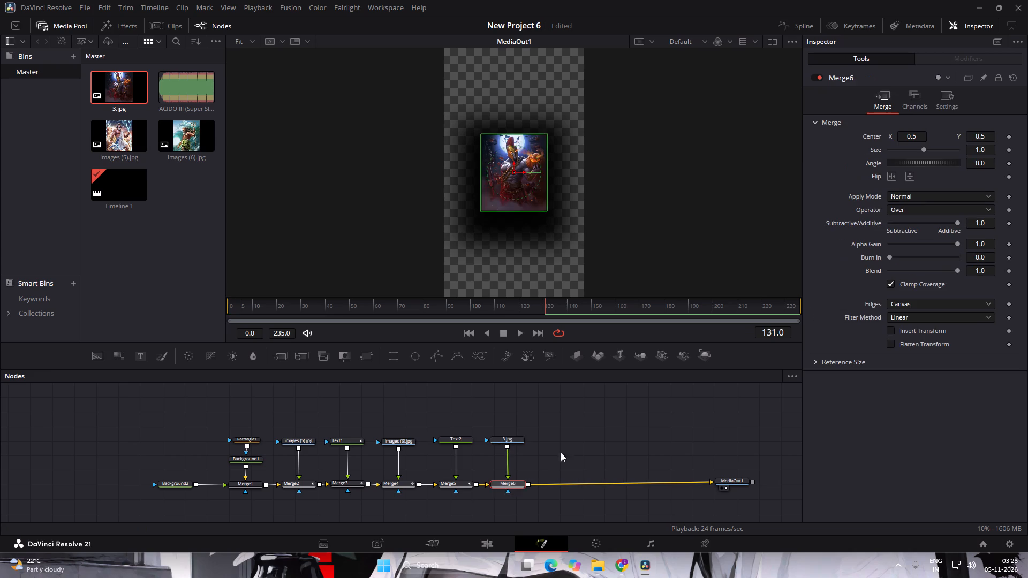
click(562, 448)
click(566, 447)
Keyframe Merge6's Blend at 0.0 on frame 130 and 1.0 on frame 131 so 3.jpg appears at the second marker.
double_click(515, 482)
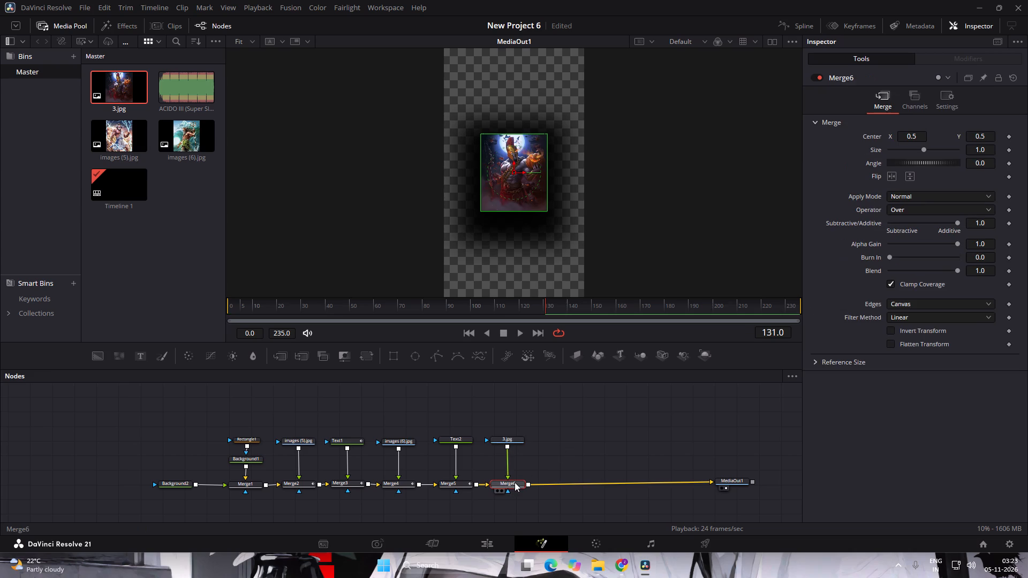
double_click(515, 482)
key(Left)
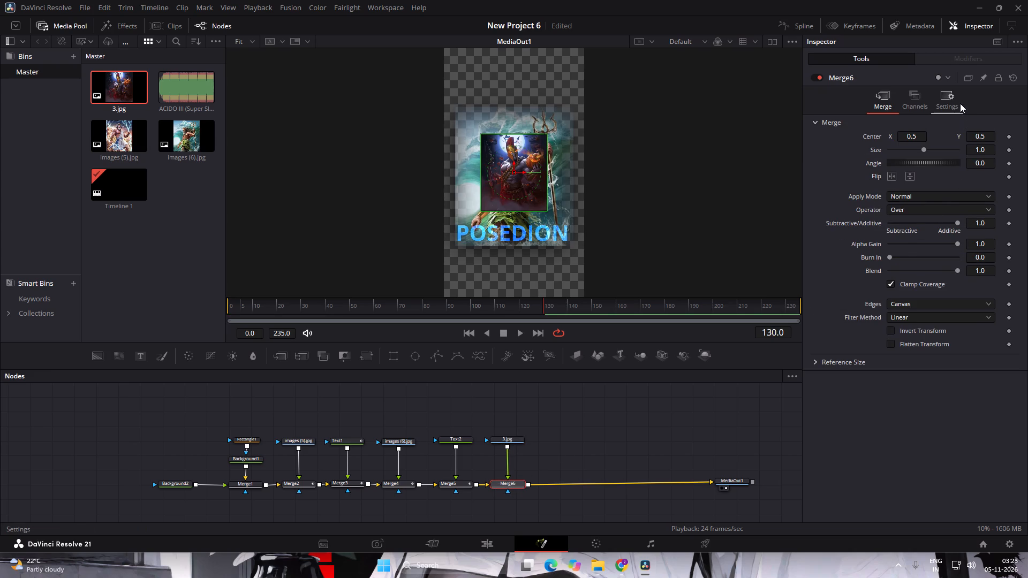
click(947, 103)
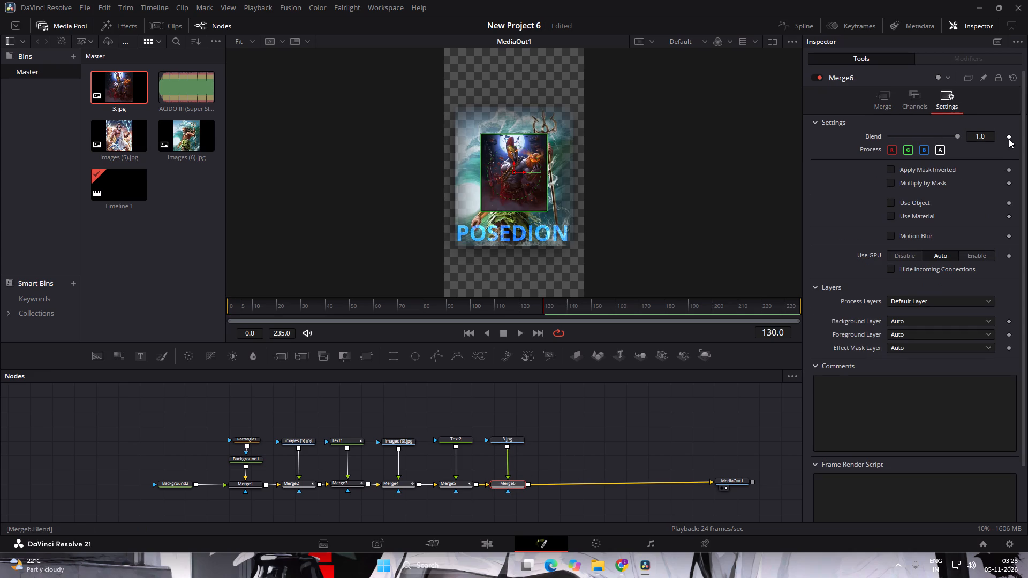
key(Right)
click(1009, 139)
key(Left)
drag(957, 137, 837, 147)
key(Right)
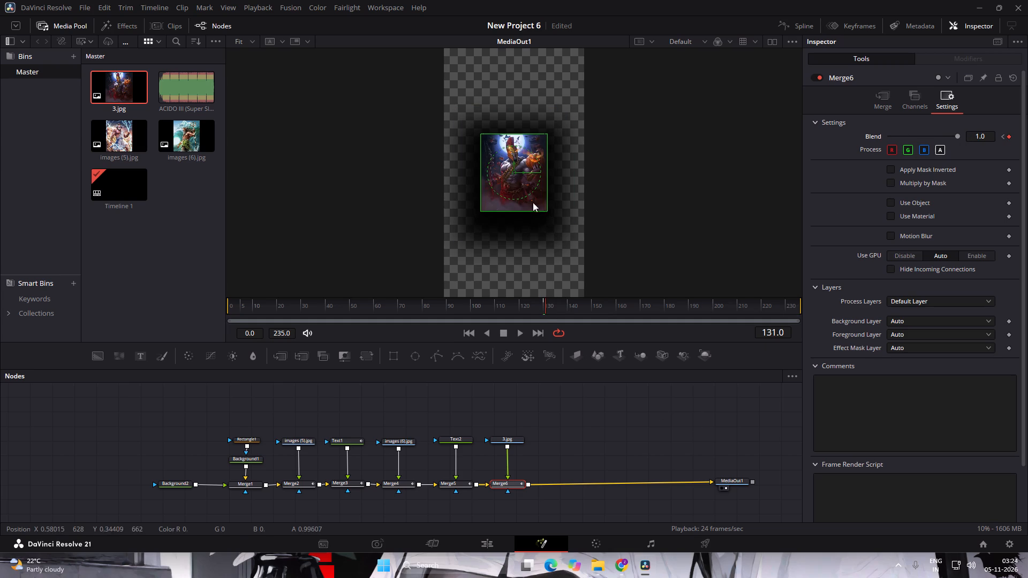
Set Merge6's Operator to Atop and enlarge the 3.jpg image to a size of about 1.89 to fill the card.
click(903, 109)
click(887, 106)
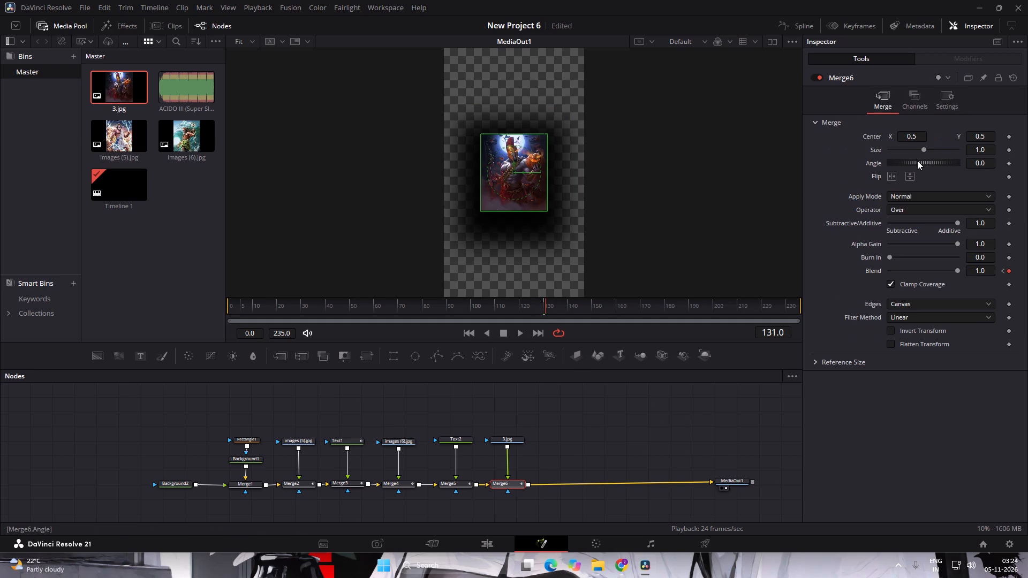
click(923, 211)
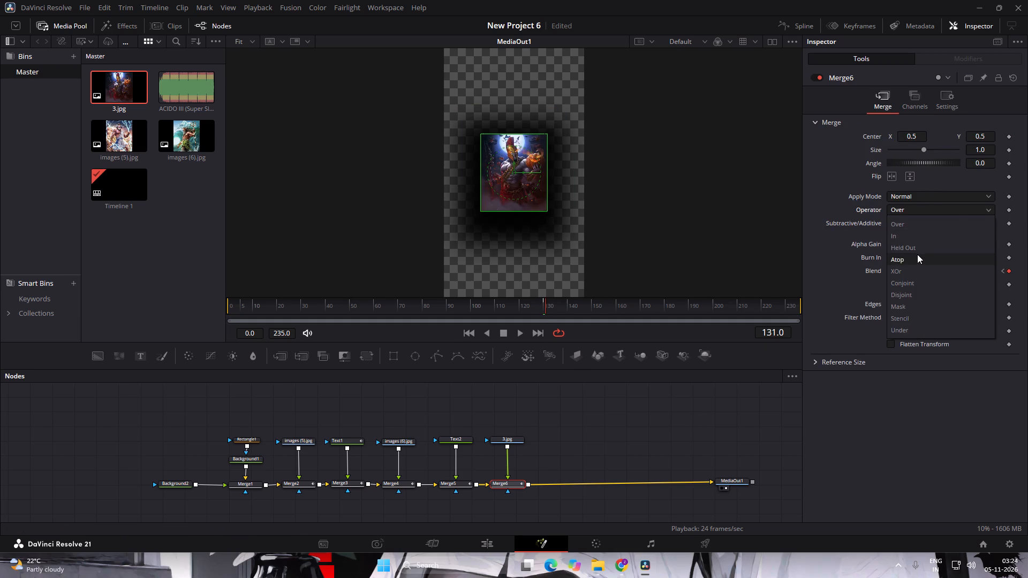
click(917, 255)
drag(923, 150, 930, 150)
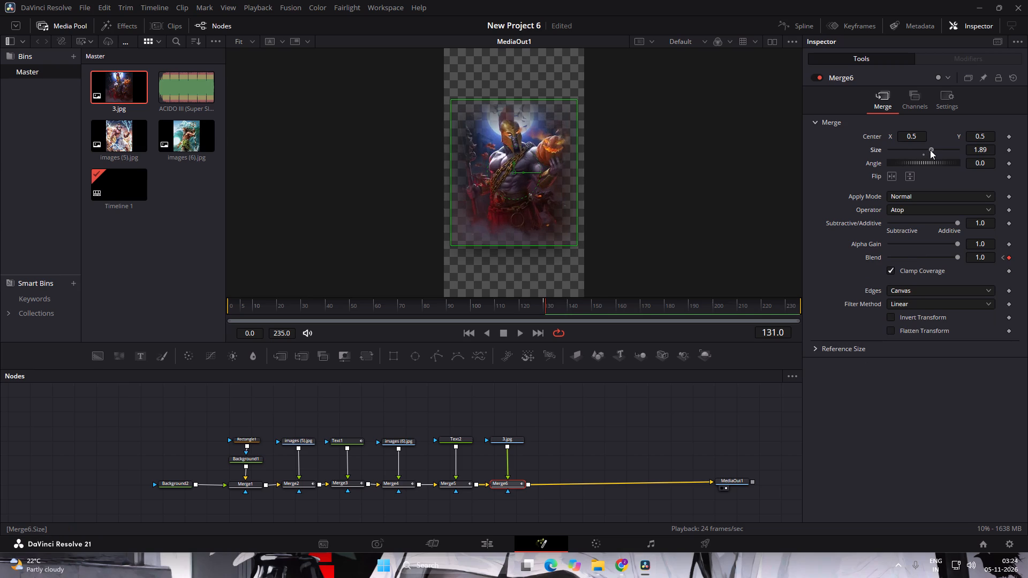
Reduce the 3.jpg image's Merge6 size to 1.63 and move it down to a centre Y of about 0.457 to fit the card.
drag(930, 150, 928, 151)
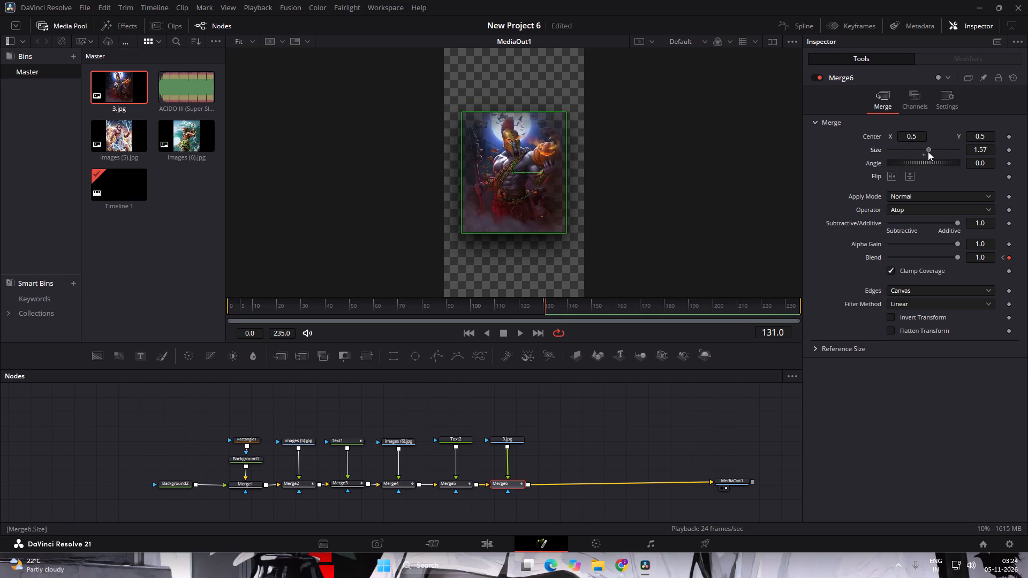
drag(928, 151, 928, 152)
drag(515, 173, 515, 183)
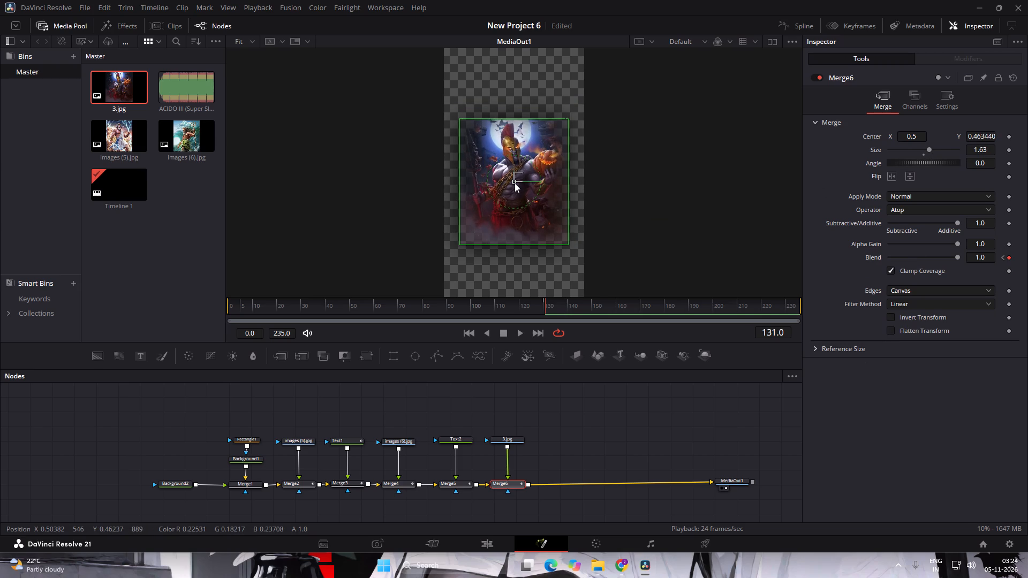
drag(515, 183, 515, 184)
double_click(661, 166)
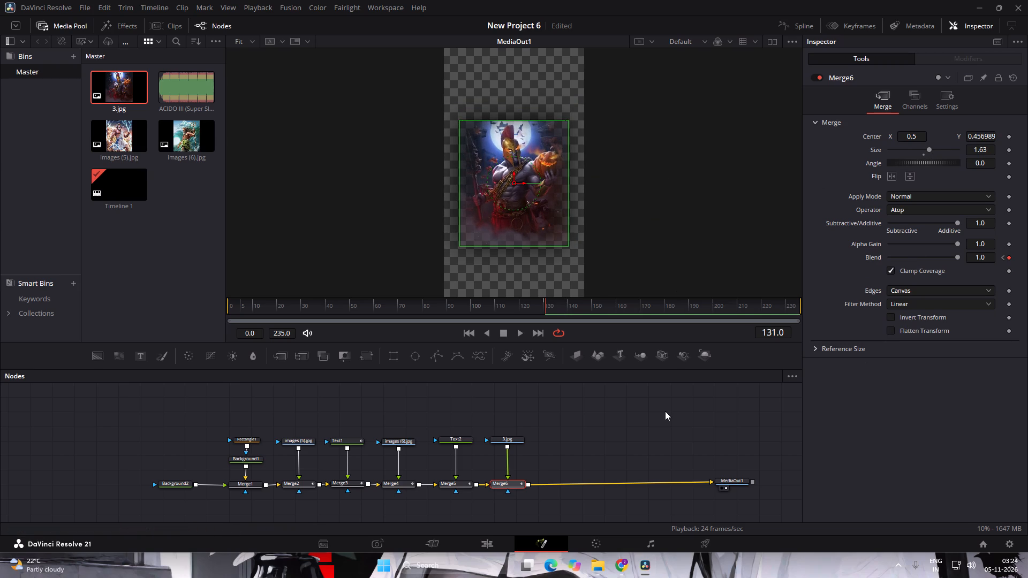
triple_click(665, 411)
click(665, 411)
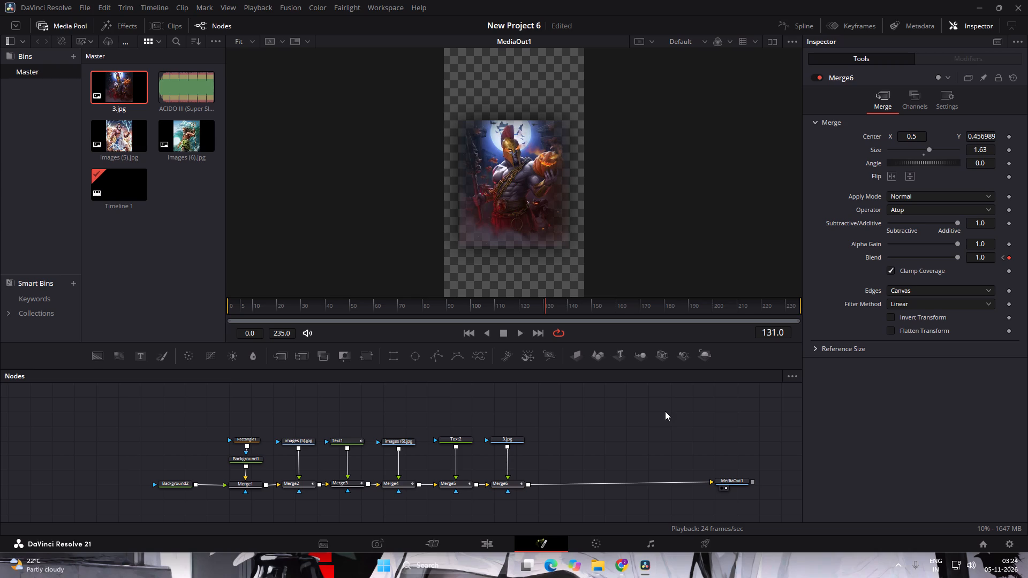
Add a new Text node beside 3.jpg in the node graph and merge it over Merge6's output.
click(565, 443)
click(140, 356)
drag(585, 444, 530, 485)
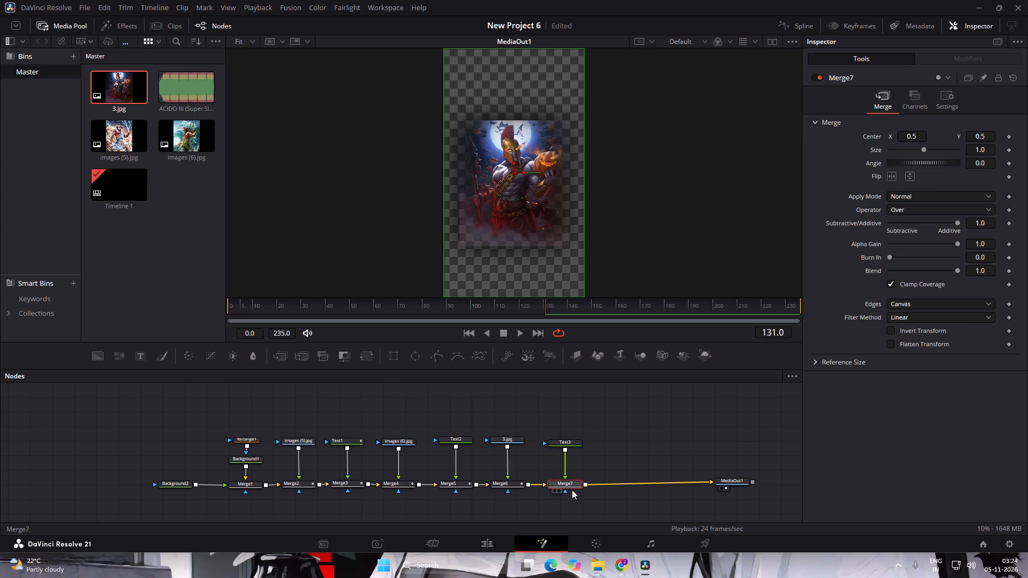
Keyframe Merge7's Blend at 0.0 on frame 130 and 1.0 on frame 131 so the new title appears with 3.jpg.
click(954, 103)
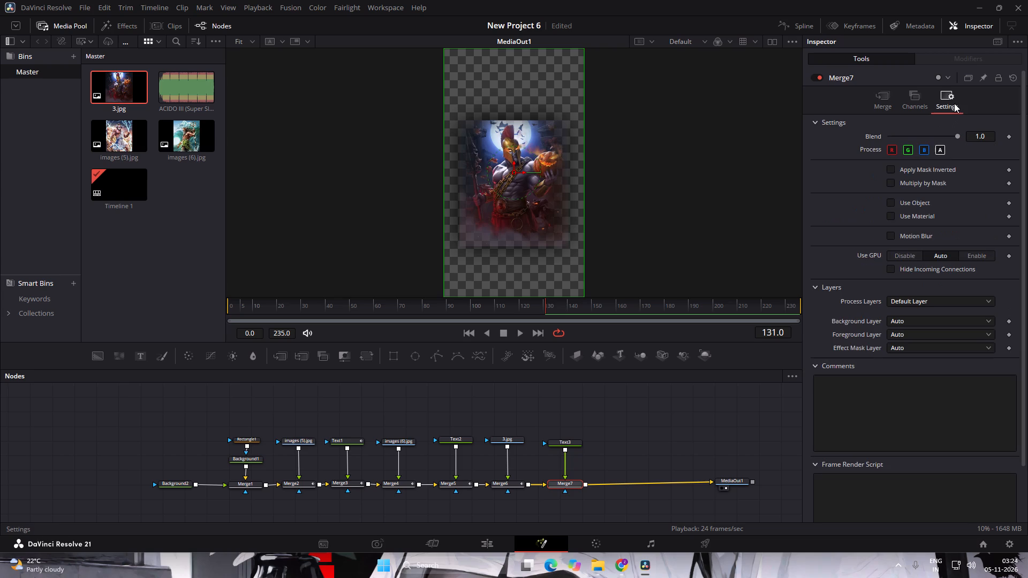
key(Left)
key(Right)
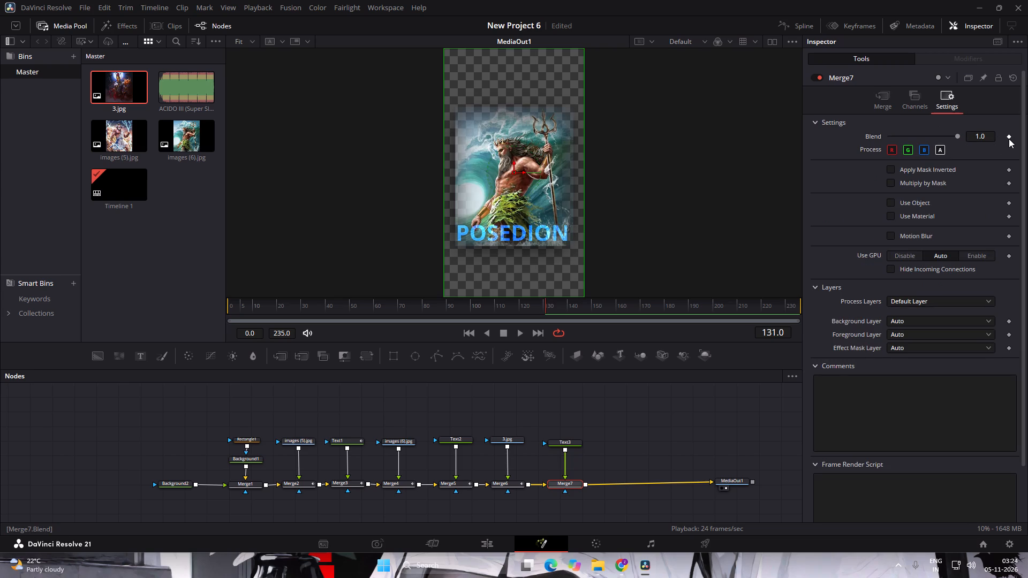
click(1009, 139)
key(Left)
drag(957, 139, 804, 155)
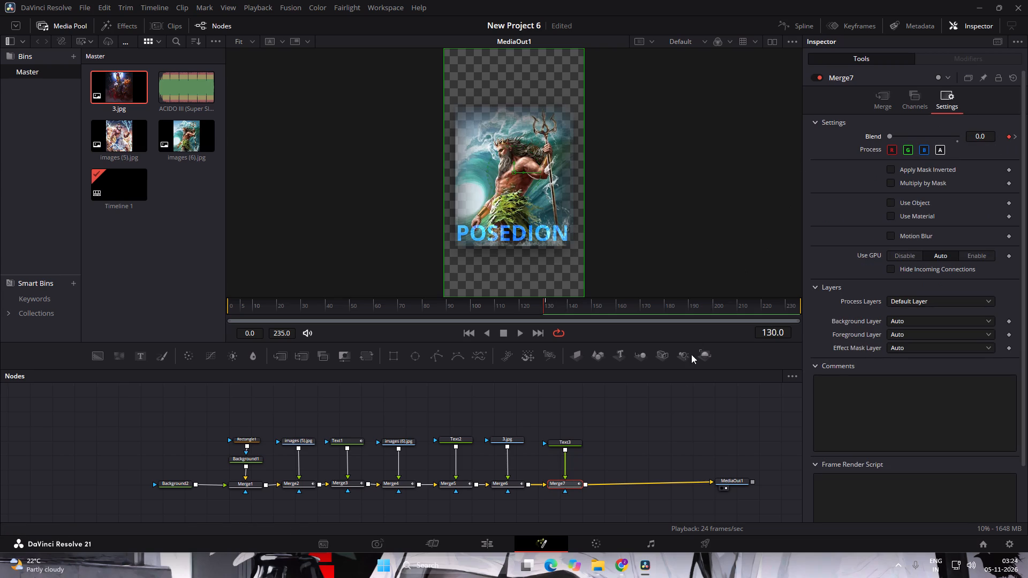
key(Right)
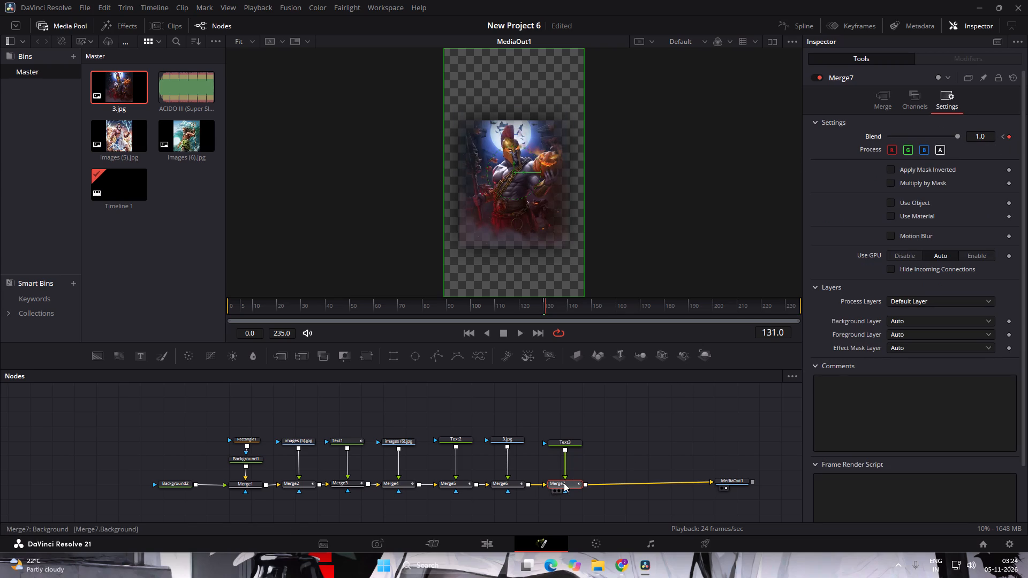
click(878, 111)
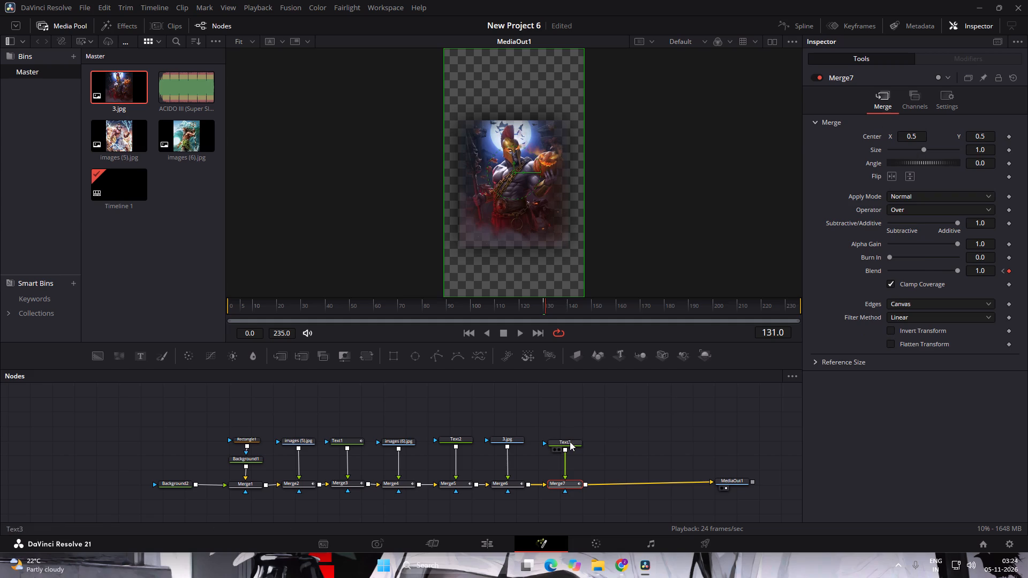
Enter HADES as the text of the Text3 node.
double_click(570, 442)
double_click(877, 200)
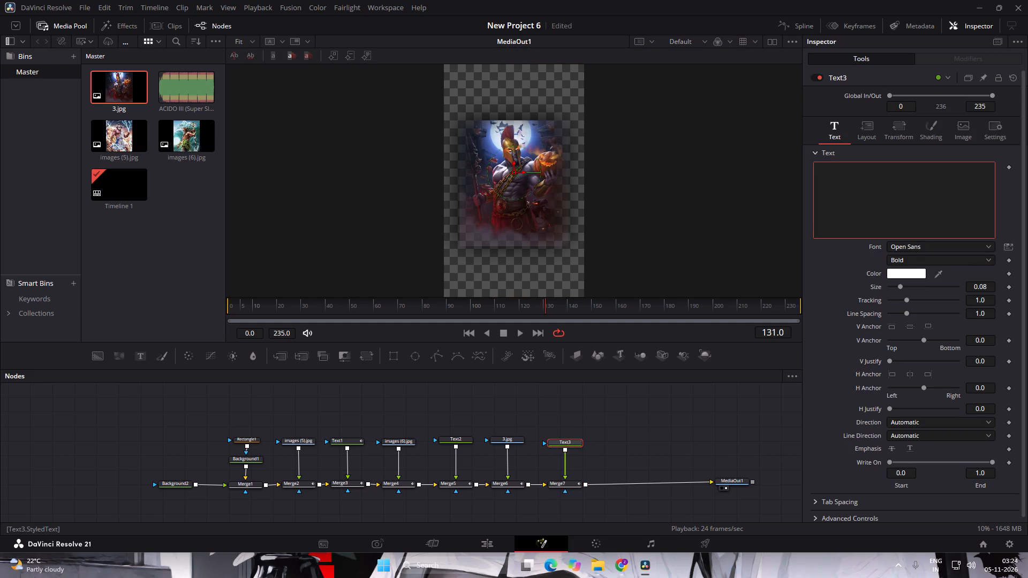
text(HADES)
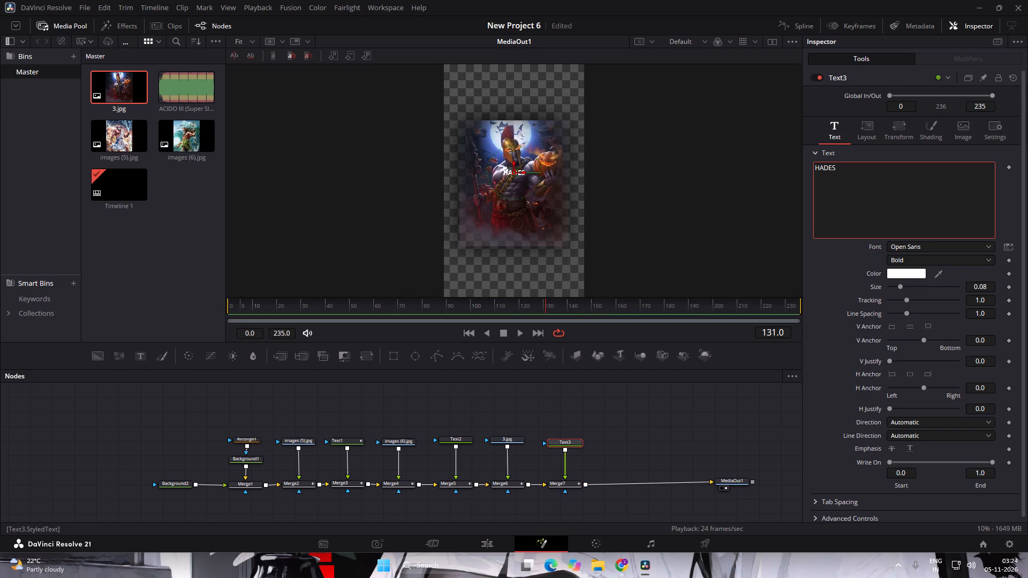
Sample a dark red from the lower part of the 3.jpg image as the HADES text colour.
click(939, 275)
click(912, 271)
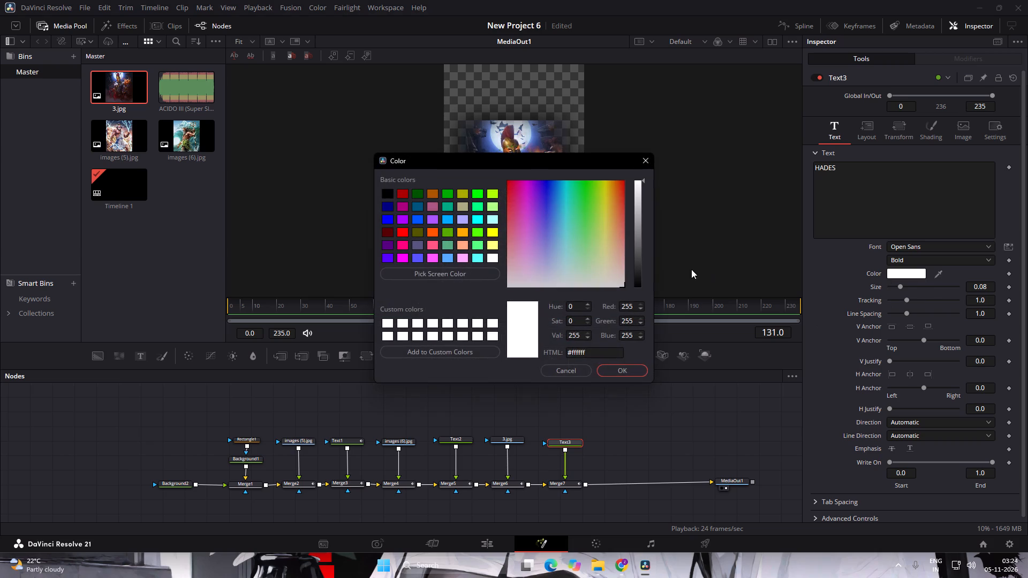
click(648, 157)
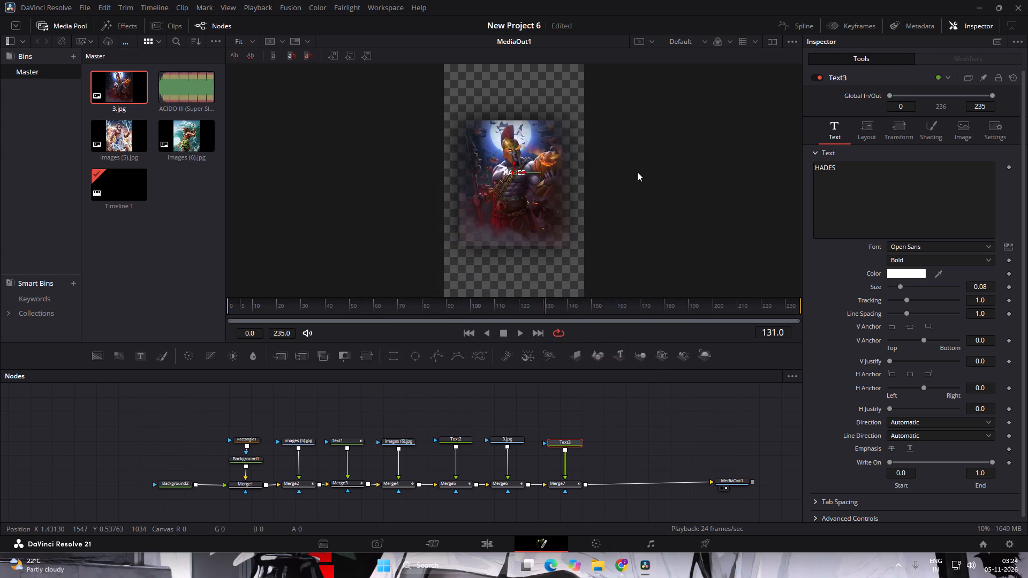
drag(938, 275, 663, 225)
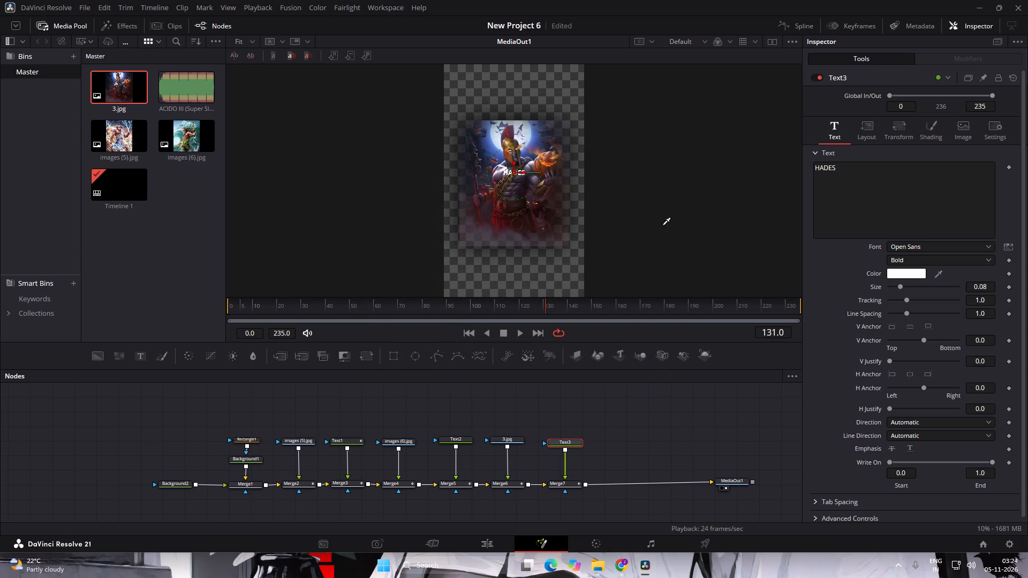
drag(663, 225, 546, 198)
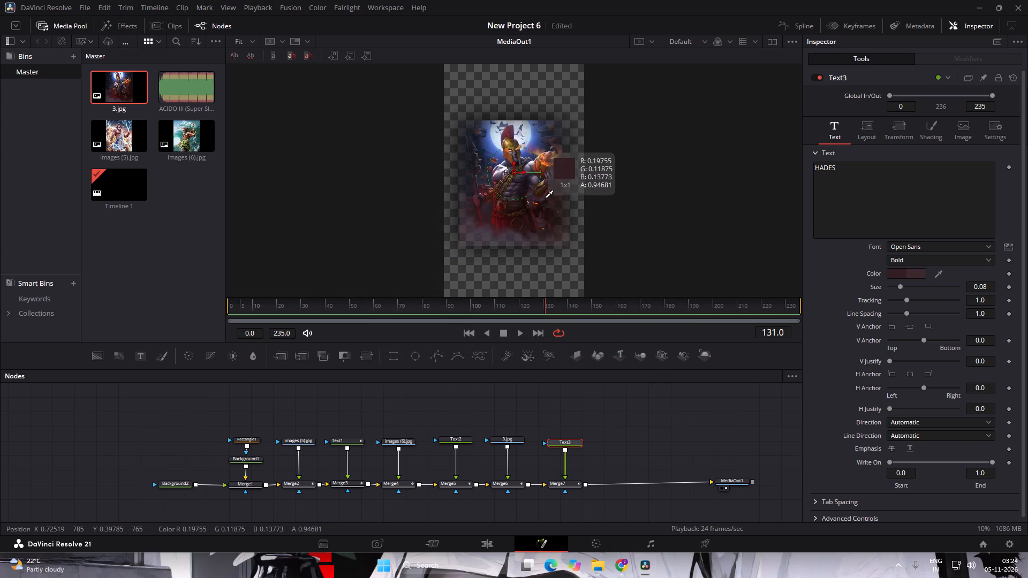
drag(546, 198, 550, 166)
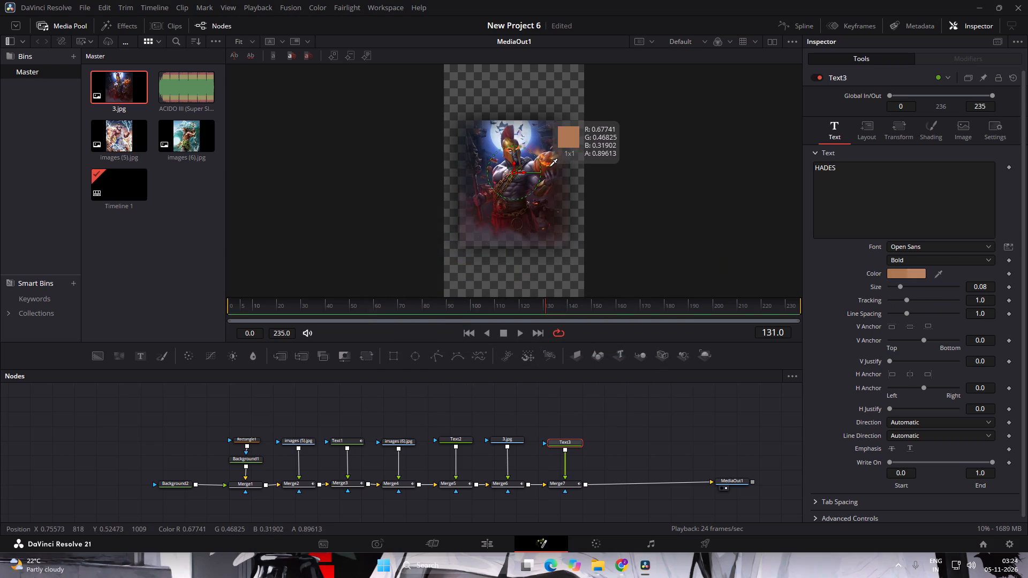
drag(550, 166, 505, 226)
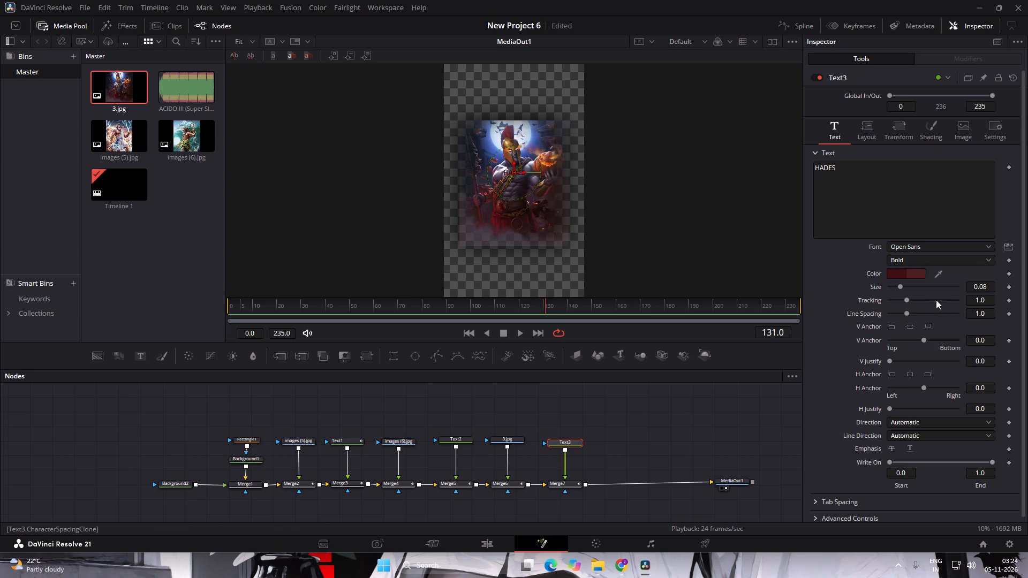
Enlarge the HADES text to a size of about 0.22 and move it down to the bottom of the card.
drag(902, 287, 921, 286)
drag(513, 172, 515, 193)
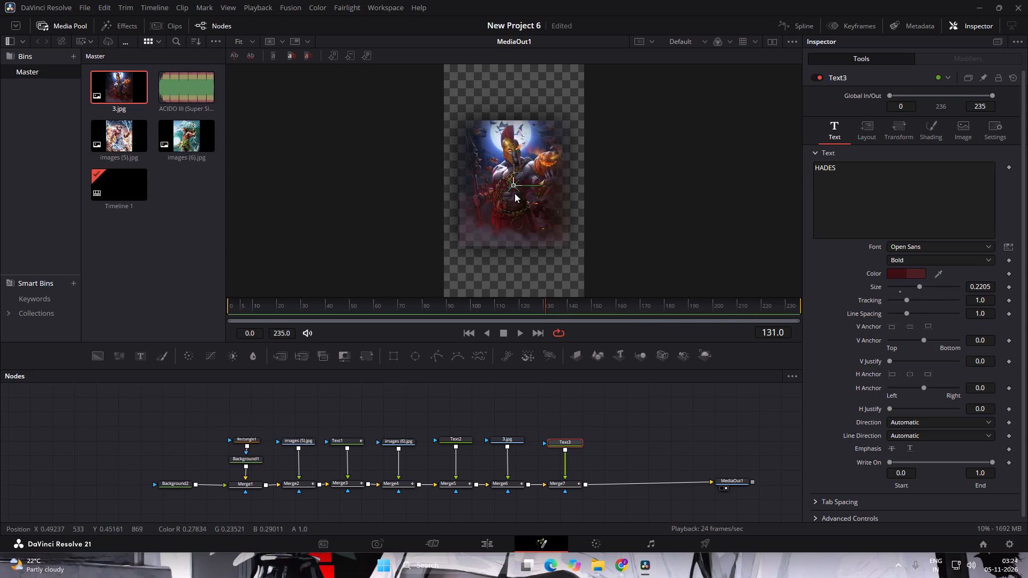
drag(515, 193, 511, 227)
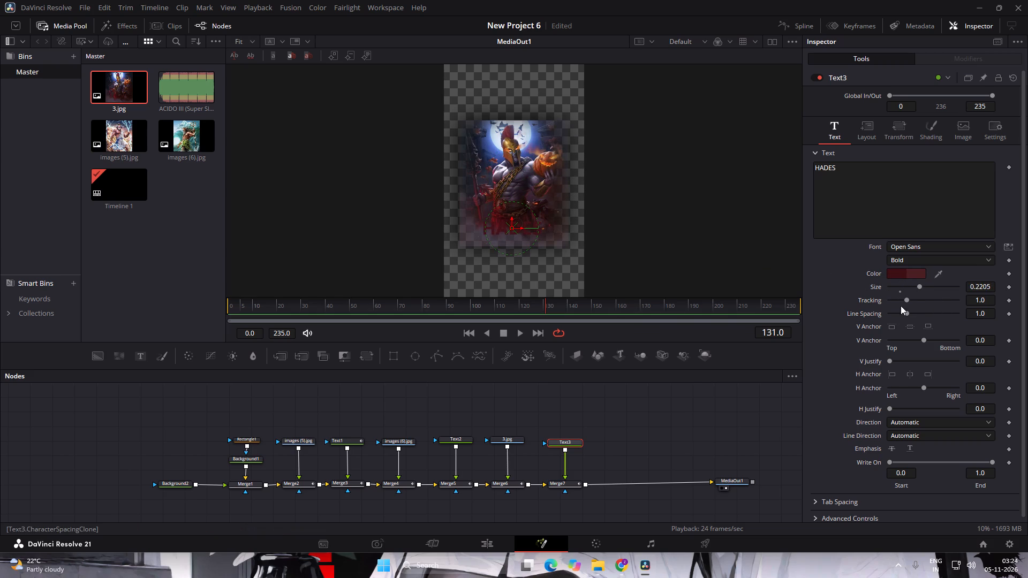
Resample the HADES text colour from 3.jpg, trying reds, blues and purples before picking a near-black from the dark sky beside the moon.
drag(937, 274, 541, 187)
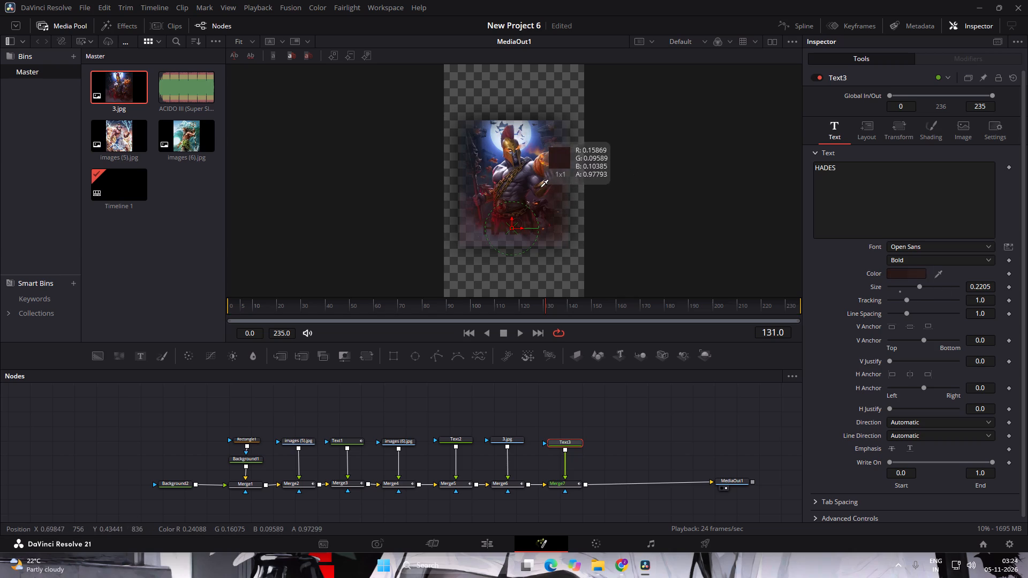
drag(541, 187, 545, 206)
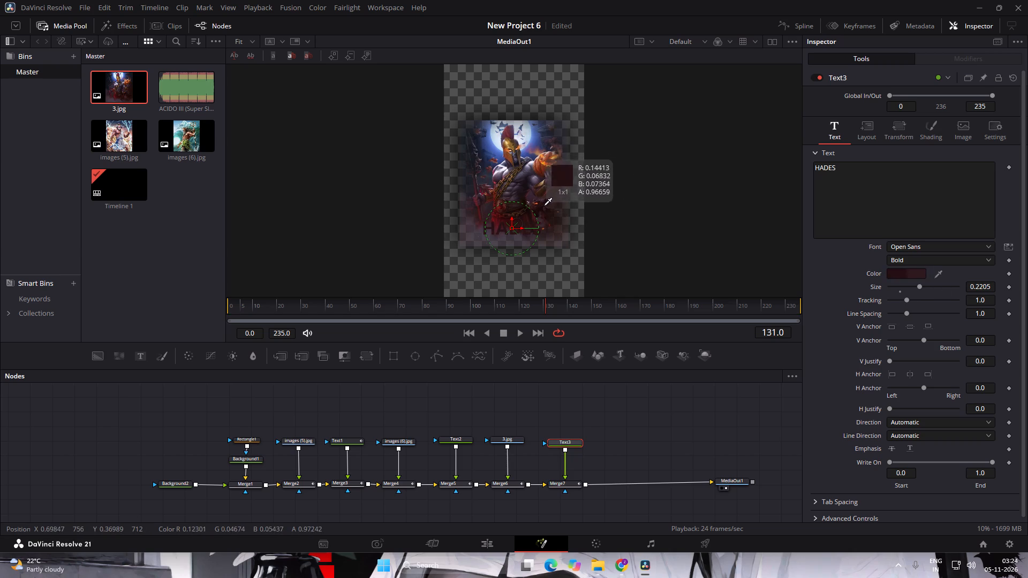
drag(545, 206, 477, 208)
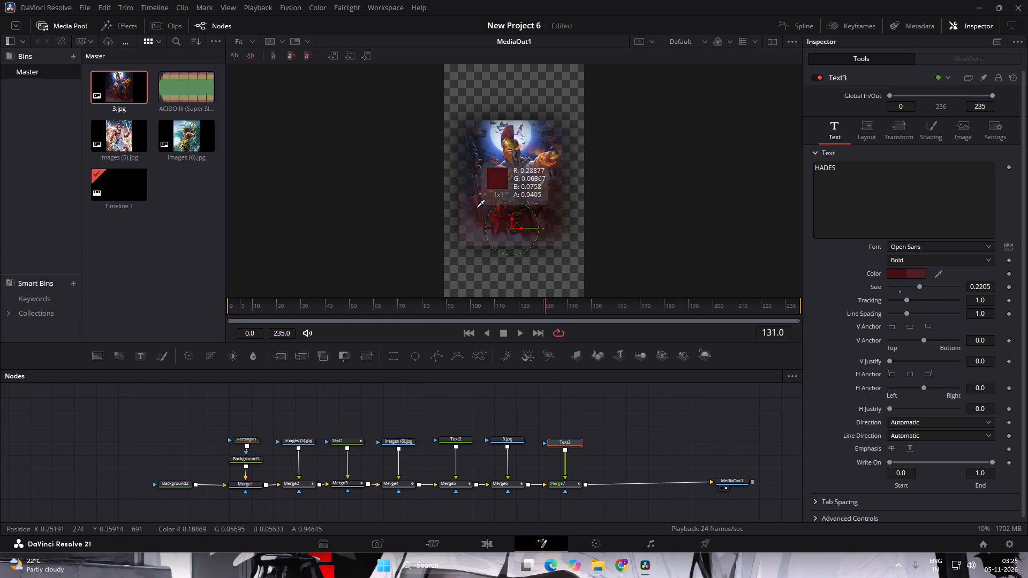
drag(477, 208, 519, 152)
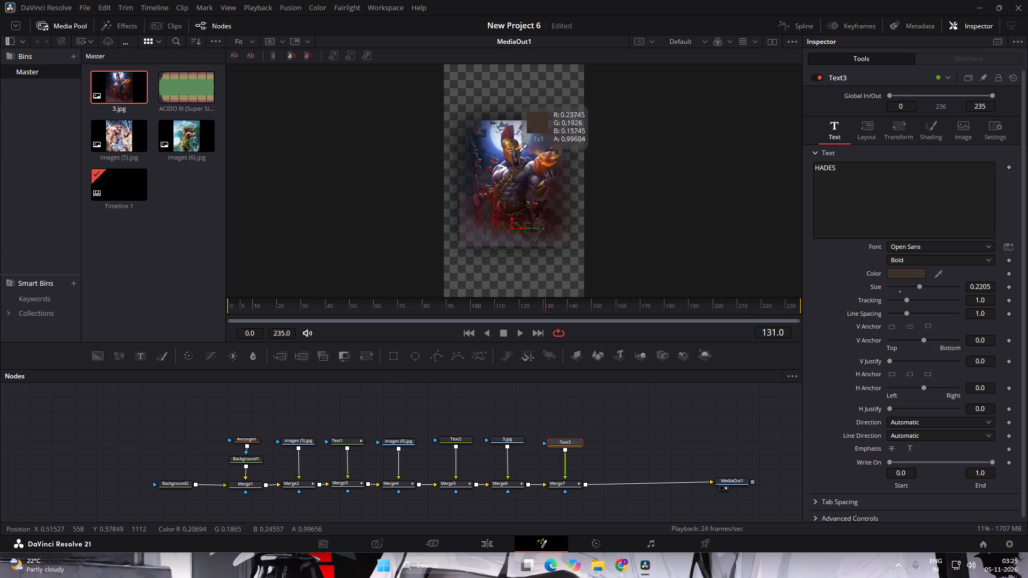
drag(519, 152, 533, 142)
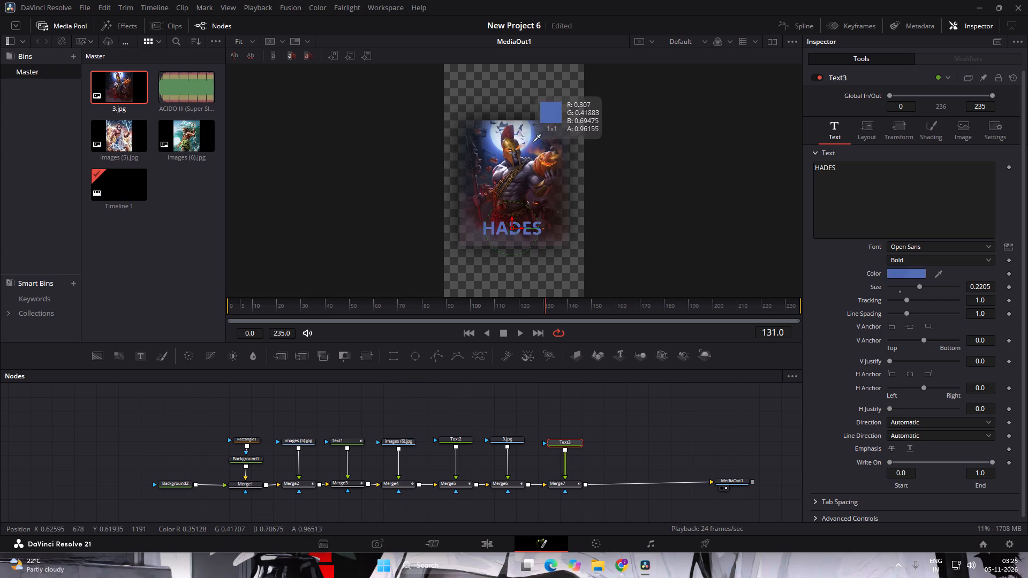
drag(533, 142, 538, 139)
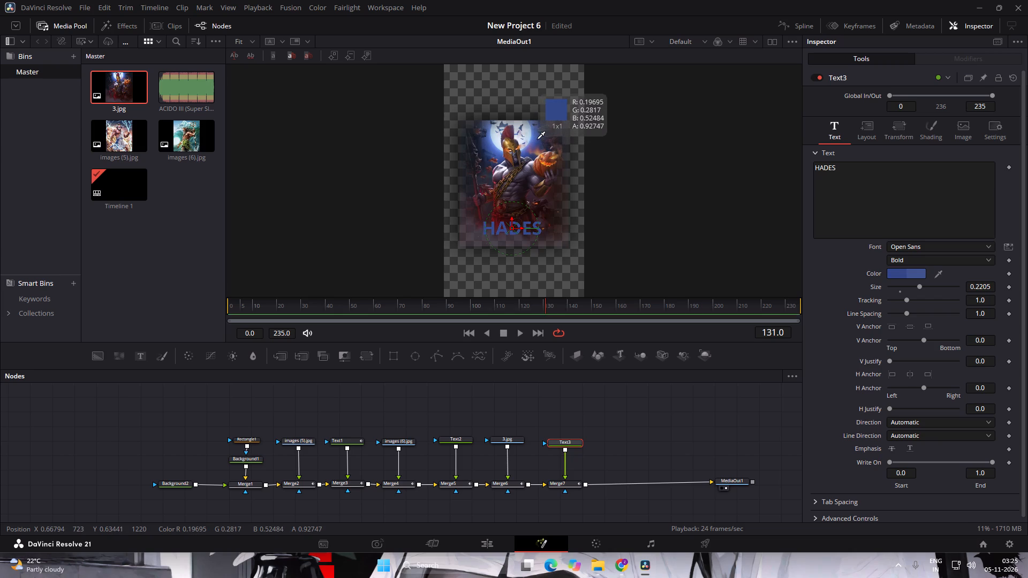
drag(538, 139, 536, 148)
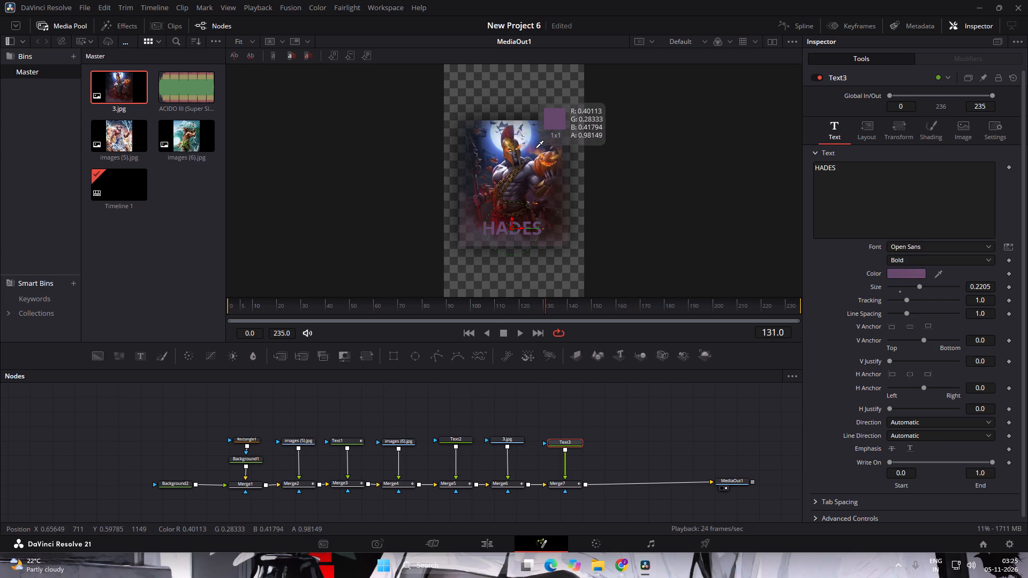
drag(536, 148, 526, 158)
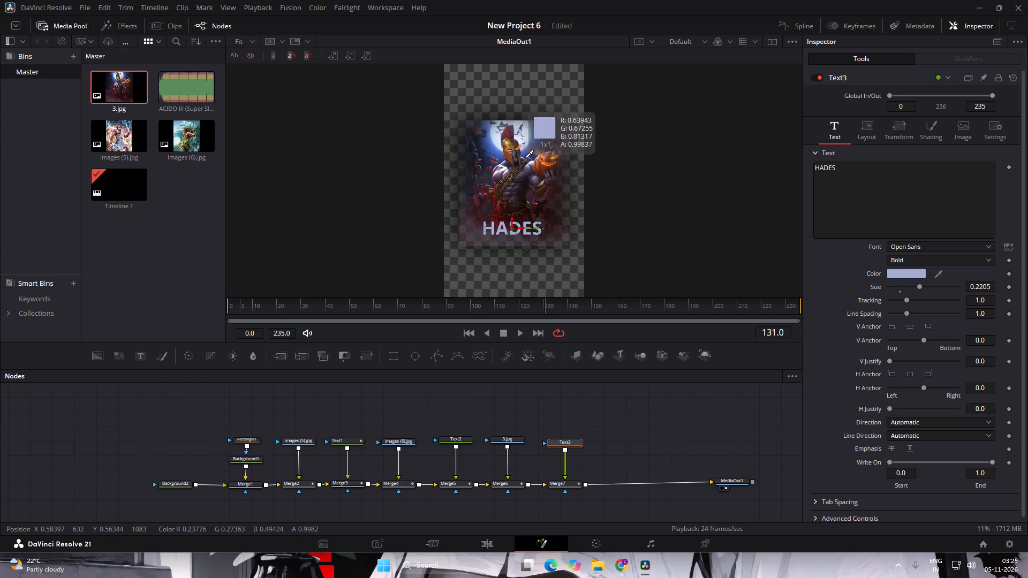
drag(526, 158, 530, 154)
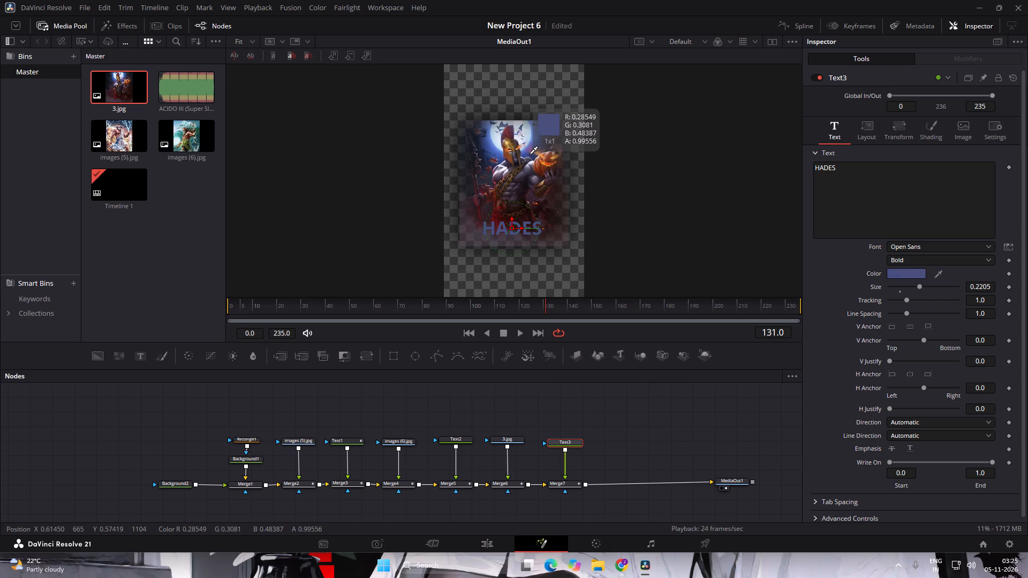
drag(530, 154, 530, 156)
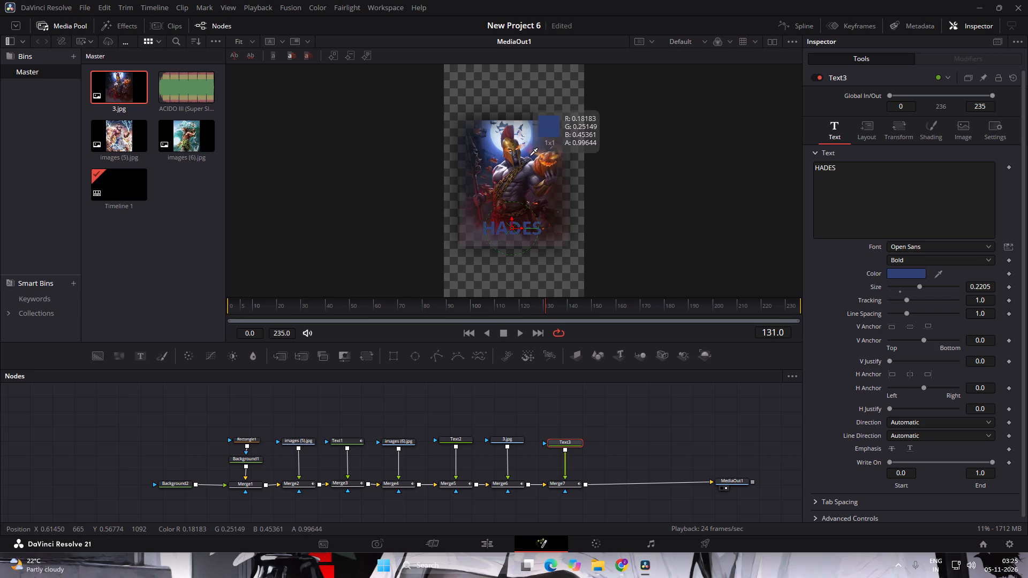
drag(530, 156, 542, 227)
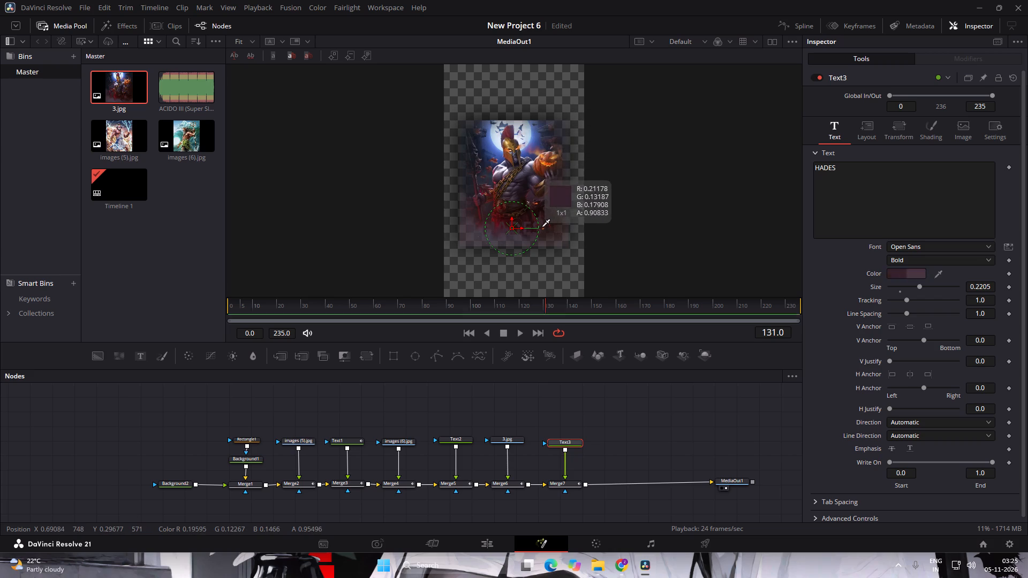
drag(542, 227, 506, 199)
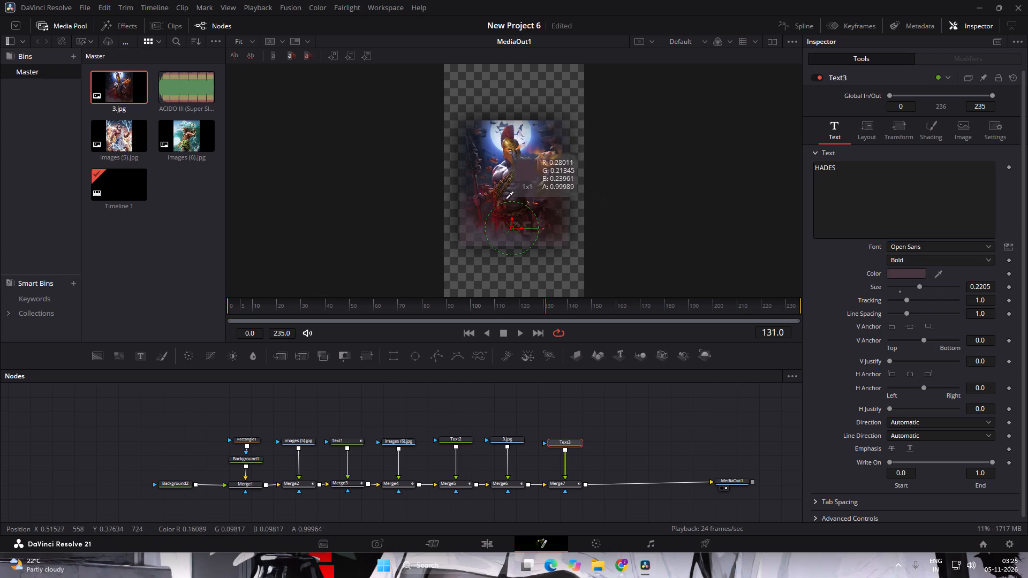
drag(506, 199, 474, 154)
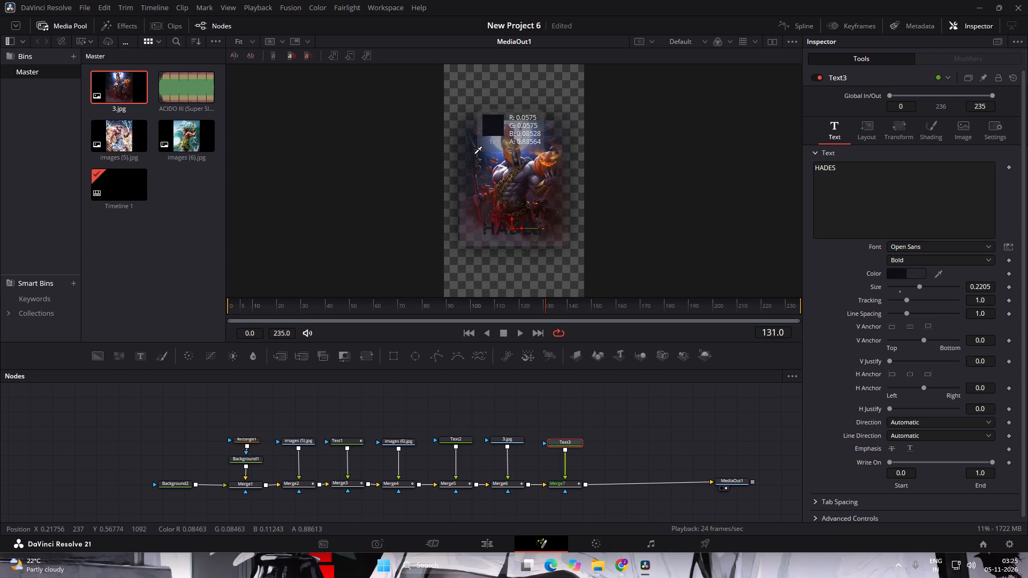
drag(474, 154, 474, 151)
triple_click(725, 230)
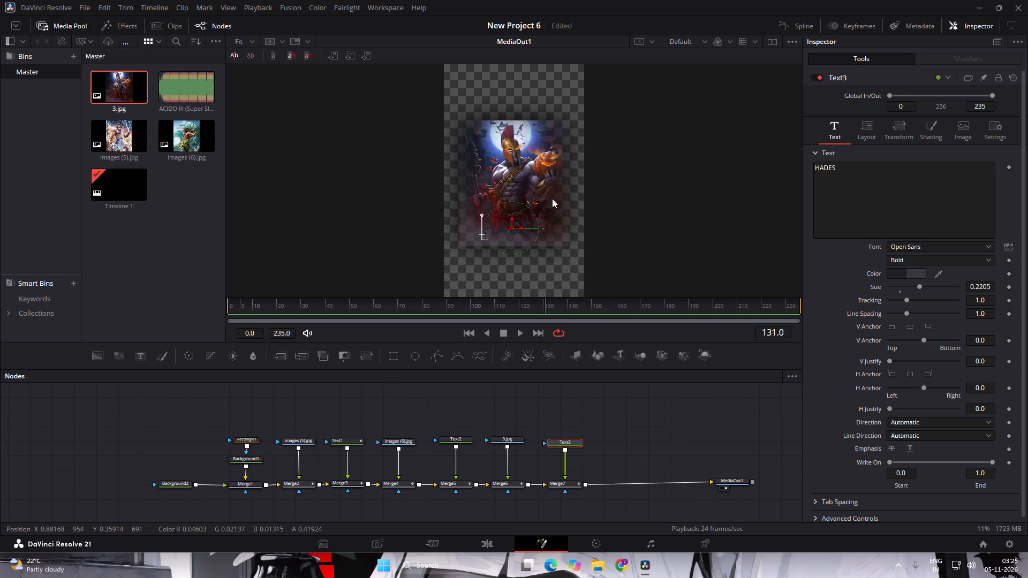
Resample the HADES text colour from 3.jpg, trying the fiery orange and lighter blues before picking a dark blue from the sky beside the moon.
drag(940, 275, 539, 151)
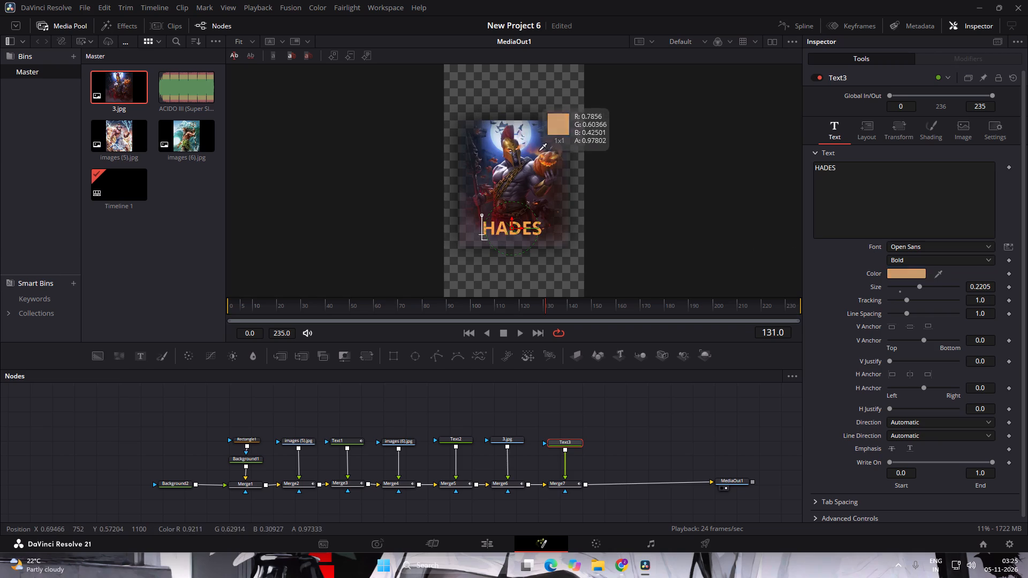
drag(539, 151, 538, 143)
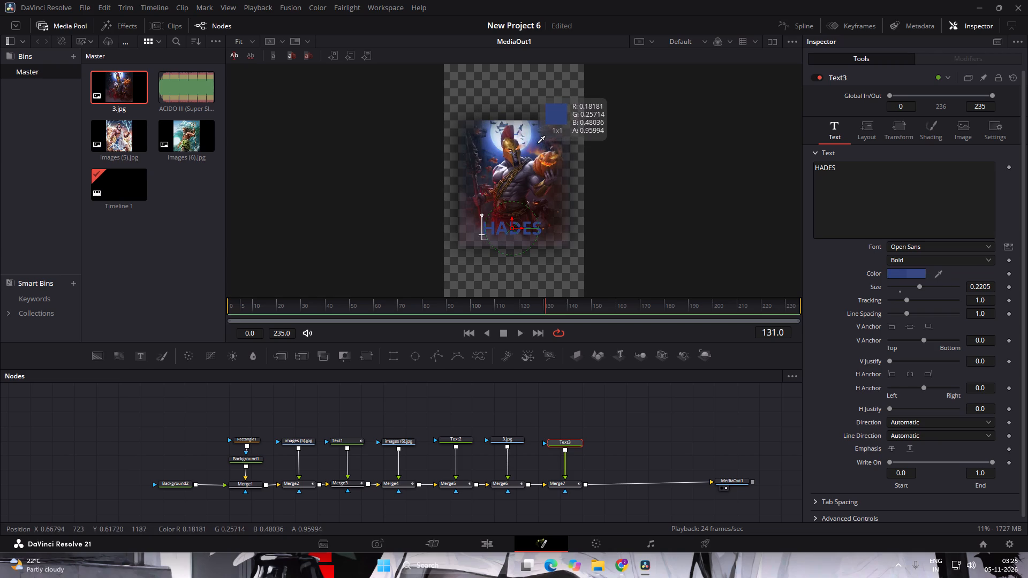
drag(538, 143, 489, 146)
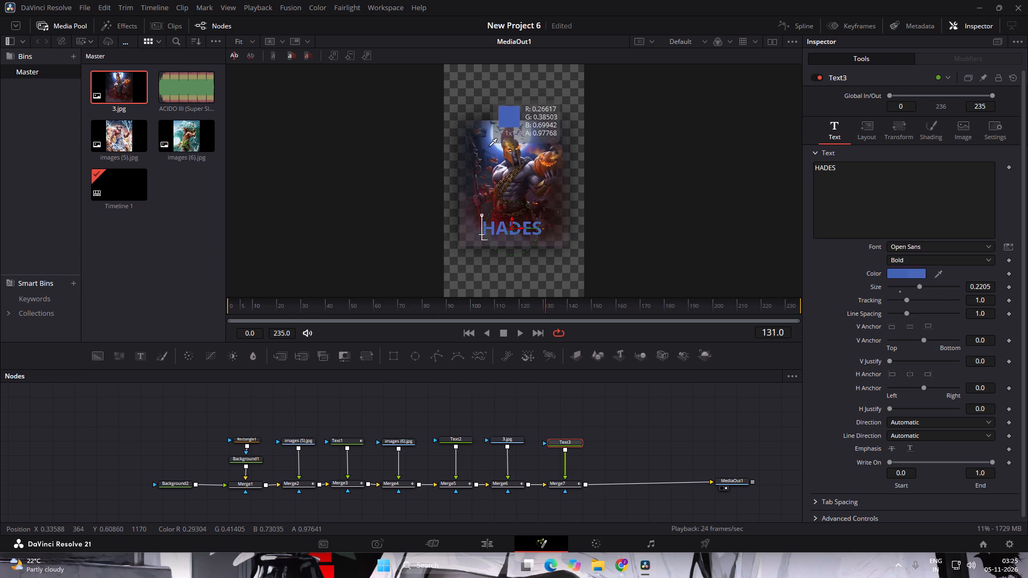
drag(489, 146, 486, 147)
click(760, 231)
double_click(738, 230)
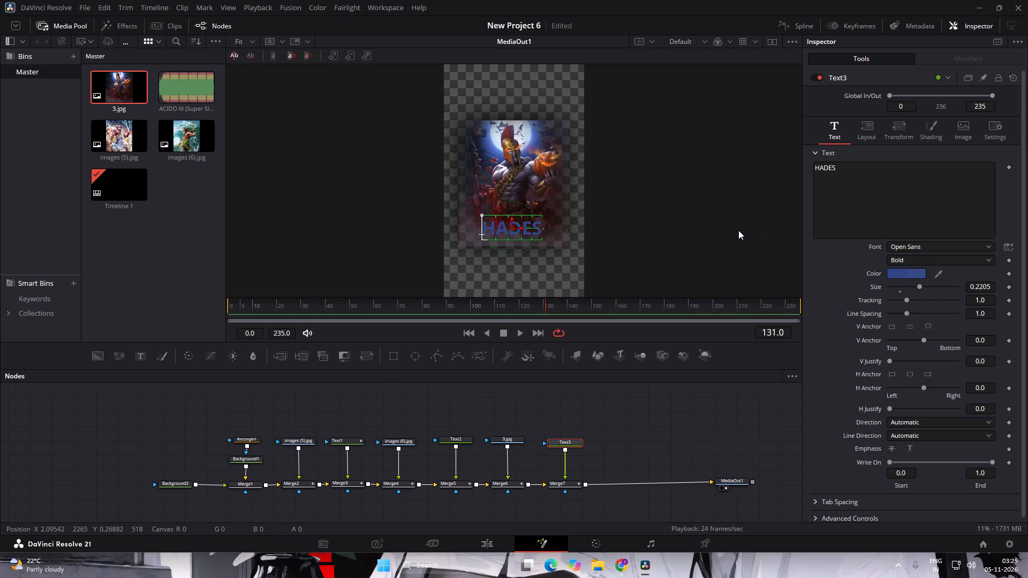
double_click(700, 387)
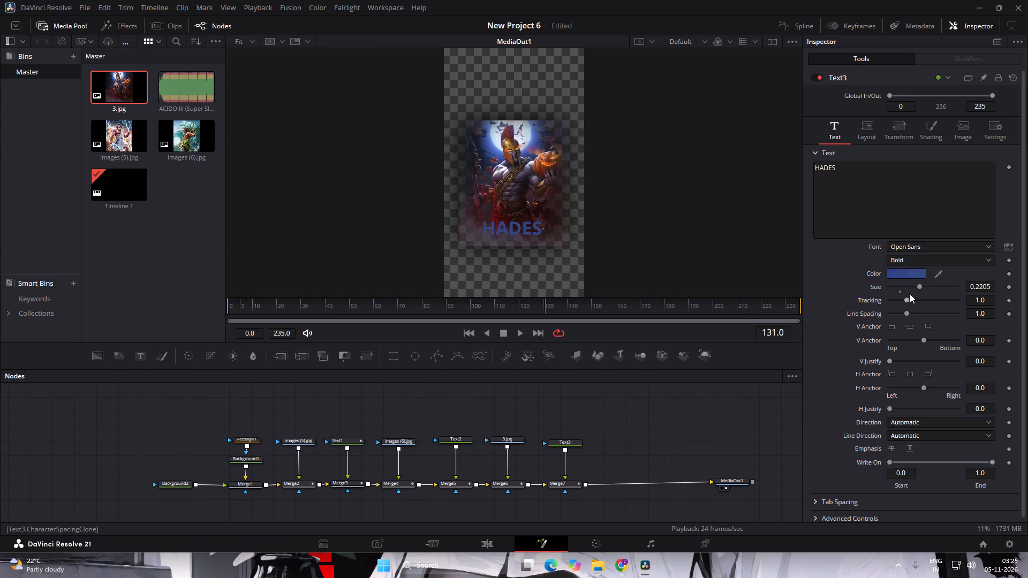
click(746, 398)
click(648, 415)
At the third music marker, keyframe Merge6's blend at 1.0 on frame 189 and drop it to zero on frame 190.
click(501, 538)
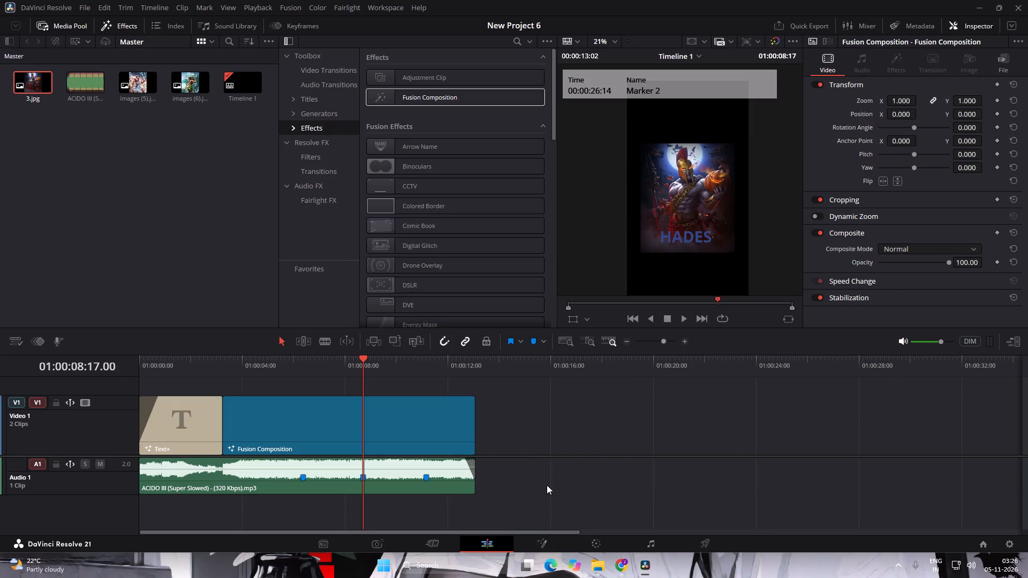
drag(362, 360, 351, 364)
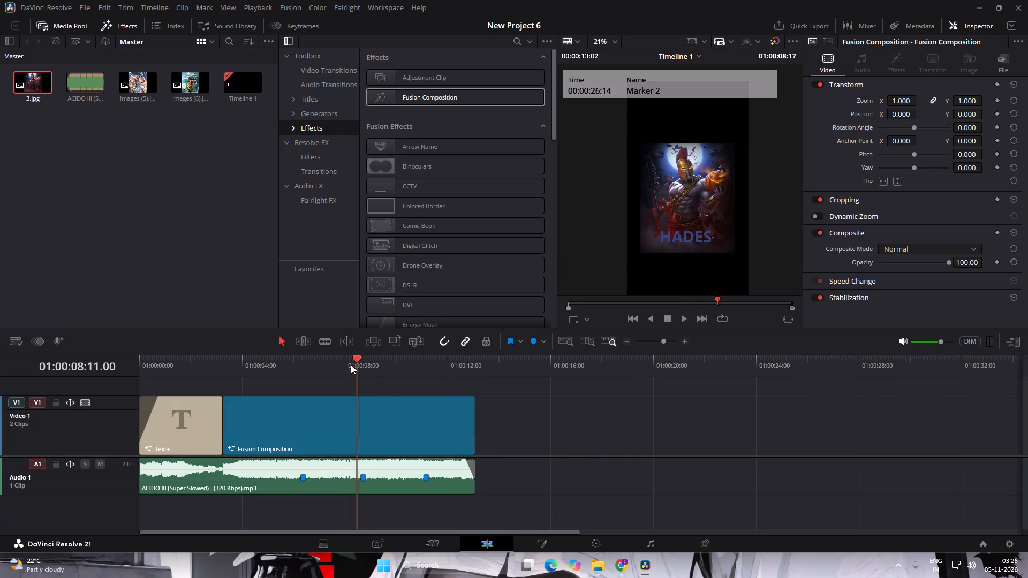
drag(351, 364, 421, 381)
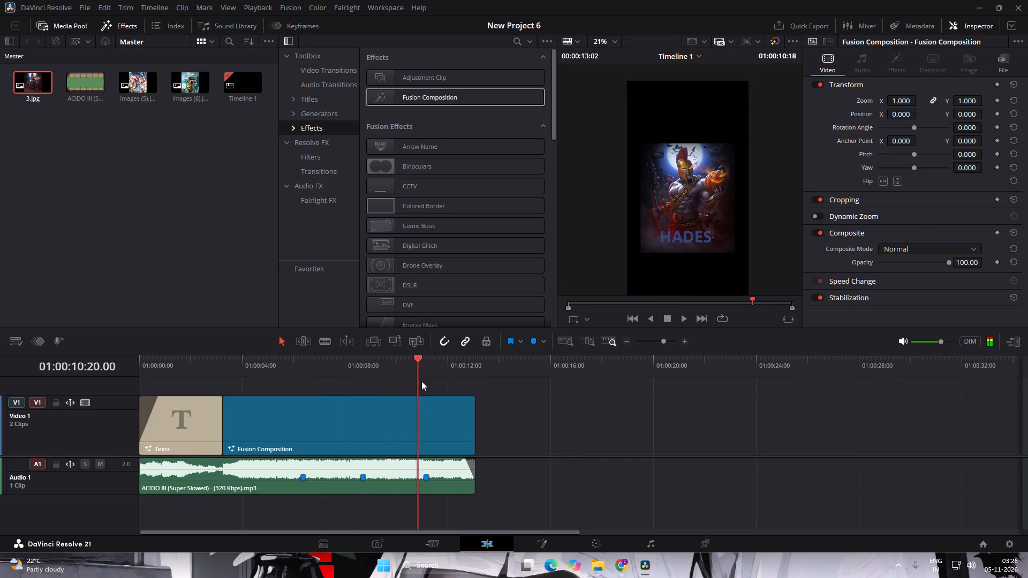
drag(421, 381, 427, 384)
click(542, 537)
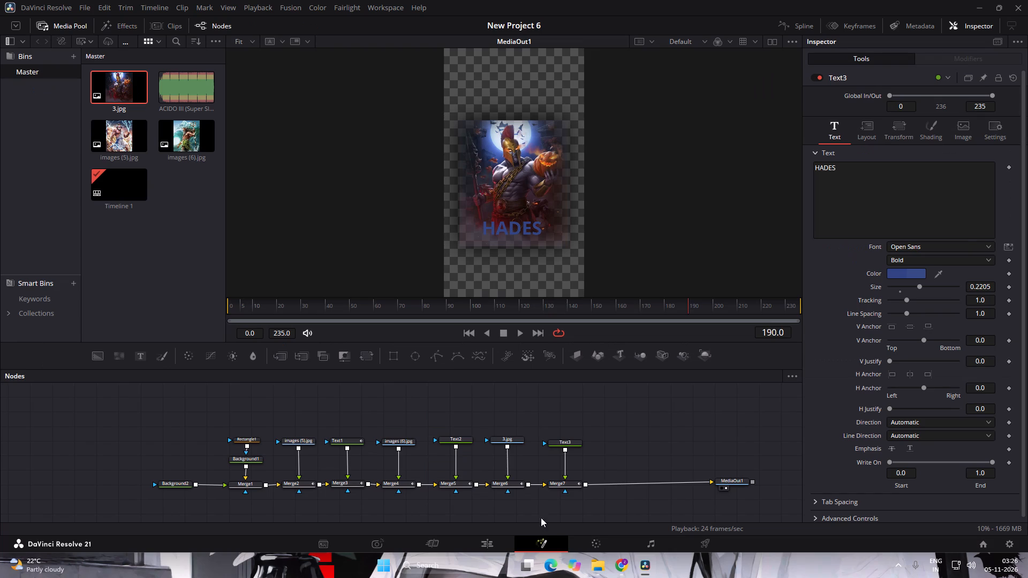
double_click(519, 486)
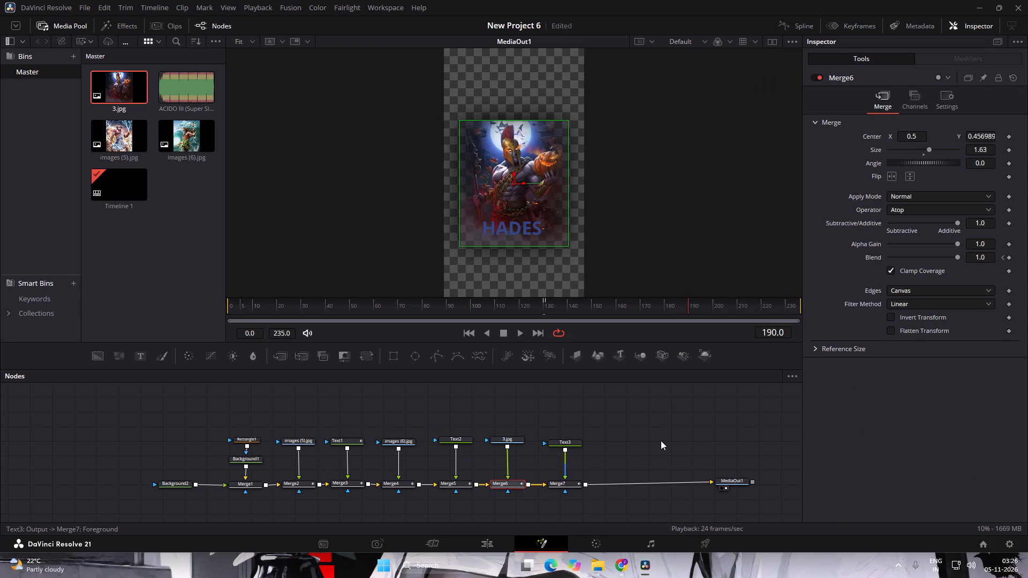
click(956, 104)
key(Left)
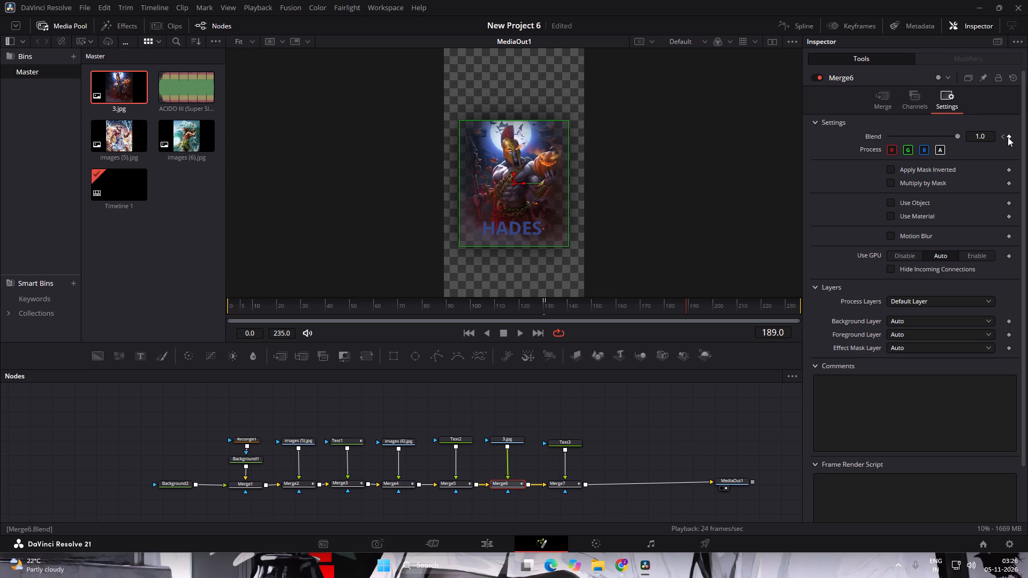
click(1008, 137)
key(Right)
drag(959, 138, 896, 143)
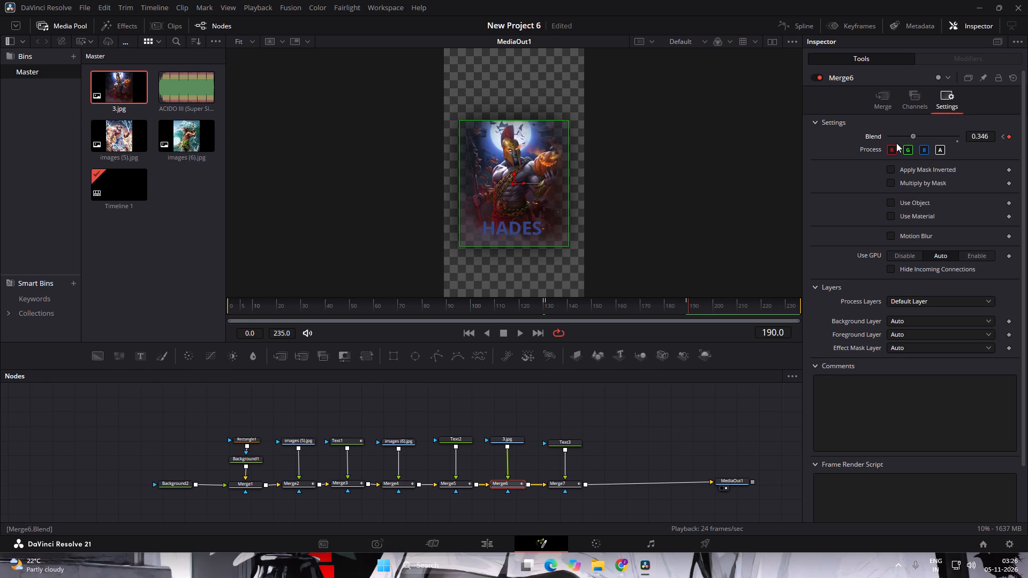
drag(896, 143, 863, 148)
Keyframe Merge7's blend at 1.0 on frame 189 and drop it to zero on frame 190.
double_click(566, 483)
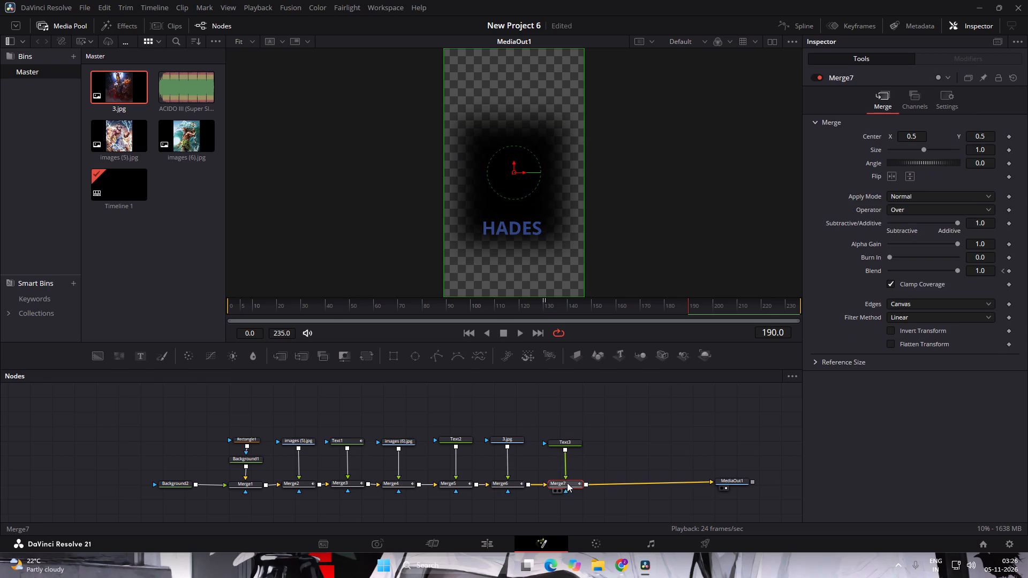
click(946, 98)
key(Left)
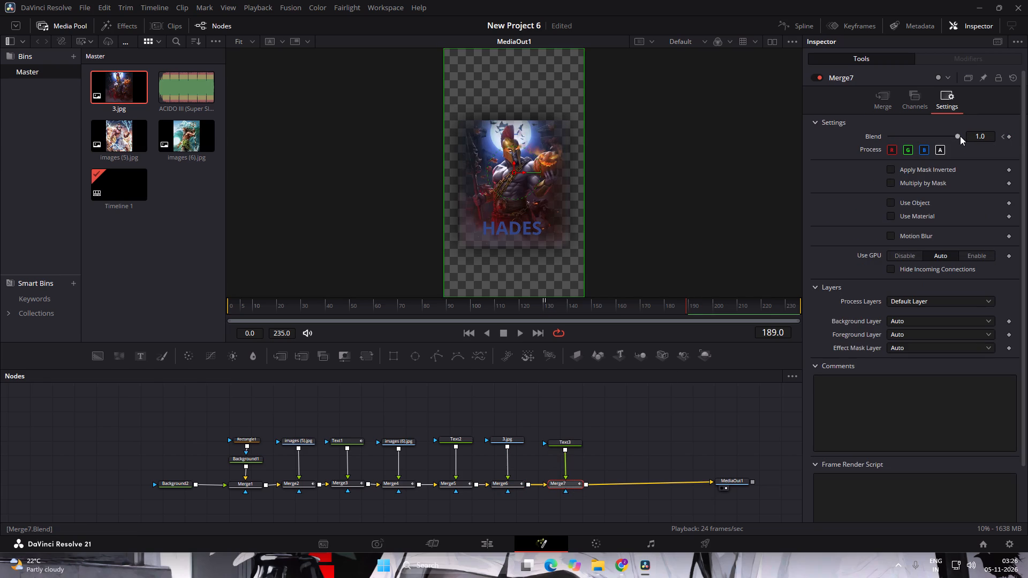
click(1009, 138)
key(Right)
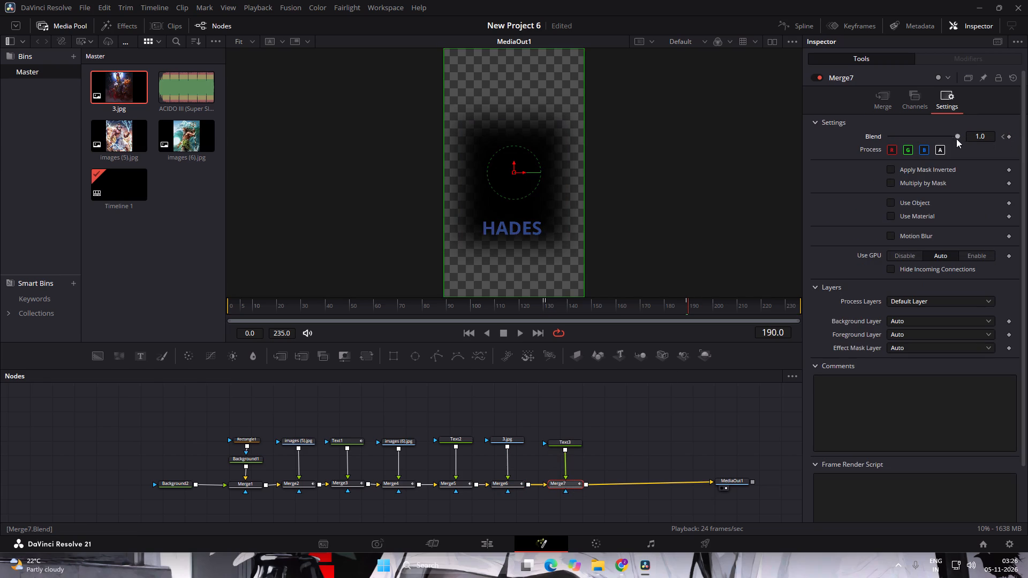
drag(956, 139, 829, 148)
click(825, 151)
key(Left)
click(674, 432)
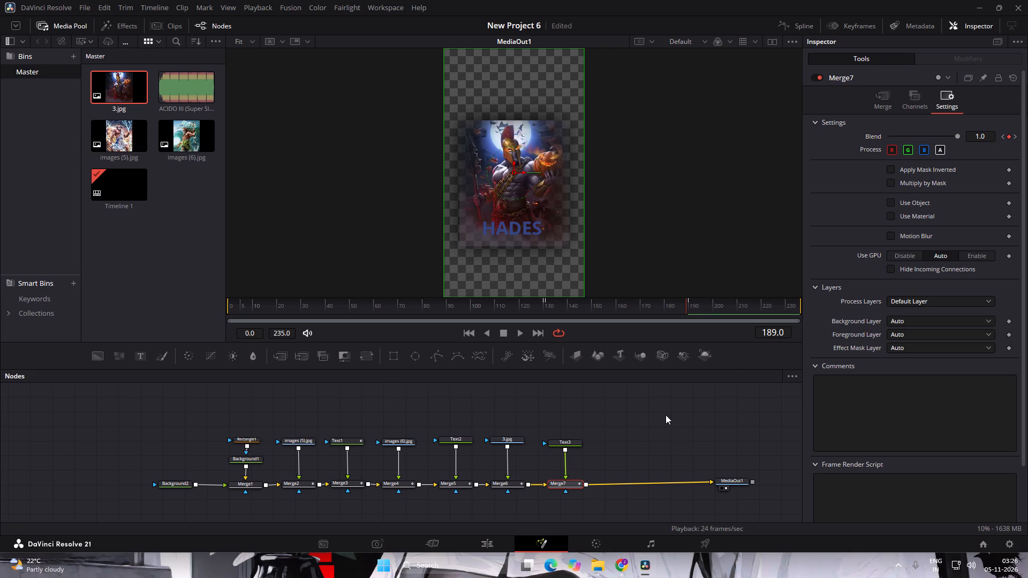
Add a DVE node and insert it into the connection between Merge7 and MediaOut1, aligned with the merge row.
double_click(632, 425)
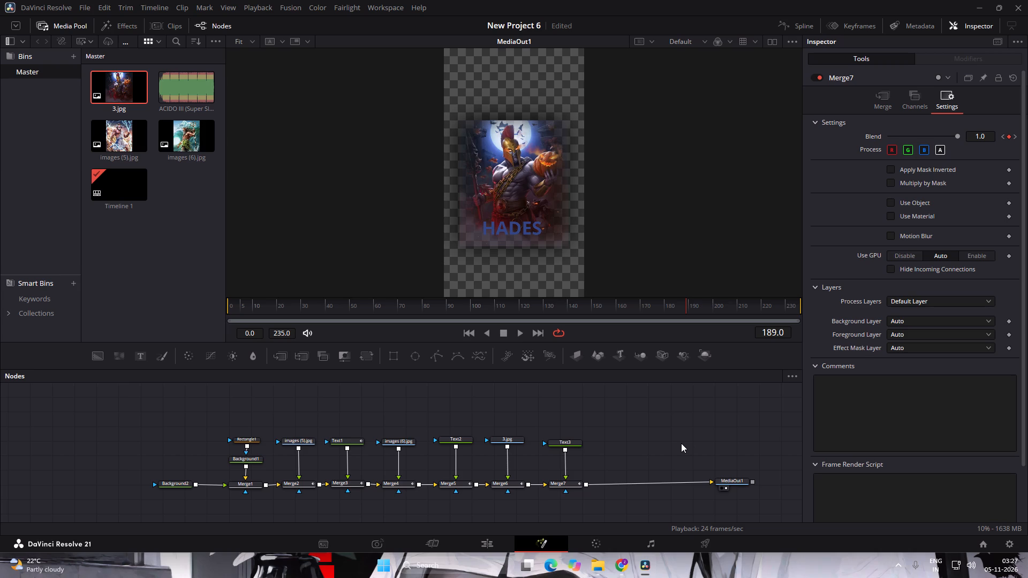
key(ctrl+space)
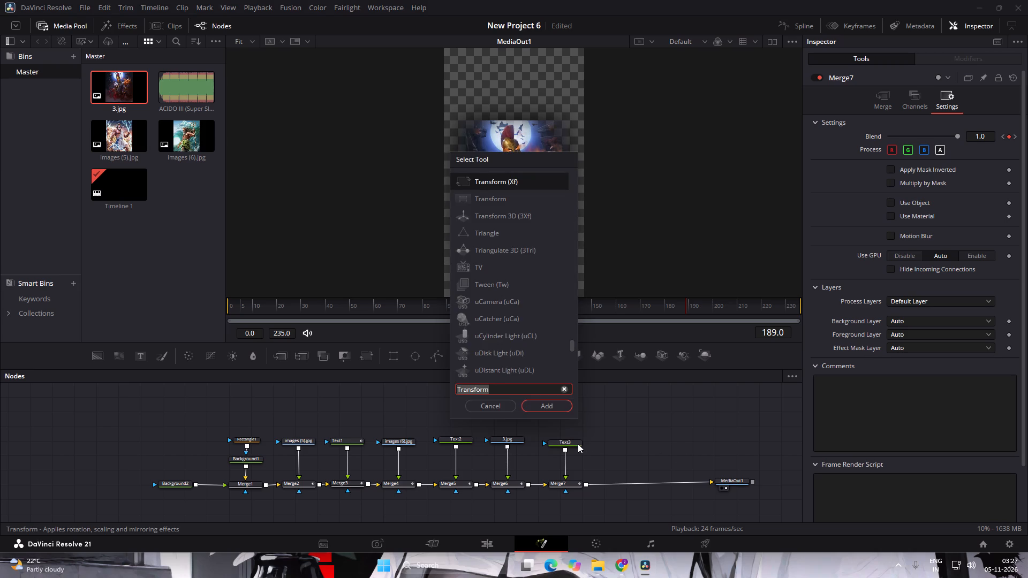
text(DV)
click(549, 406)
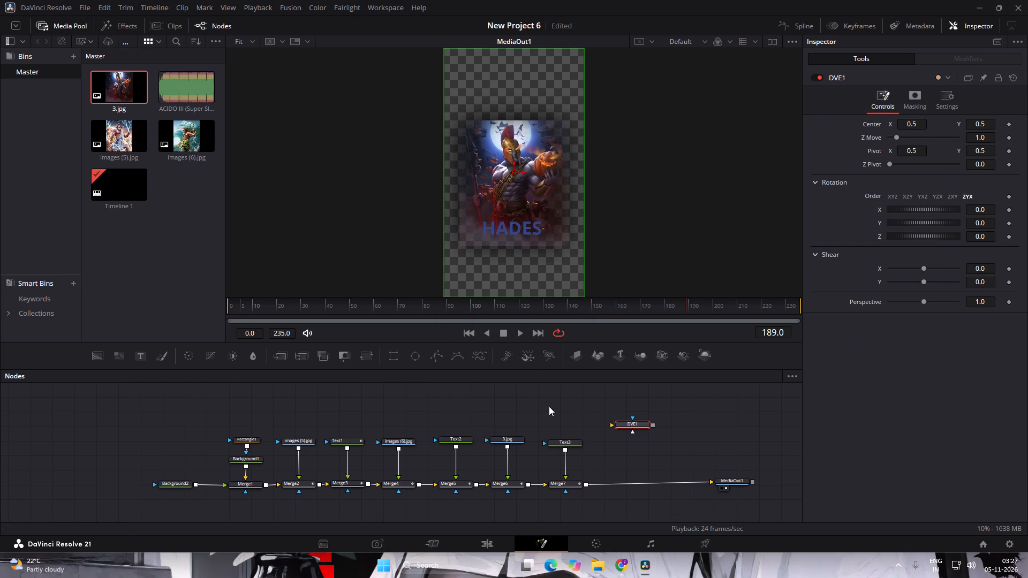
drag(642, 425, 641, 438)
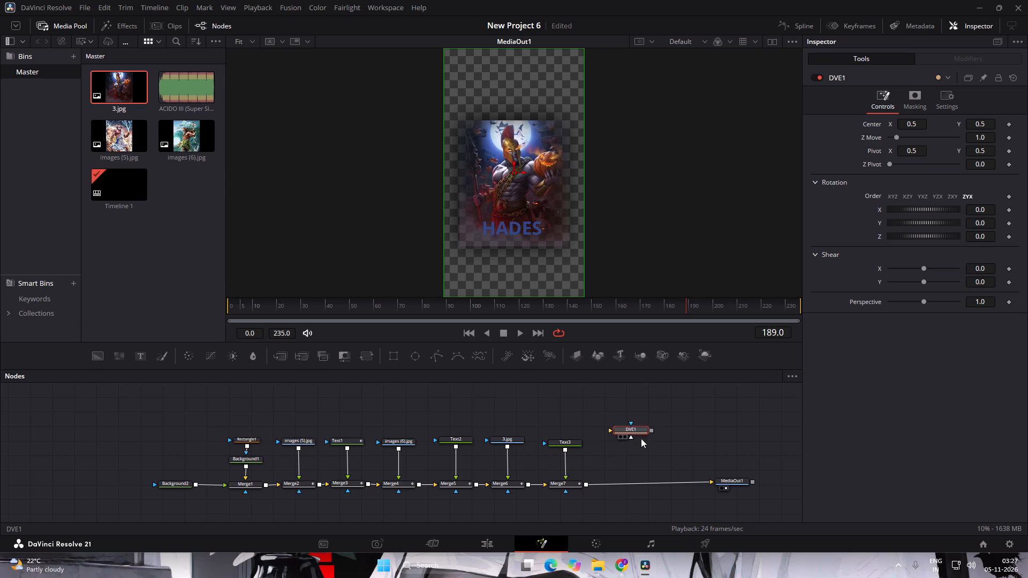
drag(641, 438, 649, 482)
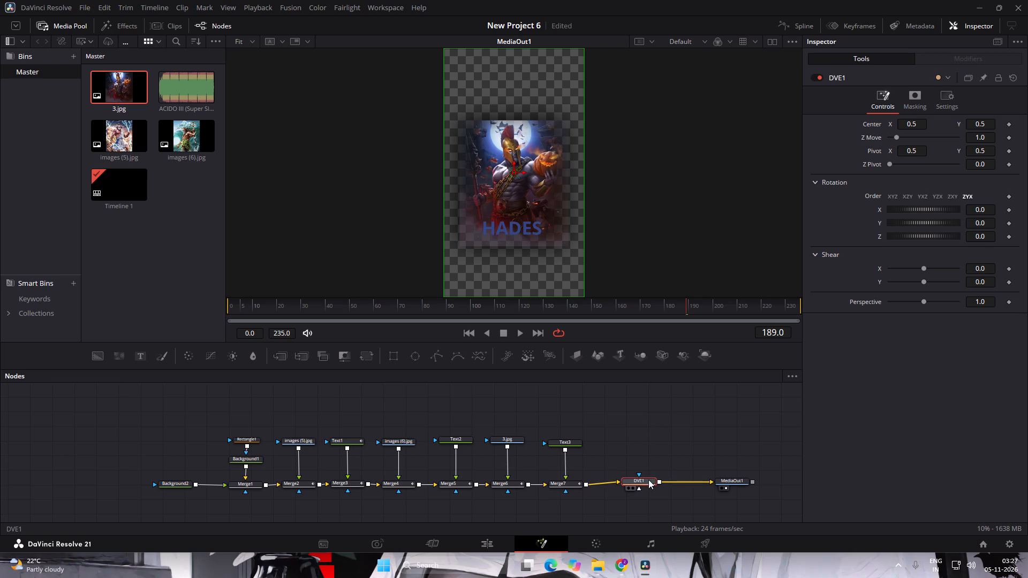
click(646, 482)
double_click(648, 484)
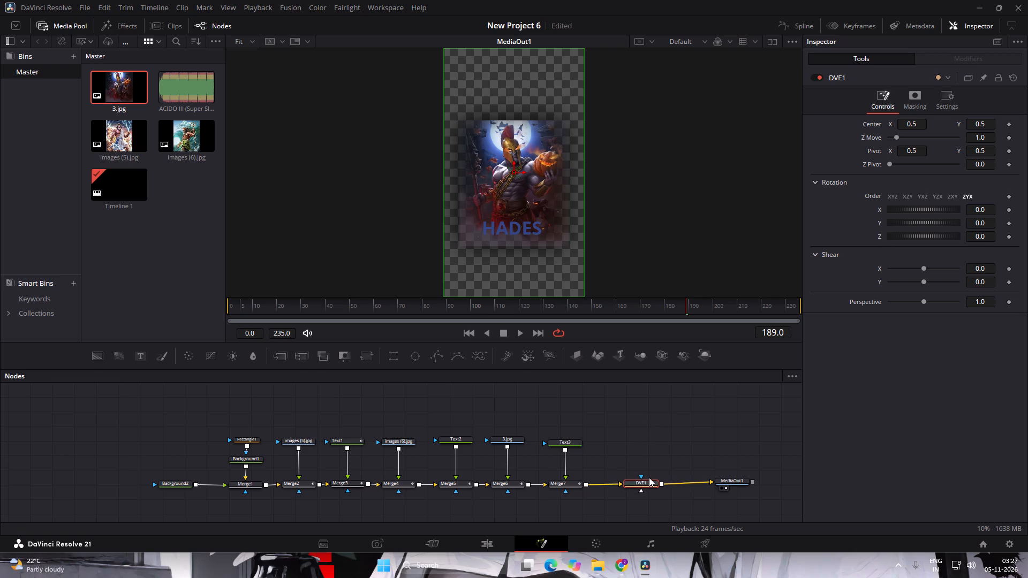
click(678, 434)
Examine the frames around the ZEUS-to-POSEDION switch, between frames 70 and 80, to choose where the card rotation starts and ends.
drag(685, 314, 411, 331)
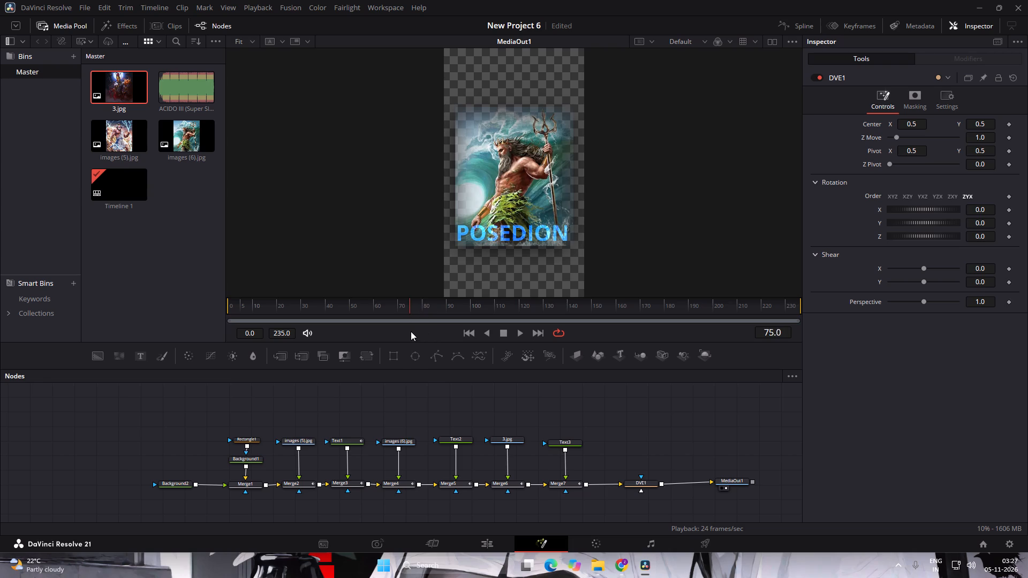
drag(411, 331, 405, 336)
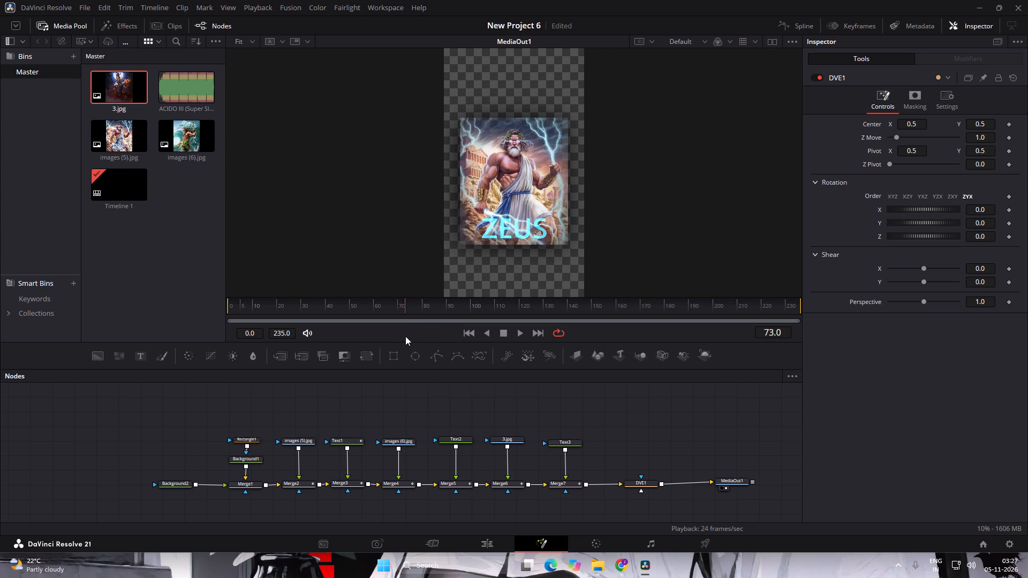
drag(405, 336, 411, 336)
key(Left)
key(Left)
key(Left)
key(Left)
key(Left)
key(Right)
key(Right)
key(Right)
key(Right)
key(Right)
key(Right)
key(Right)
key(Right)
key(Right)
key(Right)
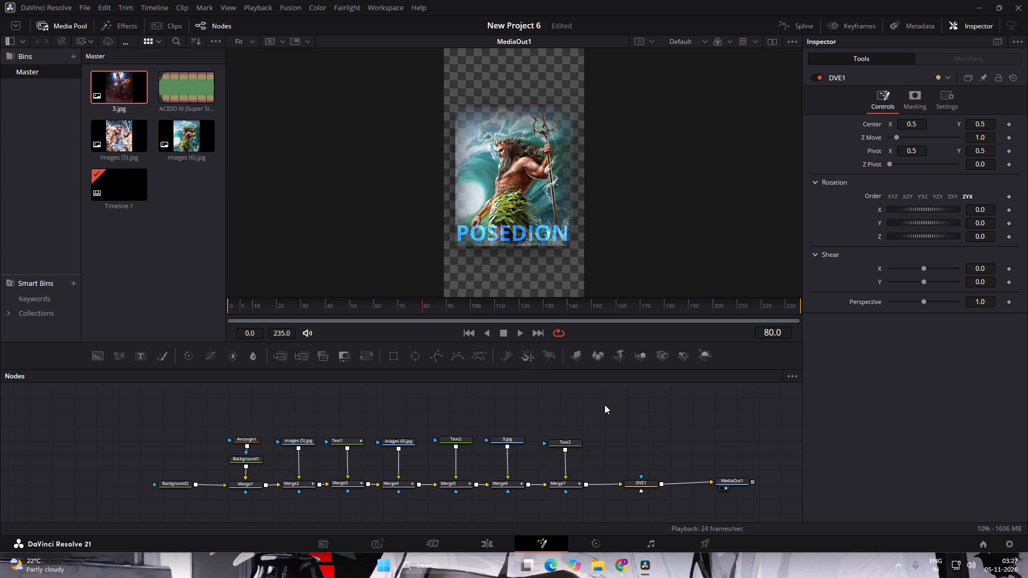
key(Left)
key(Left)
key(Left)
key(Left)
key(Left)
key(Left)
key(Left)
key(Left)
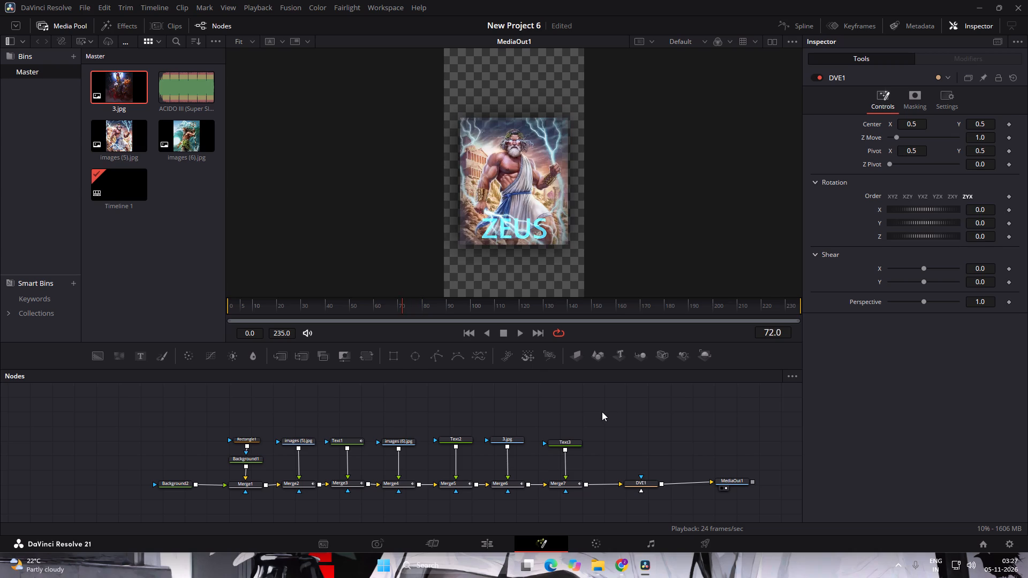
key(Left)
key(Left)
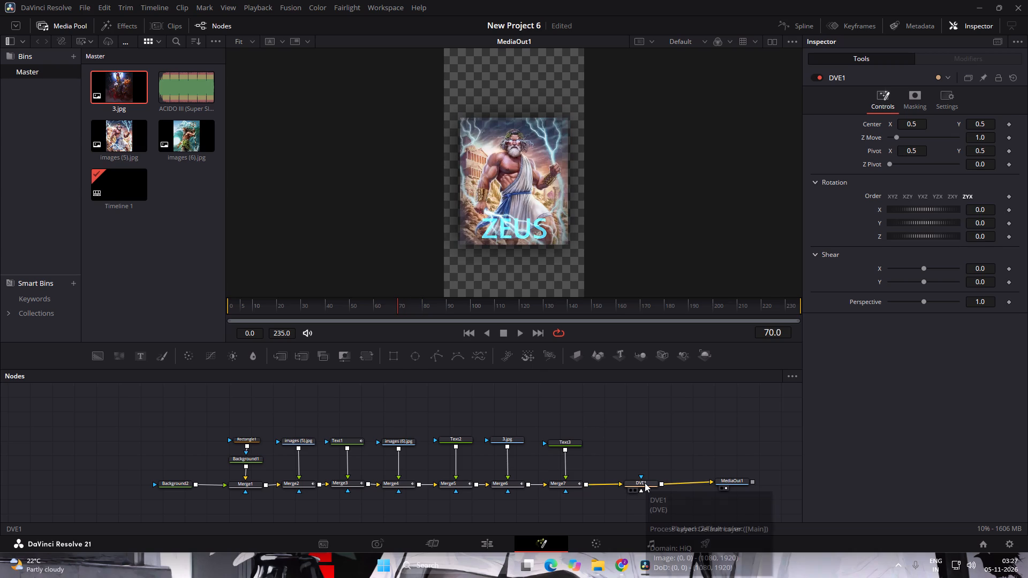
Keyframe DVE1's Y rotation at 0 on frame 70 and at 180 on frame 80, and check the card flip.
double_click(645, 483)
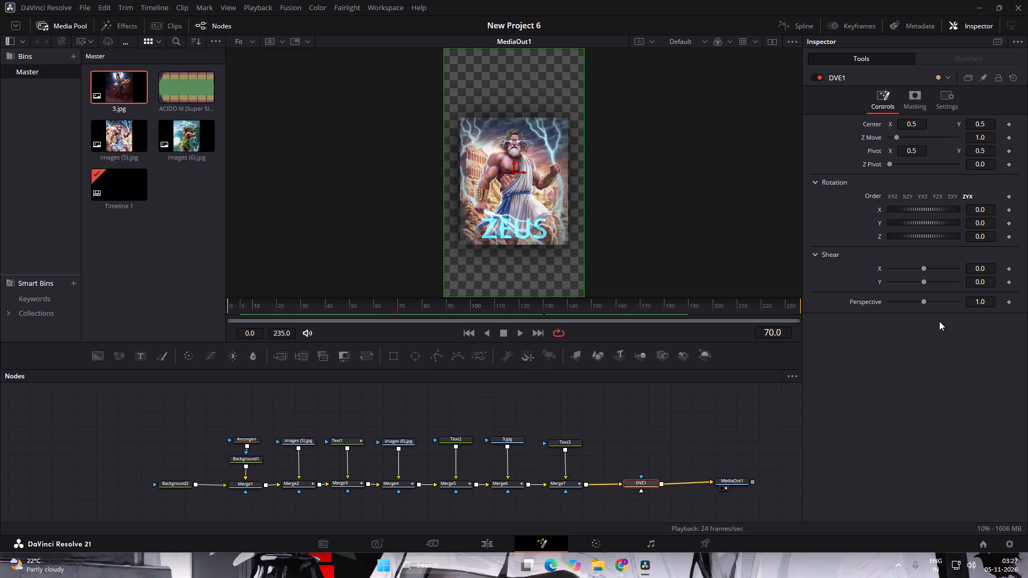
click(1009, 226)
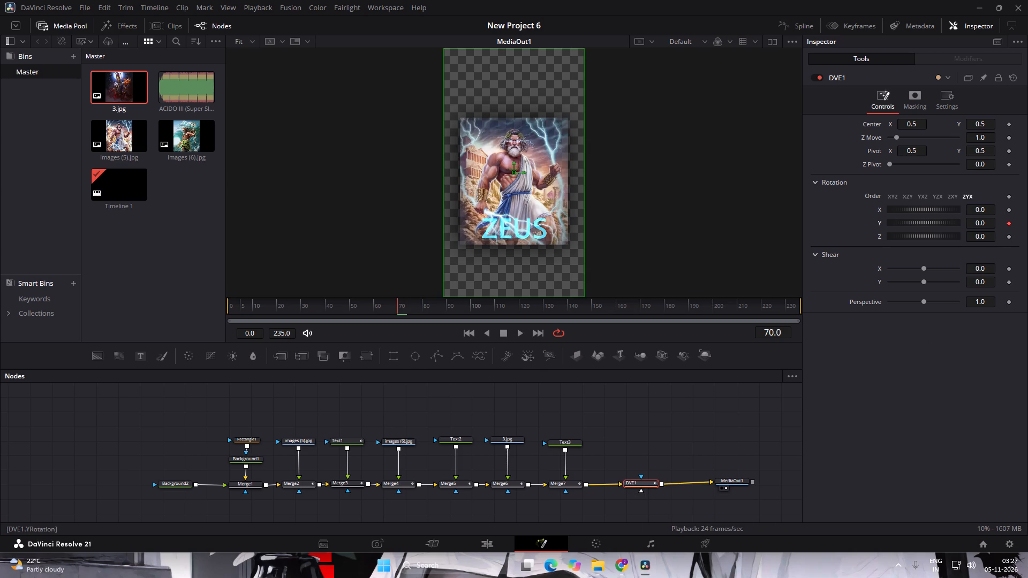
key(Right)
key(Right)
key(Right)
key(Right)
key(Right)
key(Right)
key(Right)
key(Right)
key(Right)
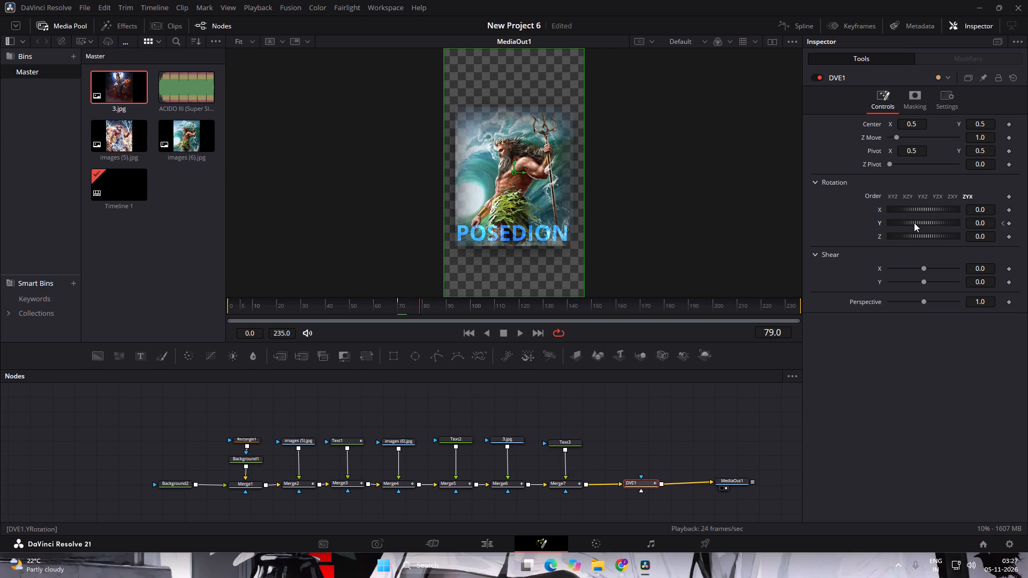
key(Right)
double_click(987, 224)
text(18/0)
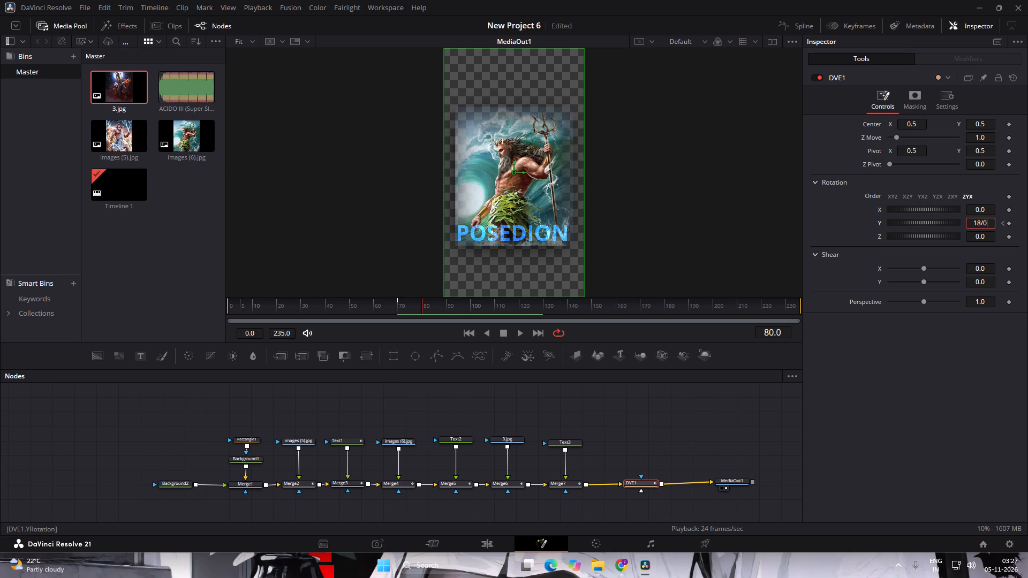
key(BackSpace)
key(BackSpace)
key(0)
key(Return)
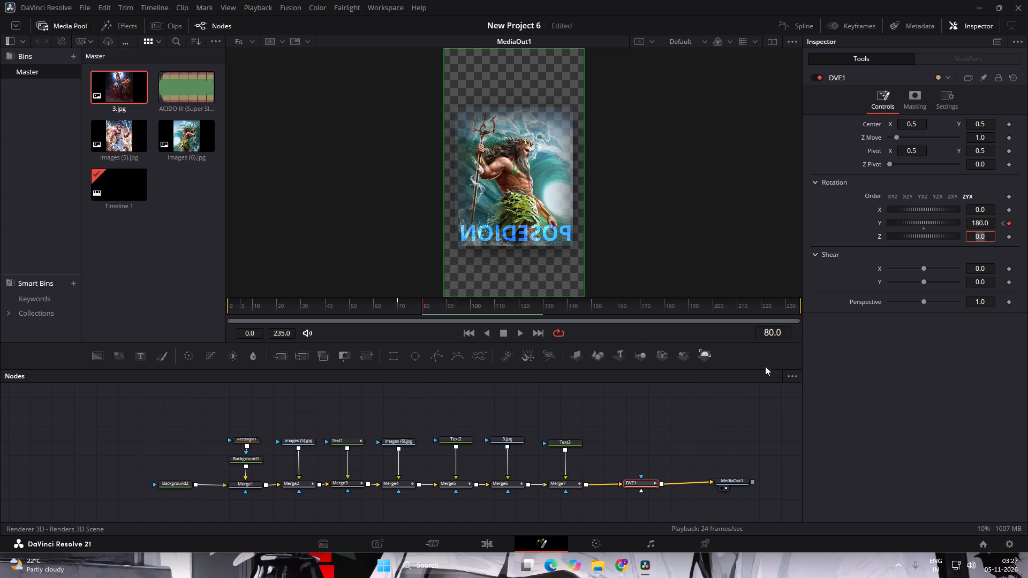
click(420, 307)
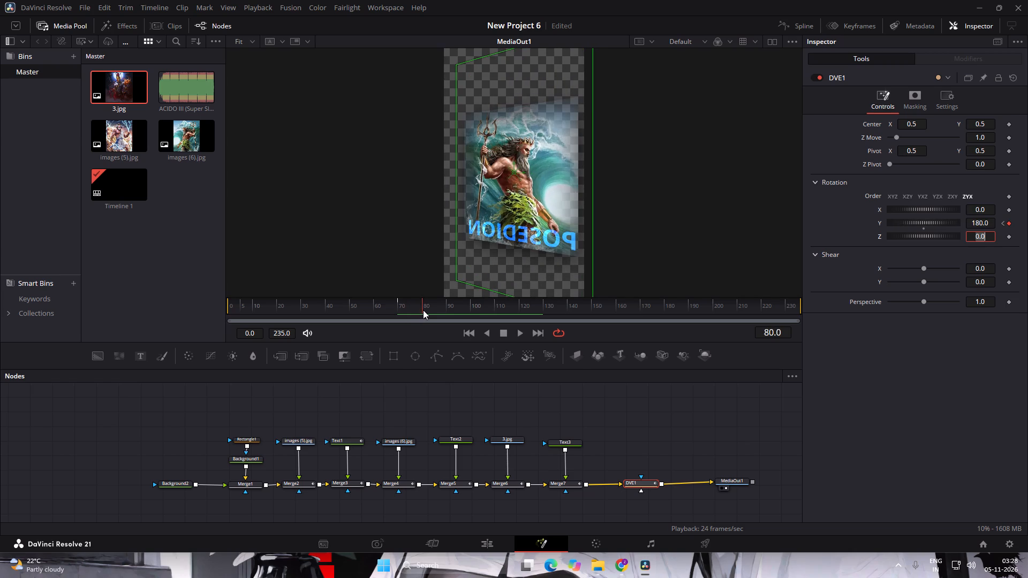
click(555, 405)
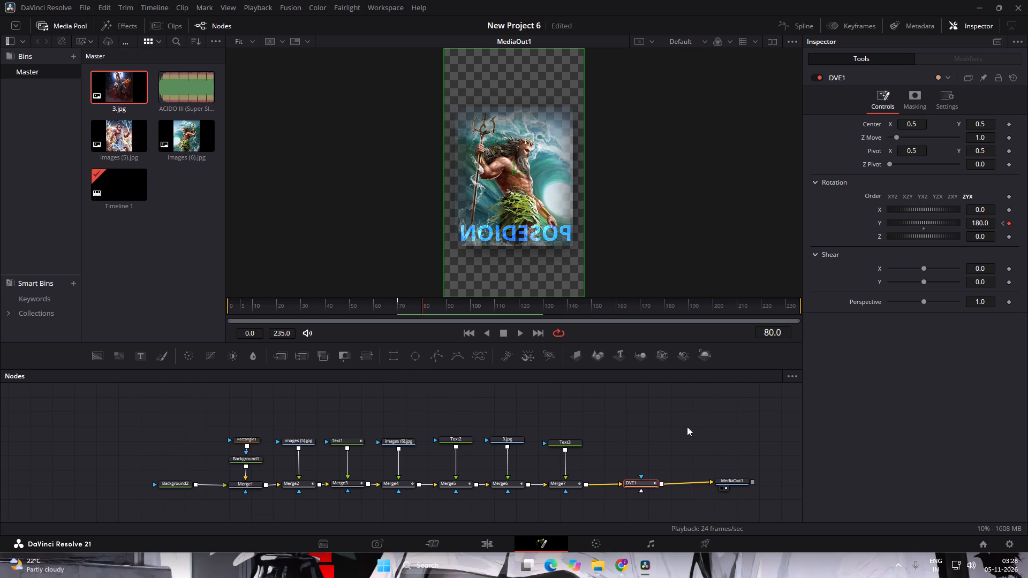
click(748, 415)
click(716, 457)
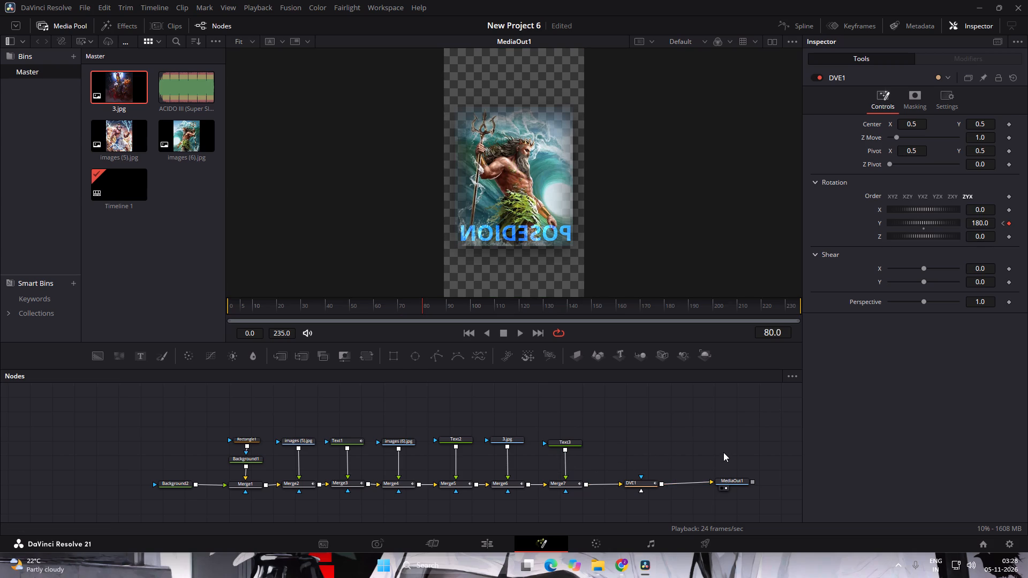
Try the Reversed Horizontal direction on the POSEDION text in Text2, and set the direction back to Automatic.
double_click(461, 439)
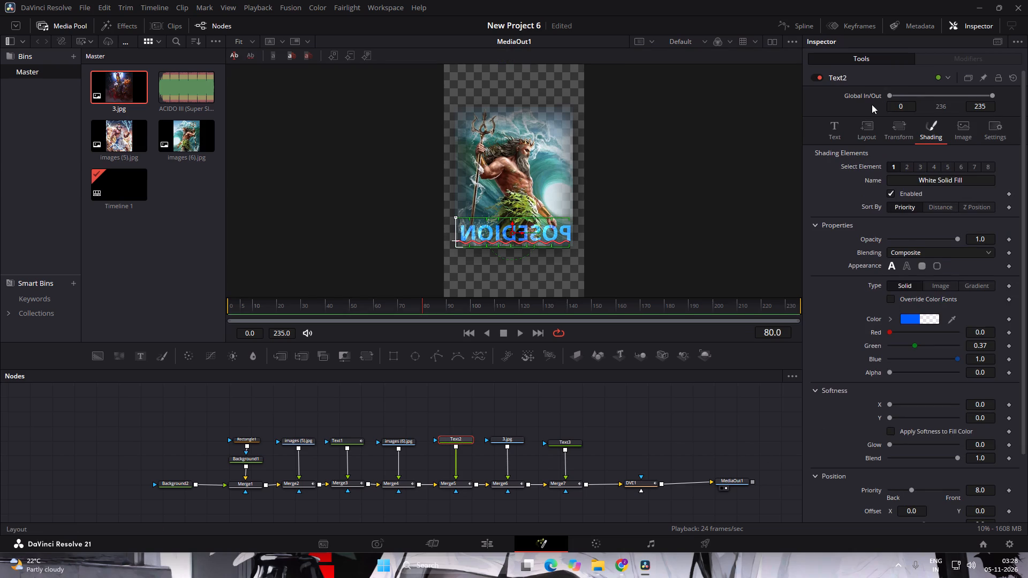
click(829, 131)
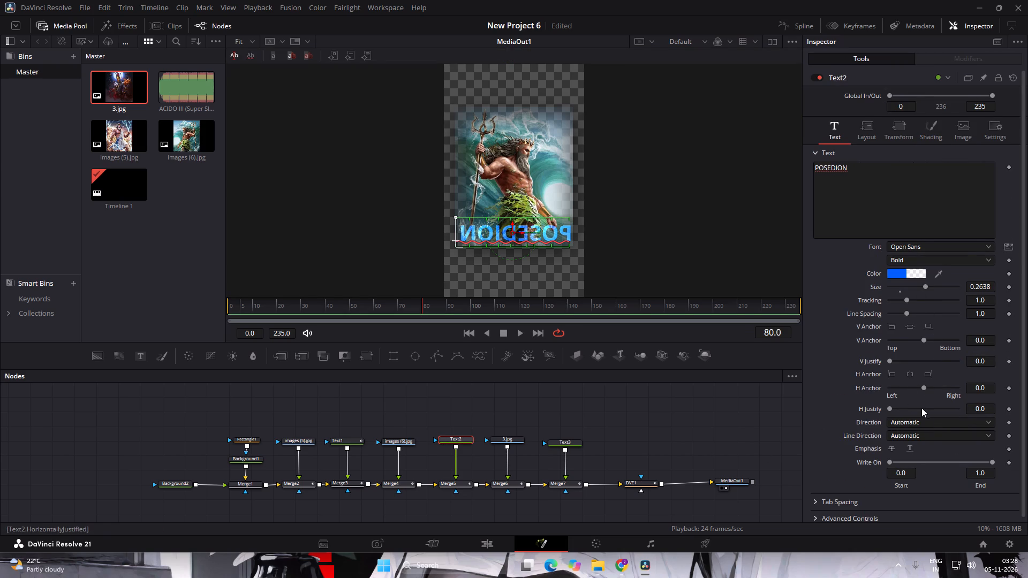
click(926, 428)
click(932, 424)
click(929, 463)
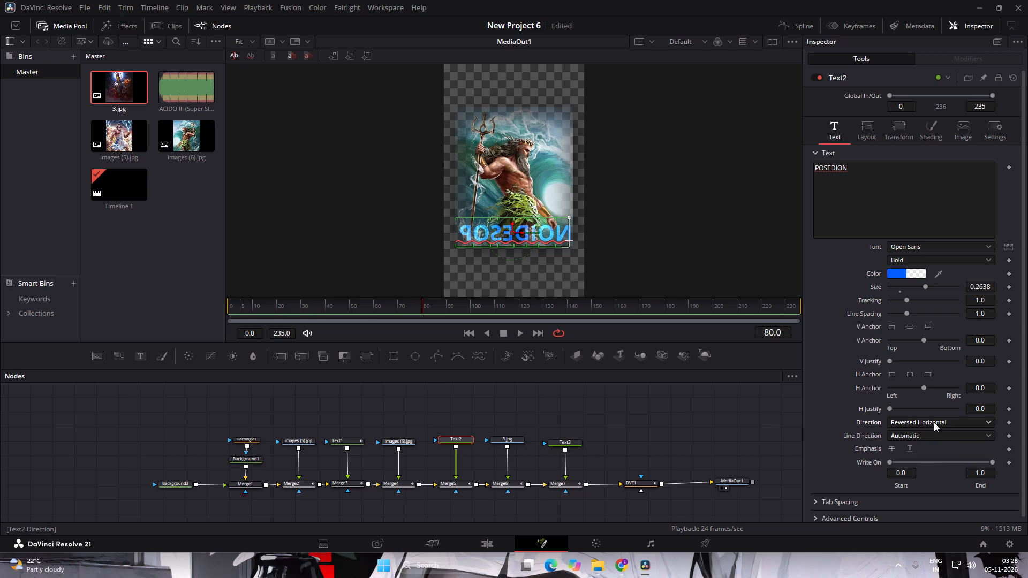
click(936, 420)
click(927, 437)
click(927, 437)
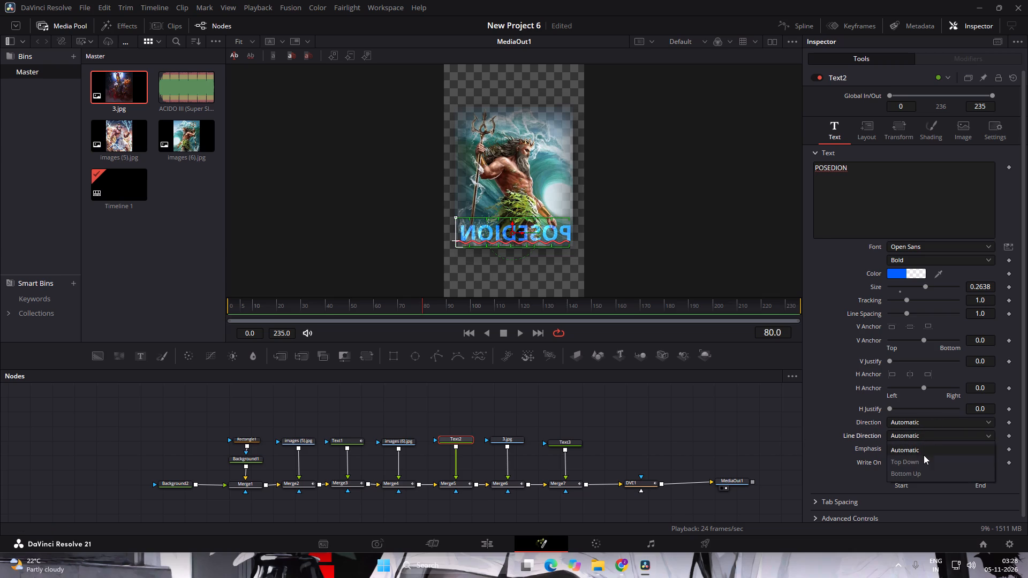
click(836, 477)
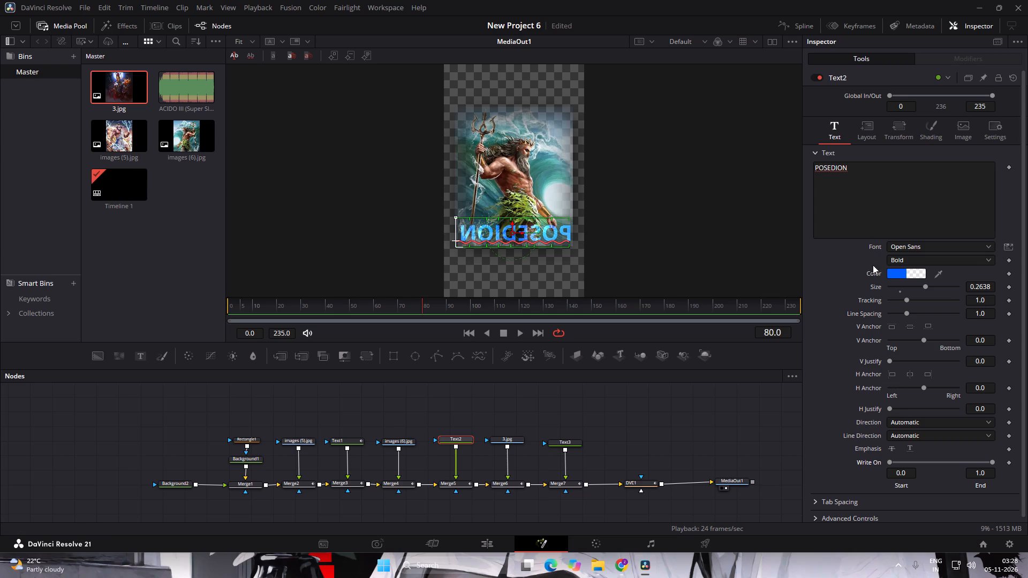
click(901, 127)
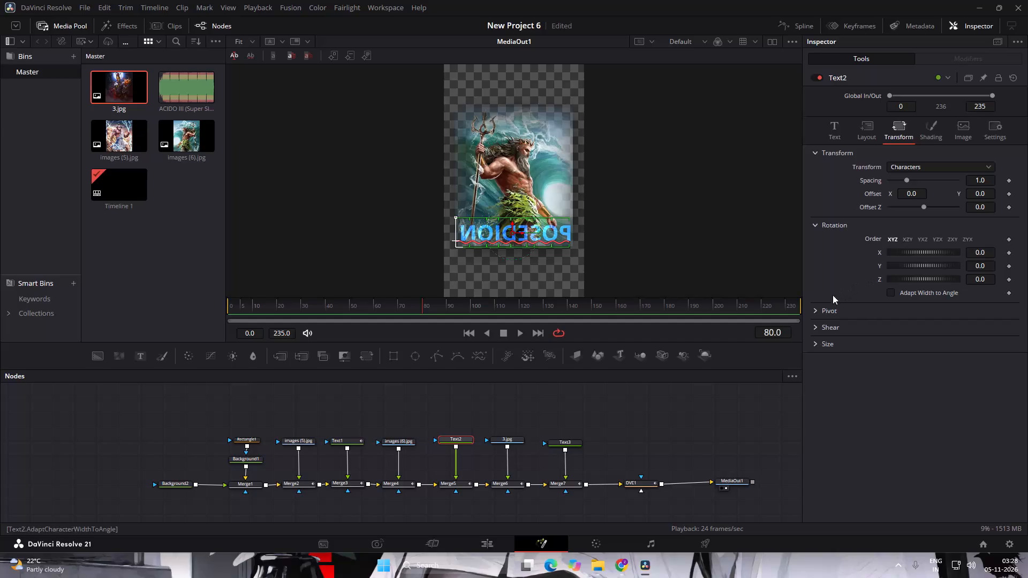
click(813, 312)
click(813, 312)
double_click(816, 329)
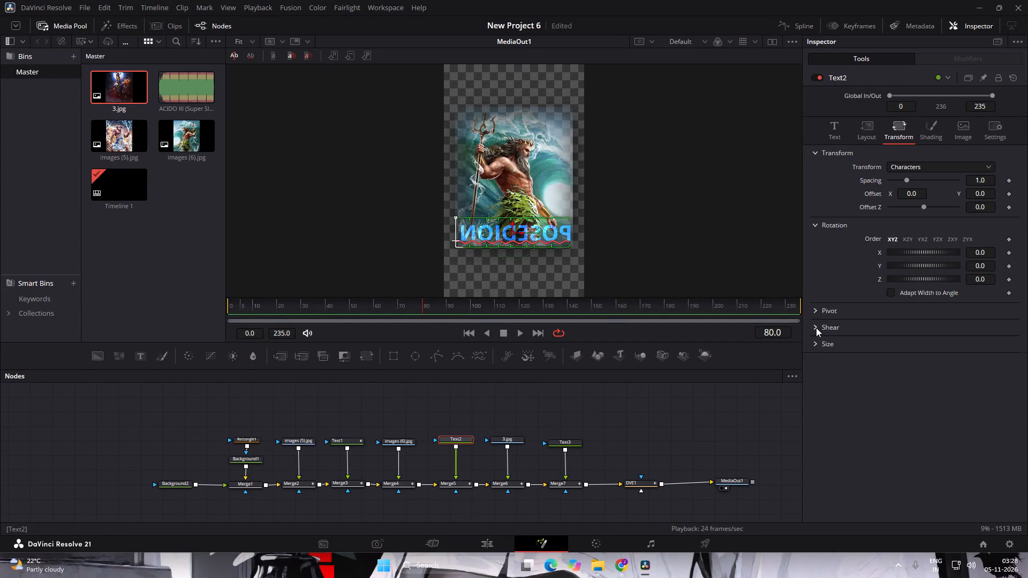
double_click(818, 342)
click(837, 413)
Add a Transform node between Text2 and Merge5 and flip it horizontally to unmirror the POSEDION title.
click(366, 355)
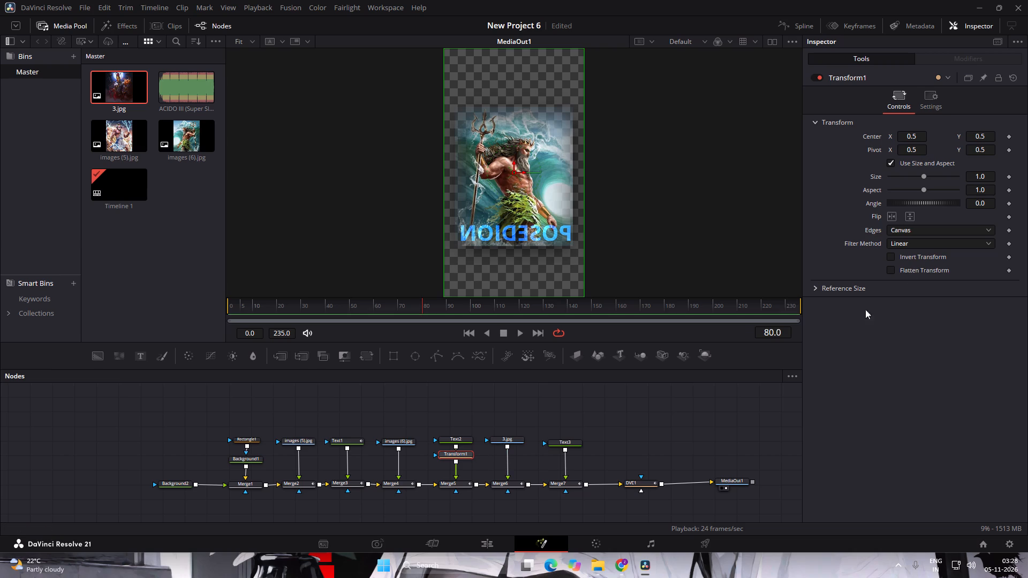
click(890, 219)
click(876, 340)
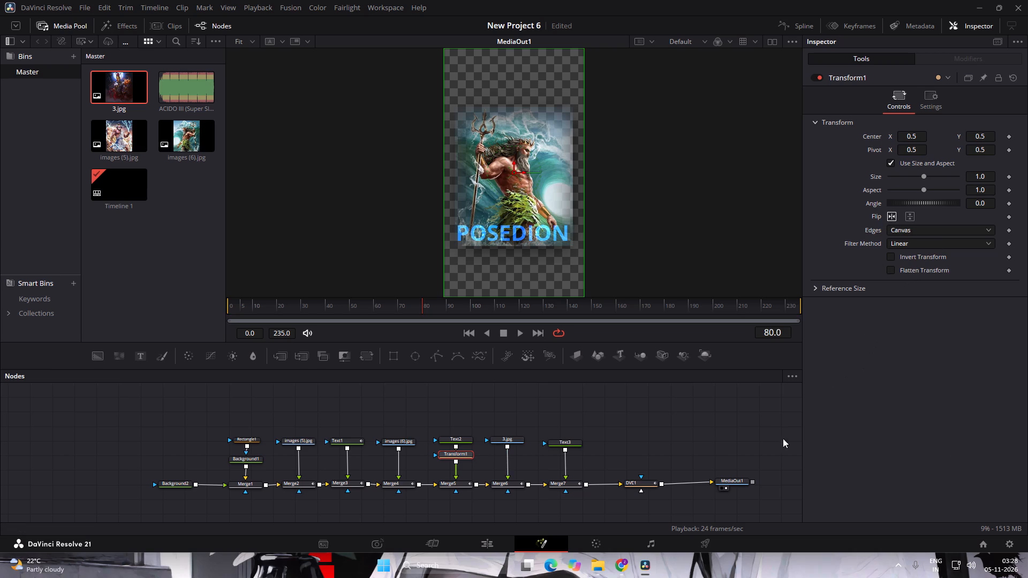
double_click(964, 442)
click(788, 426)
Examine the frames between 90 and 140 to find exactly where POSEDION switches to HADES.
key(Right)
key(Right)
key(Right)
key(Right)
key(Right)
key(Right)
key(Right)
key(Right)
key(Right)
key(Right)
key(Right)
key(Right)
key(Right)
key(Right)
key(Right)
key(Right)
key(Right)
key(Right)
key(Right)
key(Right)
key(Left)
key(Left)
key(Left)
key(Left)
key(Left)
key(Left)
key(Left)
key(Left)
key(Left)
key(Left)
key(Left)
key(Left)
key(Left)
key(Left)
key(Left)
key(Left)
key(Left)
key(Left)
key(Left)
key(Left)
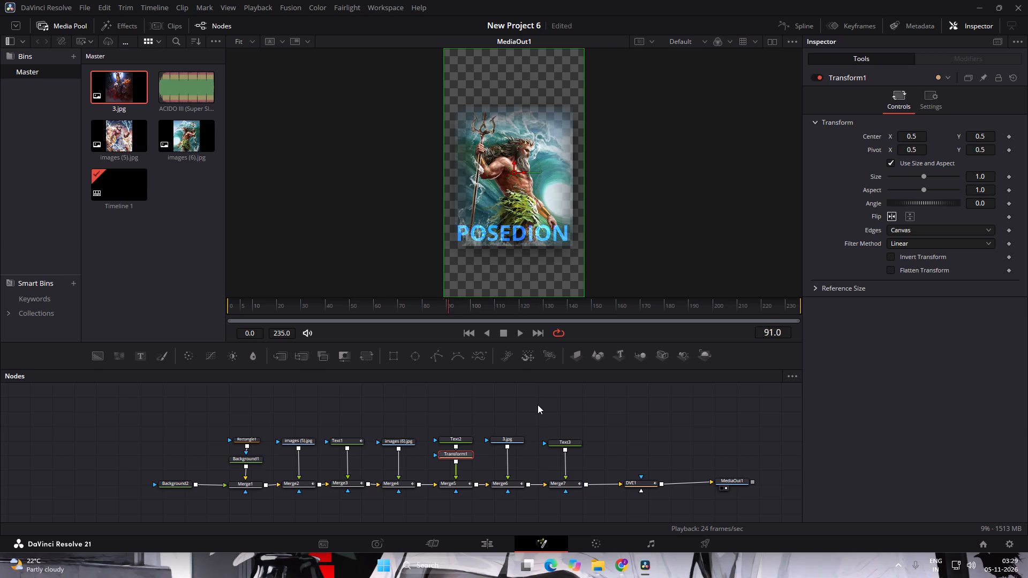
key(Right)
key(Right)
key(Right)
key(Right)
key(Right)
key(Right)
key(Right)
key(Right)
key(Right)
key(Right)
key(Right)
key(Right)
key(Right)
key(Right)
key(Right)
key(Right)
key(Right)
key(Right)
key(Right)
key(Right)
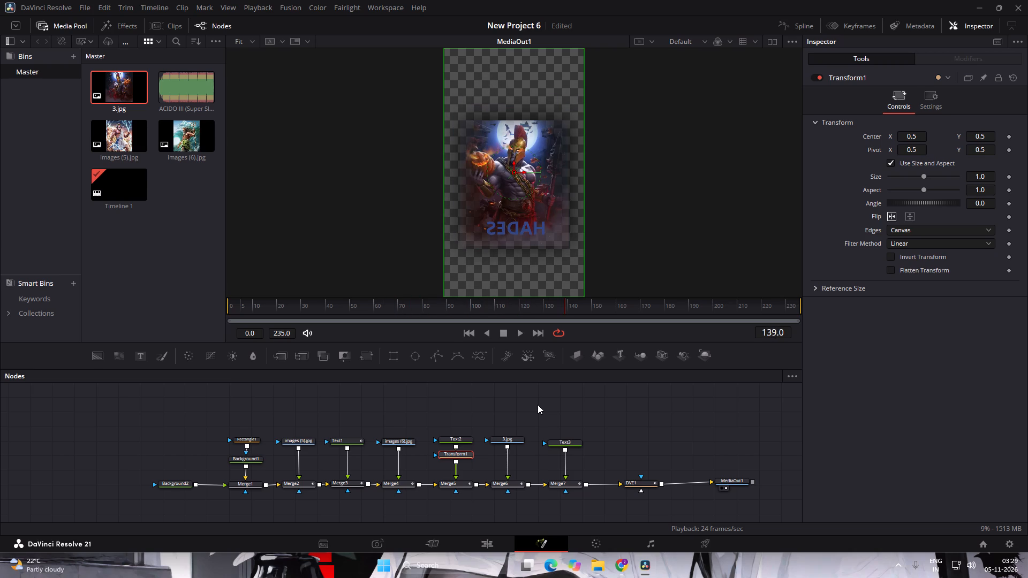
key(Left)
key(Left)
key(Left)
key(Left)
key(Left)
key(Left)
key(Left)
key(Left)
key(Left)
key(Left)
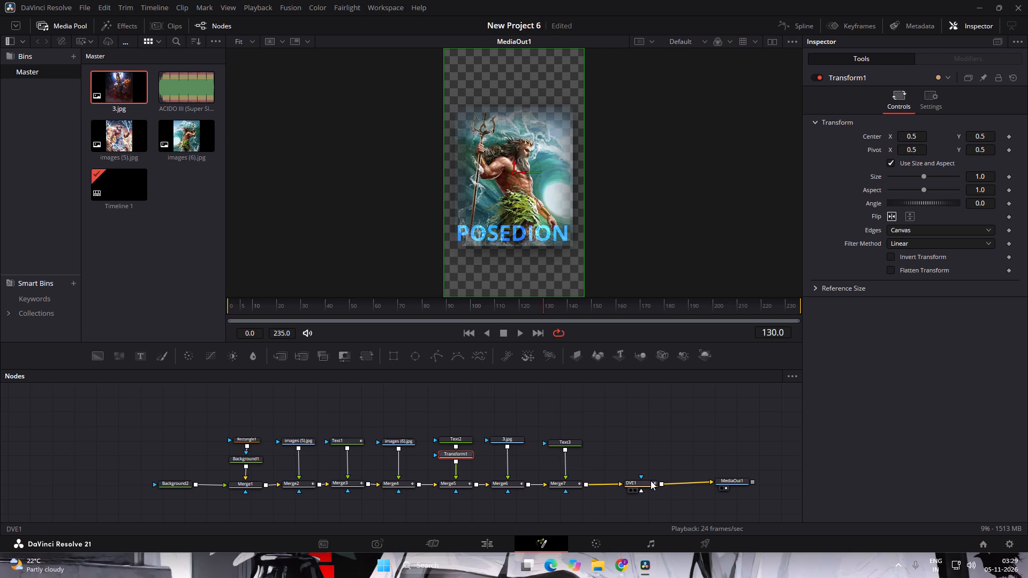
Keyframe DVE1's Y rotation at 180 on frame 120, ten frames before the POSEDION-to-HADES switch.
double_click(651, 481)
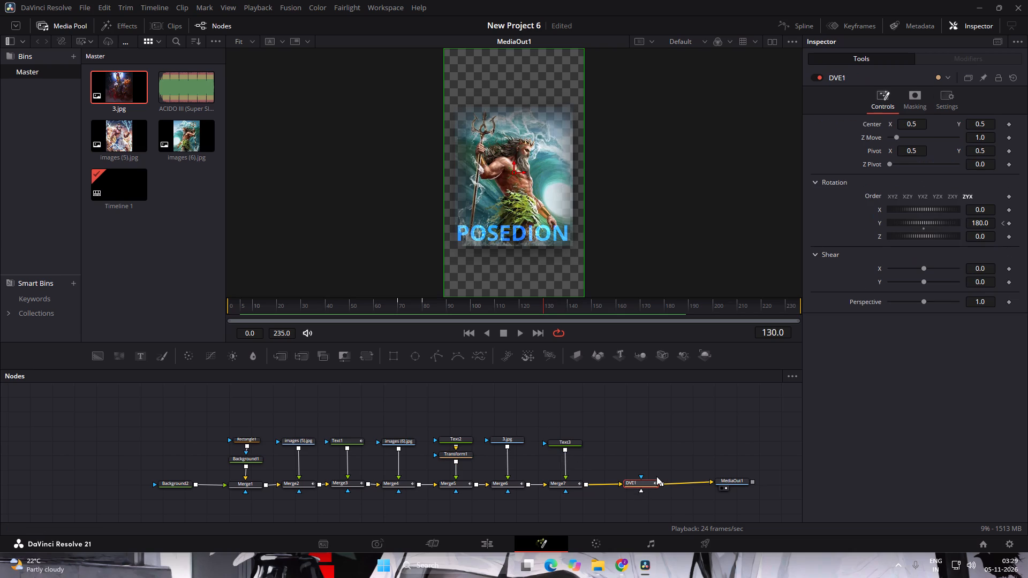
key(Left)
key(Left)
key(Left)
key(Left)
key(Left)
key(Left)
key(Left)
key(Left)
key(Left)
key(Left)
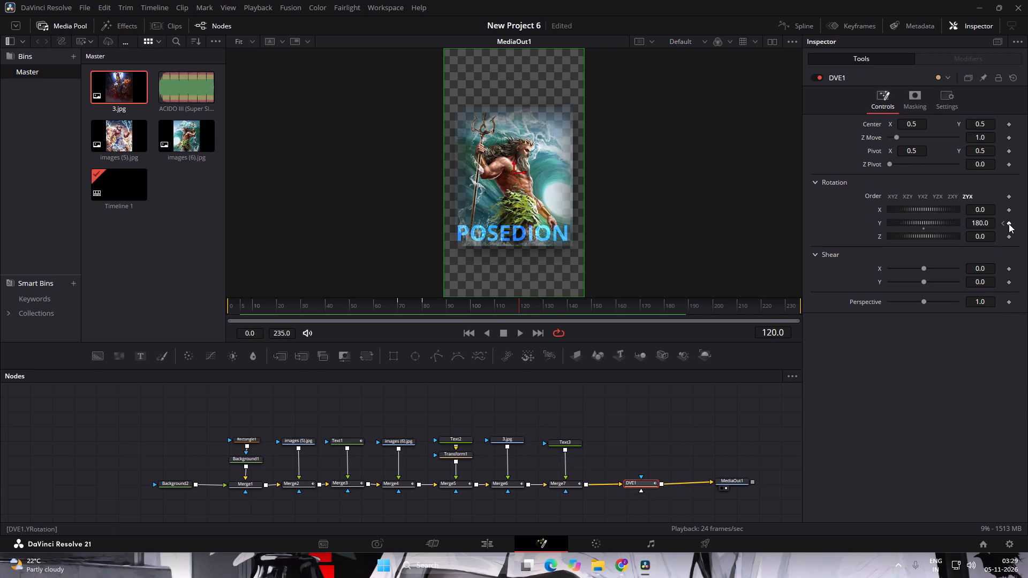
click(1009, 224)
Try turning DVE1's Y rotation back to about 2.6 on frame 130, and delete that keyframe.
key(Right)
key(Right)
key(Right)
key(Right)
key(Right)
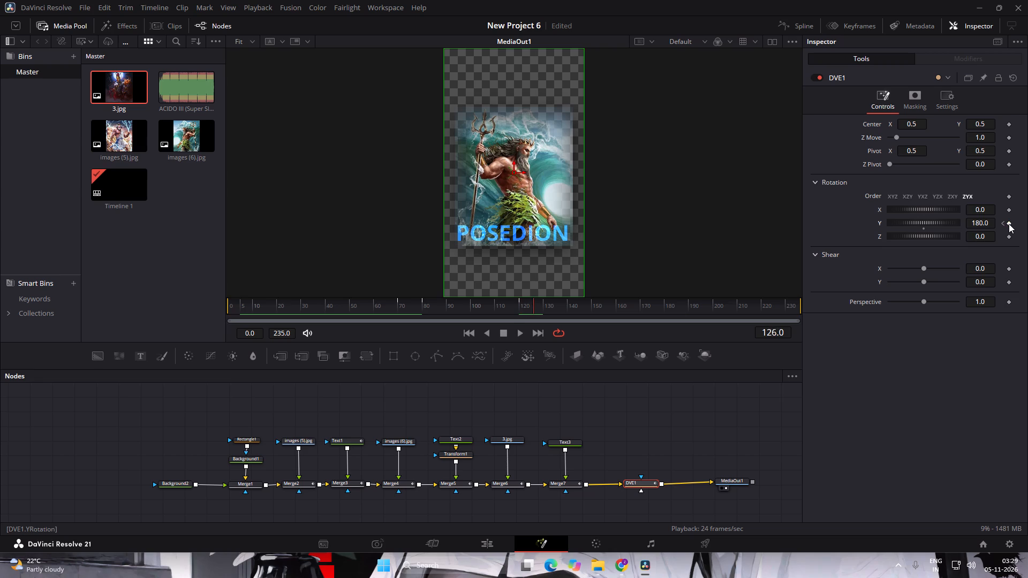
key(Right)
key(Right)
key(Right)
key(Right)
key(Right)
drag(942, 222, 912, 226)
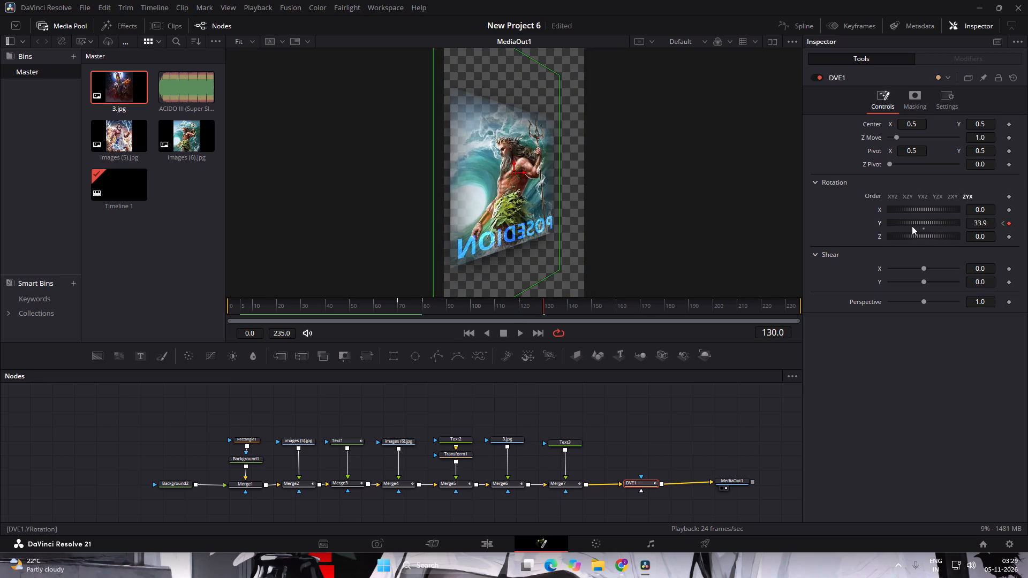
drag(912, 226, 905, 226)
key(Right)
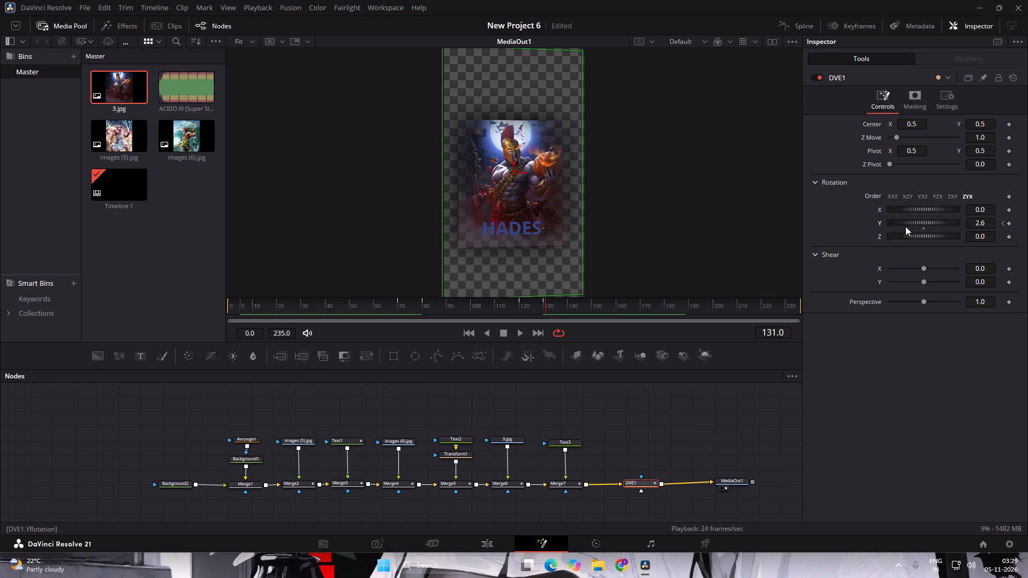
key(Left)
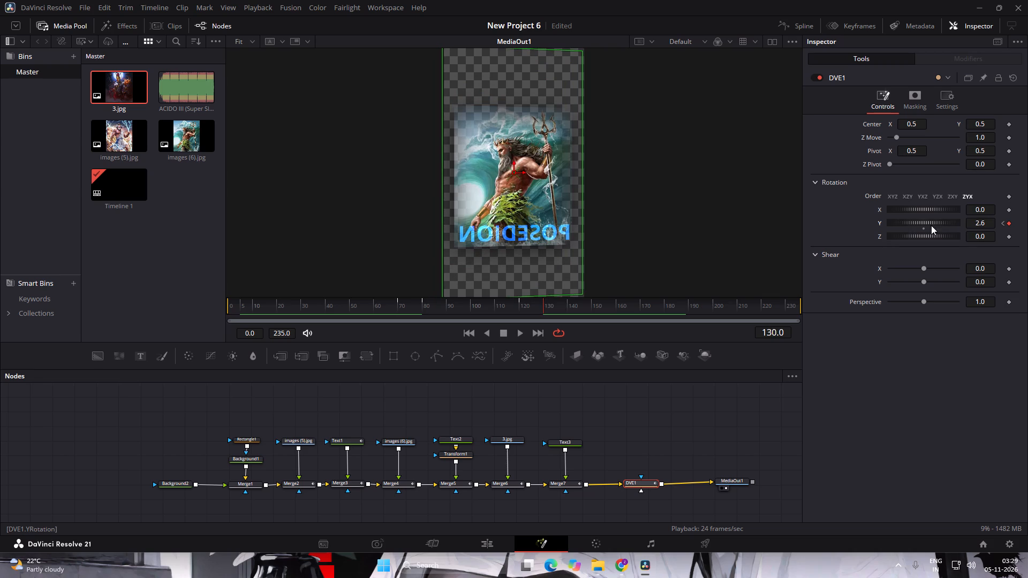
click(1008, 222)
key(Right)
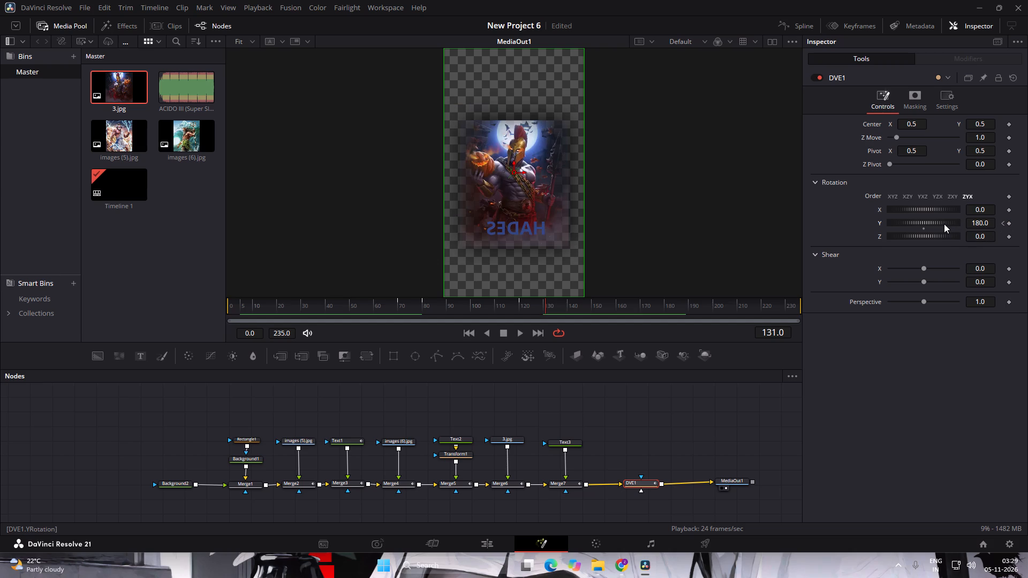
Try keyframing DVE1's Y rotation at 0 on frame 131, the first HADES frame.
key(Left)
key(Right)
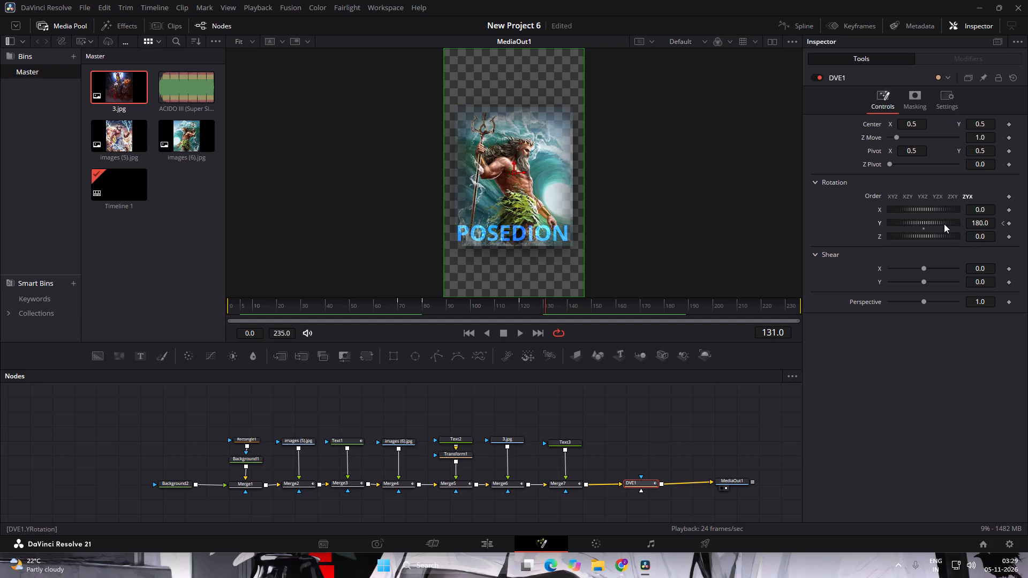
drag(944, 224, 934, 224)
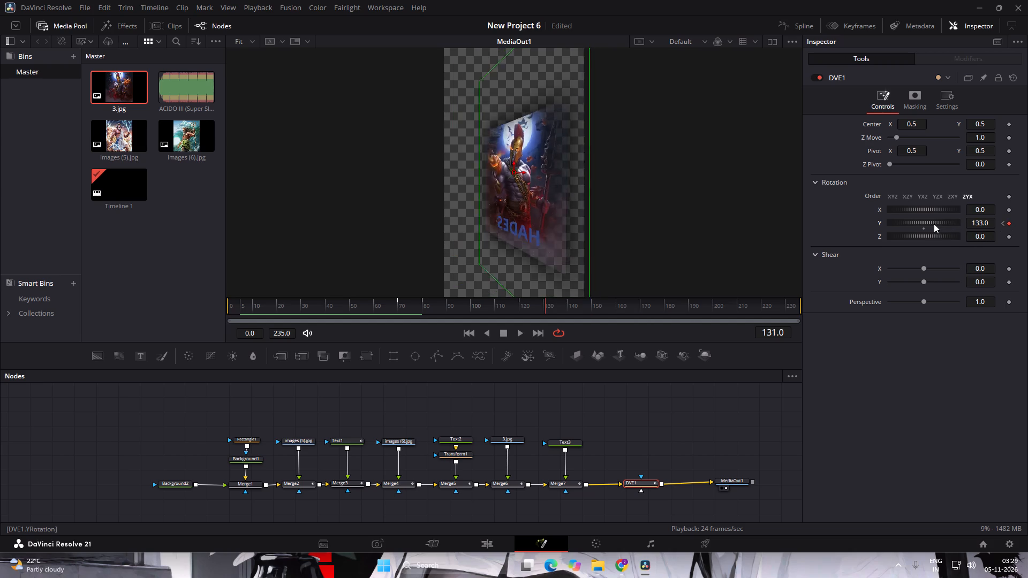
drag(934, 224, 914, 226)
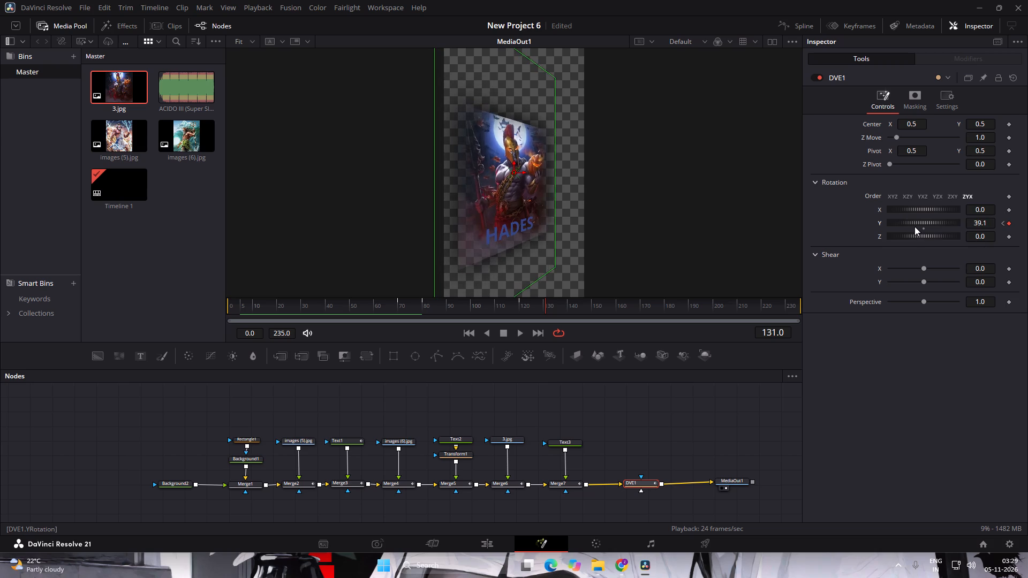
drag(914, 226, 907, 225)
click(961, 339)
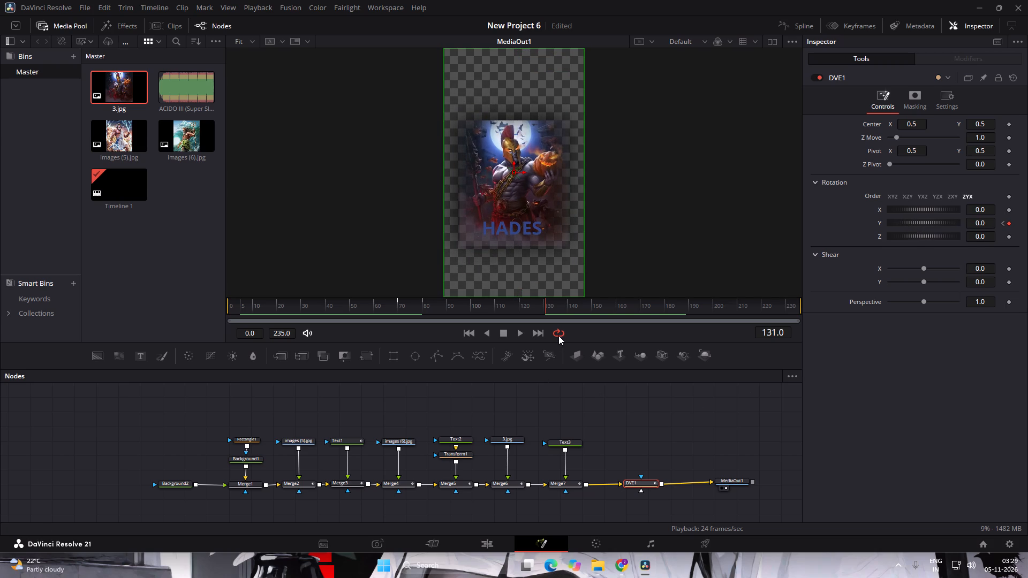
Play the animation from frame 0 to review the card flip from POSEDION to HADES.
drag(544, 307, 331, 318)
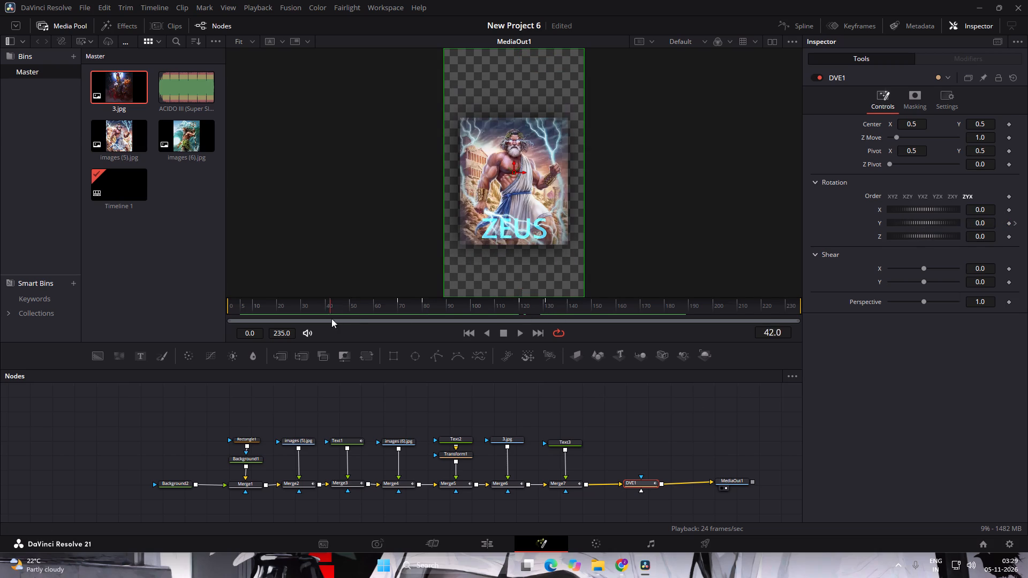
drag(331, 318, 230, 309)
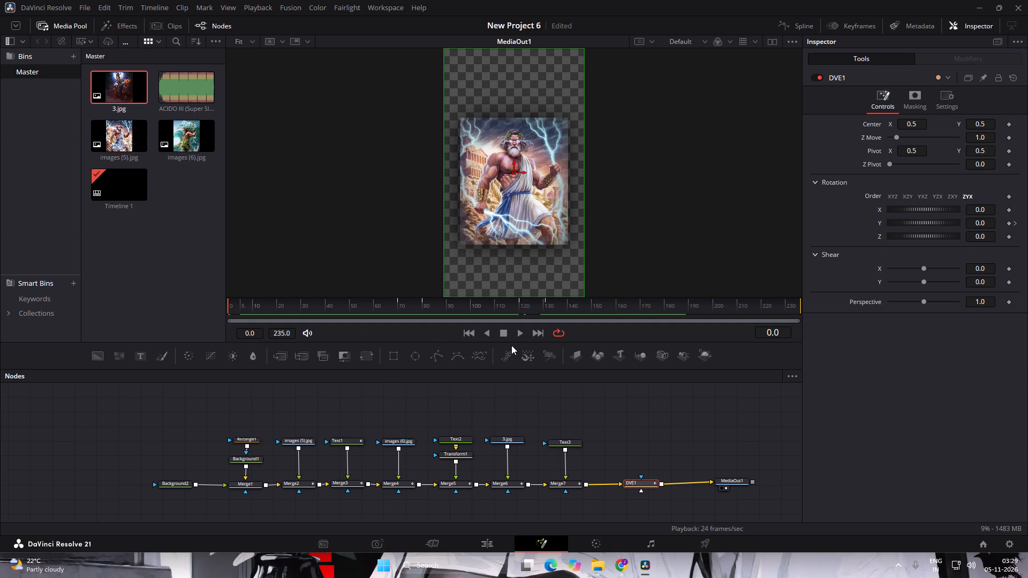
click(517, 335)
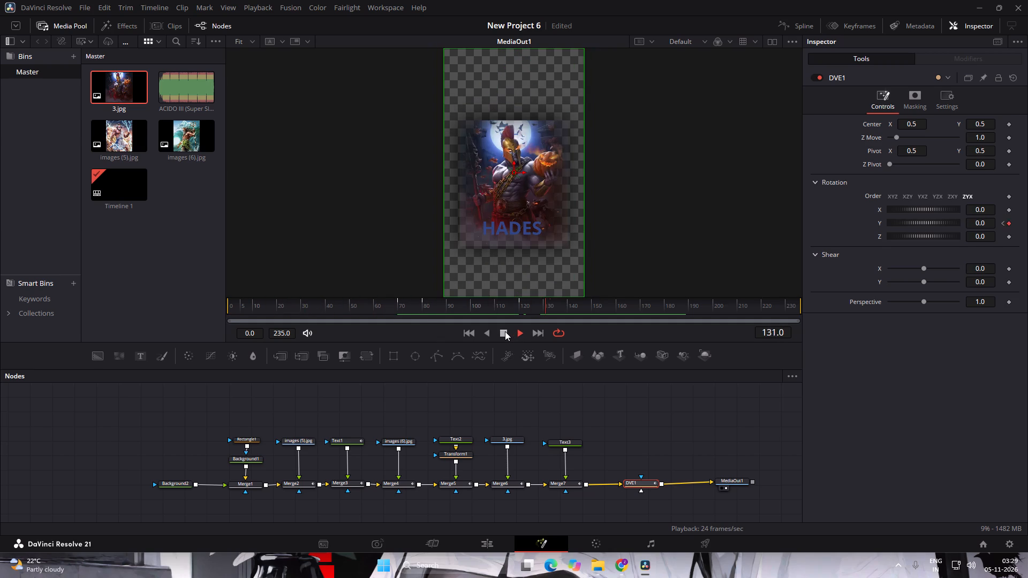
click(505, 331)
Examine frame by frame, between 144 and 125, how DVE1's rotation lines up with the POSEDION-to-HADES switch.
key(Left)
key(Left)
key(Left)
key(Left)
key(Left)
key(Left)
key(Left)
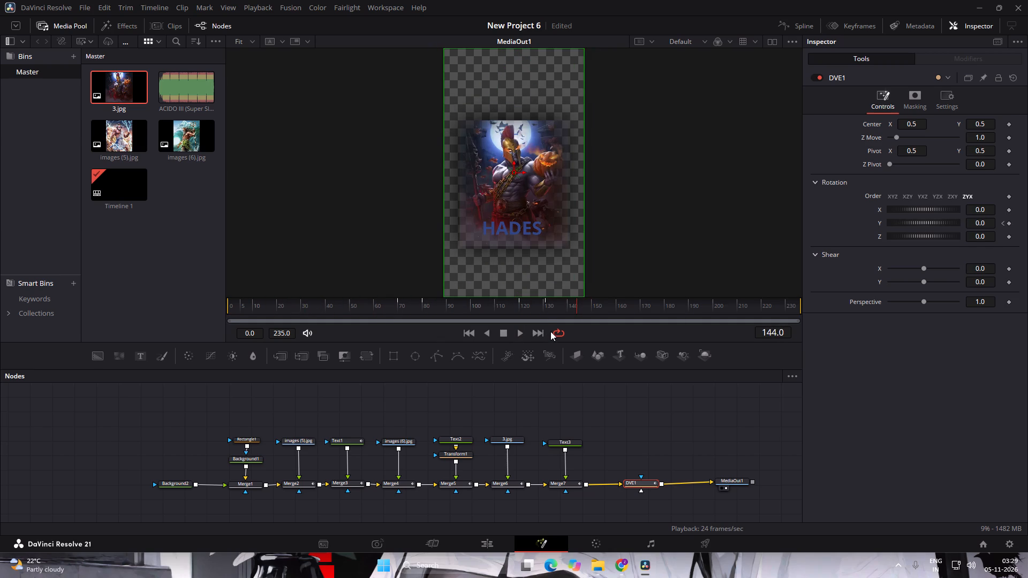
key(Left)
key(Left)
key(Left)
key(Left)
key(Left)
key(Left)
key(Left)
key(Left)
key(Left)
key(Left)
key(Left)
key(Left)
key(Left)
key(Left)
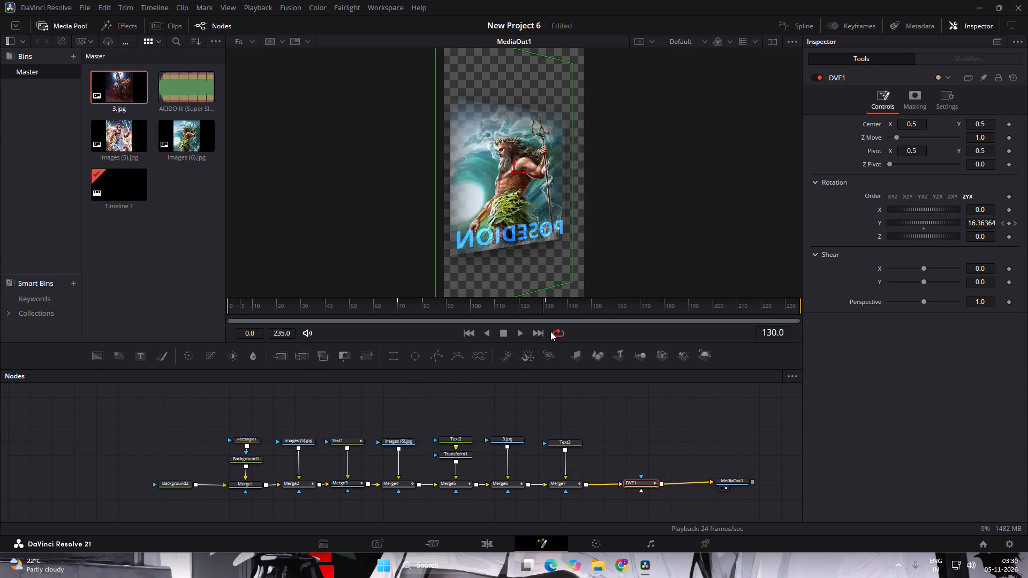
key(Right)
key(Left)
key(Right)
key(Left)
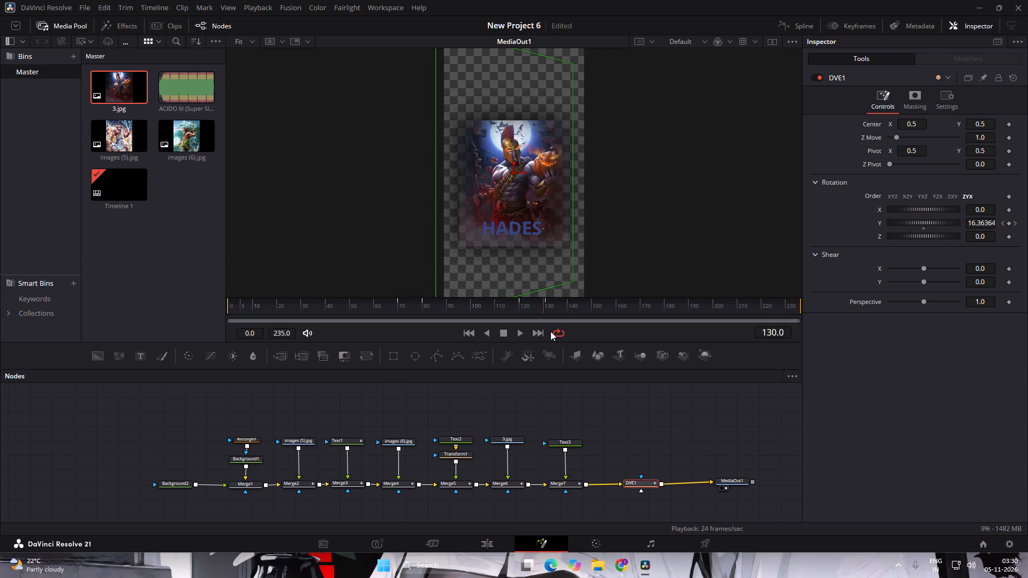
key(Right)
key(Left)
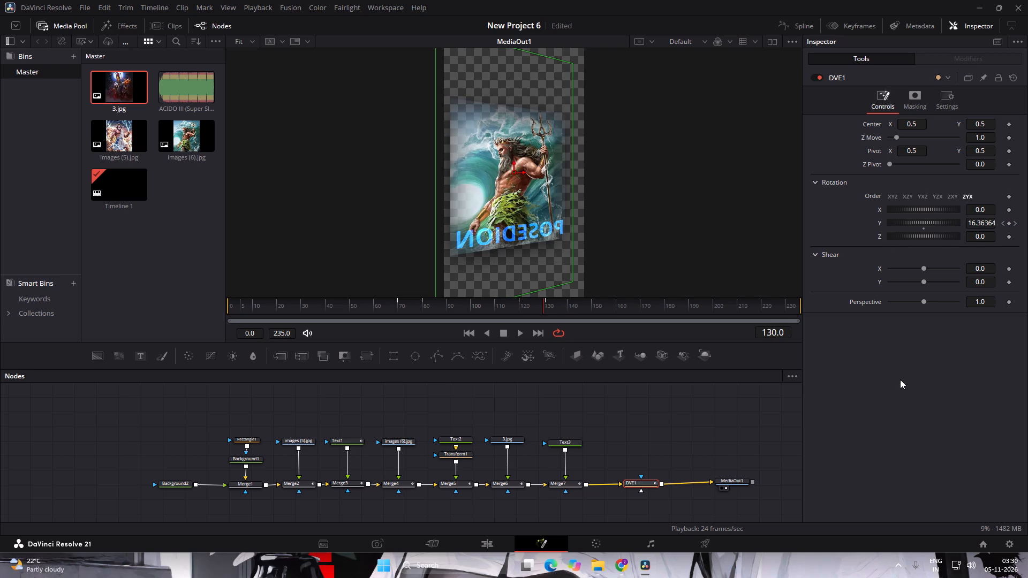
key(Right)
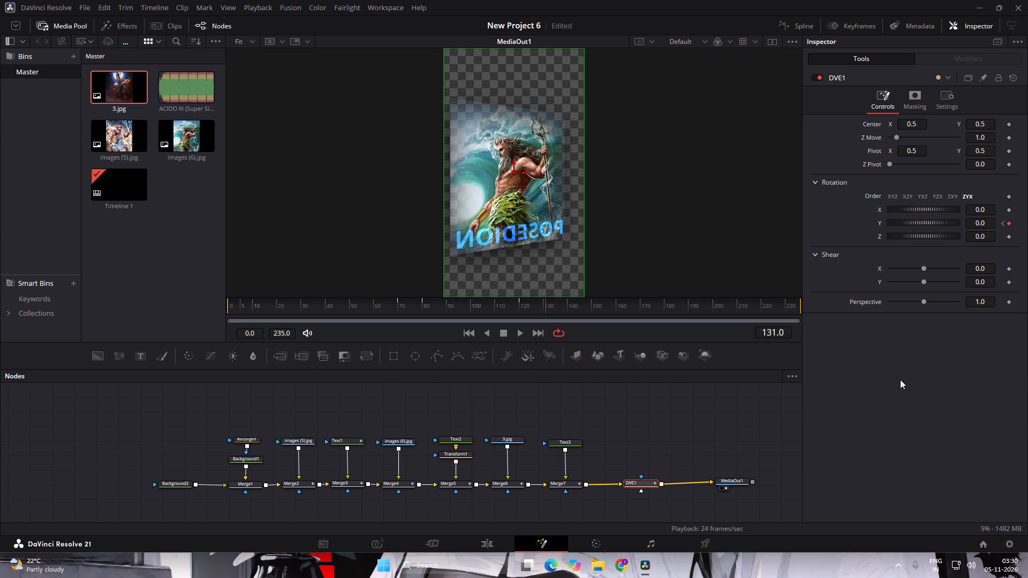
key(Left)
key(Right)
key(Left)
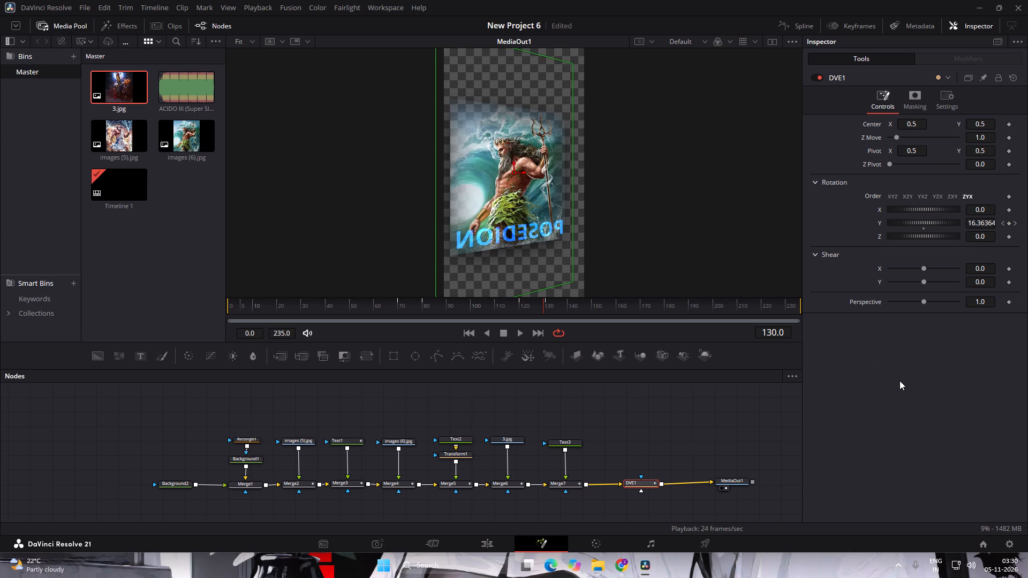
key(Right)
key(Left)
key(Right)
key(Left)
key(Left)
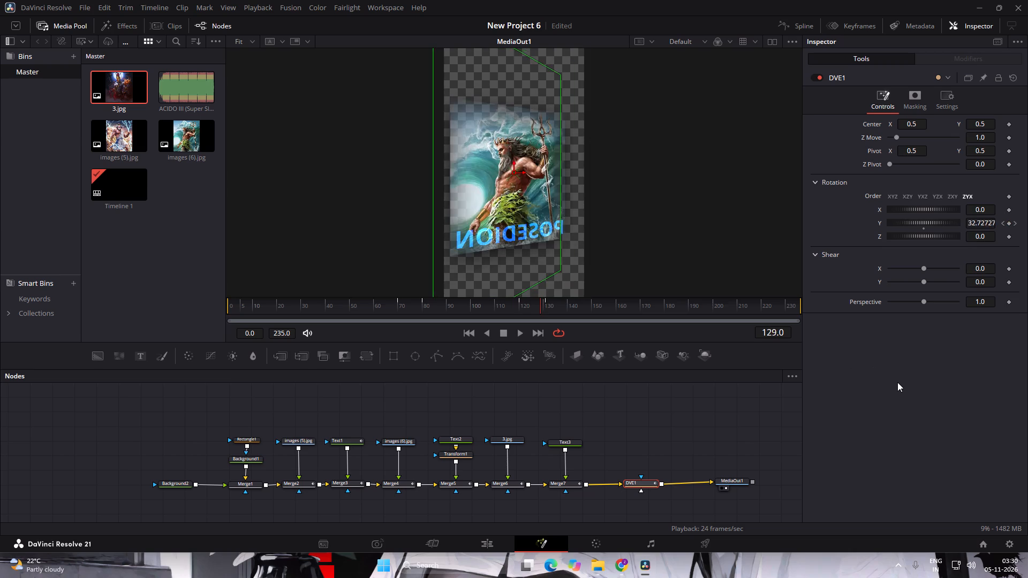
key(Left)
key(Left)
key(Left)
key(Left)
key(Right)
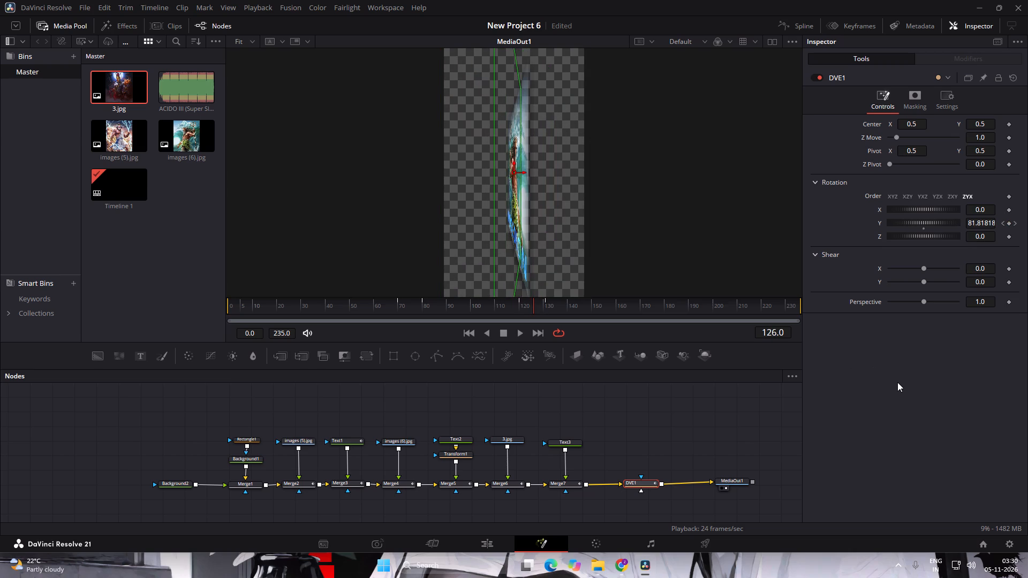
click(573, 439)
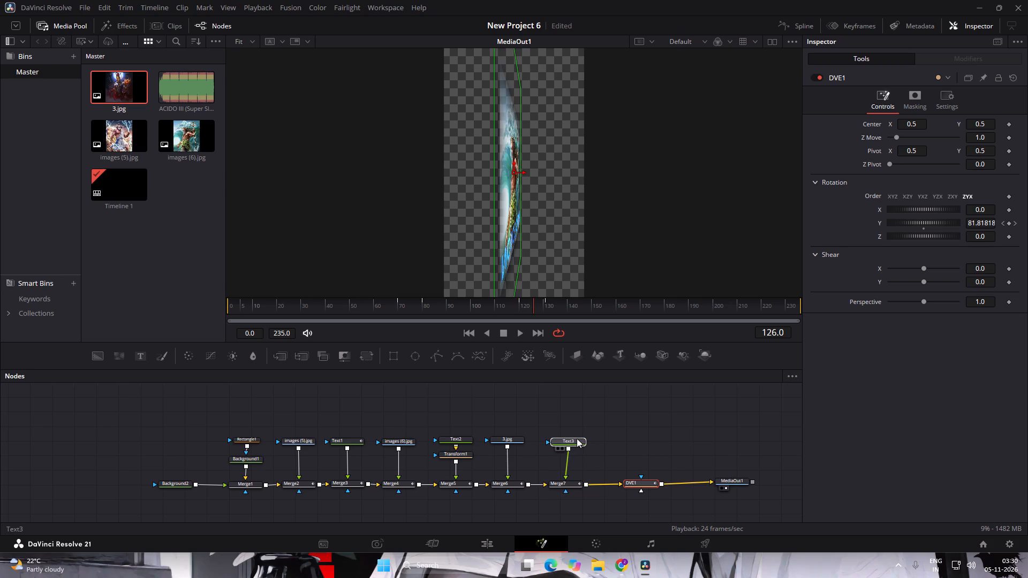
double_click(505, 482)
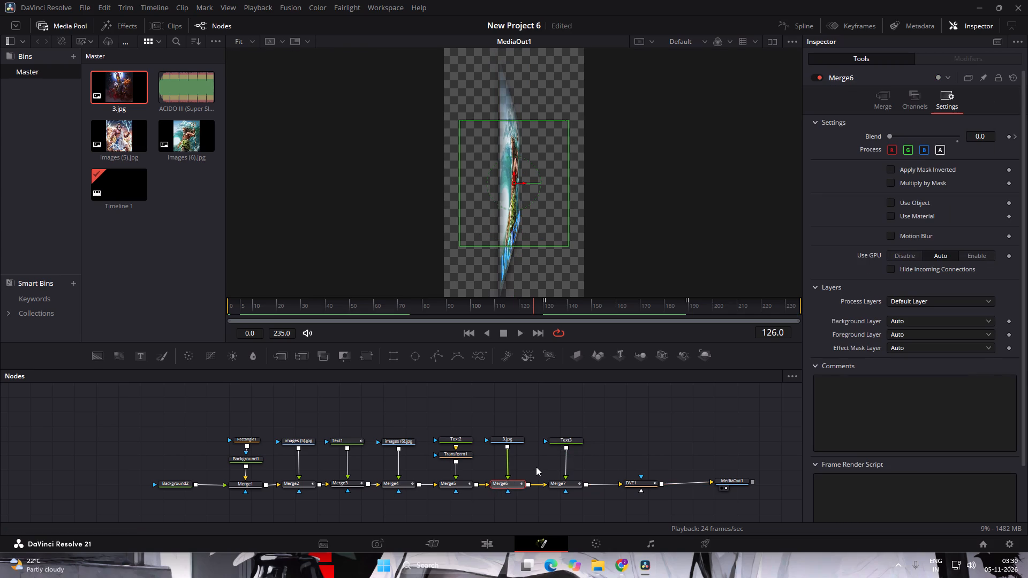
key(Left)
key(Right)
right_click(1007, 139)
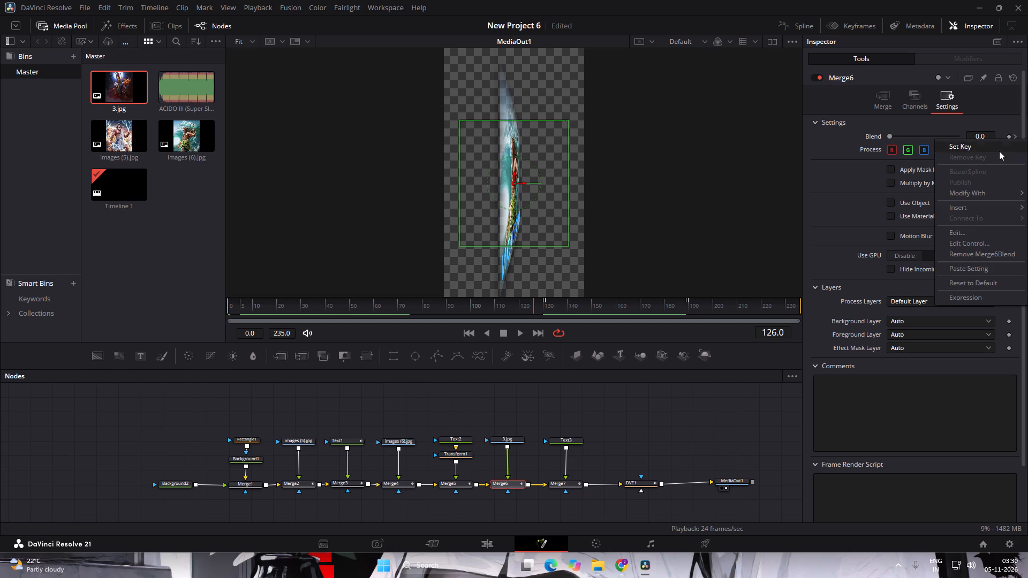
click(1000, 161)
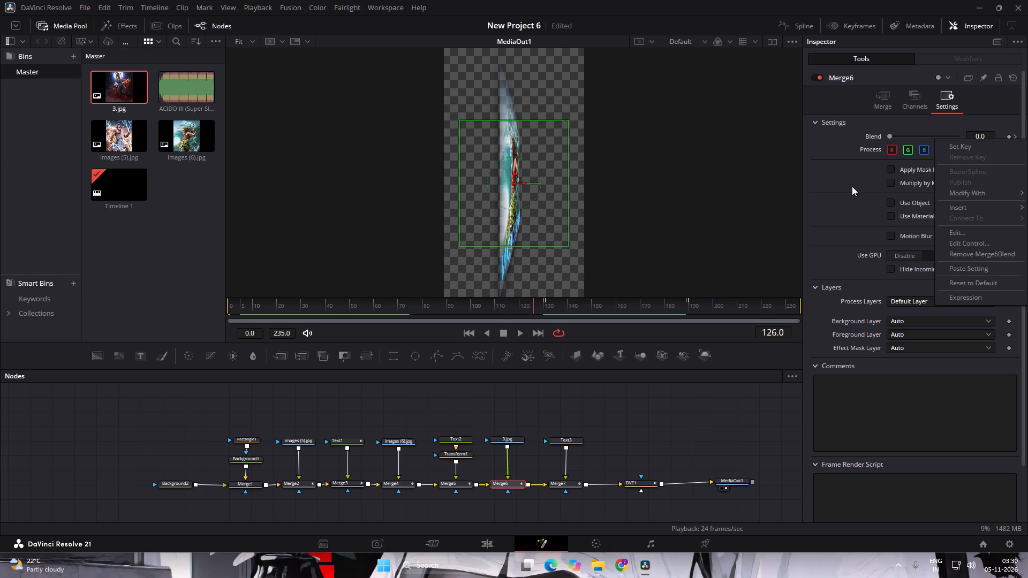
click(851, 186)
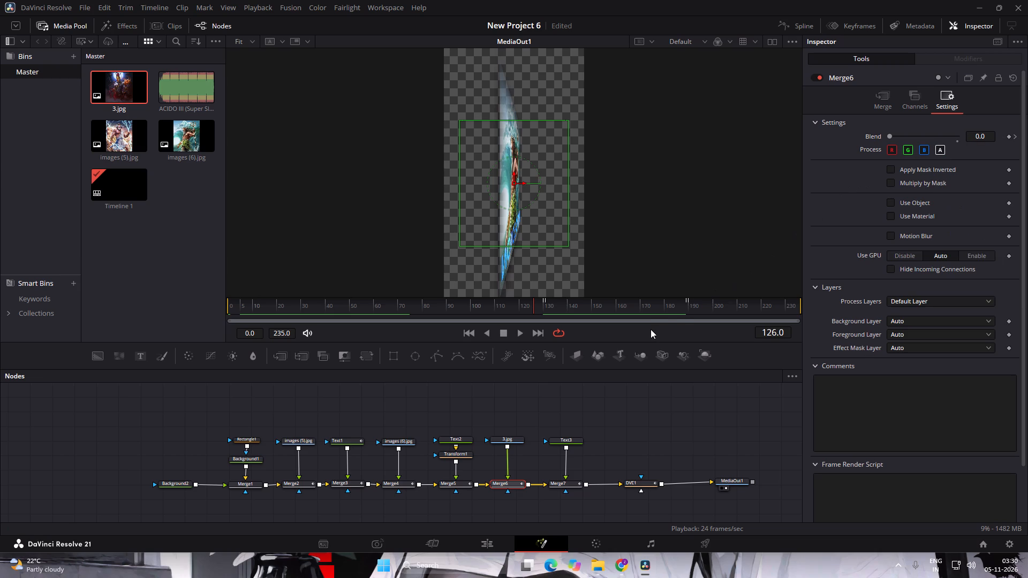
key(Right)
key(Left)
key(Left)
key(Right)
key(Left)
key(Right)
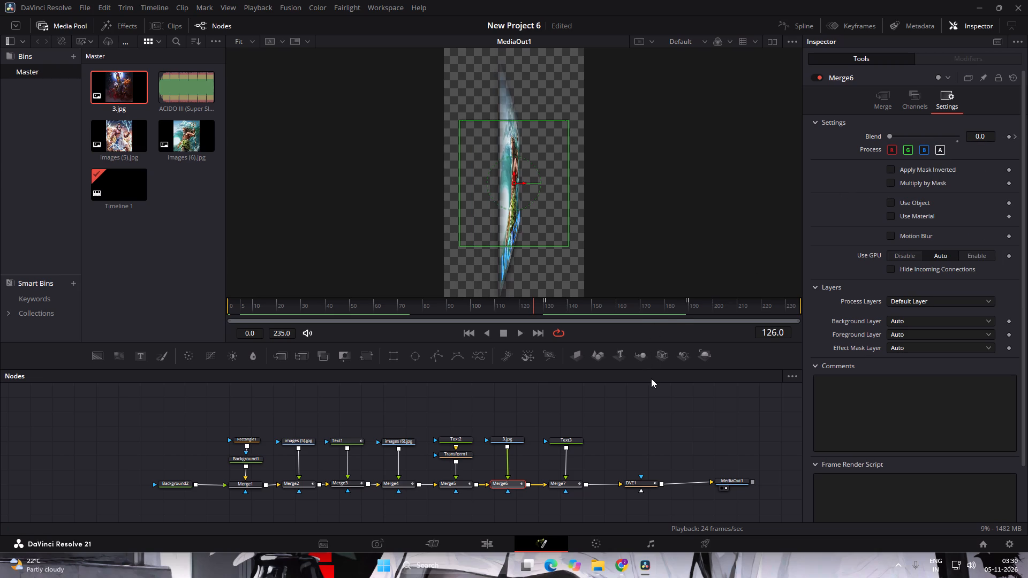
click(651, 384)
Delete DVE1's Y rotation keyframes on frames 120 and 131.
click(644, 481)
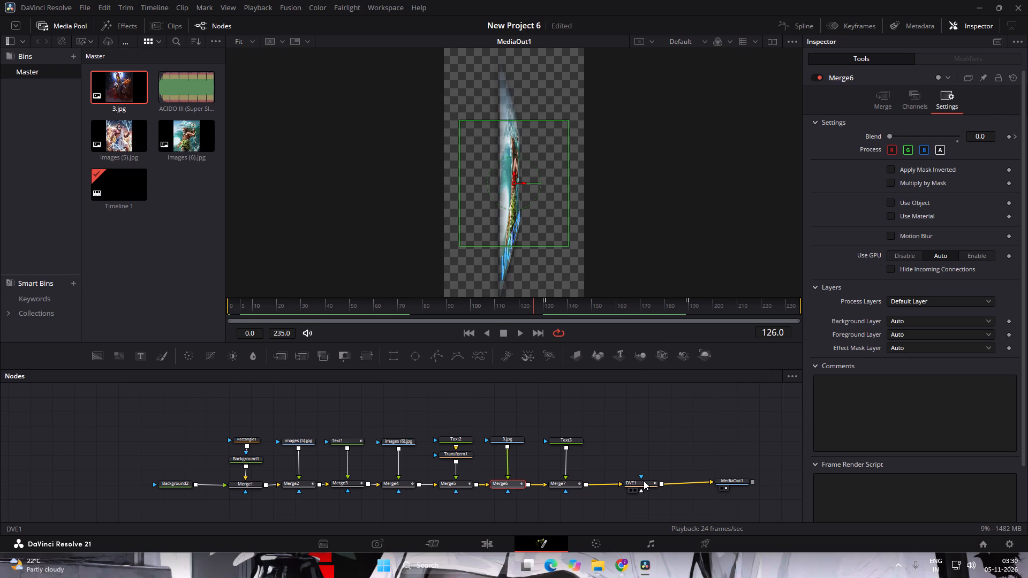
click(644, 481)
click(521, 302)
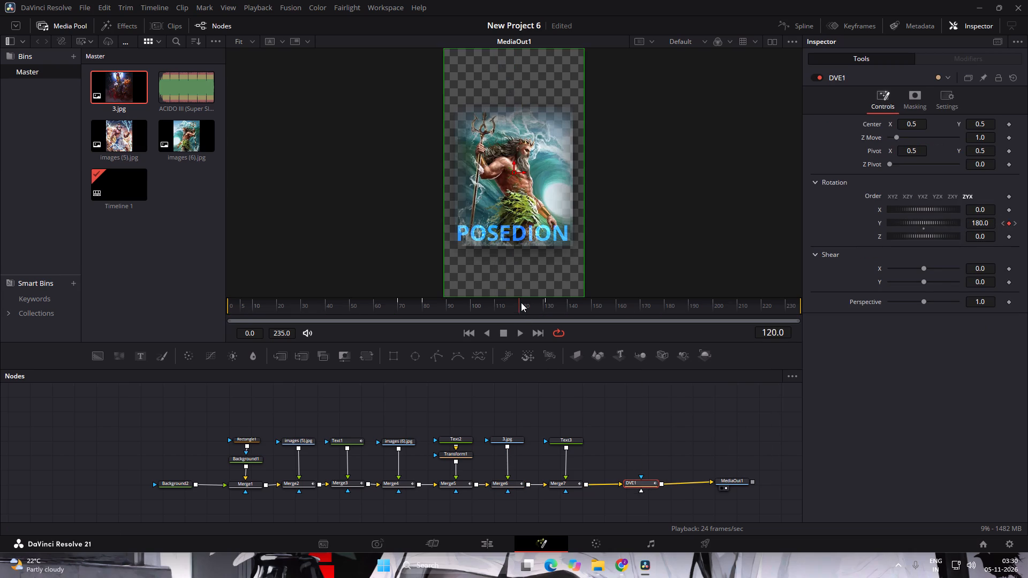
click(1006, 223)
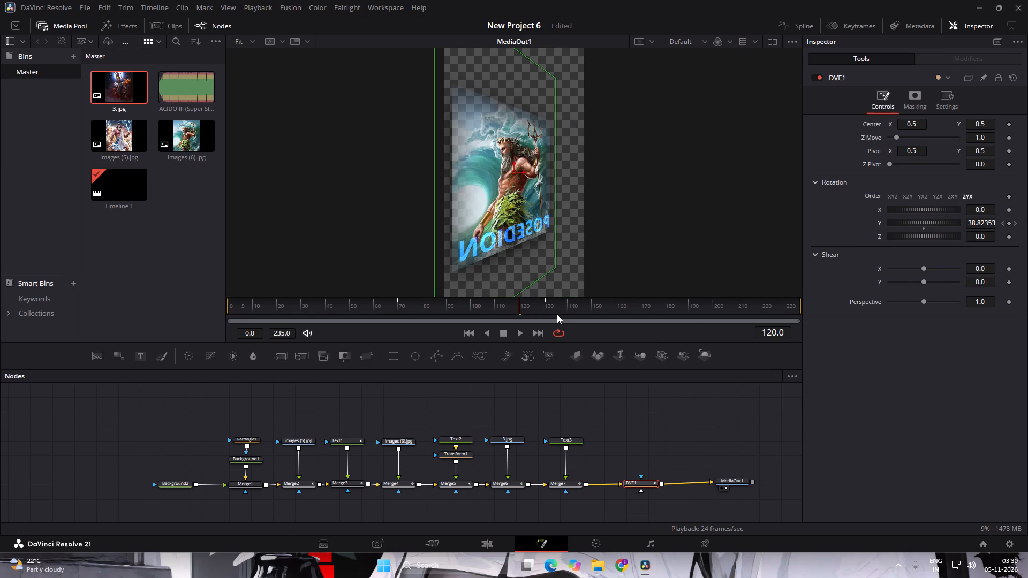
click(547, 306)
click(1008, 224)
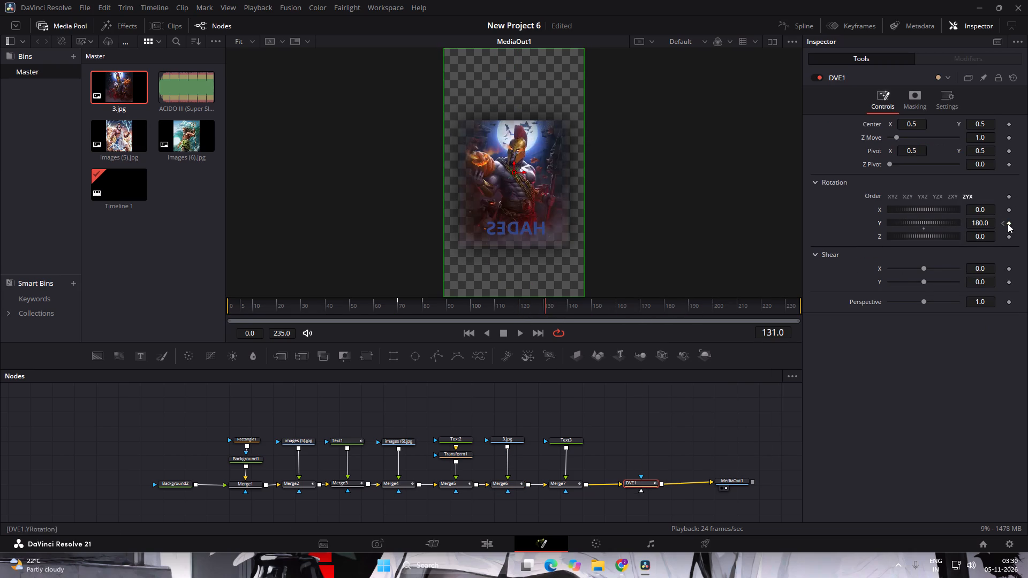
Keyframe DVE1's Y rotation at 180 on frame 130, the last POSEDION frame.
key(Left)
key(Left)
key(Right)
key(Right)
key(Right)
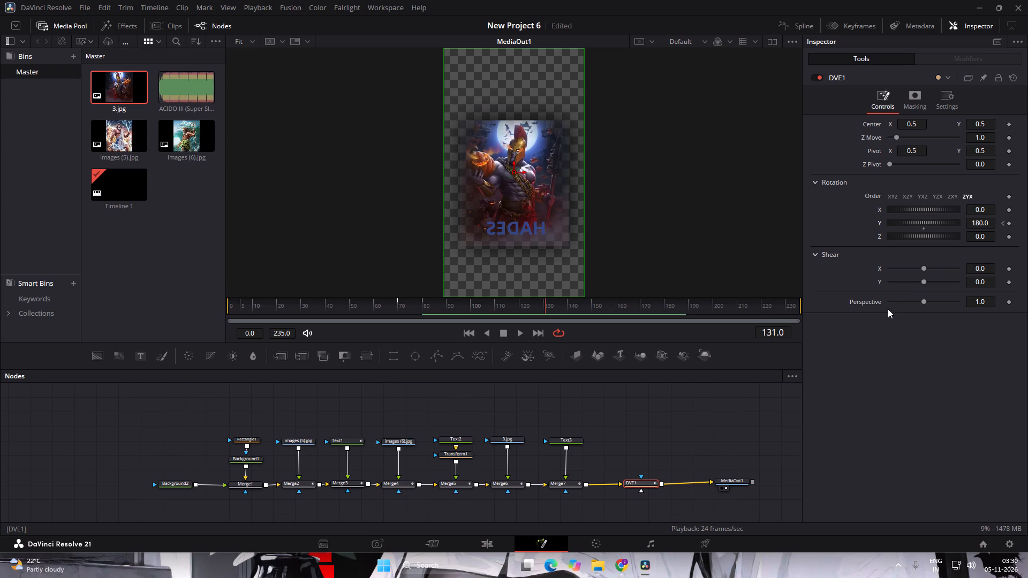
key(Right)
key(Right)
key(Right)
key(Right)
key(Right)
key(Right)
key(Right)
key(Right)
key(Left)
key(Left)
key(Left)
key(Left)
key(Left)
key(Left)
key(Left)
key(Left)
key(Left)
key(Left)
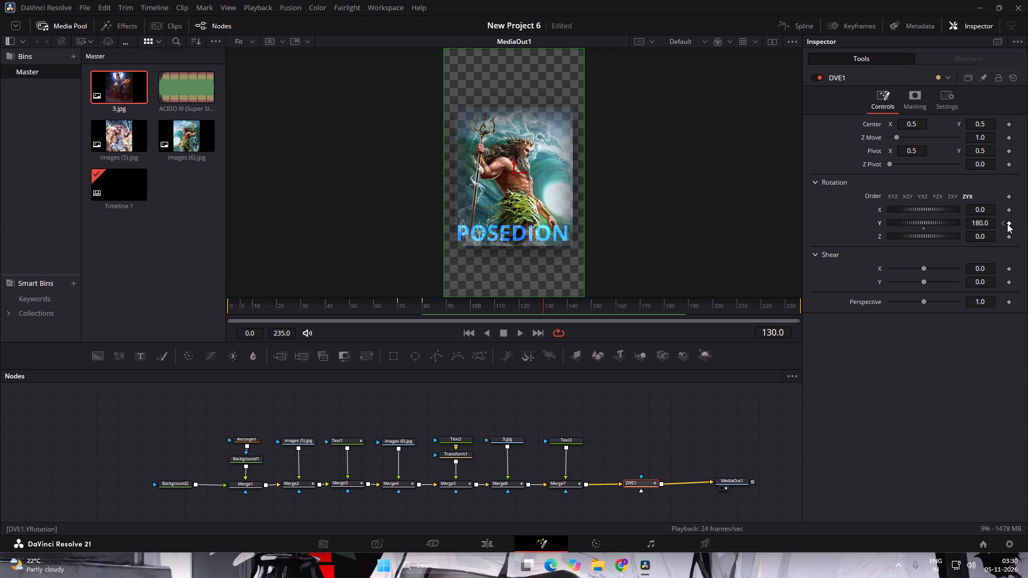
click(1007, 224)
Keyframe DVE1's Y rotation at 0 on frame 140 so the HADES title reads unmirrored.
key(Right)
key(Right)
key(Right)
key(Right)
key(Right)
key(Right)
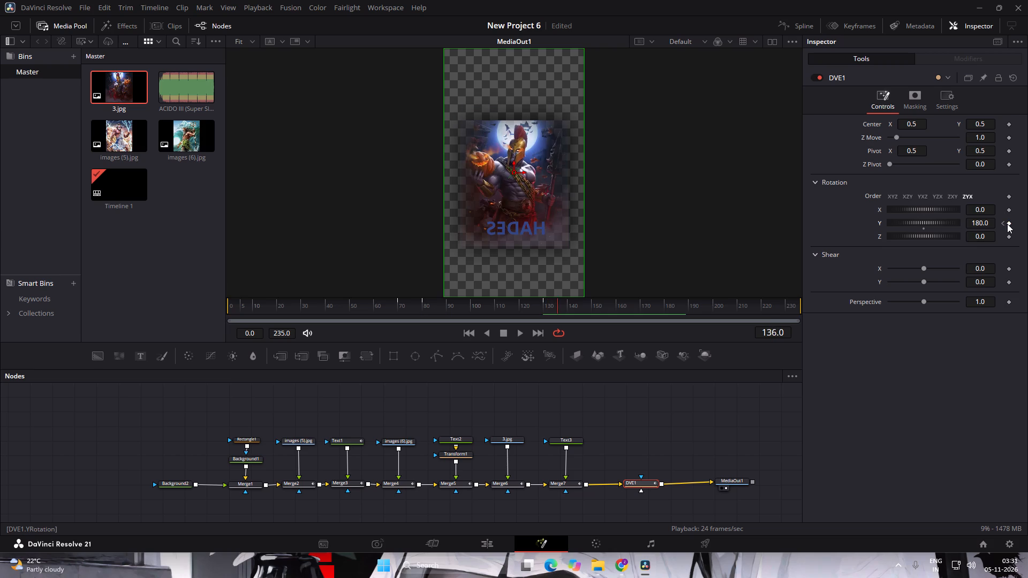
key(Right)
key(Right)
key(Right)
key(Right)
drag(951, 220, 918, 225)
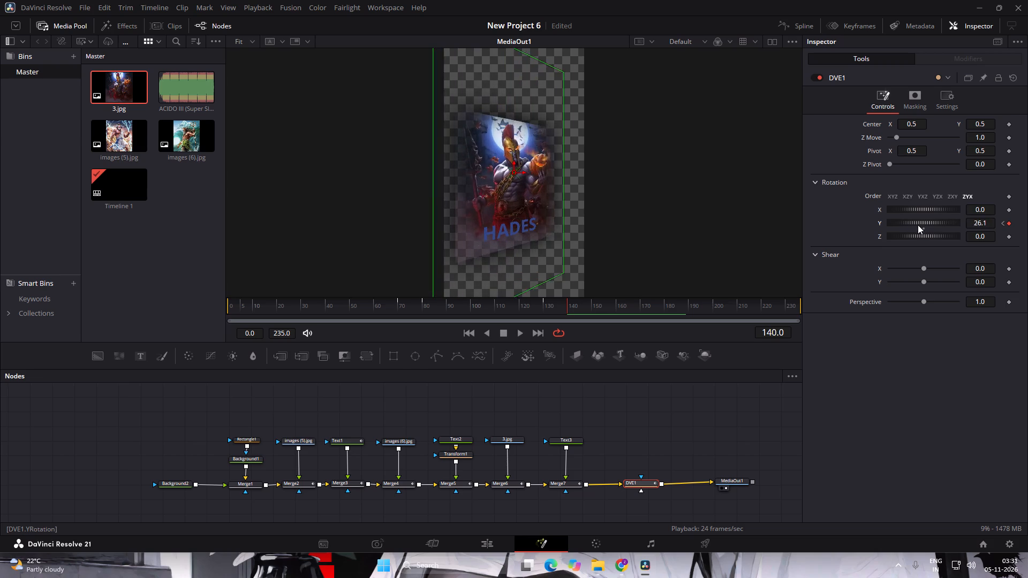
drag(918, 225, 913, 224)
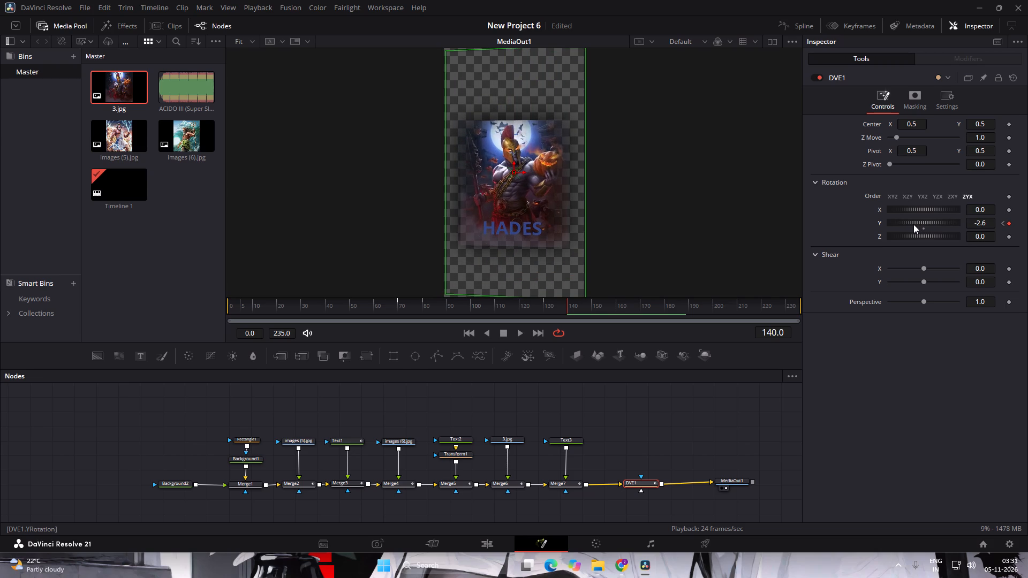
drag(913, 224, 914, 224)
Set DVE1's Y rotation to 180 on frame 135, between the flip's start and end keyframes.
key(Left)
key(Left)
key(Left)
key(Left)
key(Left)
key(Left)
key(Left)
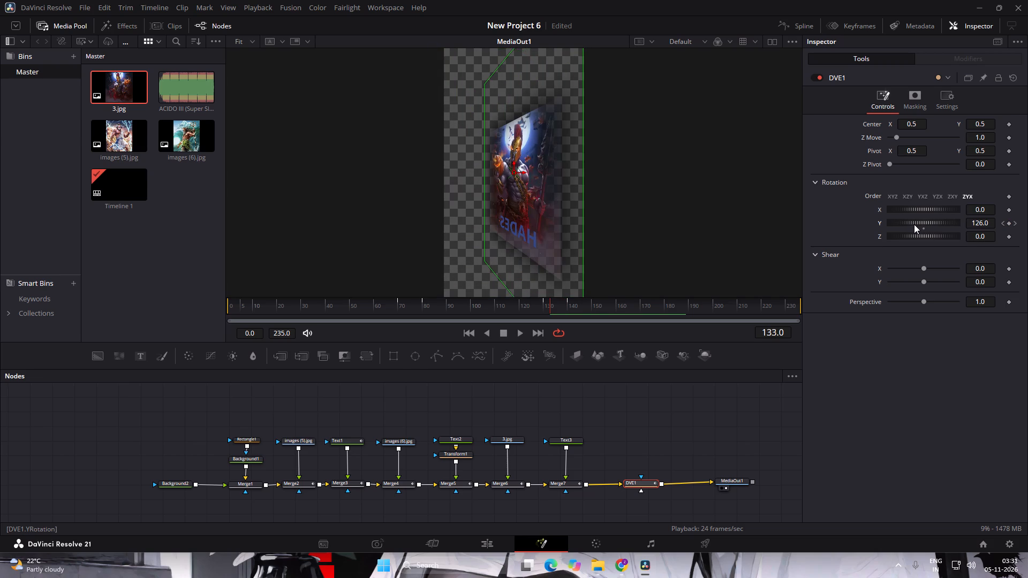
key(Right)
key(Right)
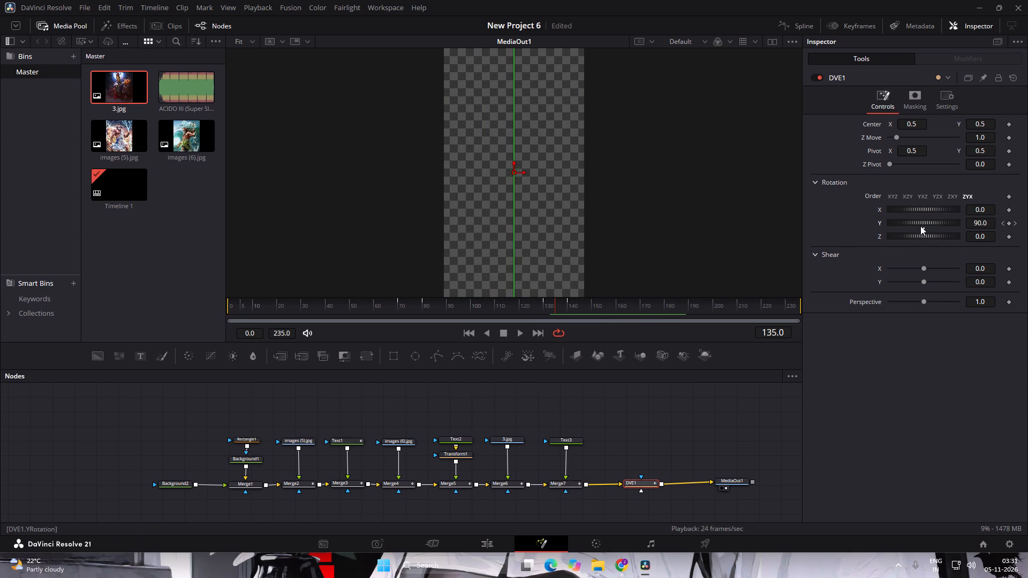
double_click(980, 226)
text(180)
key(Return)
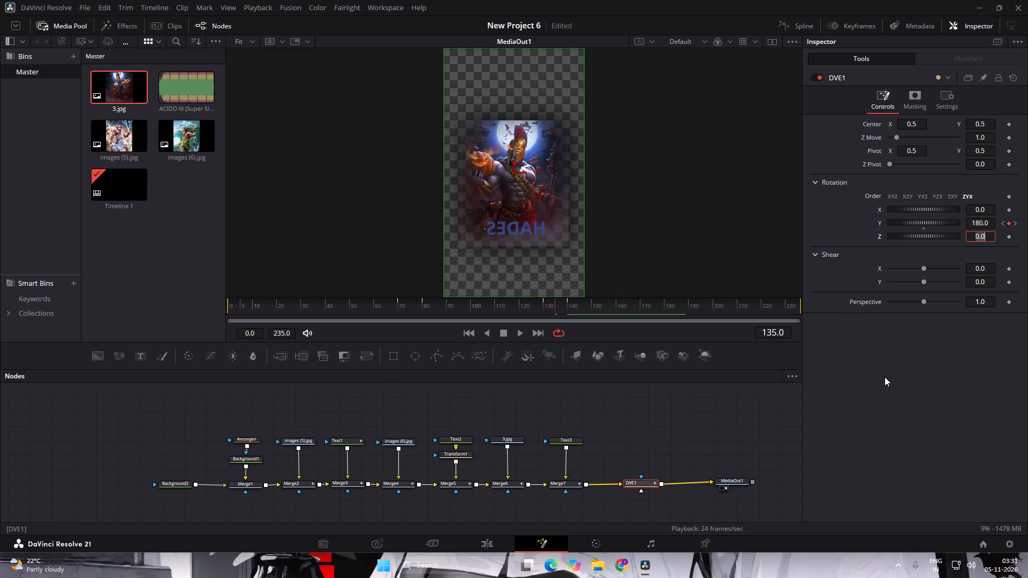
Examine frame by frame, between 137 and 126, how the rotation lines up with the POSEDION-to-HADES switch.
key(Left)
key(Left)
key(Left)
click(876, 371)
key(Left)
key(Left)
key(Left)
key(Left)
key(Left)
key(Right)
key(Right)
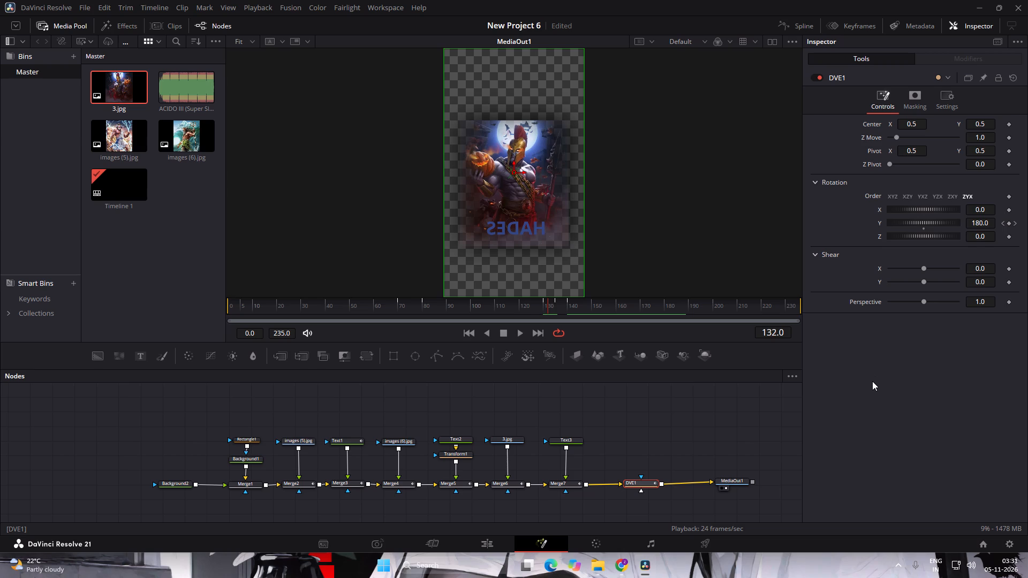
key(Right)
key(Right)
key(Right)
key(Right)
key(Right)
key(Left)
key(Left)
key(Left)
key(Left)
key(Left)
key(Left)
key(Left)
key(Left)
key(Left)
key(Left)
key(Left)
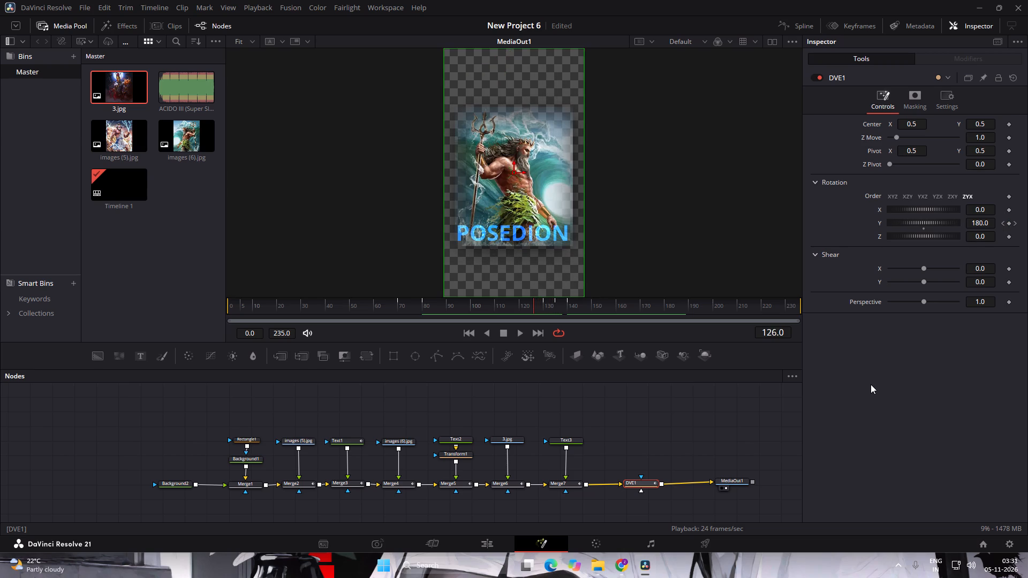
Undo DVE1's Y rotation keyframes on frames 135, 140 and 130.
key(ctrl+z)
key(ctrl+z)
key(ctrl+z)
Keyframe DVE1's Y rotation at 180 on frame 126 and at 0 on frame 136.
click(1008, 224)
key(Right)
key(Right)
key(Right)
key(Right)
key(Right)
key(Right)
key(Right)
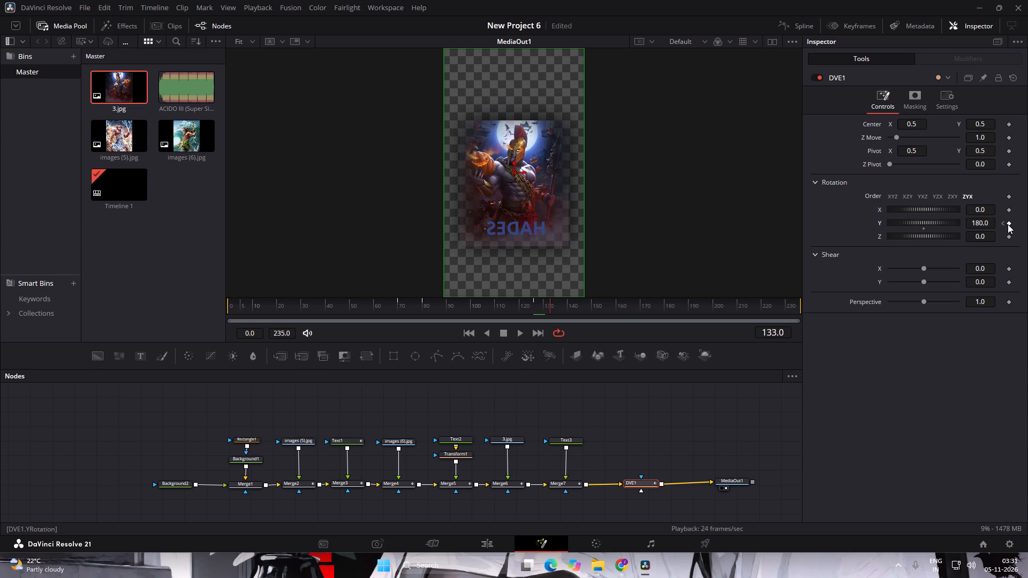
key(Right)
key(Right)
key(Right)
double_click(984, 219)
key(0)
key(Return)
click(943, 339)
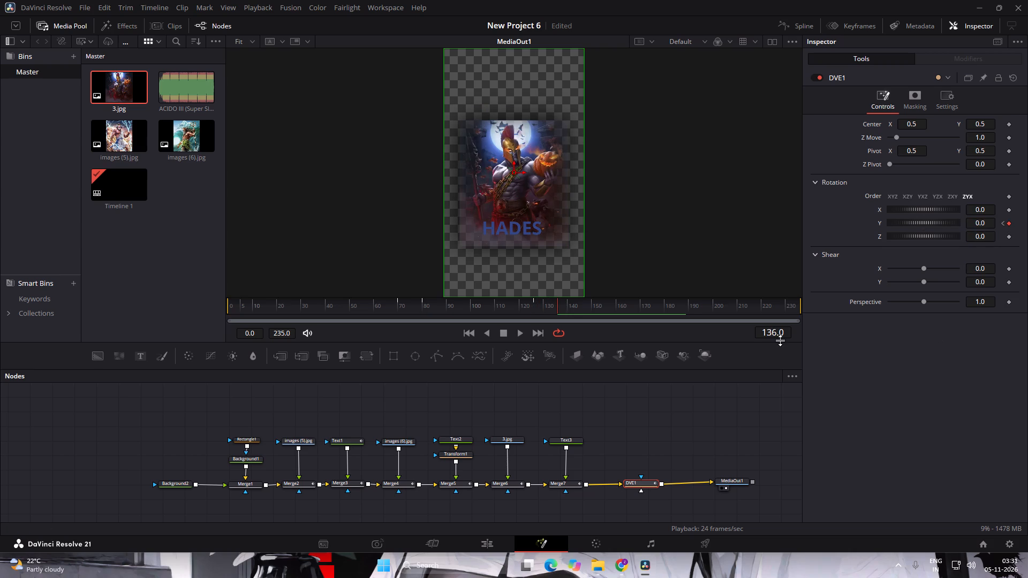
Examine the POSEDION-to-HADES flip frame by frame between 136 and 124.
key(Left)
key(Left)
key(Left)
key(Left)
key(Left)
key(Left)
key(Left)
key(Right)
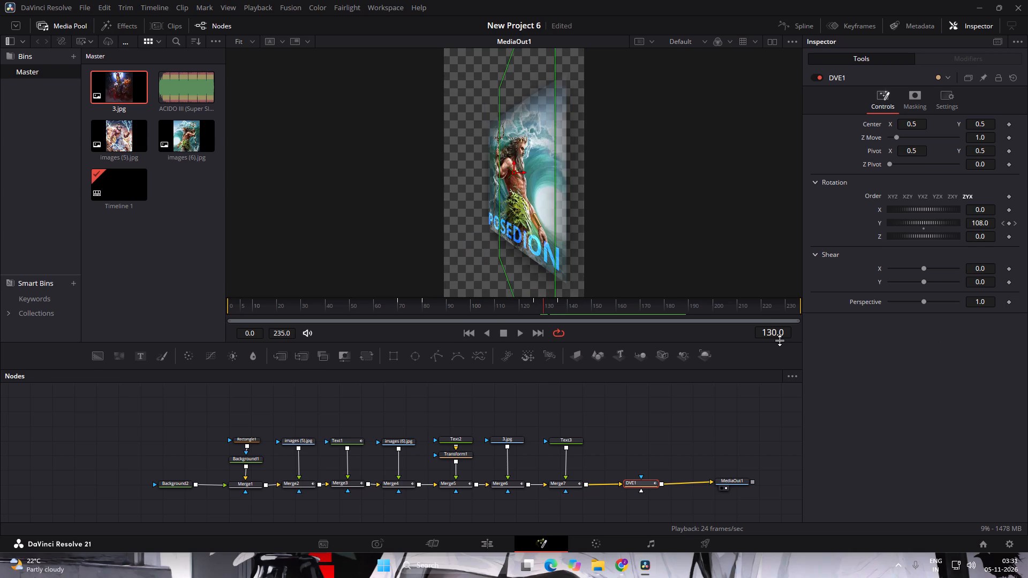
key(Right)
key(Right)
key(Left)
key(Left)
key(Left)
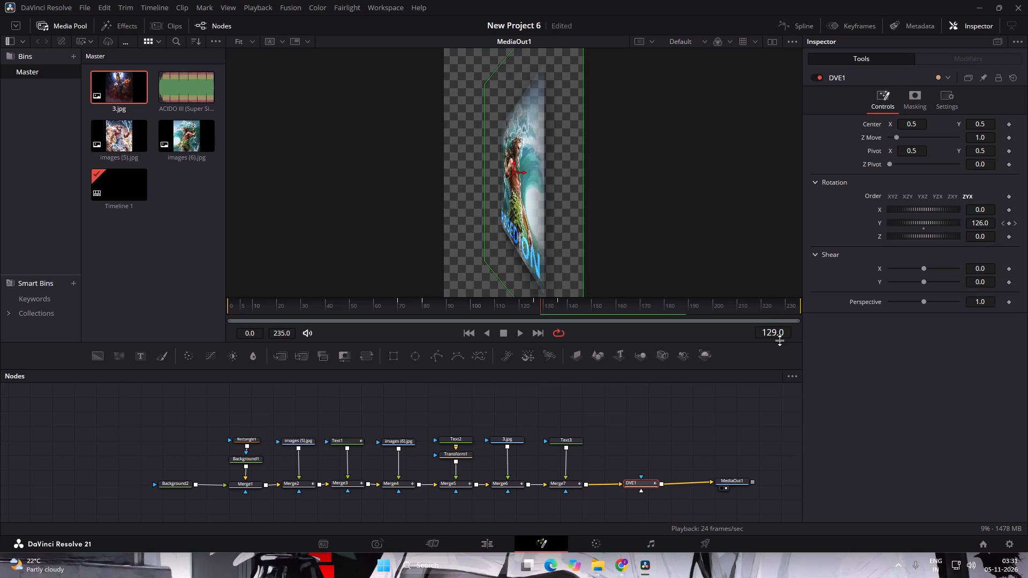
key(Right)
key(Right)
key(Left)
key(Left)
key(Left)
key(Left)
key(Left)
key(Left)
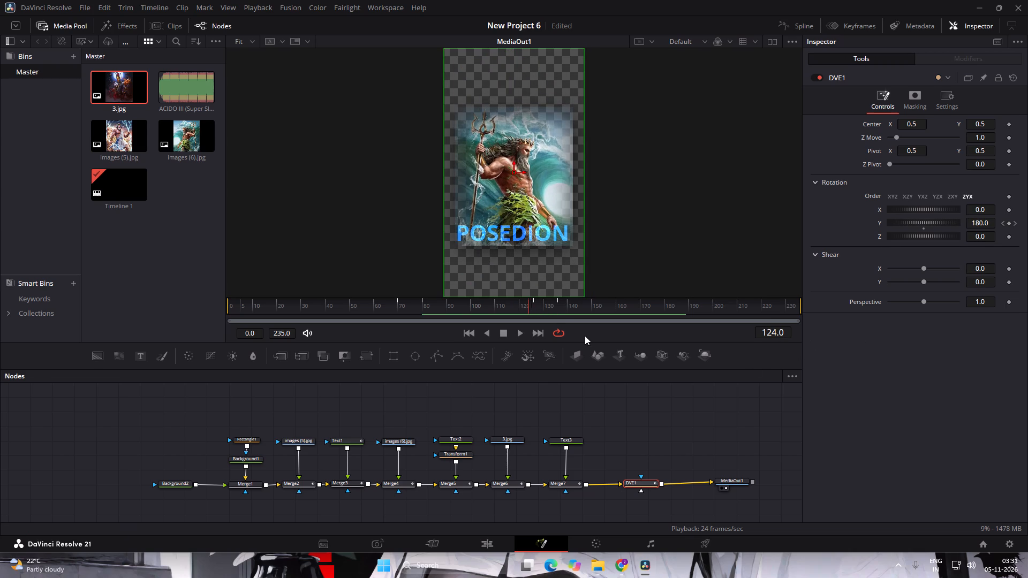
key(Left)
Play the animation from frame 0 through the HADES image to review both card flips.
drag(531, 307, 208, 321)
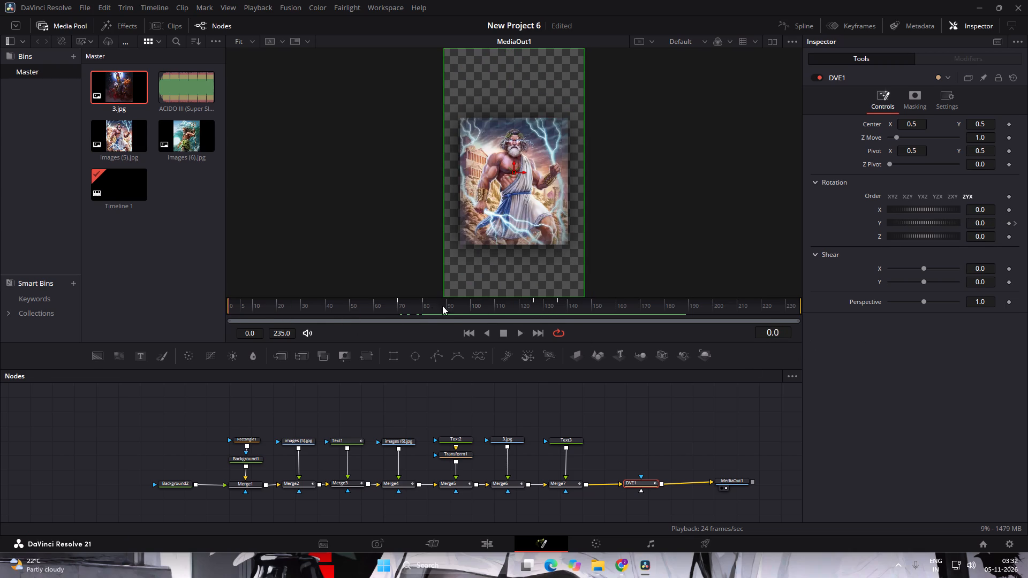
click(516, 327)
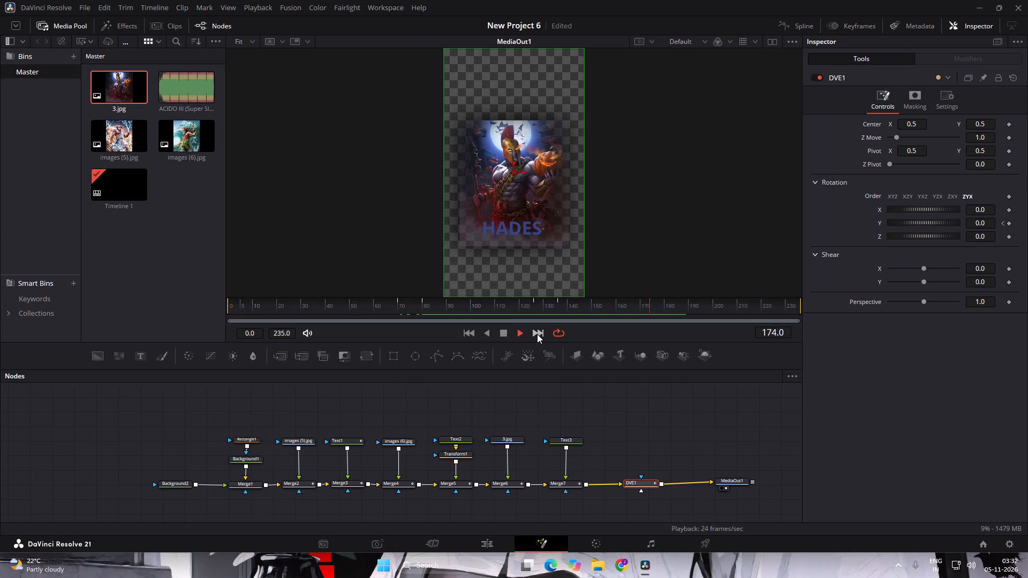
key(space)
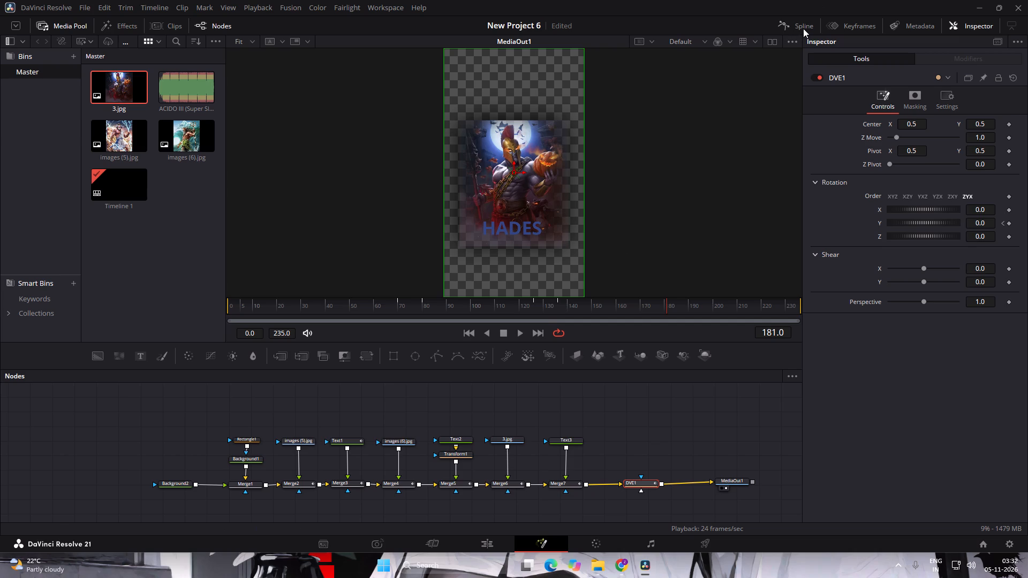
Display DVE1's Y Rotation curve in the Spline editor, limited to the selected tool only.
click(803, 28)
scroll(456, 472, down, 4)
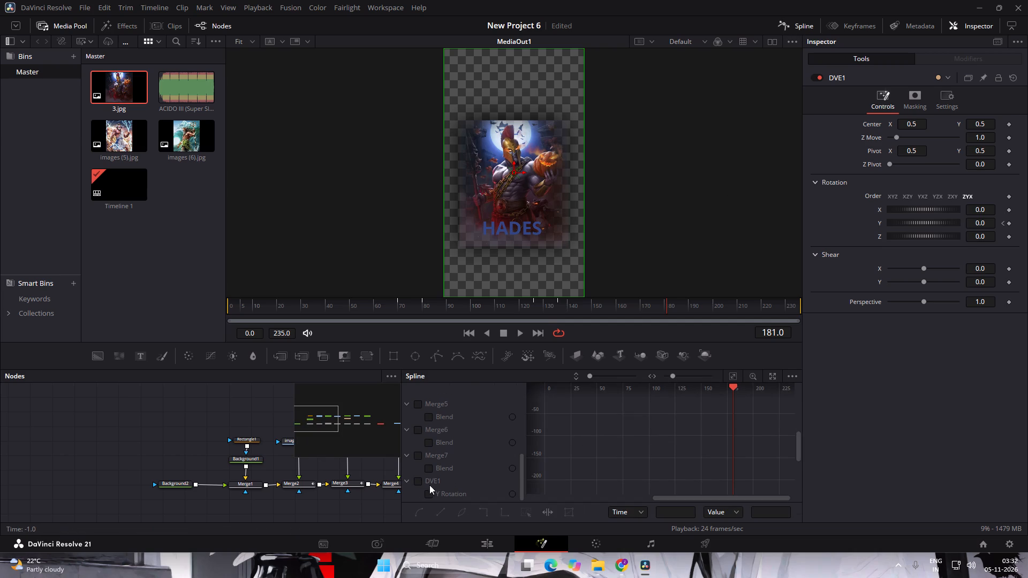
click(418, 480)
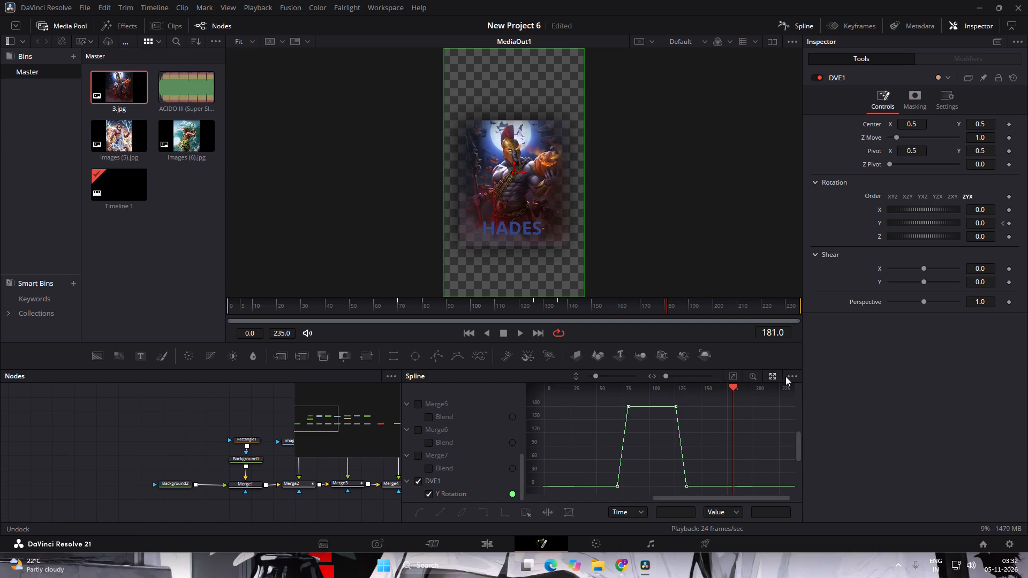
double_click(786, 376)
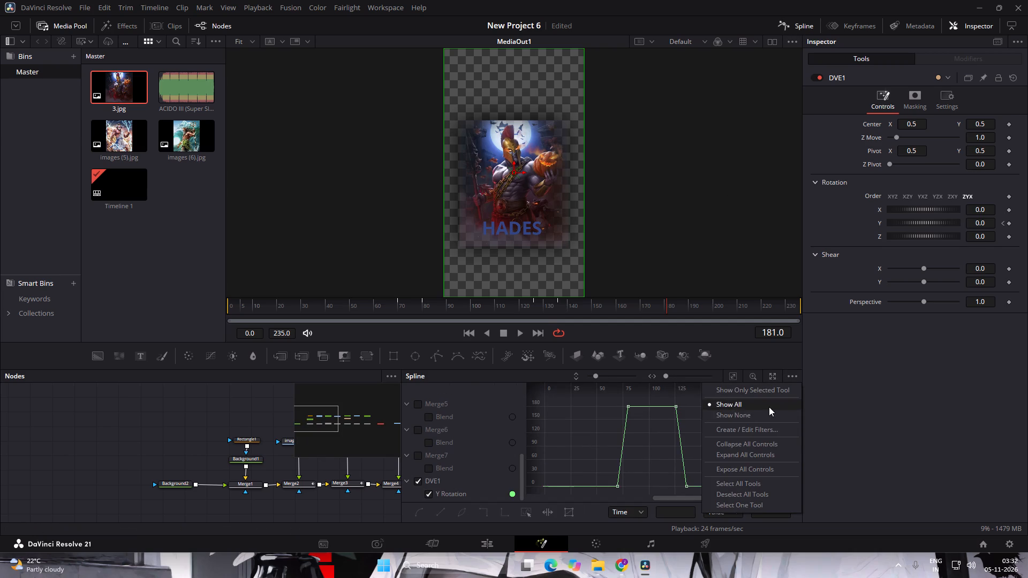
click(786, 393)
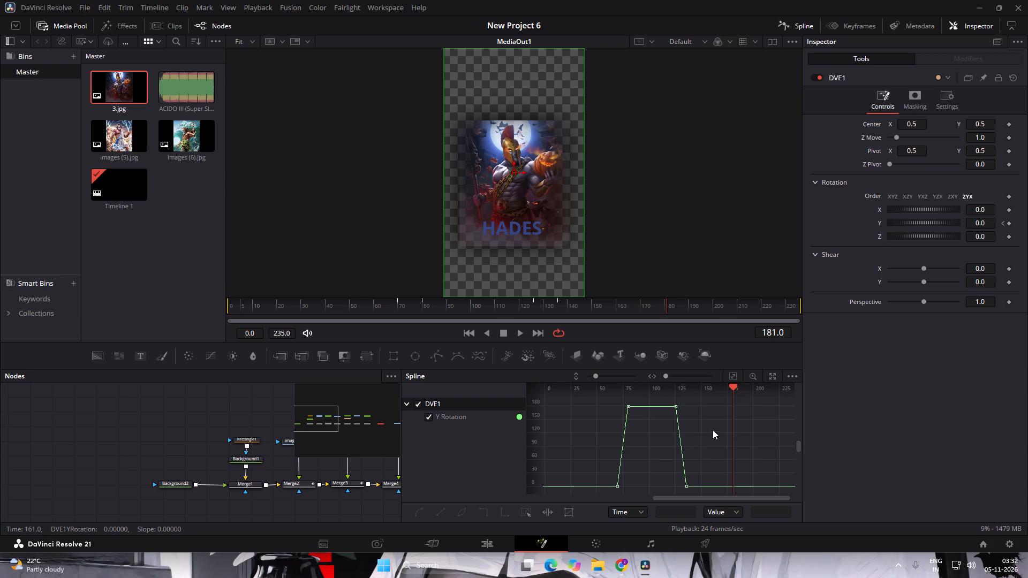
Smooth all keyframes on DVE1's Y Rotation curve.
drag(712, 404, 693, 419)
drag(693, 419, 586, 499)
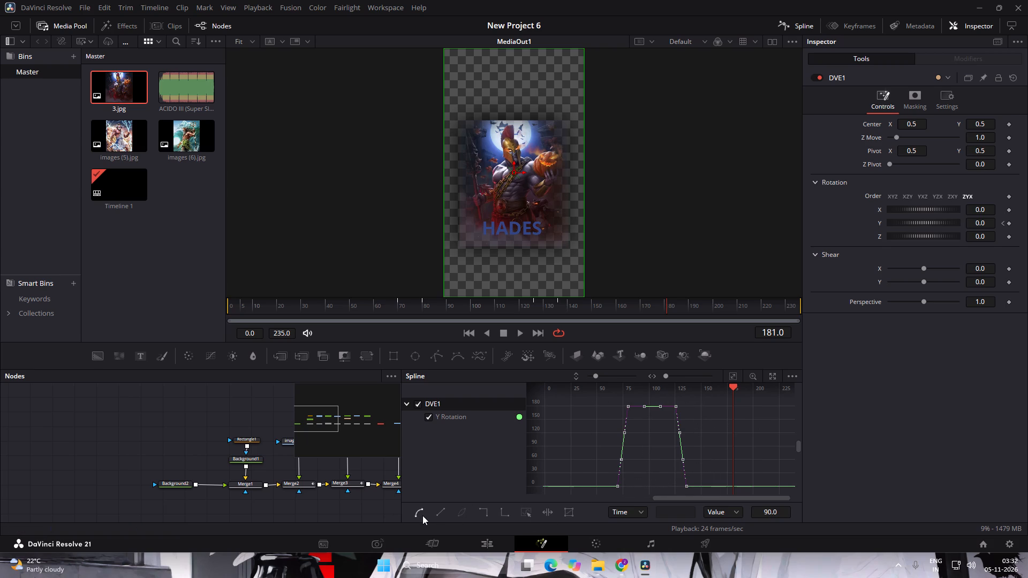
click(422, 515)
click(422, 515)
click(422, 515)
click(422, 515)
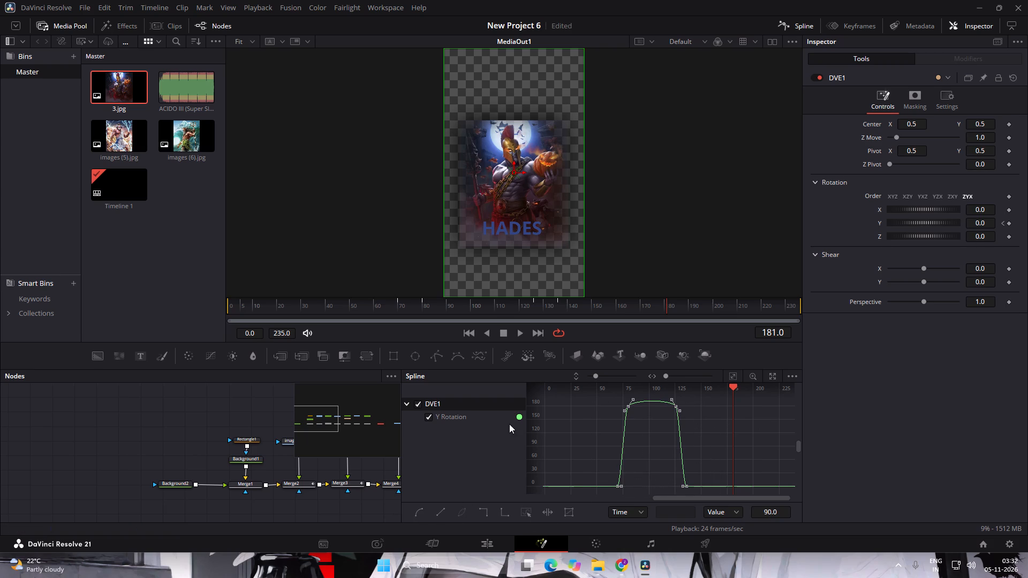
Play the animation from frame 38 to review the smoothed ZEUS-to-POSEDION flip.
drag(666, 307, 321, 324)
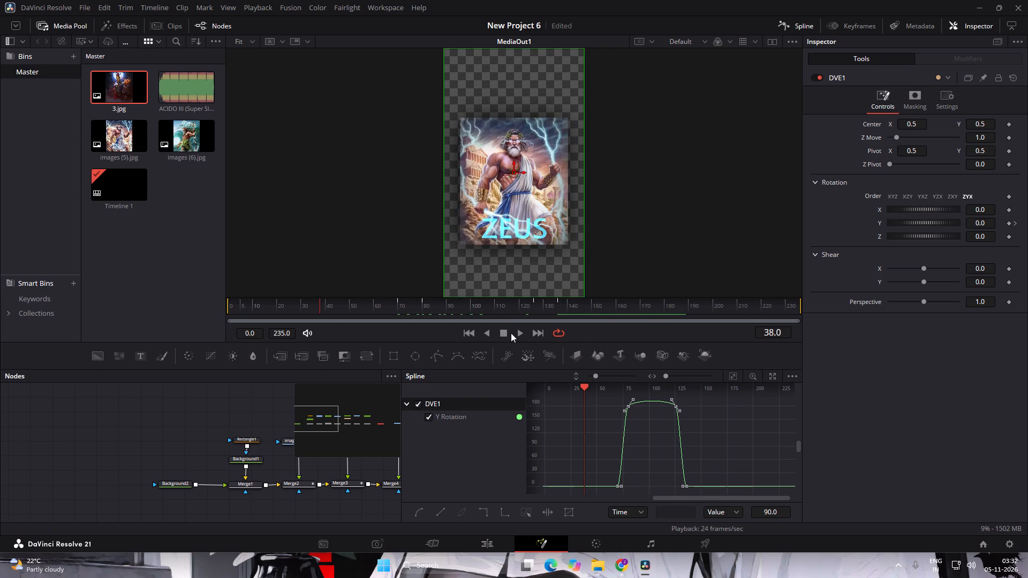
click(514, 332)
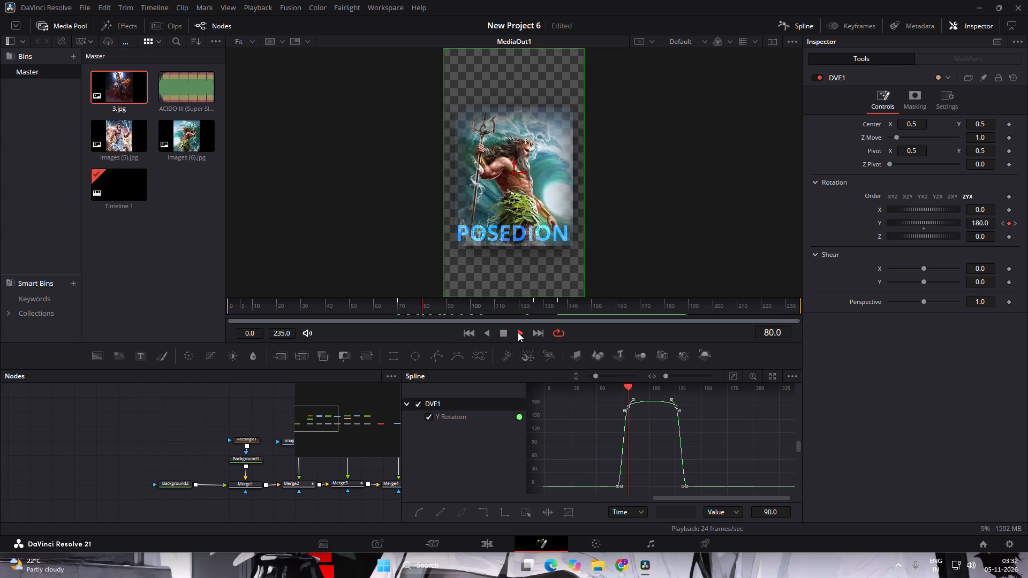
click(507, 335)
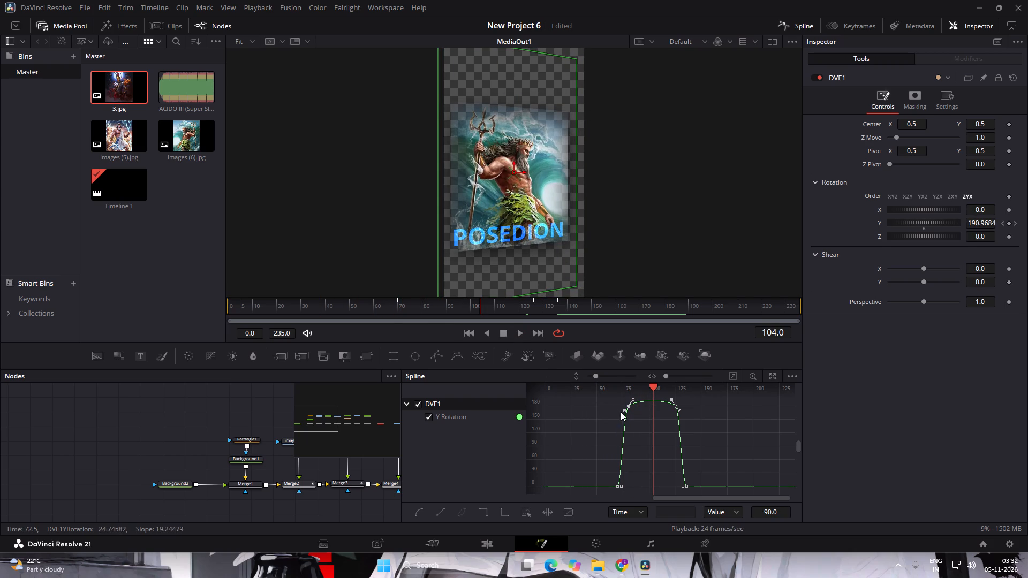
Pull the outer curve handles of the frame 80 and frame 126 Y Rotation keyframes slightly outward.
drag(626, 413, 621, 413)
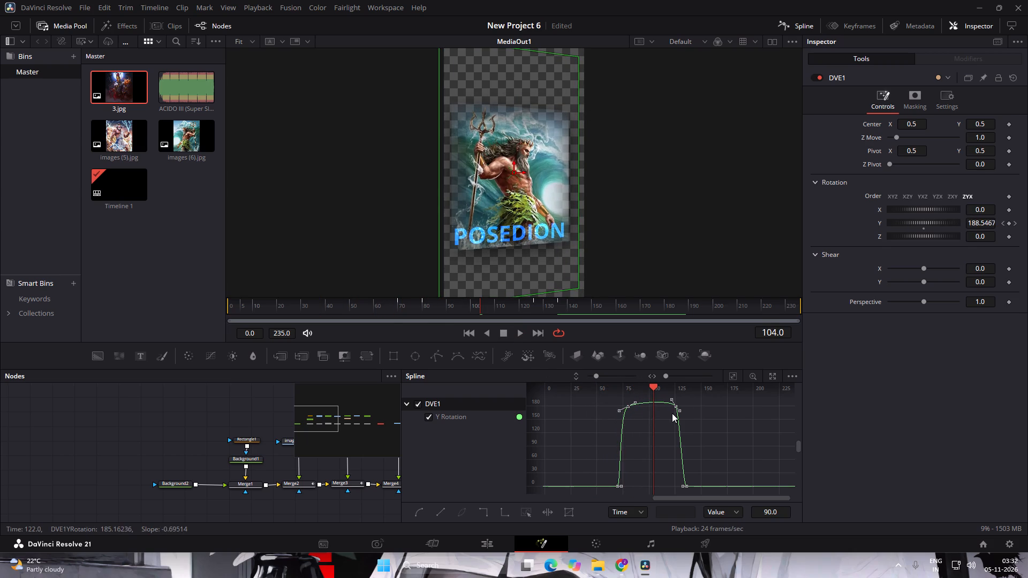
click(680, 412)
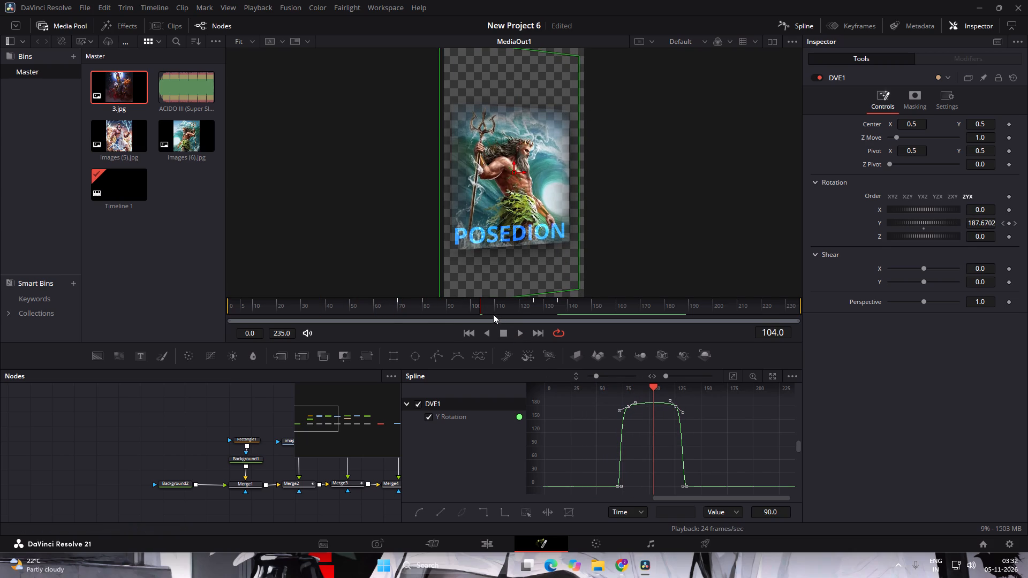
Scrub back and forth around frames 71 to 76 and play the ZEUS-to-POSEDION flip to review the adjusted curve handles.
drag(480, 310, 411, 320)
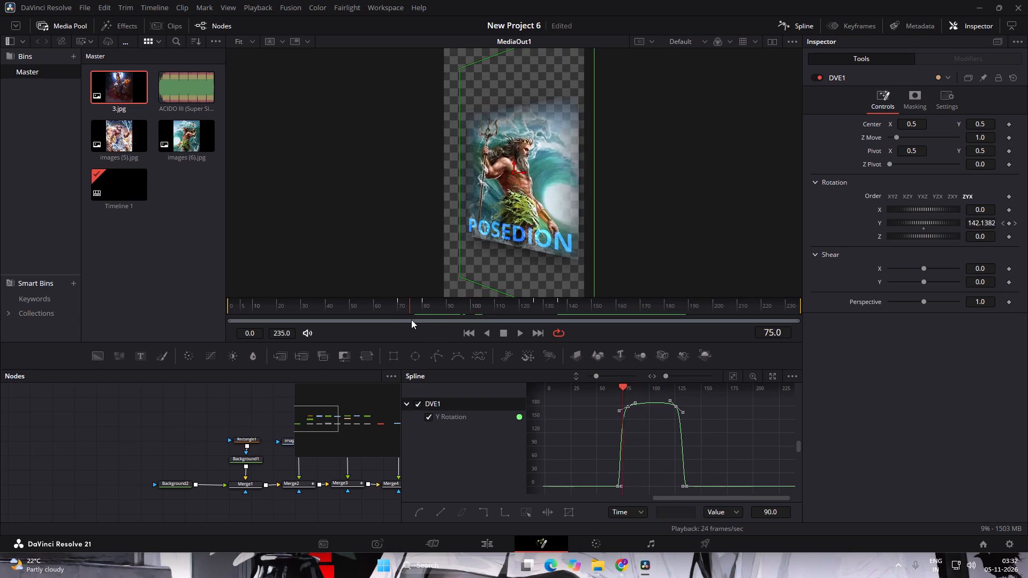
drag(411, 320, 403, 317)
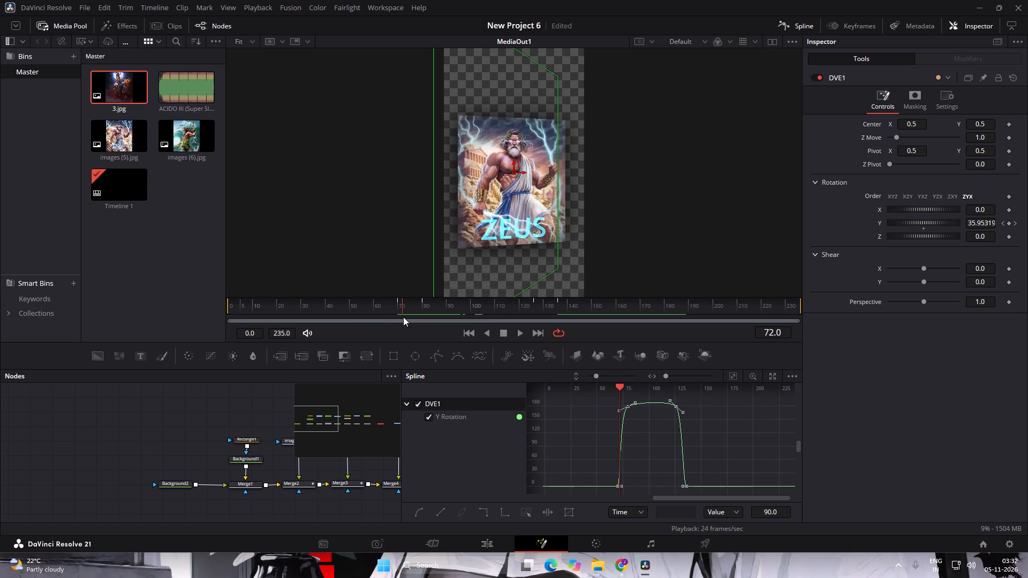
drag(403, 317, 414, 317)
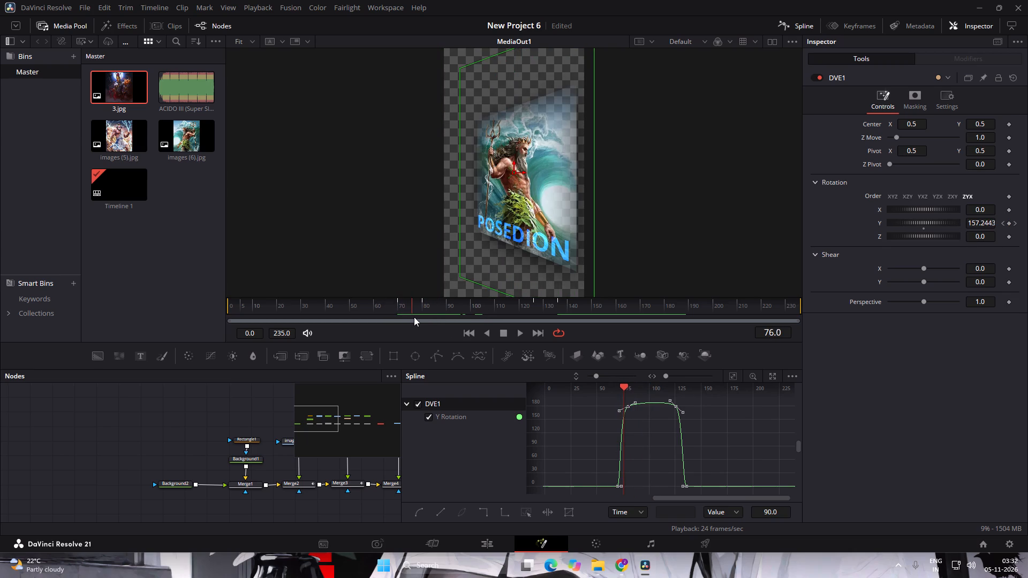
drag(414, 317, 412, 316)
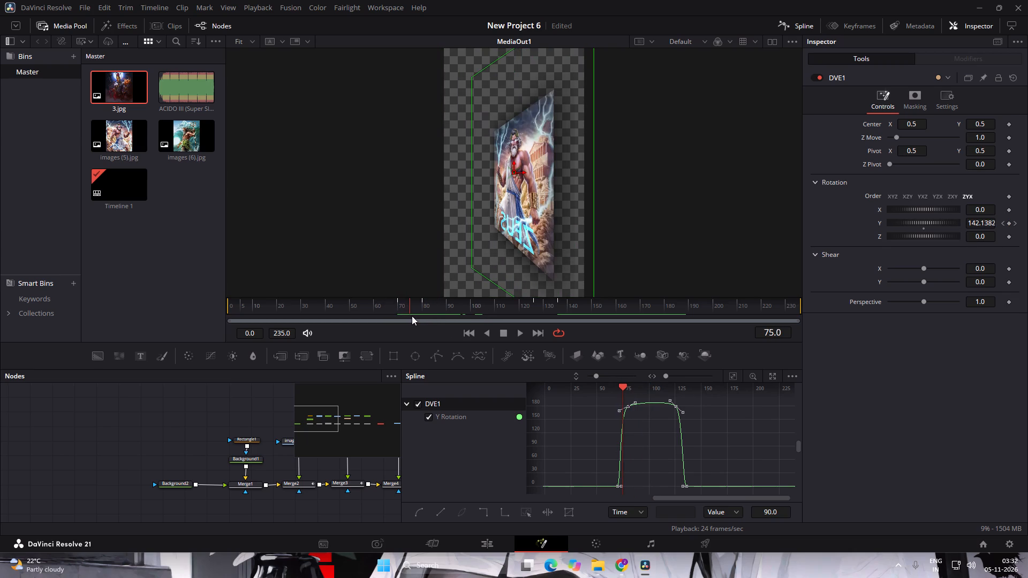
drag(412, 316, 414, 316)
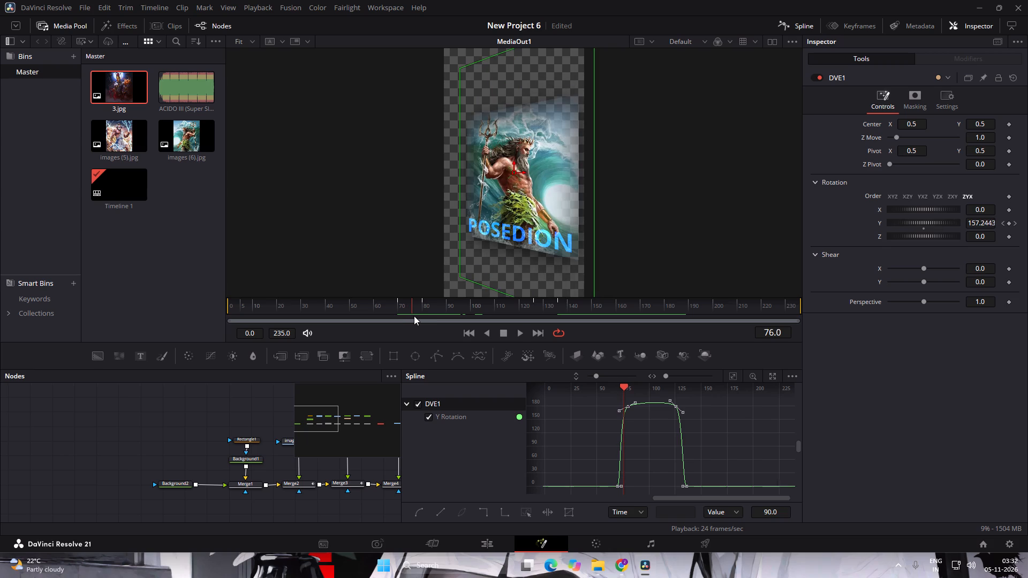
drag(414, 316, 406, 315)
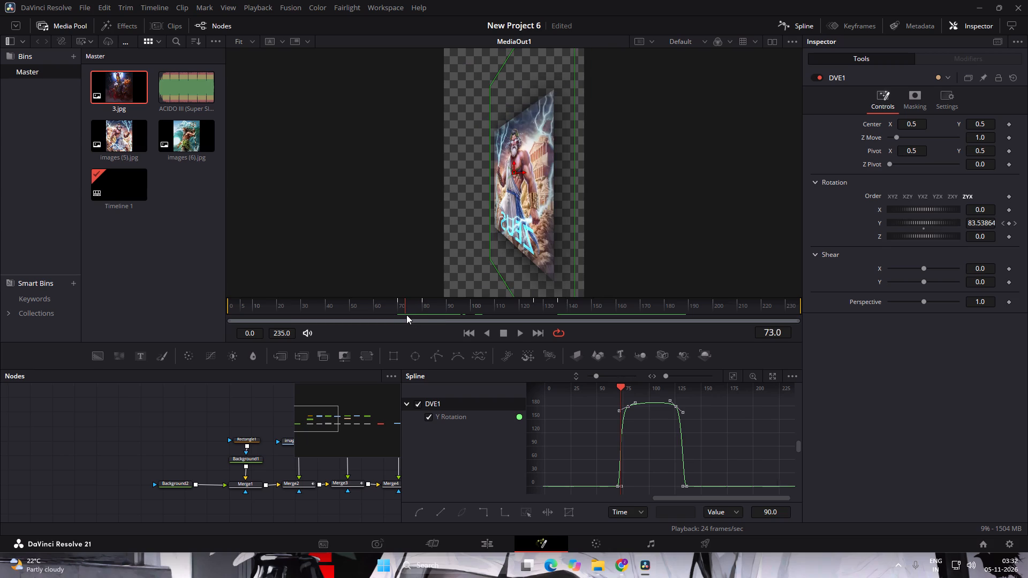
drag(406, 315, 402, 315)
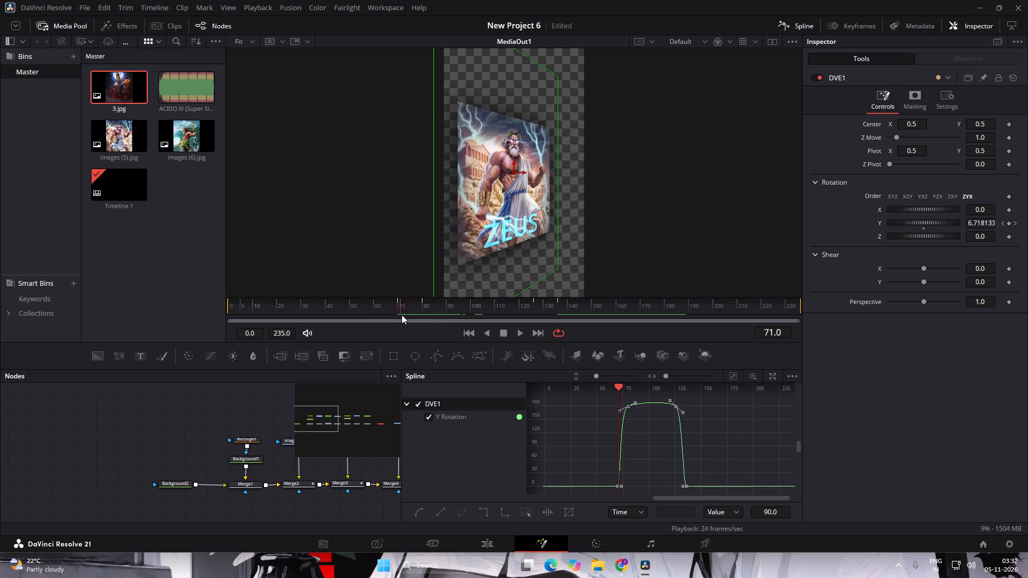
drag(402, 315, 319, 322)
click(520, 330)
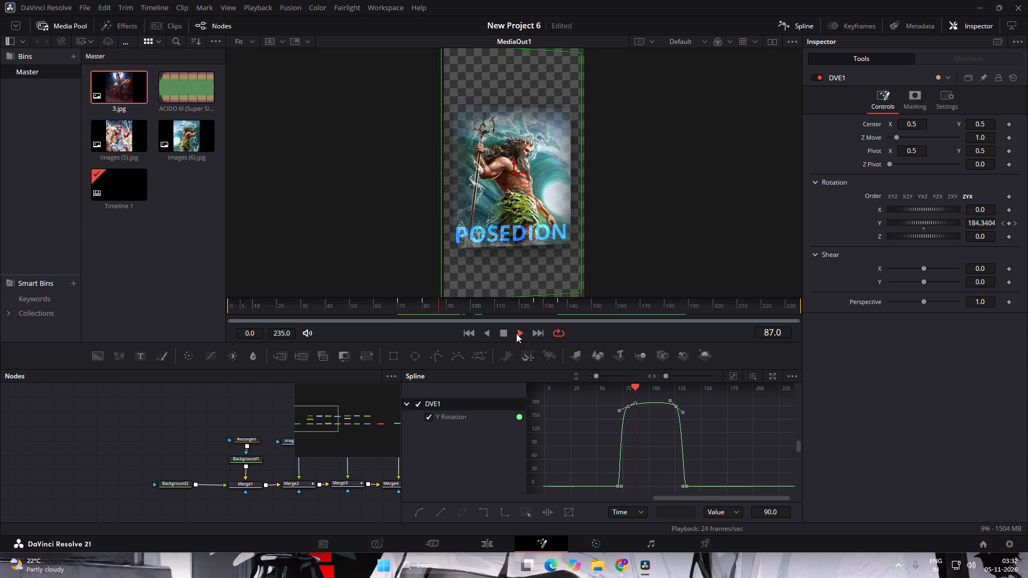
click(505, 336)
Undo the last two curve handle adjustments on DVE1's Y Rotation curve.
key(ctrl+z)
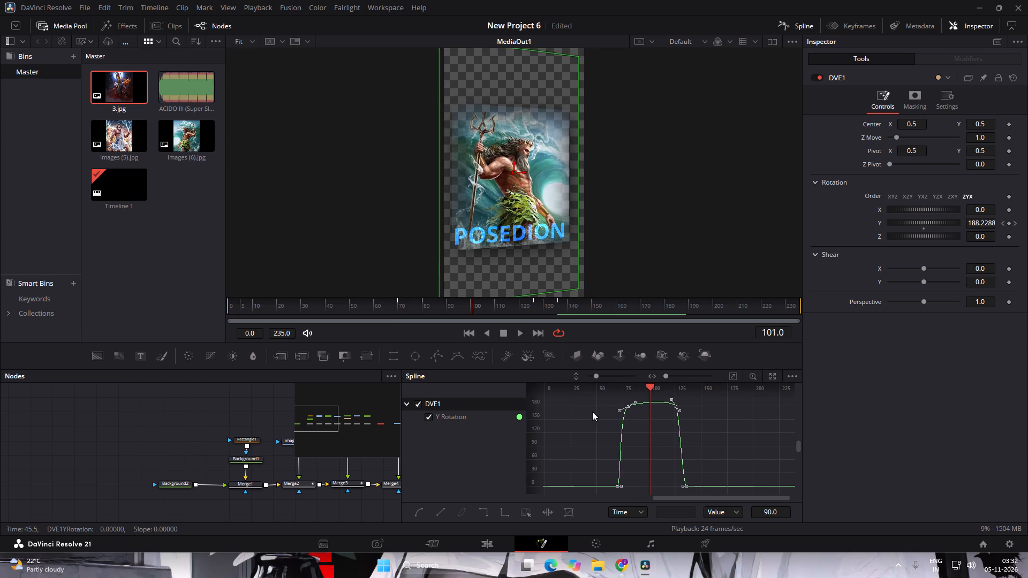
key(ctrl+z)
Replay the animation from the ZEUS image through to HADES to review both card flips.
drag(468, 308, 447, 311)
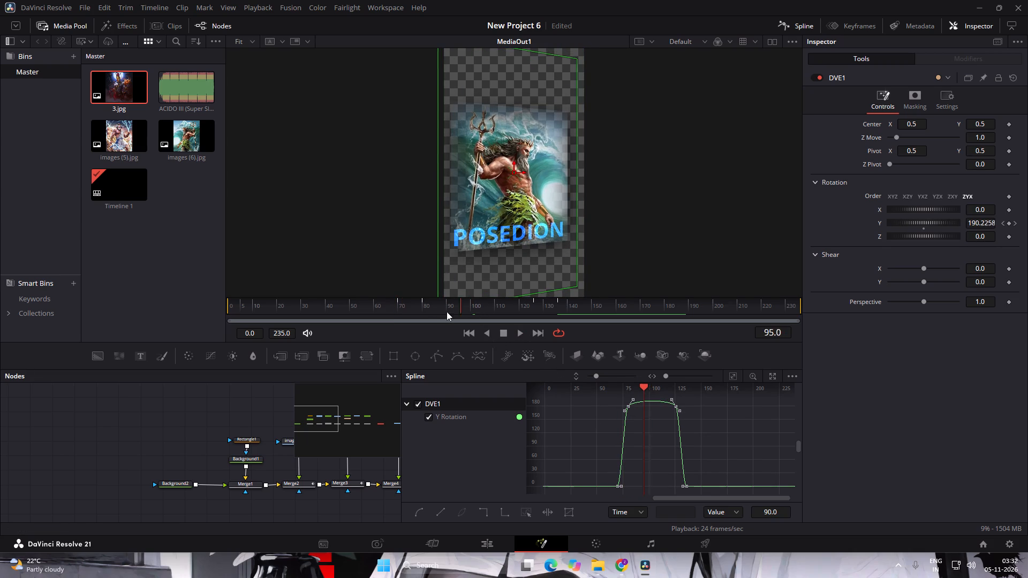
drag(447, 311, 334, 328)
double_click(513, 337)
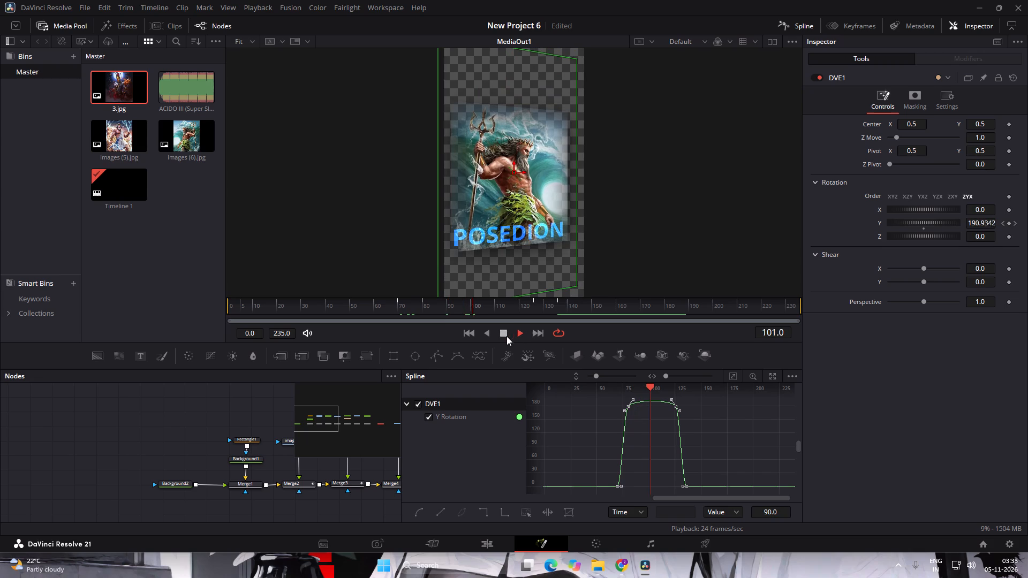
click(507, 336)
drag(478, 302, 372, 329)
click(520, 333)
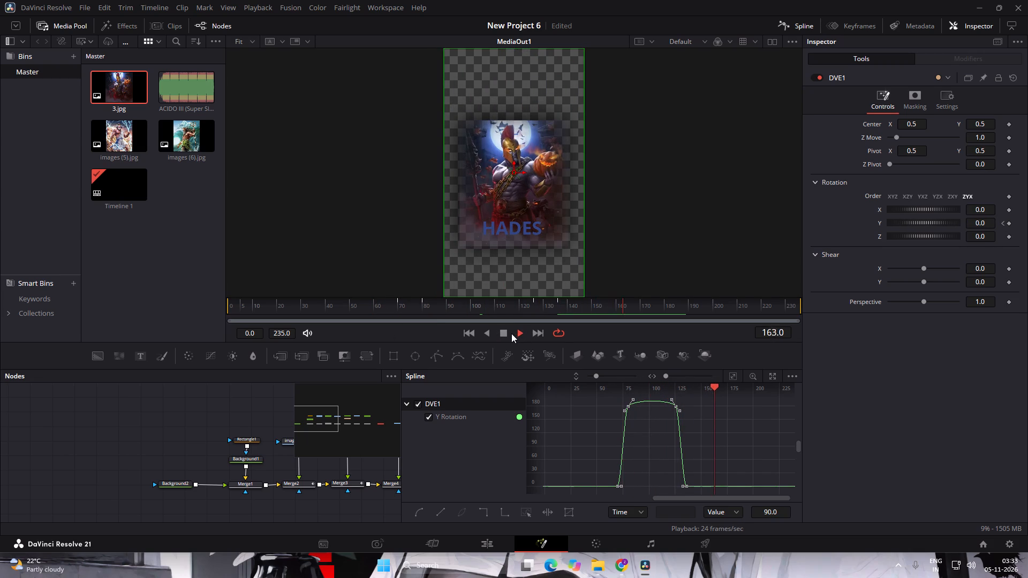
key(space)
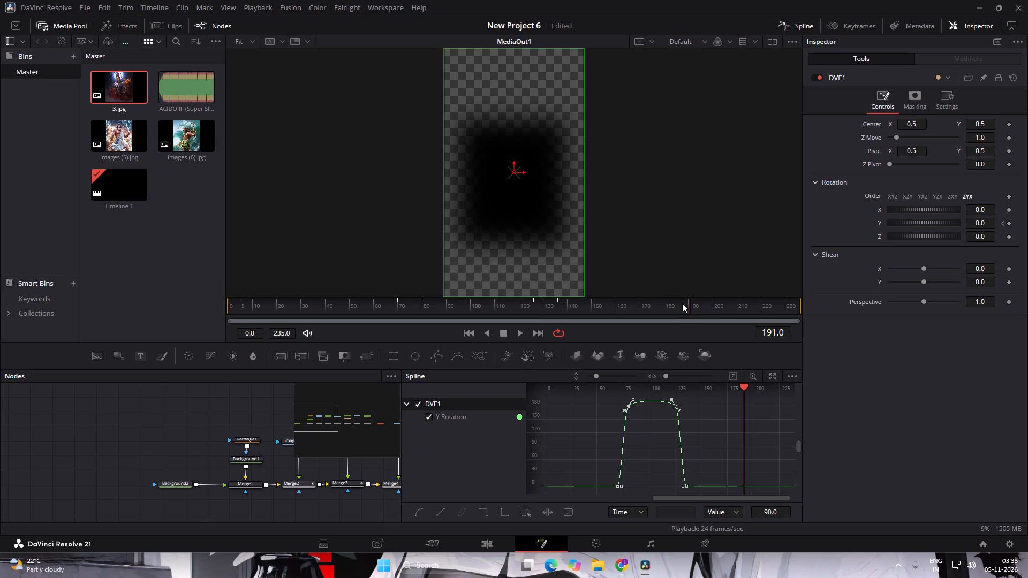
drag(689, 303, 346, 336)
click(521, 333)
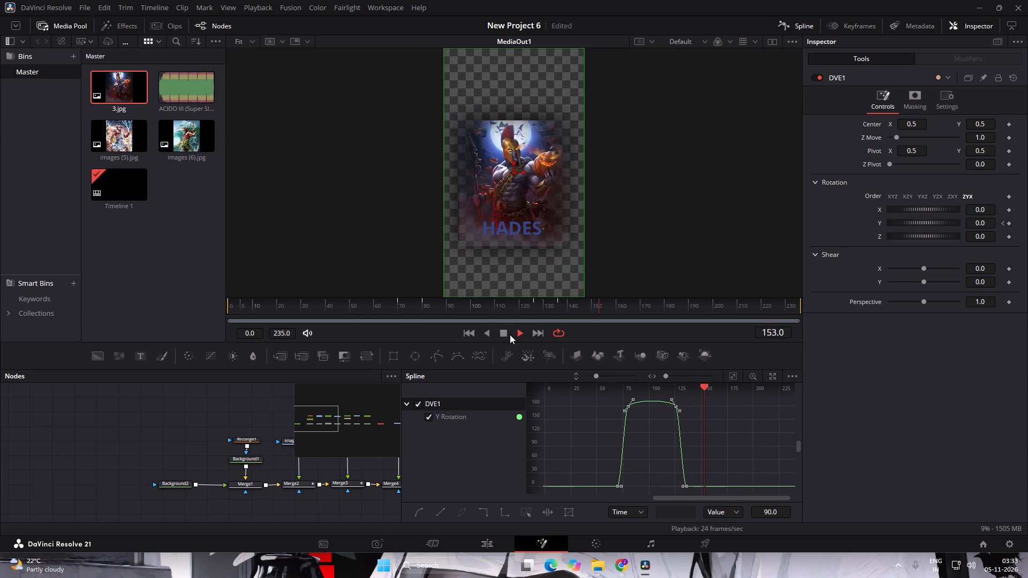
click(509, 334)
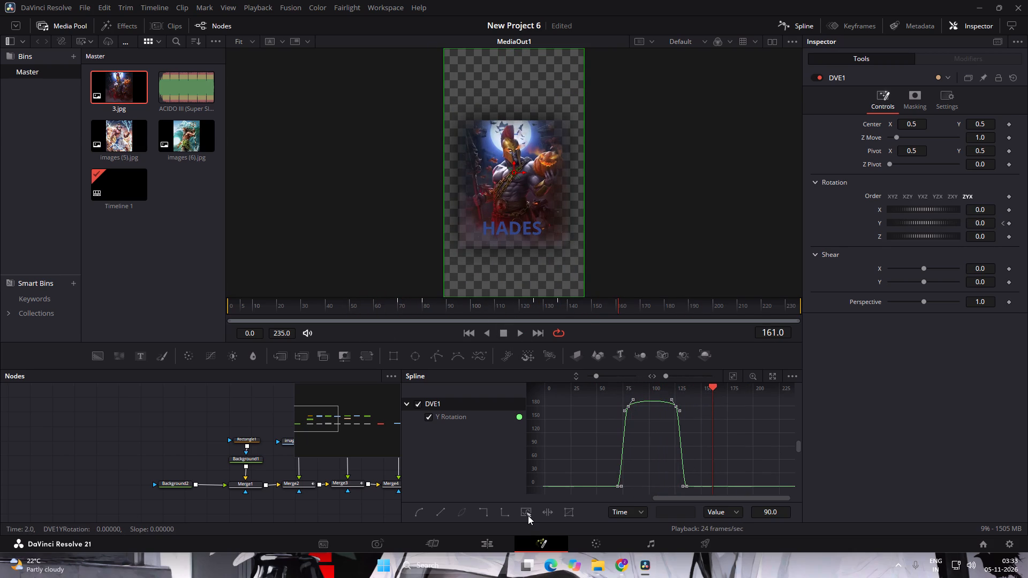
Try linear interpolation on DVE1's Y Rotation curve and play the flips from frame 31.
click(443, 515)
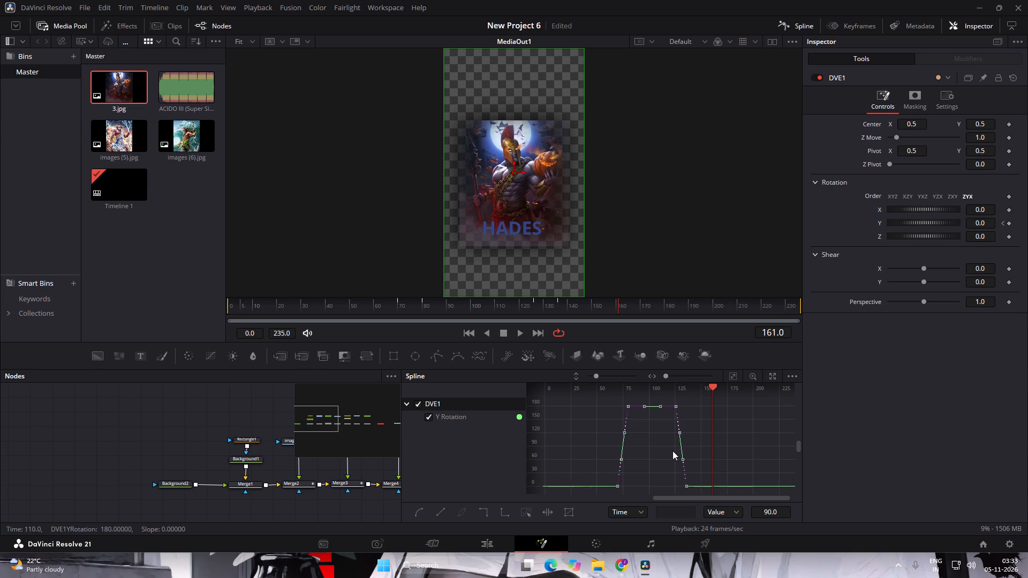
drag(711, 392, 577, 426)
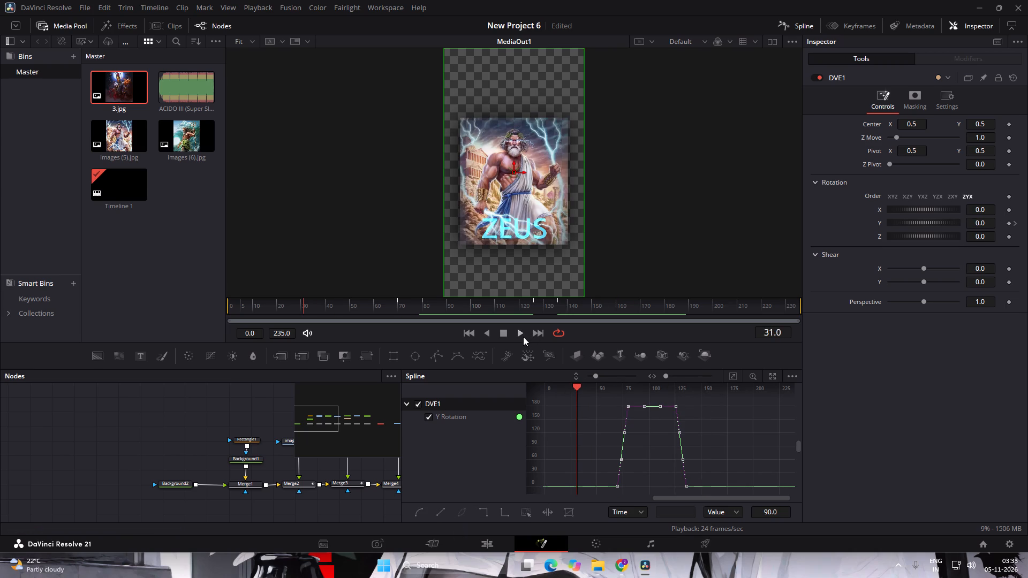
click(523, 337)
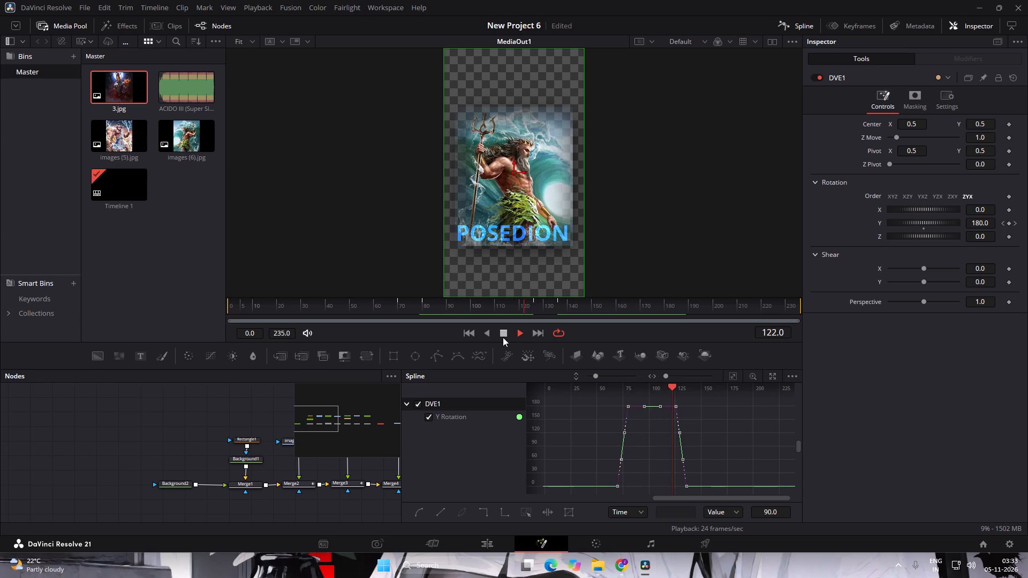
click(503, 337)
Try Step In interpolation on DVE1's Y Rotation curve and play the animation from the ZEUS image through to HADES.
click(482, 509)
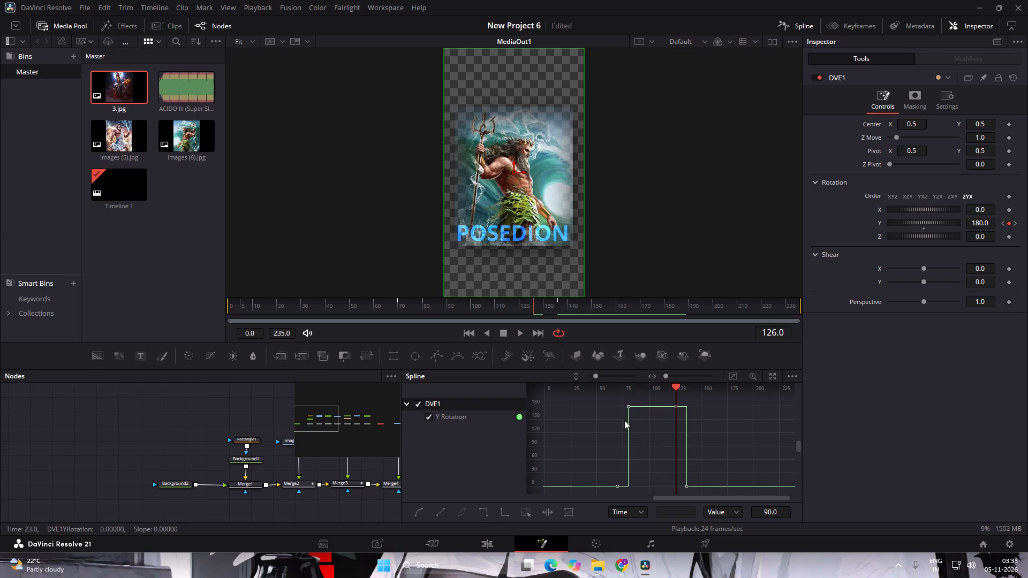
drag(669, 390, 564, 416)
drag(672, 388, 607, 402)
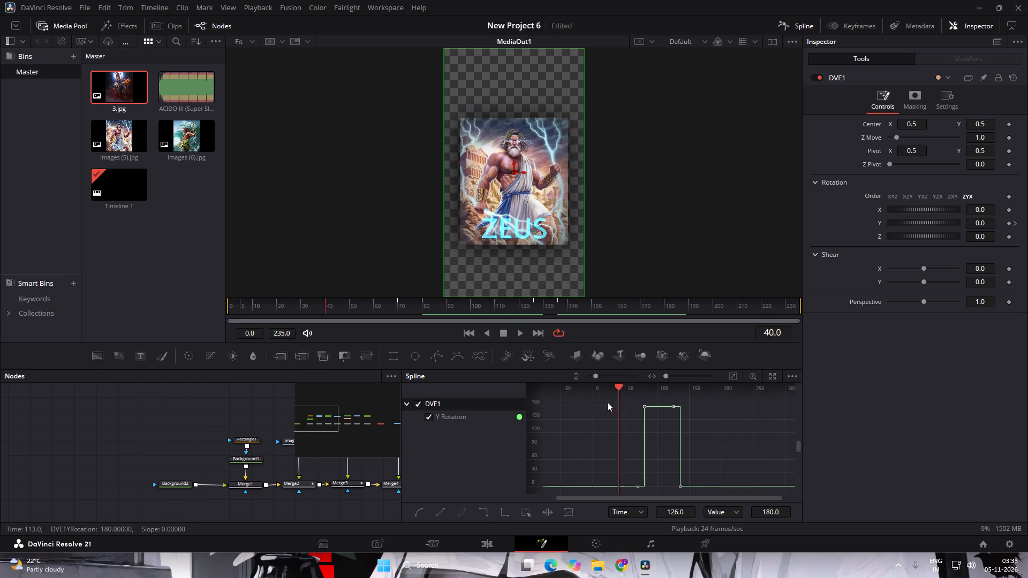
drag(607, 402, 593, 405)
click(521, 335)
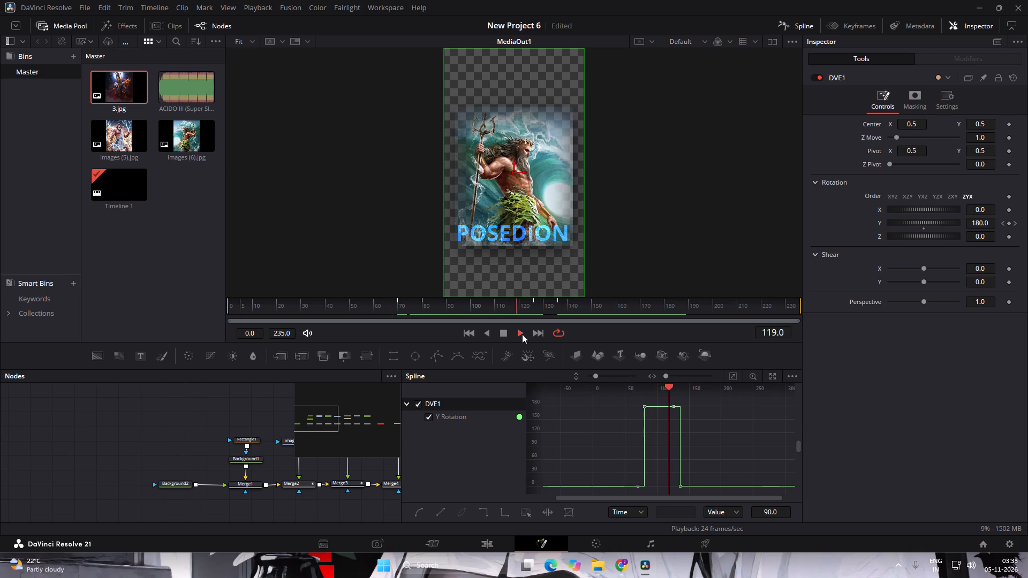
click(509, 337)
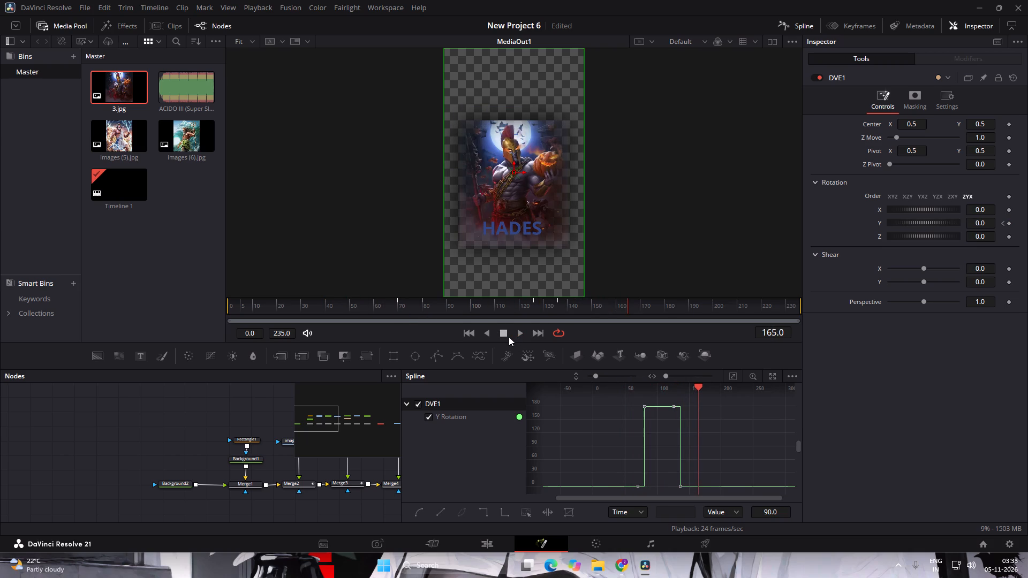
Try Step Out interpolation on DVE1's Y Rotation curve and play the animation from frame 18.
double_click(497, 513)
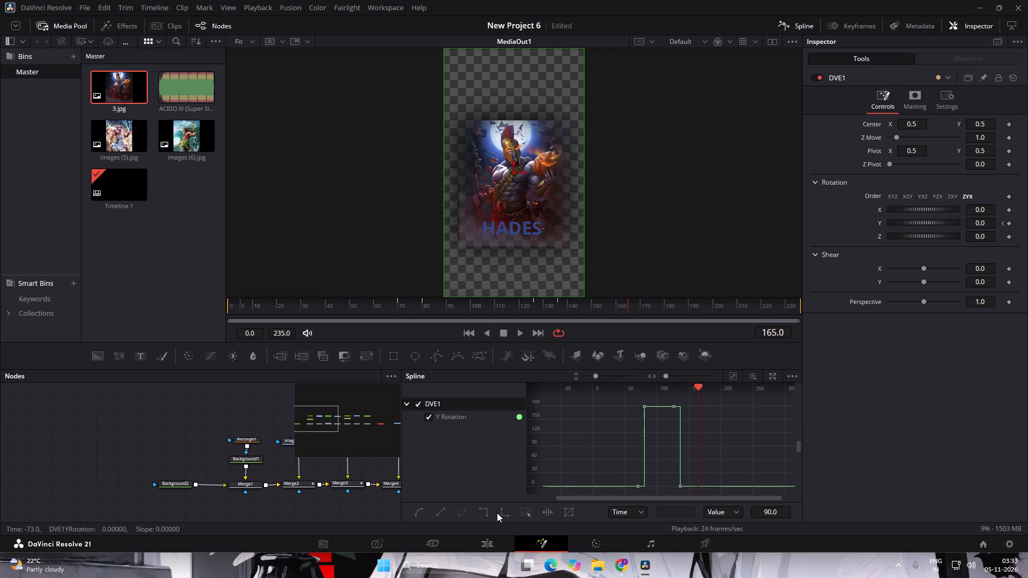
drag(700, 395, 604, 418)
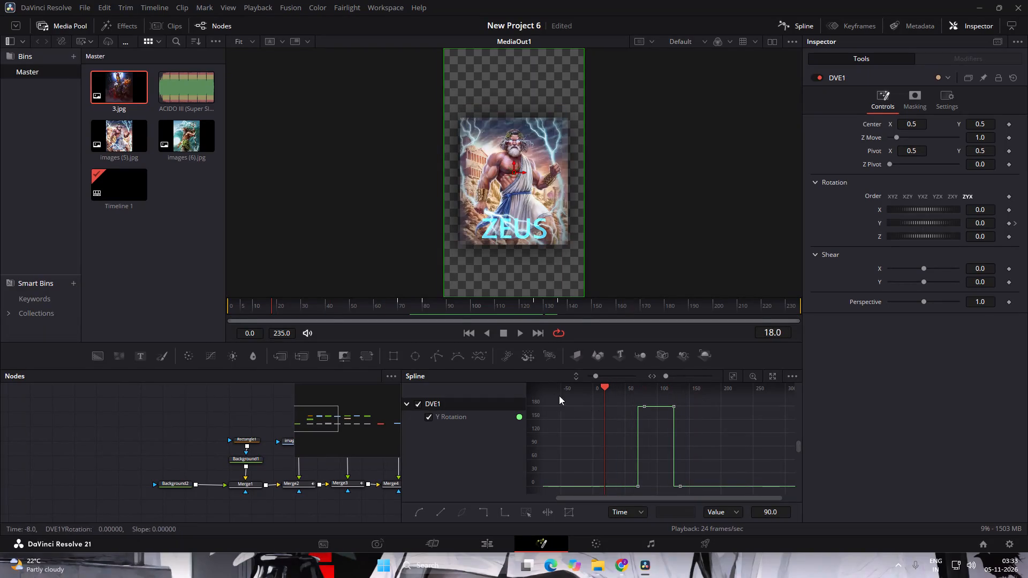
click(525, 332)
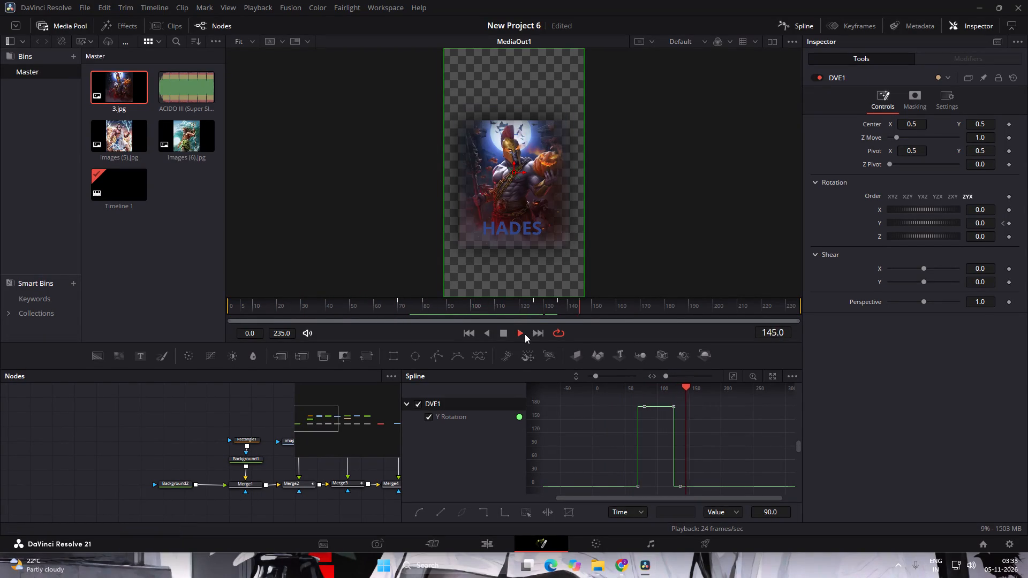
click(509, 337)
Apply smooth interpolation to all keyframes on DVE1's Y Rotation curve.
click(421, 510)
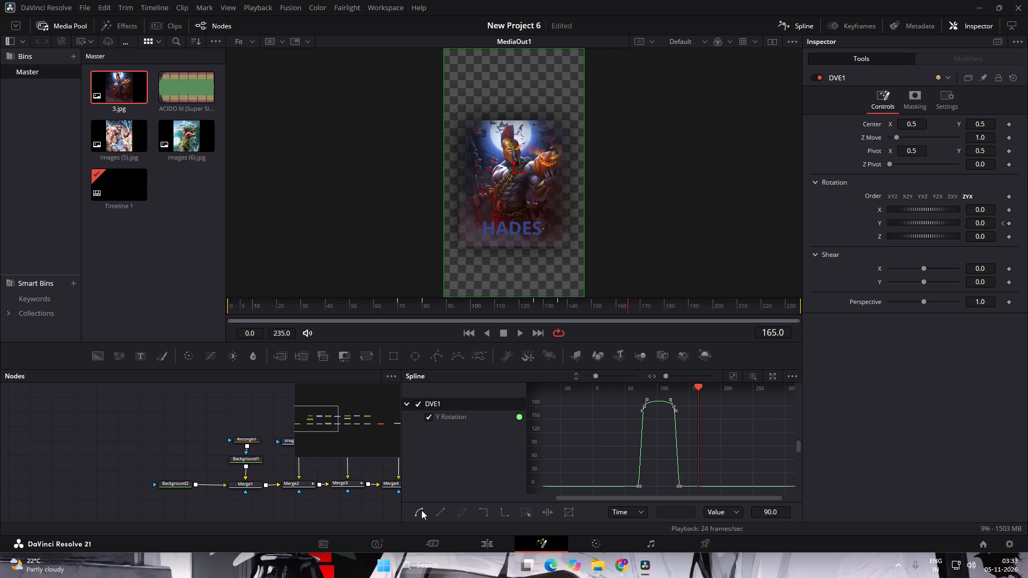
triple_click(421, 510)
click(421, 510)
Examine the smoothed Y Rotation curve, play the whole animation from the start, and scrub through it to review the flips.
scroll(649, 478, up, 3)
scroll(652, 478, down, 3)
shift+scroll(661, 474, up, 3)
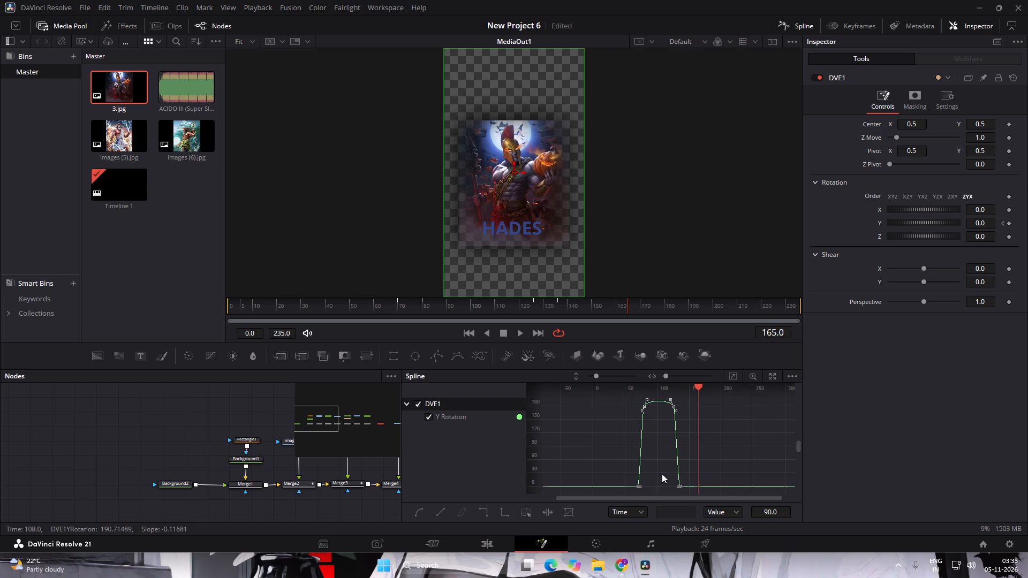
scroll(677, 485, up, 1)
scroll(679, 483, down, 1)
drag(699, 386, 589, 414)
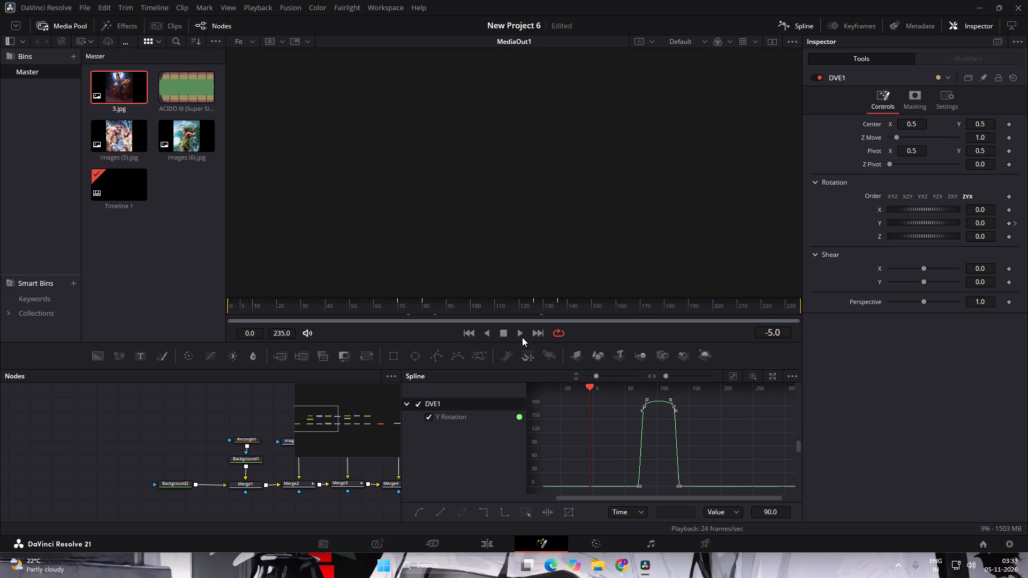
click(522, 337)
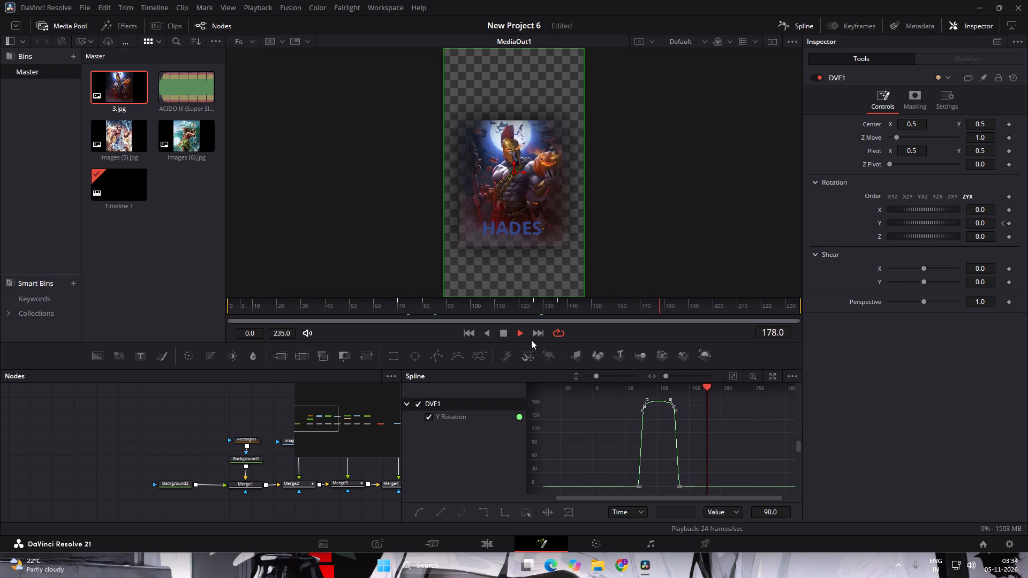
click(510, 341)
click(509, 324)
click(509, 336)
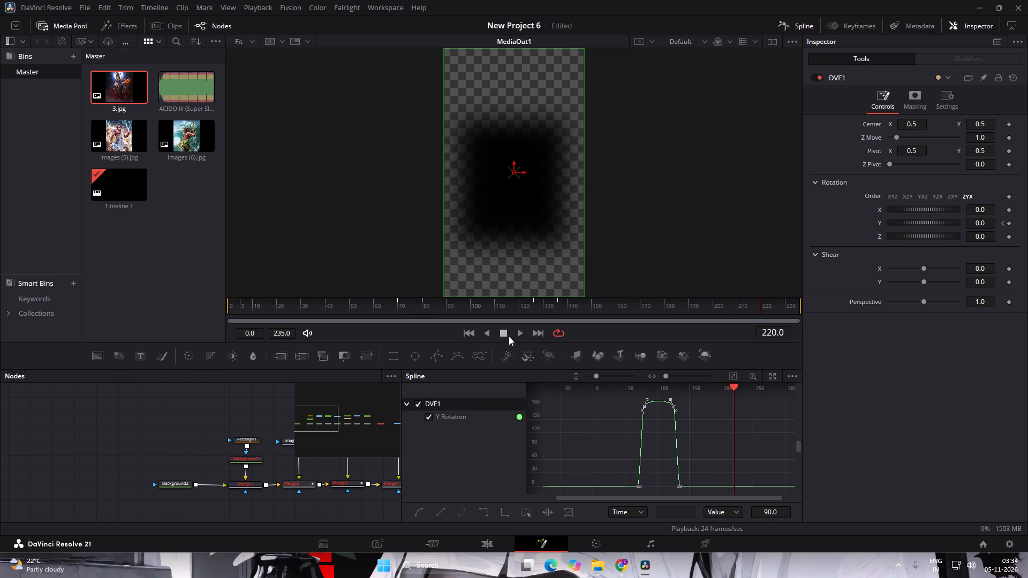
drag(735, 394, 607, 409)
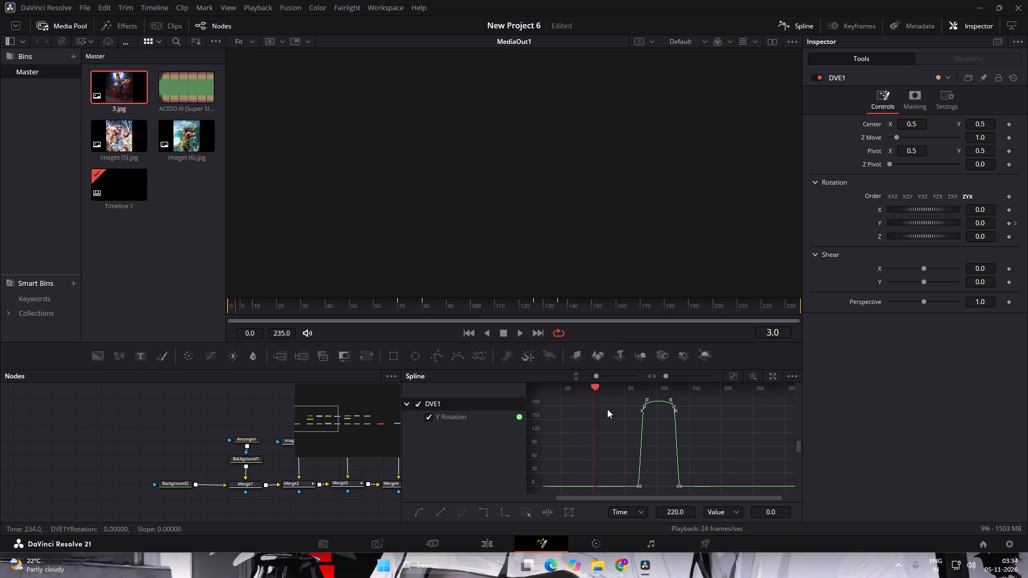
drag(607, 409, 711, 441)
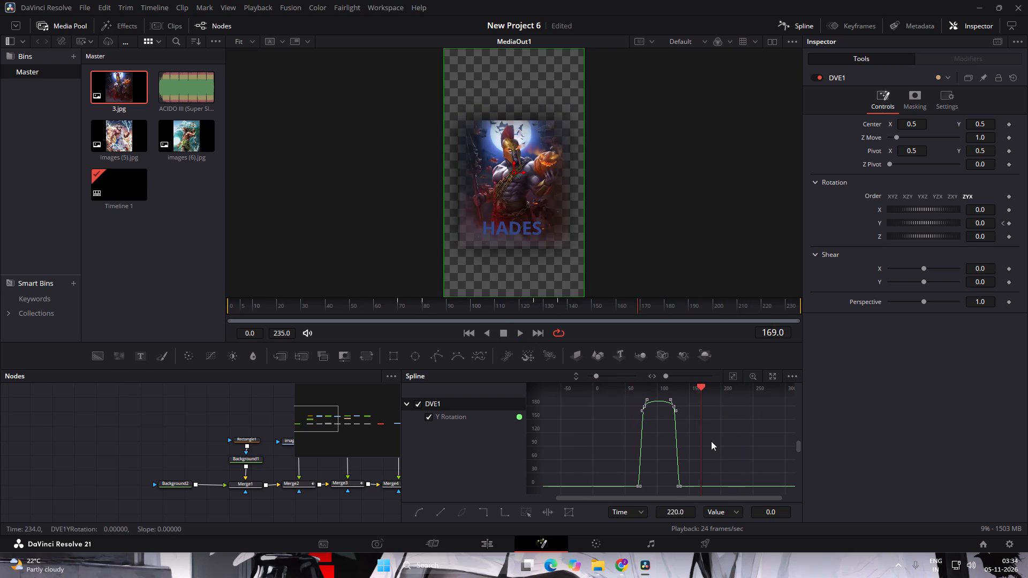
drag(711, 441, 720, 439)
click(963, 440)
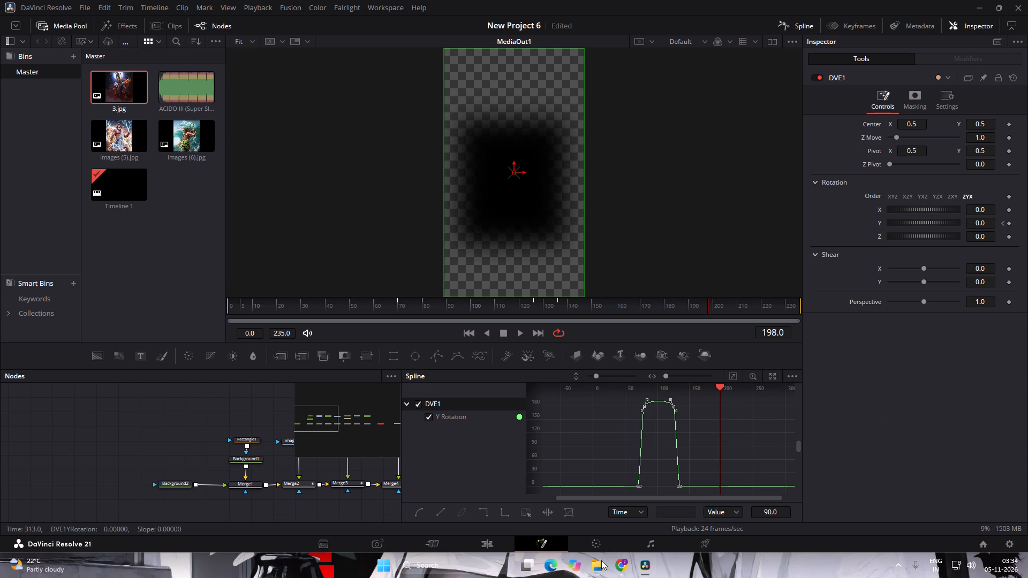
Switch to Chrome, pause the MONTAGEM TENTA video, and return to DaVinci Resolve.
click(625, 564)
click(355, 331)
click(655, 567)
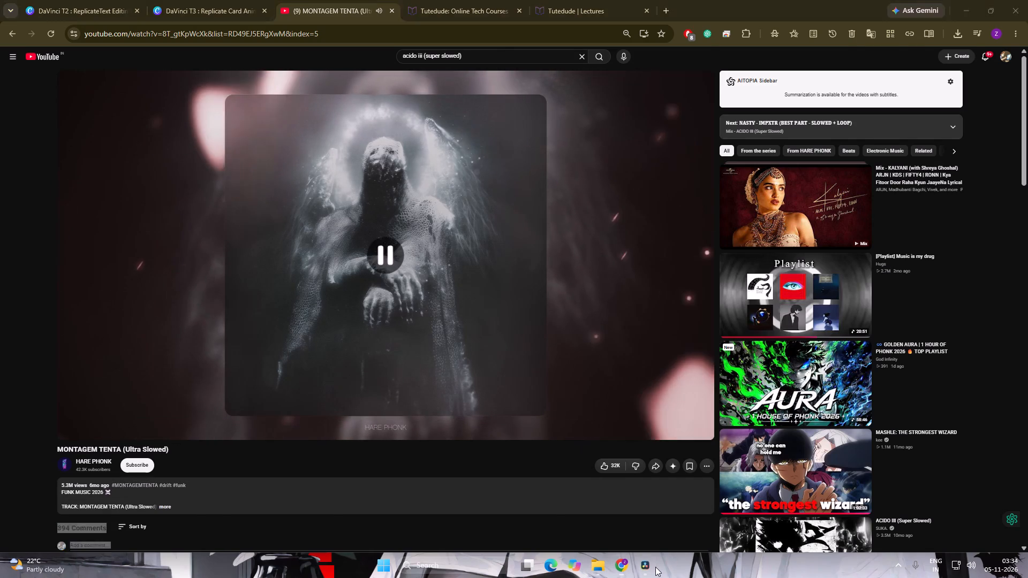
Play the edit timeline from the start with the music to review the intro text and the card flips.
click(486, 539)
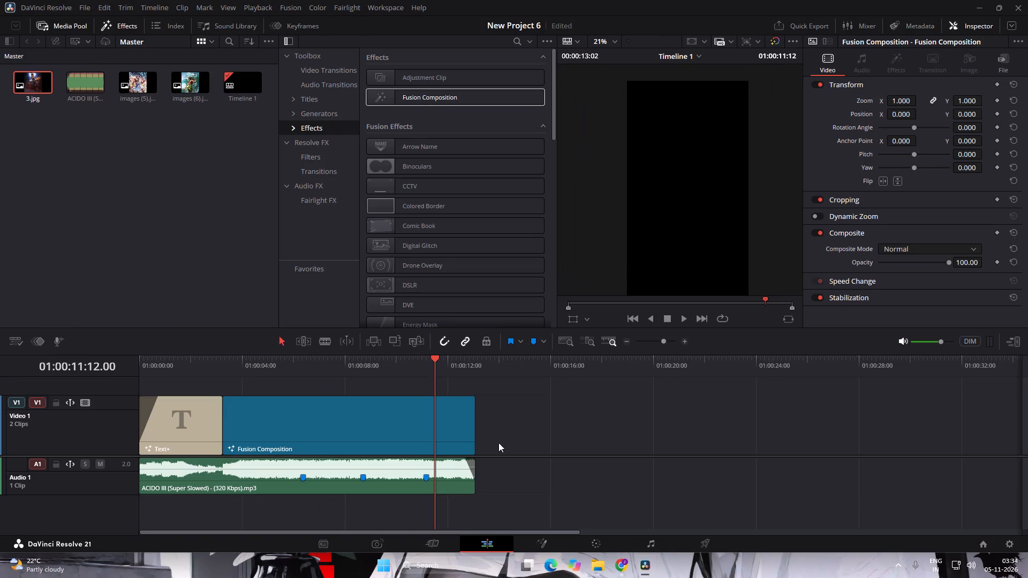
drag(437, 360, 281, 450)
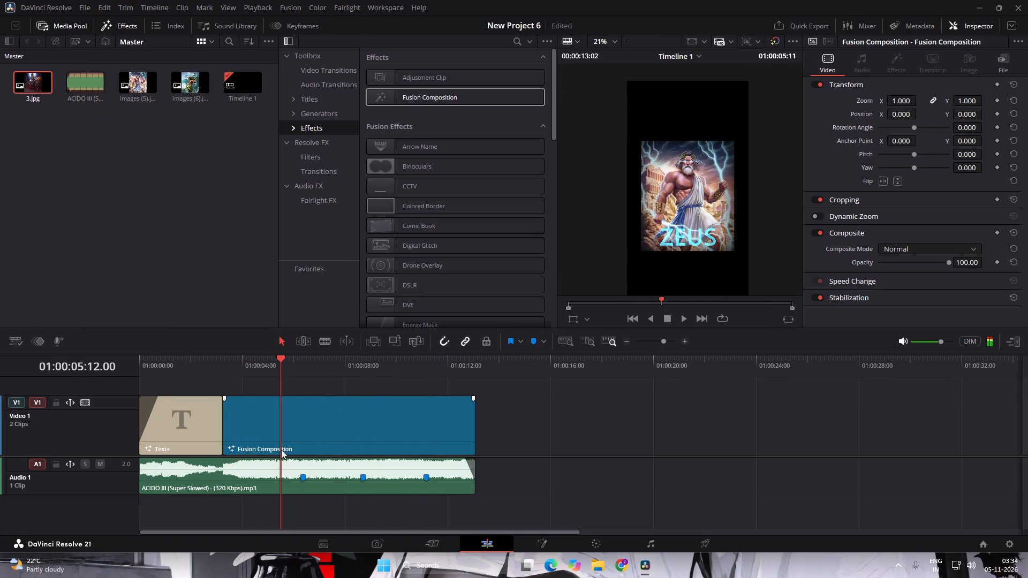
drag(280, 362, 67, 415)
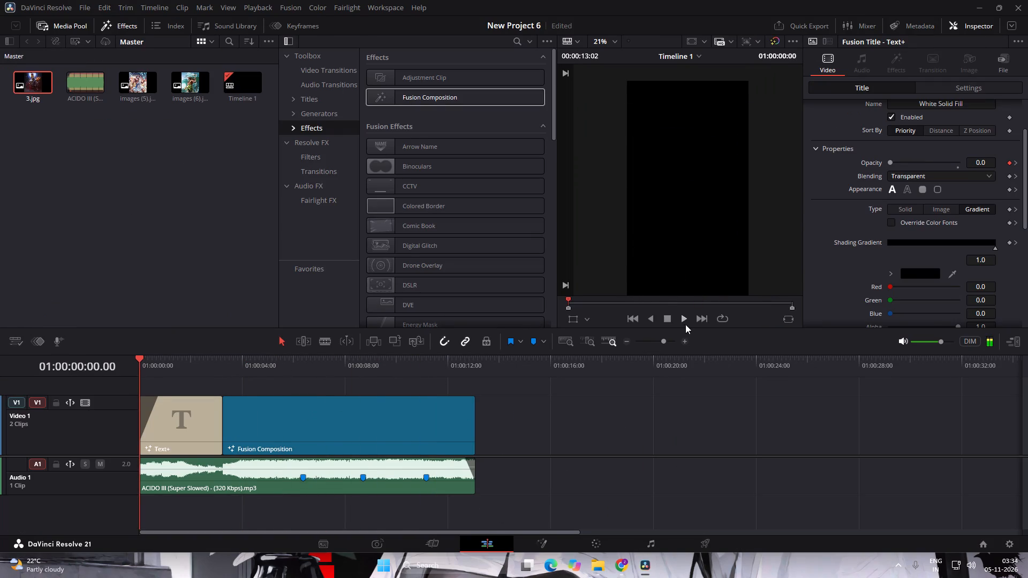
click(685, 324)
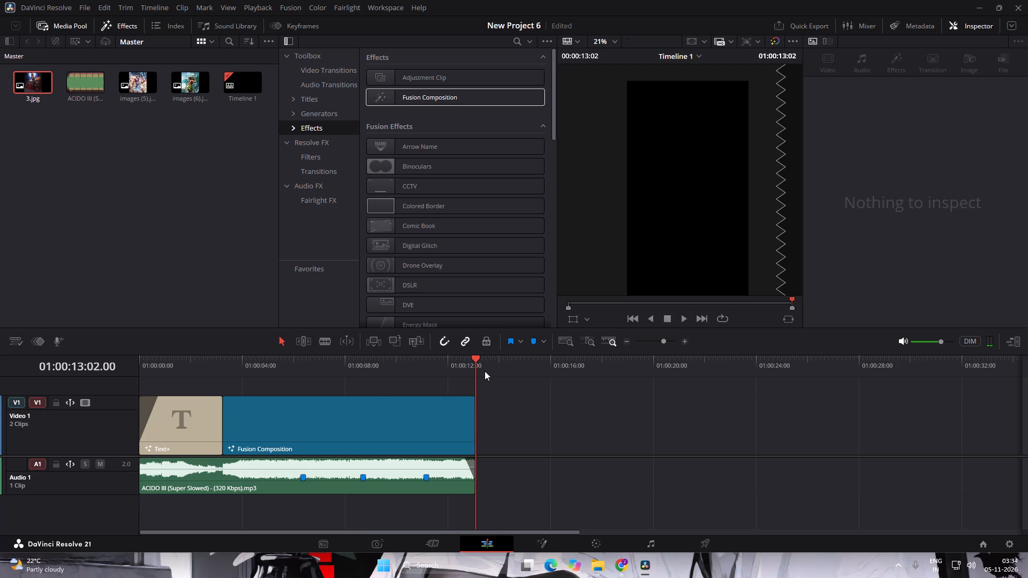
drag(478, 359, 59, 406)
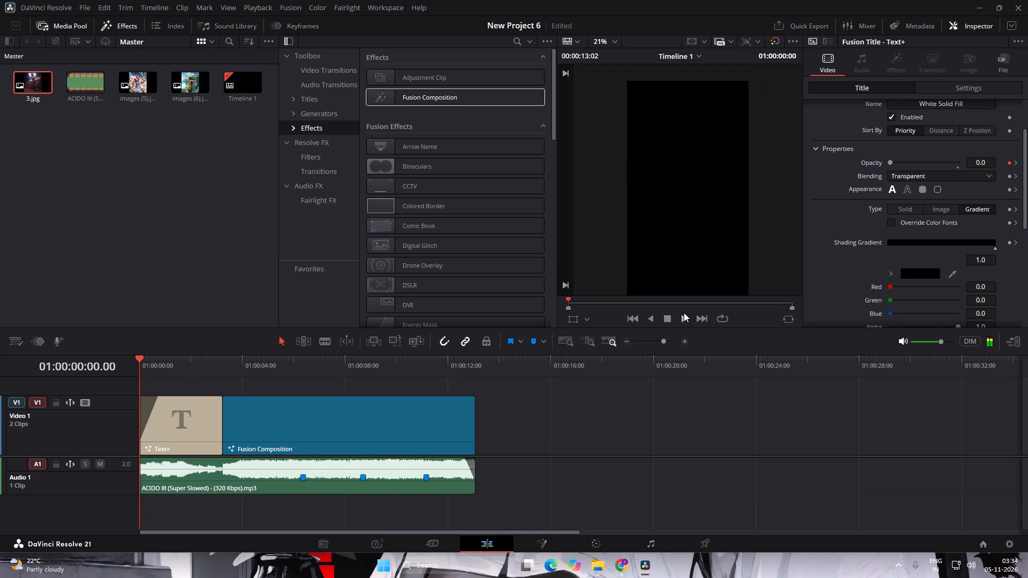
click(683, 317)
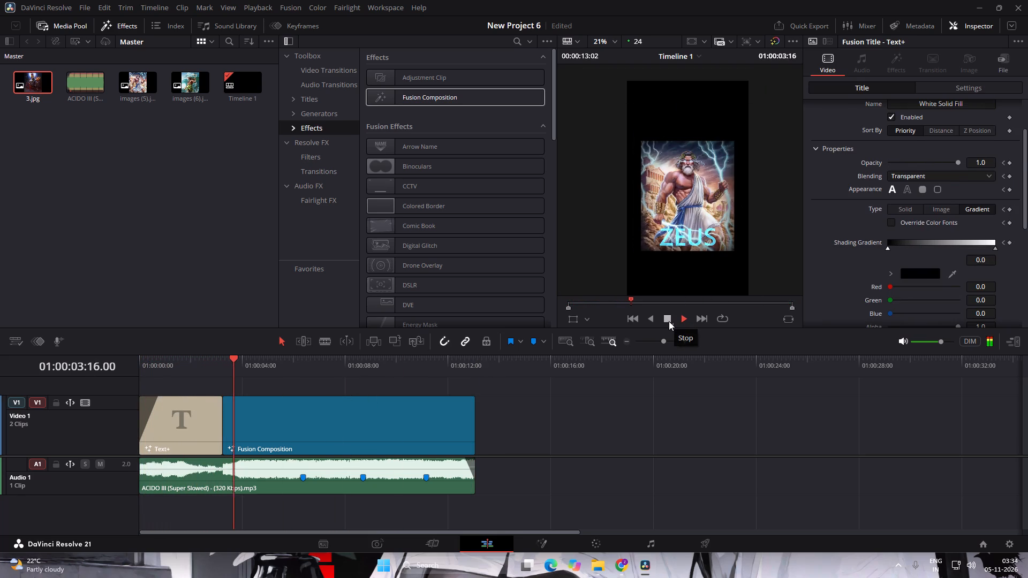
click(669, 321)
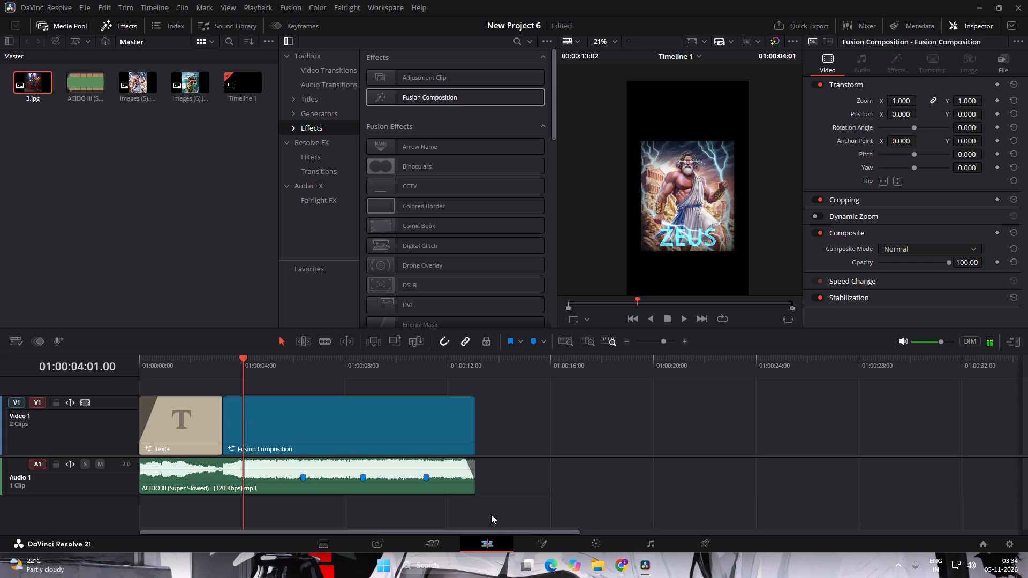
Retime Text1's ZEUS Write On animation in Fusion: remove the frame 5 keyframe and set End to 1.0 at frame 20.
click(534, 543)
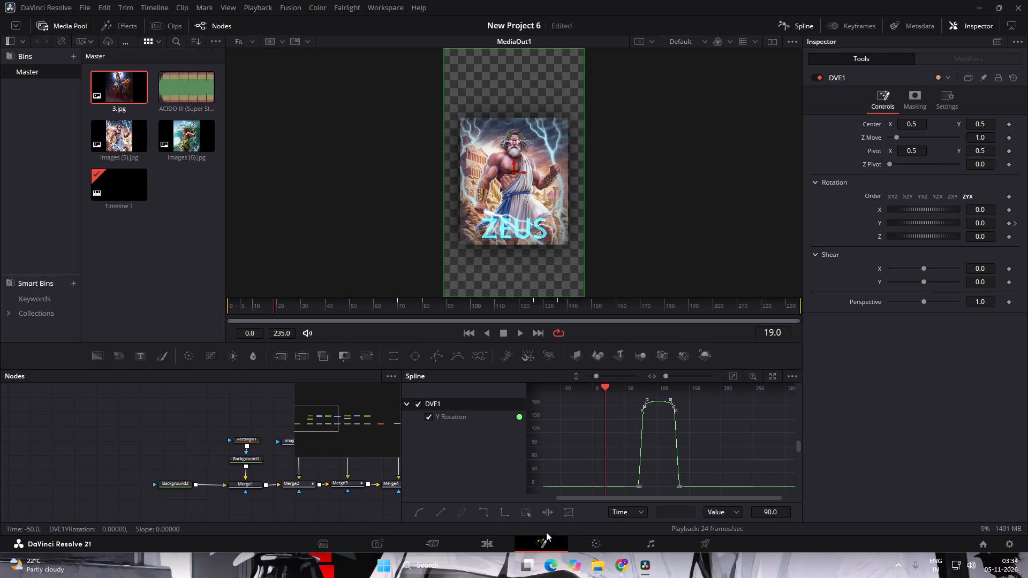
click(808, 29)
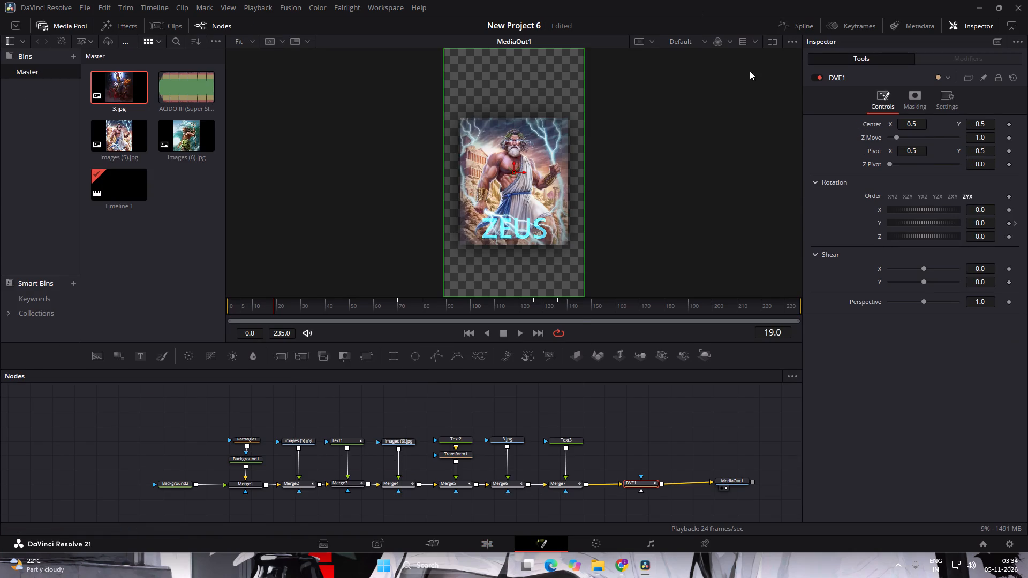
double_click(340, 483)
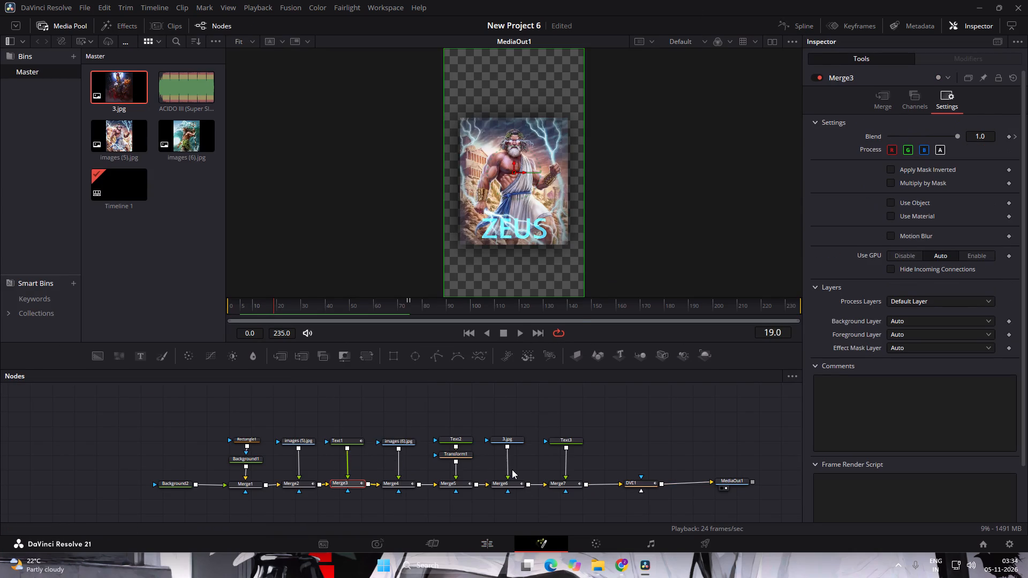
click(881, 101)
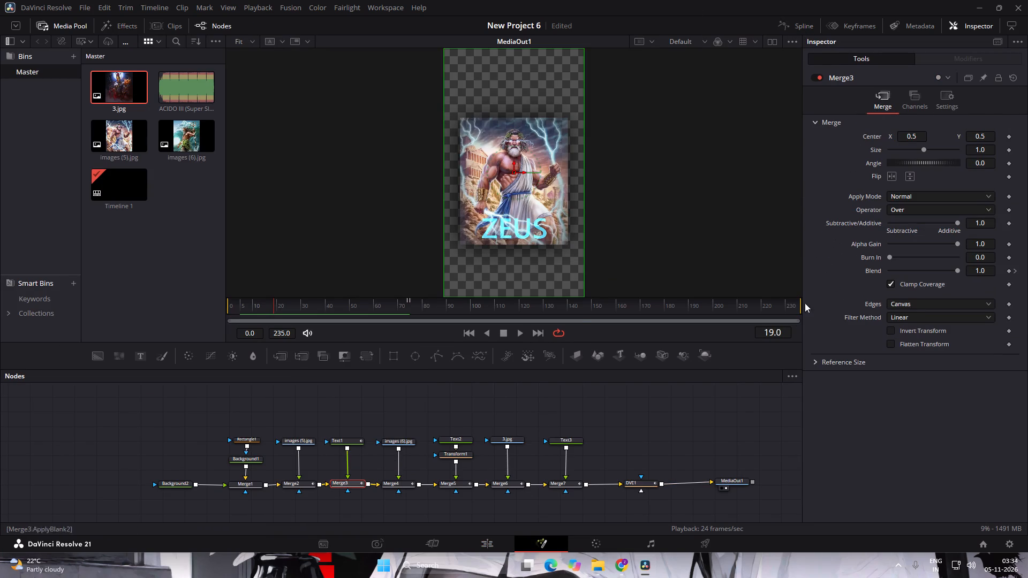
double_click(334, 442)
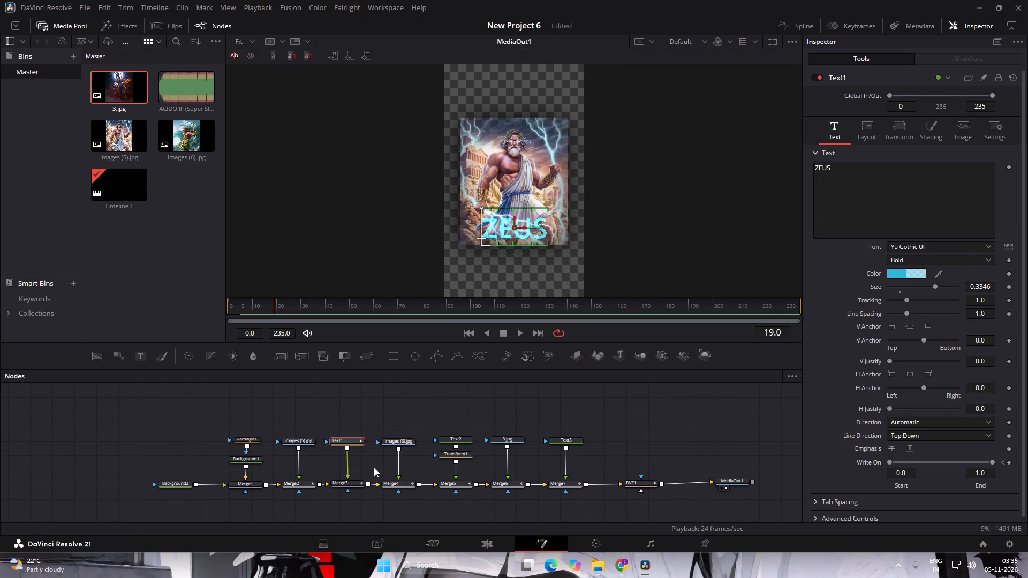
drag(273, 308, 256, 308)
drag(256, 308, 241, 310)
click(1008, 462)
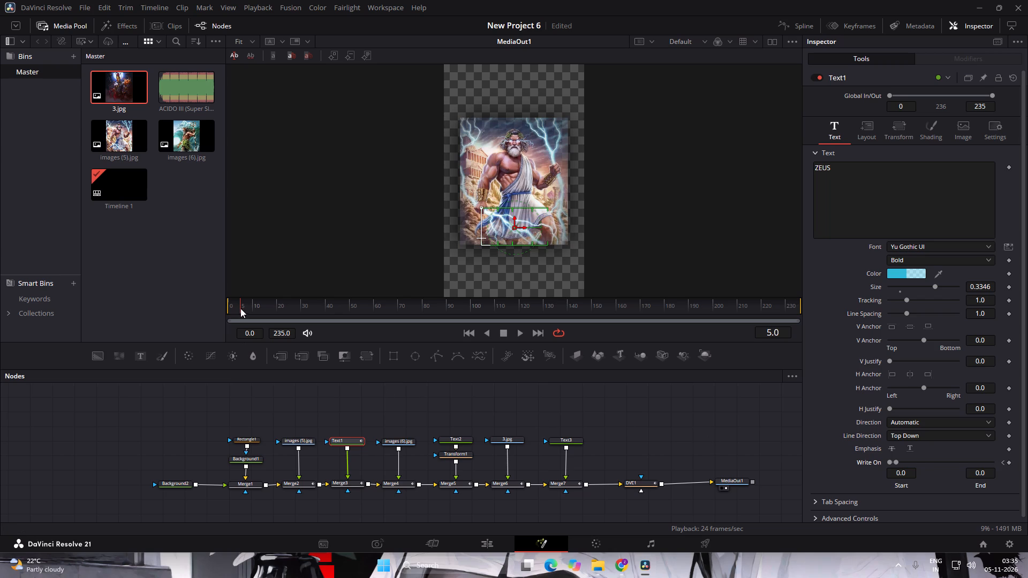
drag(240, 308, 278, 305)
drag(278, 305, 278, 305)
drag(898, 463, 1027, 467)
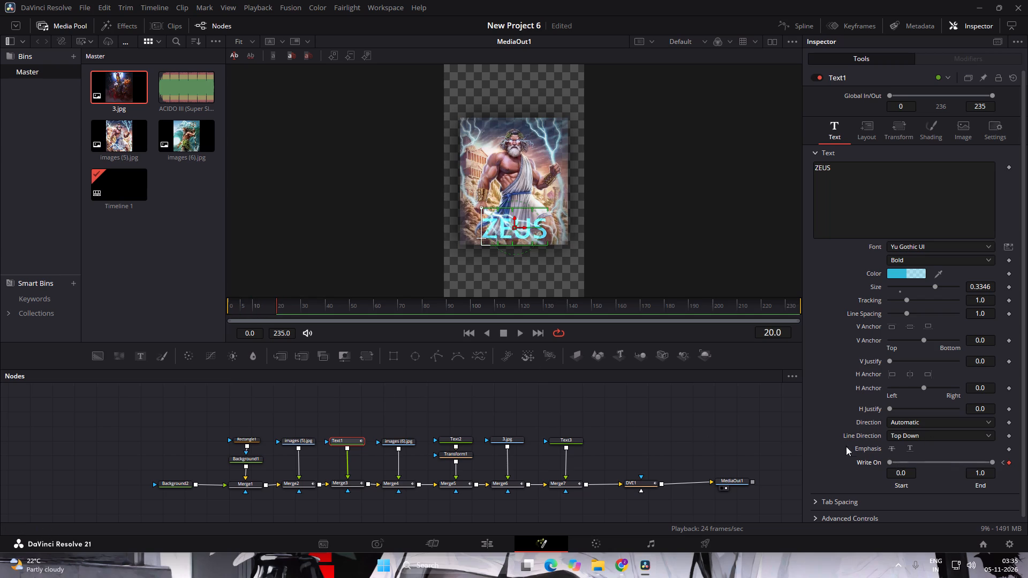
Play the edit timeline from 01:00:02:16 through to the HADES image to review the ZEUS write-on timing.
click(495, 539)
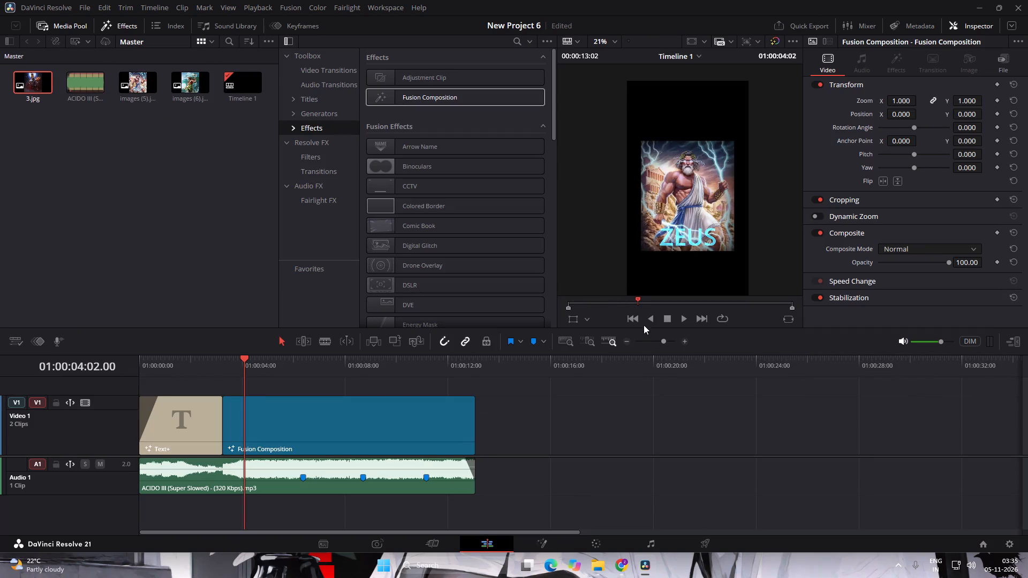
drag(638, 301, 614, 307)
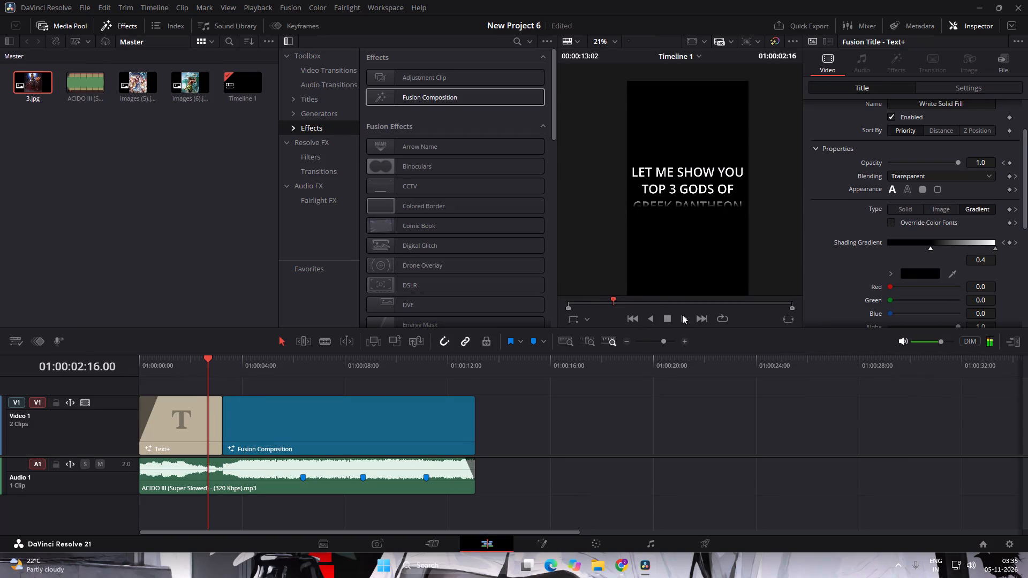
click(681, 318)
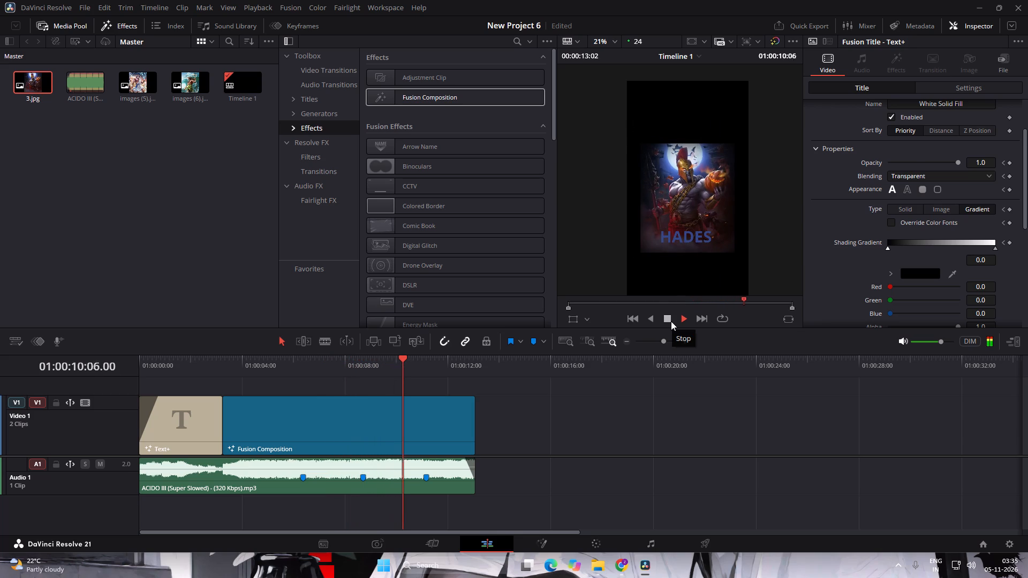
click(671, 321)
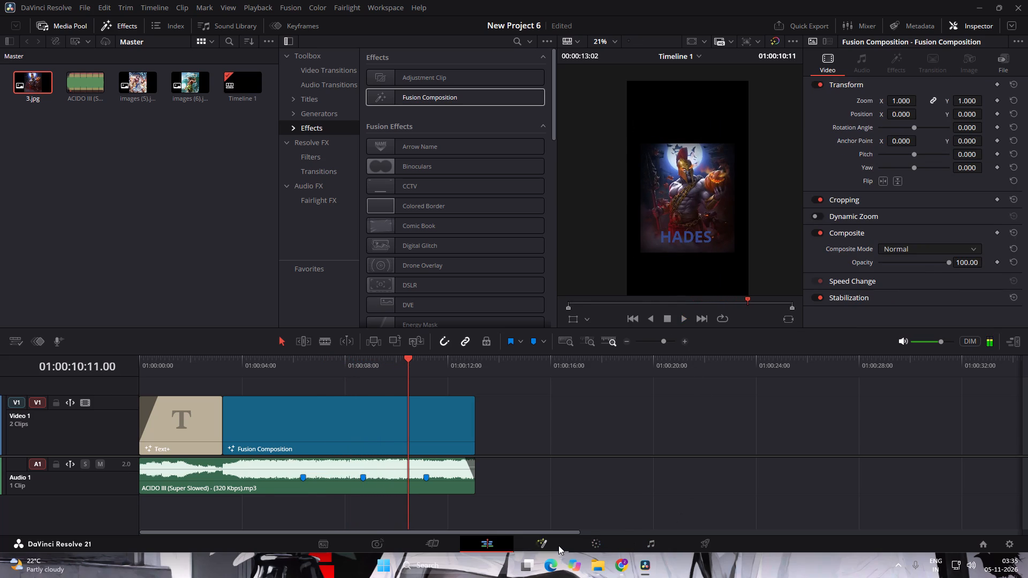
Set DVE1's Y Rotation to 2.5 at frame 173 in the Fusion composition, on the HADES image.
double_click(558, 545)
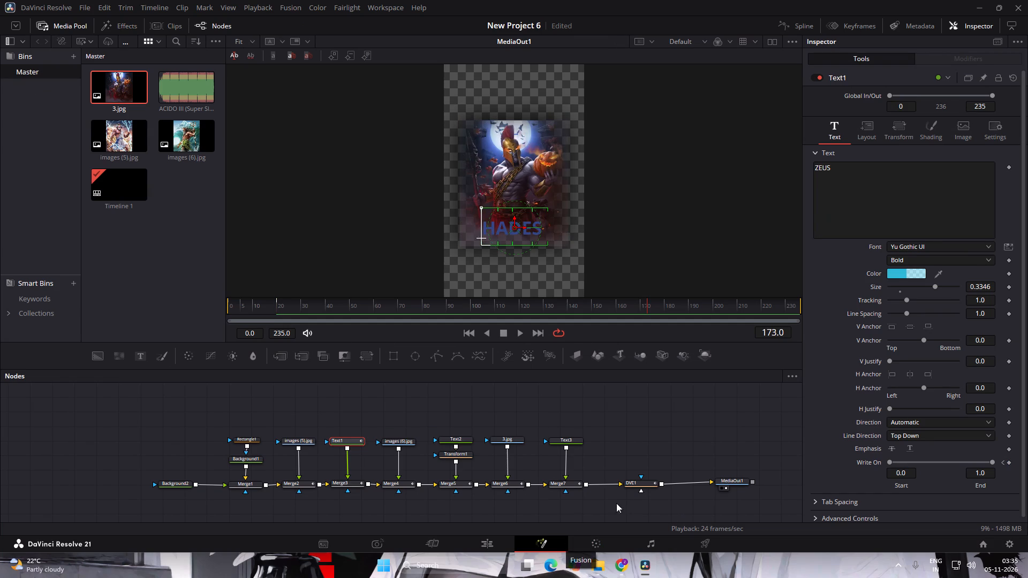
double_click(648, 485)
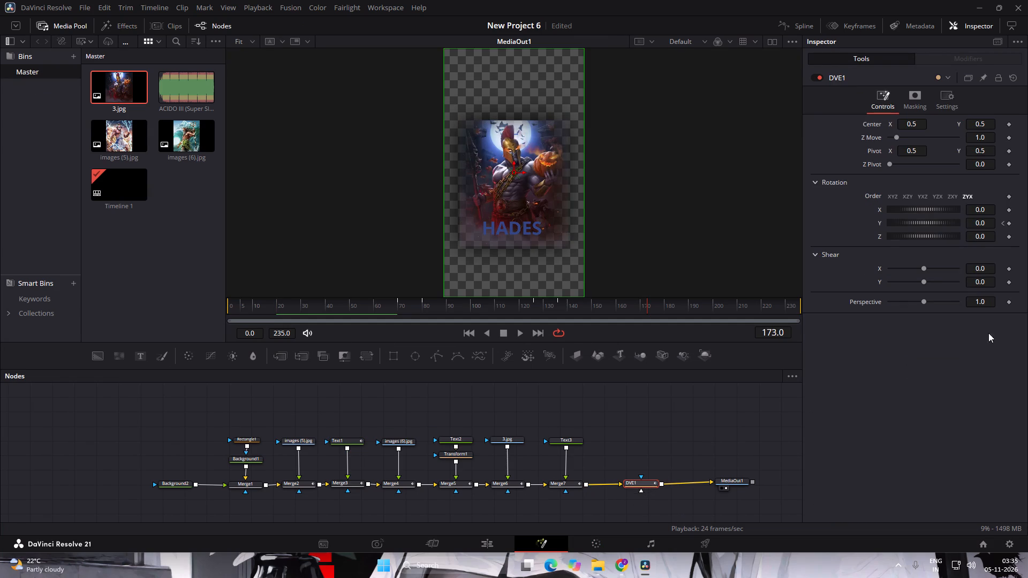
double_click(984, 225)
text(2.5)
key(Return)
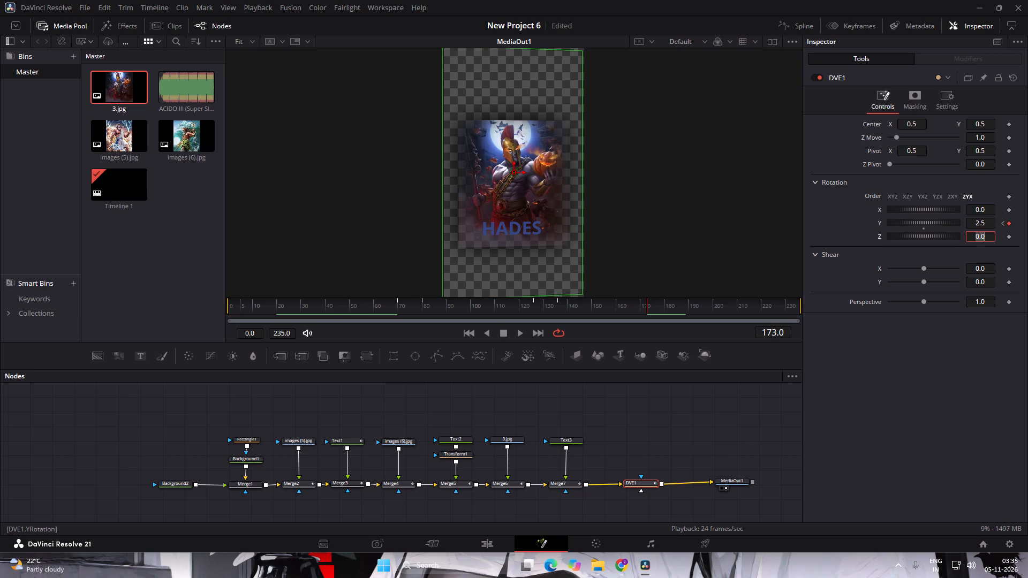
click(804, 186)
double_click(766, 211)
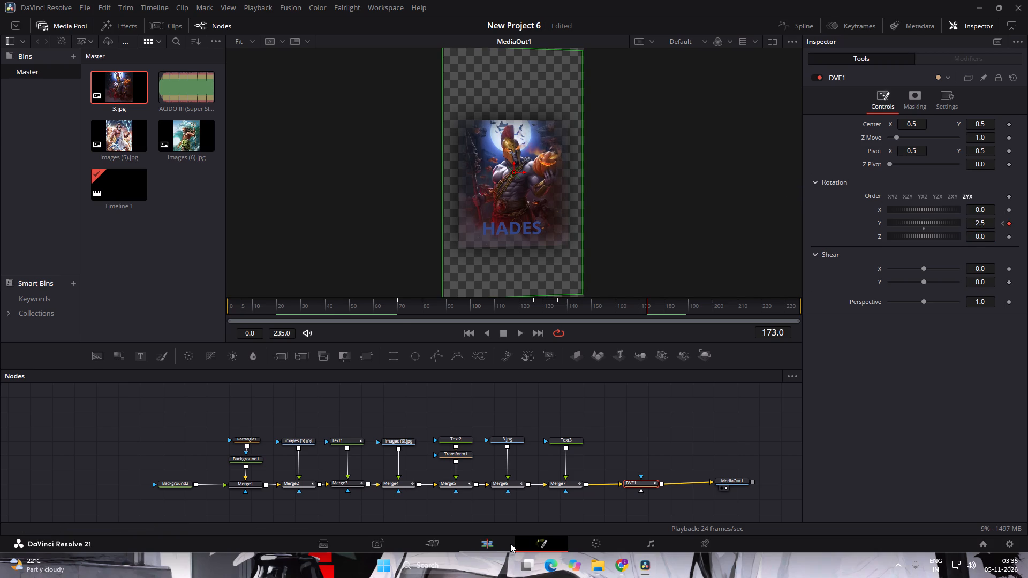
Play the edit timeline from 01:00:05:06 through the HADES image to review the added rotation.
click(507, 542)
drag(410, 361, 275, 370)
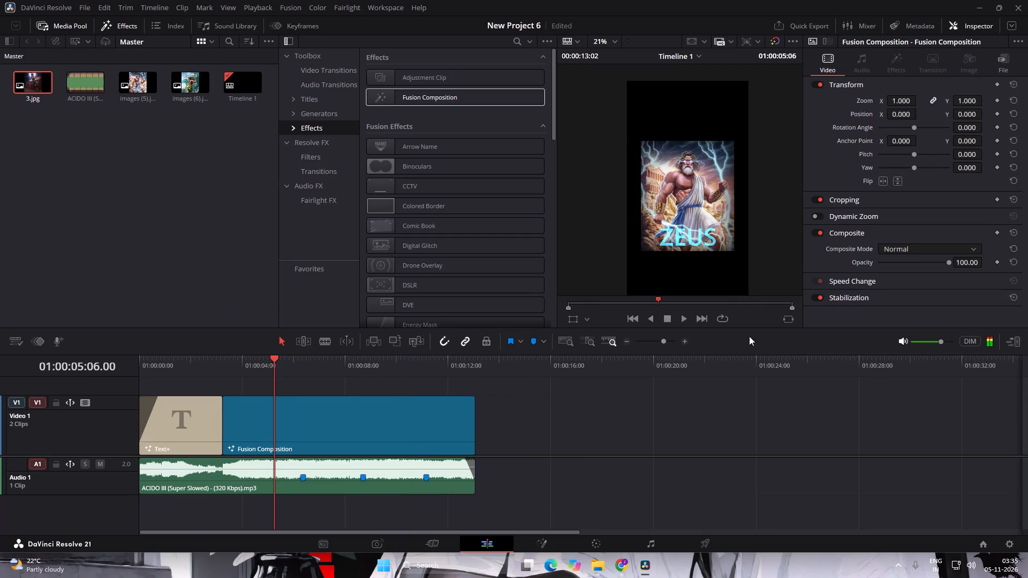
click(684, 318)
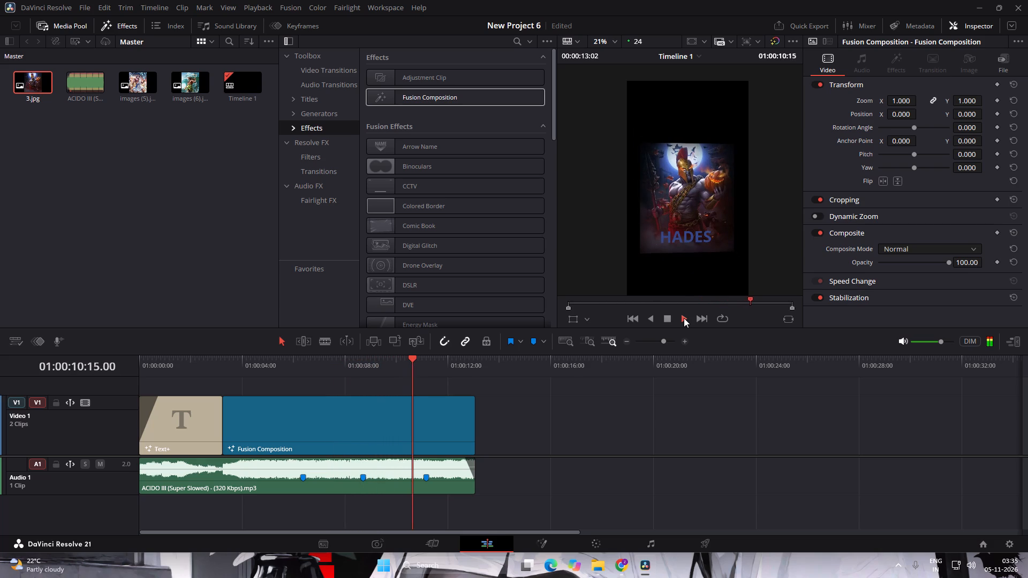
click(663, 325)
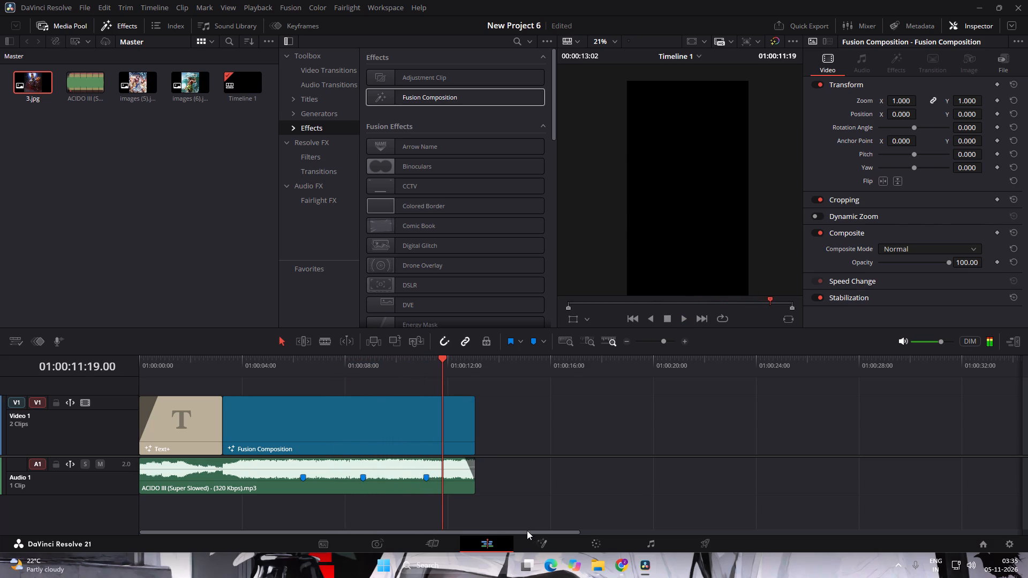
Nudge DVE1 slightly to the left in the Fusion composition, to a Center X of about 0.482.
click(550, 541)
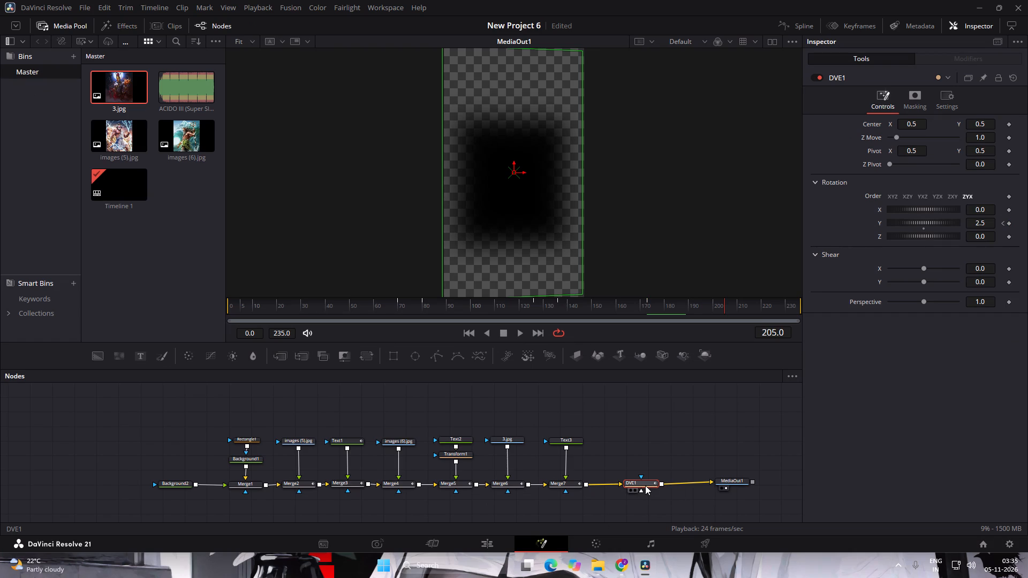
key(Left)
key(Left)
key(Left)
key(Left)
key(Left)
key(Left)
key(Left)
key(Left)
key(Left)
key(Left)
key(Left)
key(Left)
key(Left)
key(Left)
key(Left)
key(Left)
key(Left)
key(Left)
key(Left)
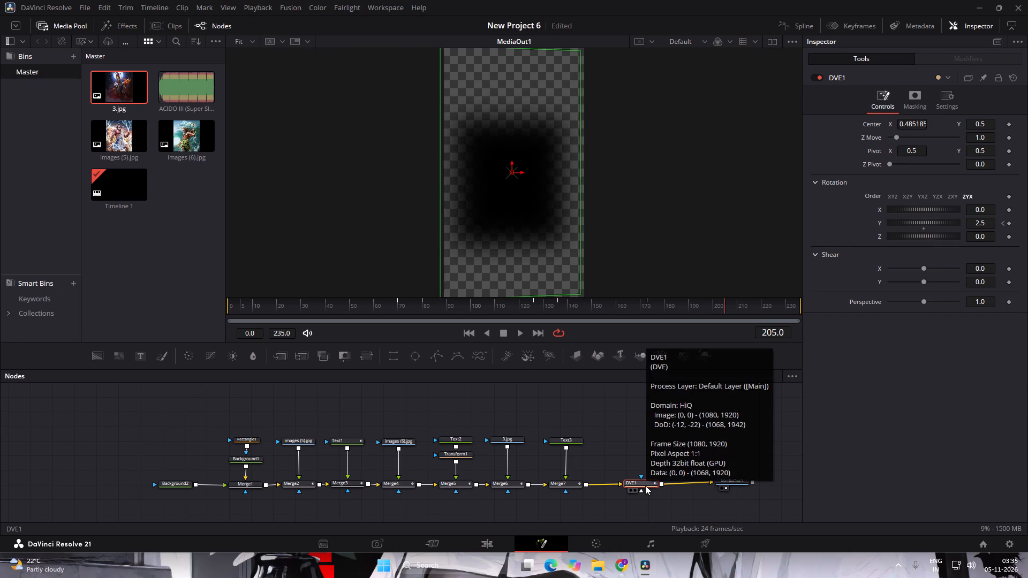
Remove DVE1's Y Rotation keyframe at frame 173, on the HADES image.
drag(722, 307, 664, 312)
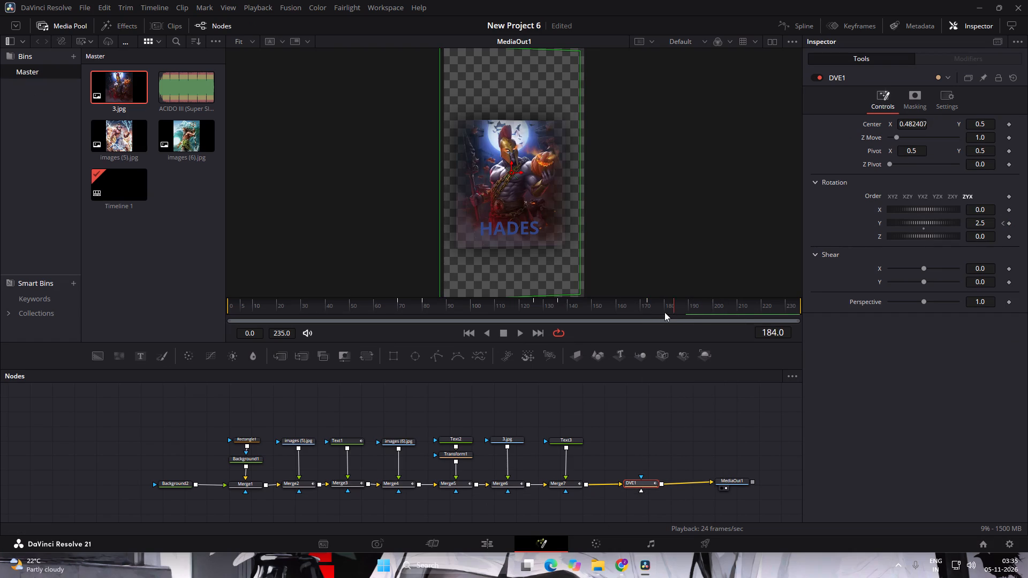
drag(664, 312, 626, 318)
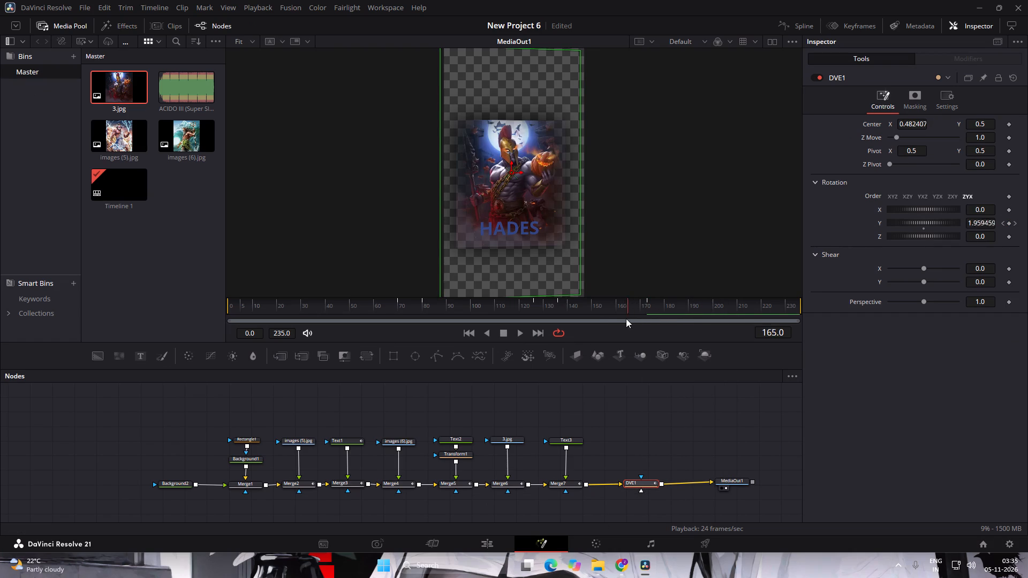
drag(626, 318, 640, 325)
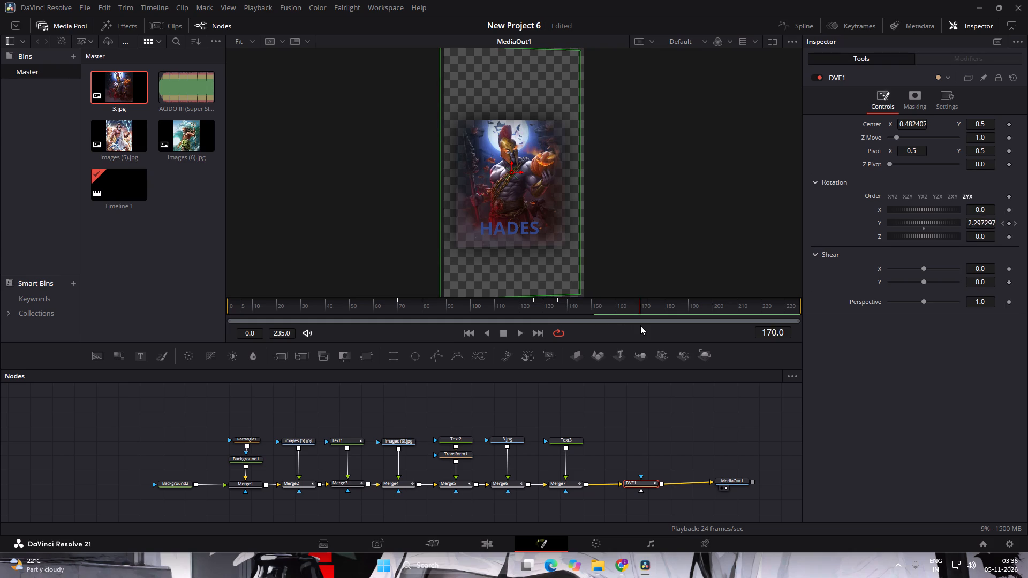
drag(640, 325, 600, 345)
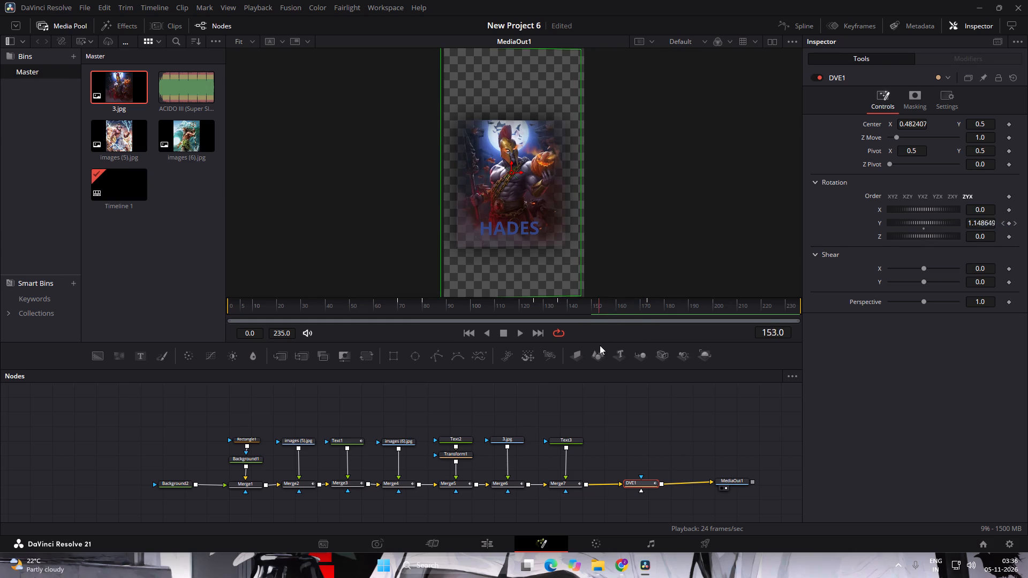
drag(600, 345, 648, 340)
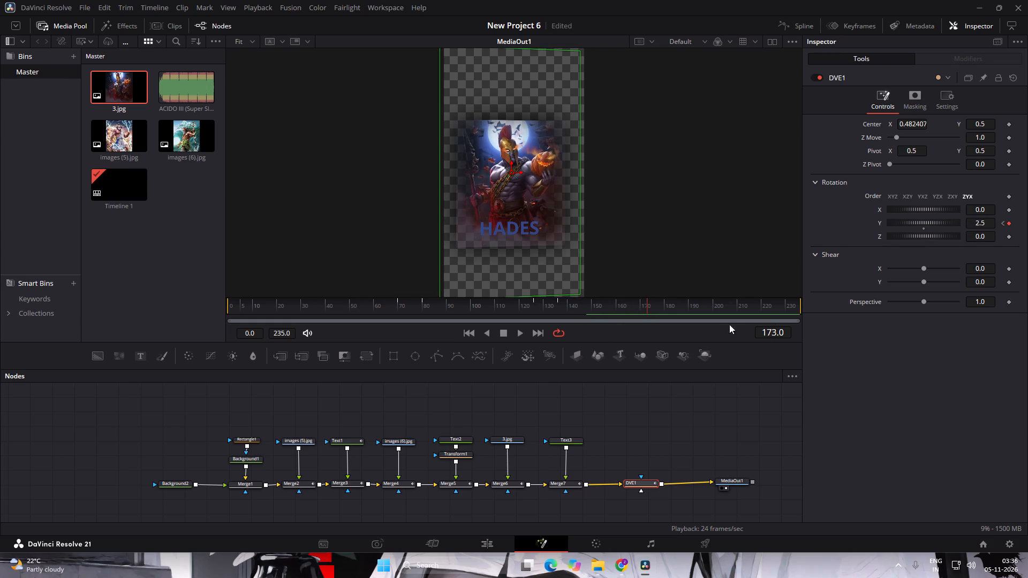
click(1007, 222)
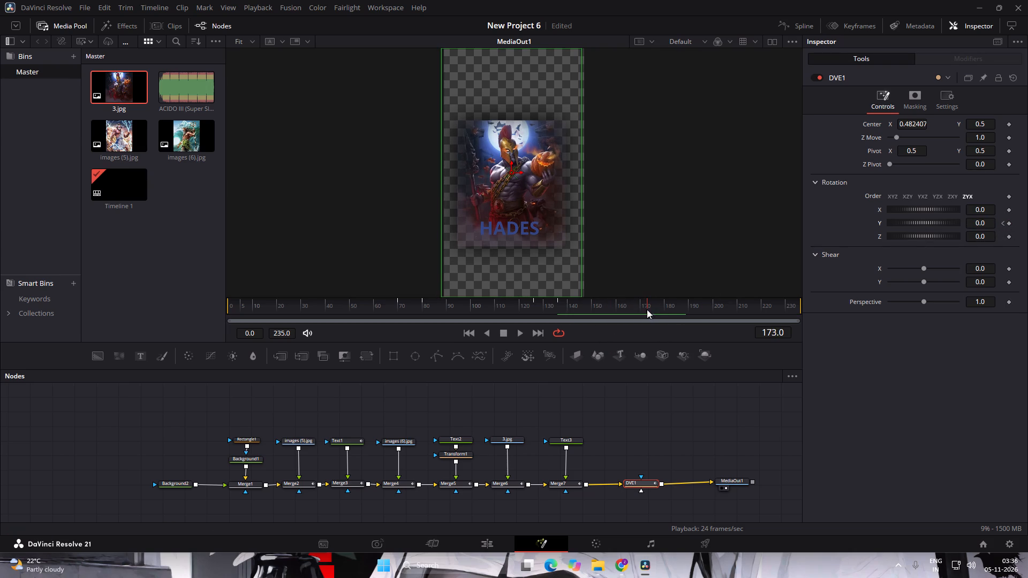
Set DVE1's Y Rotation keyframe at frame 136, on the HADES image, to 5.
drag(646, 309, 561, 328)
drag(561, 328, 559, 328)
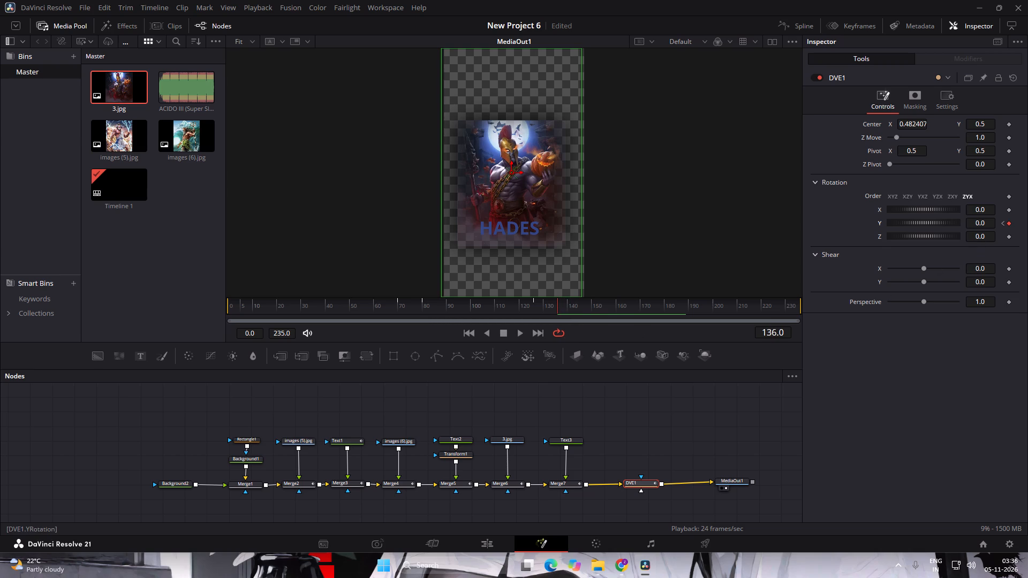
double_click(985, 223)
text(2.5)
key(Return)
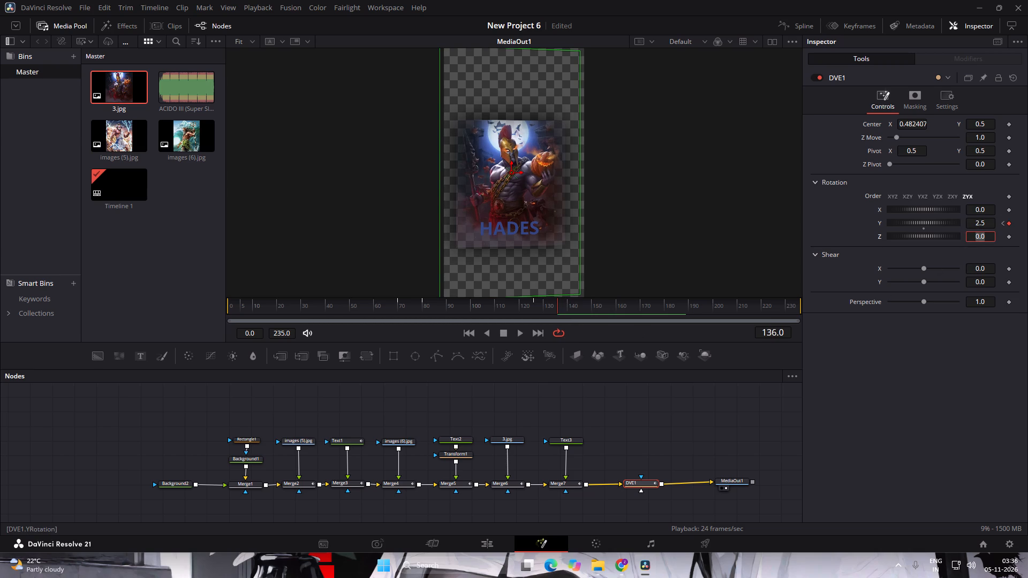
double_click(985, 223)
key(5)
key(Return)
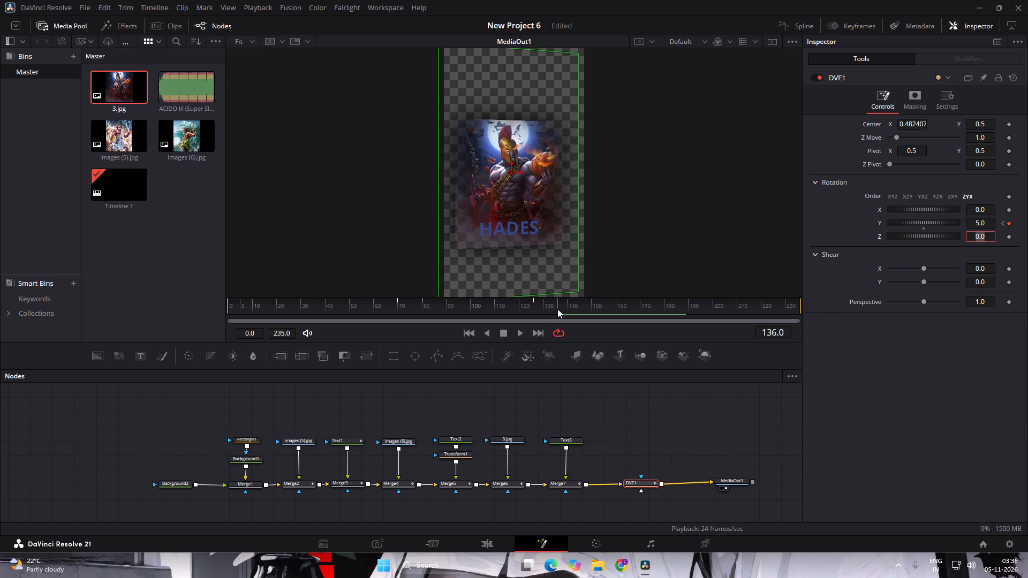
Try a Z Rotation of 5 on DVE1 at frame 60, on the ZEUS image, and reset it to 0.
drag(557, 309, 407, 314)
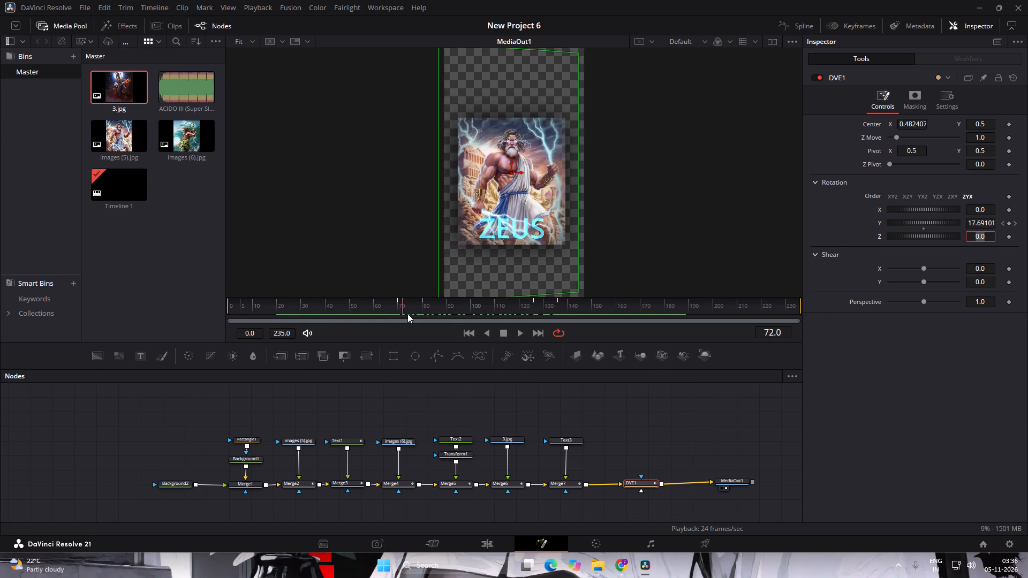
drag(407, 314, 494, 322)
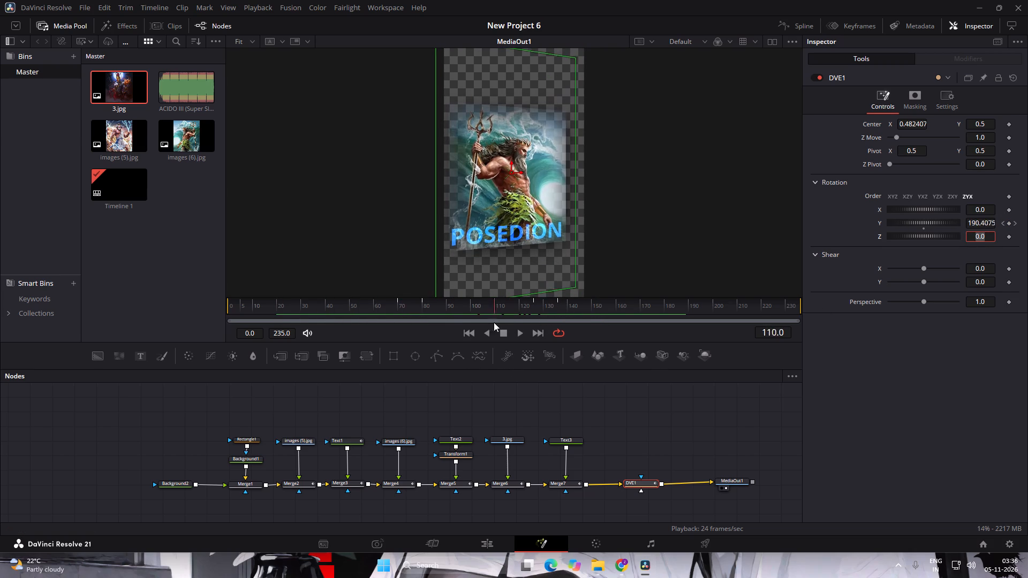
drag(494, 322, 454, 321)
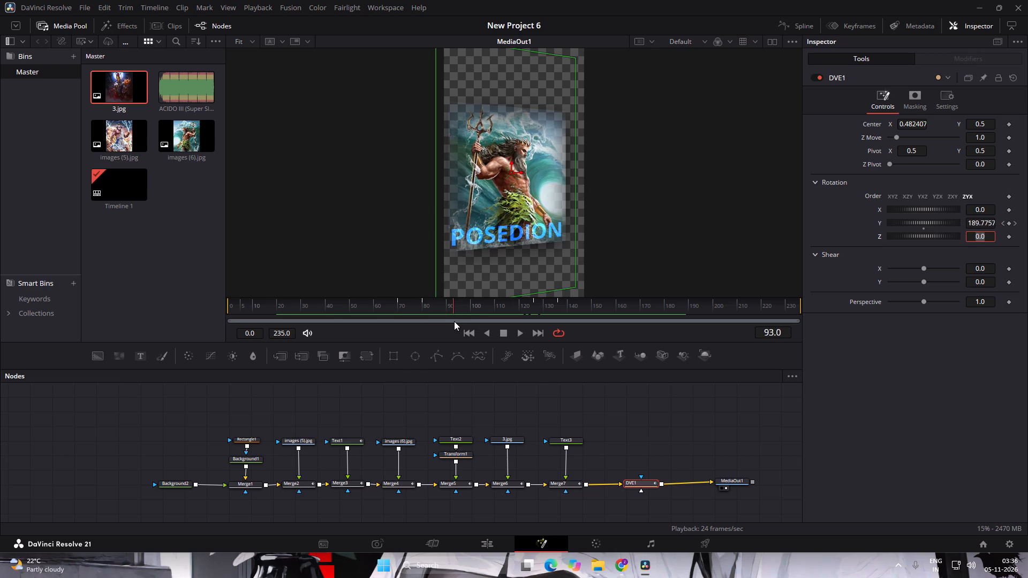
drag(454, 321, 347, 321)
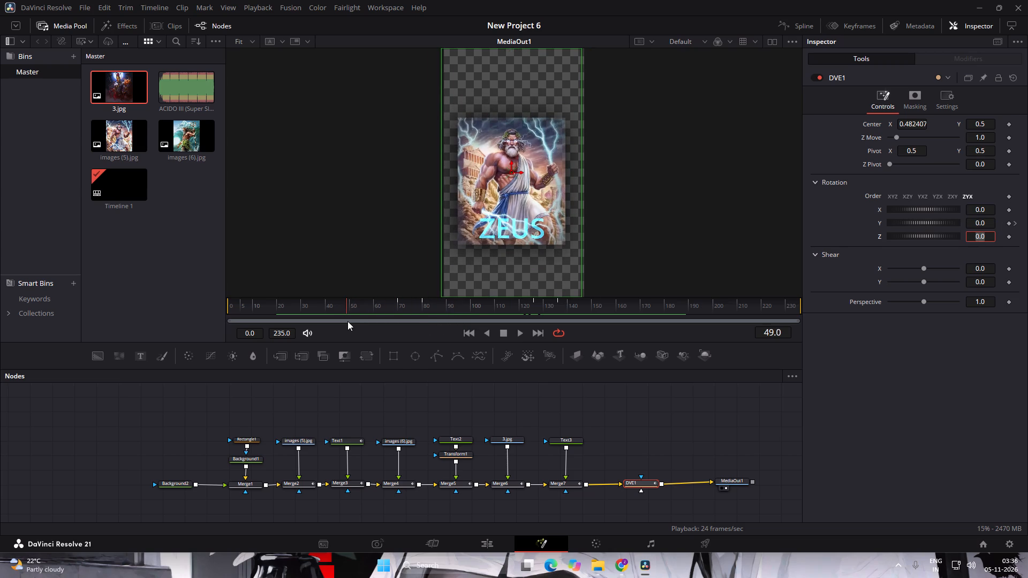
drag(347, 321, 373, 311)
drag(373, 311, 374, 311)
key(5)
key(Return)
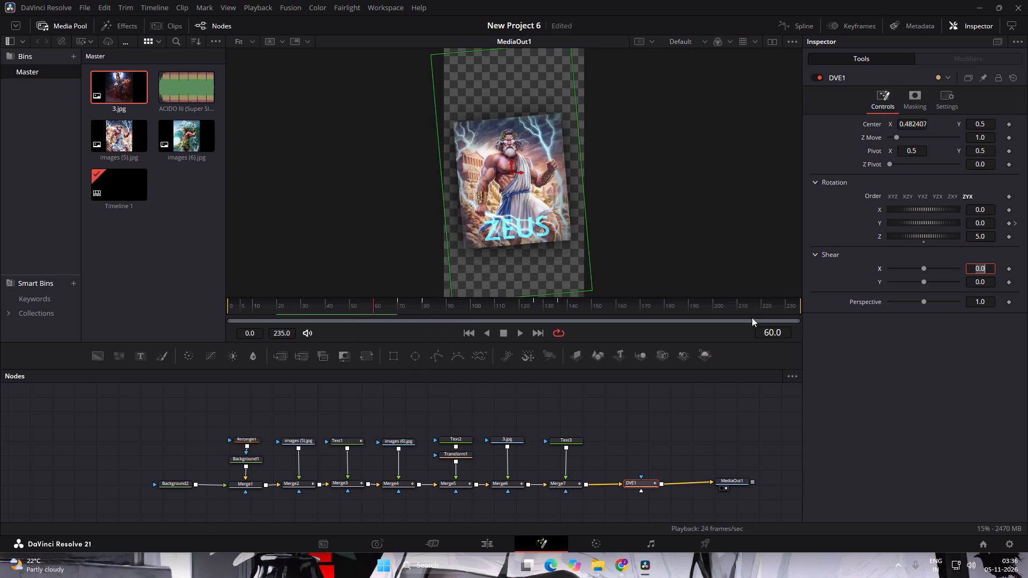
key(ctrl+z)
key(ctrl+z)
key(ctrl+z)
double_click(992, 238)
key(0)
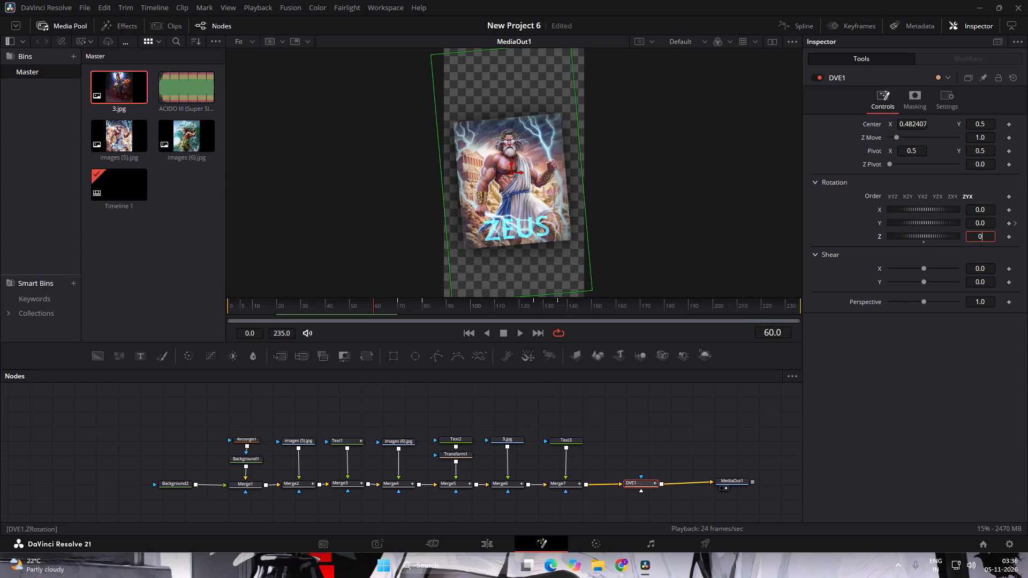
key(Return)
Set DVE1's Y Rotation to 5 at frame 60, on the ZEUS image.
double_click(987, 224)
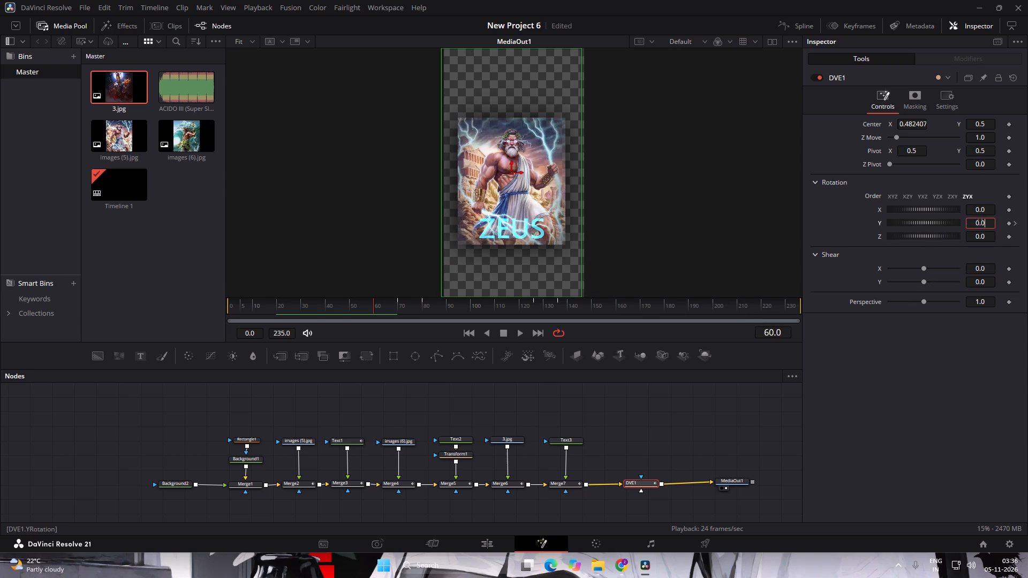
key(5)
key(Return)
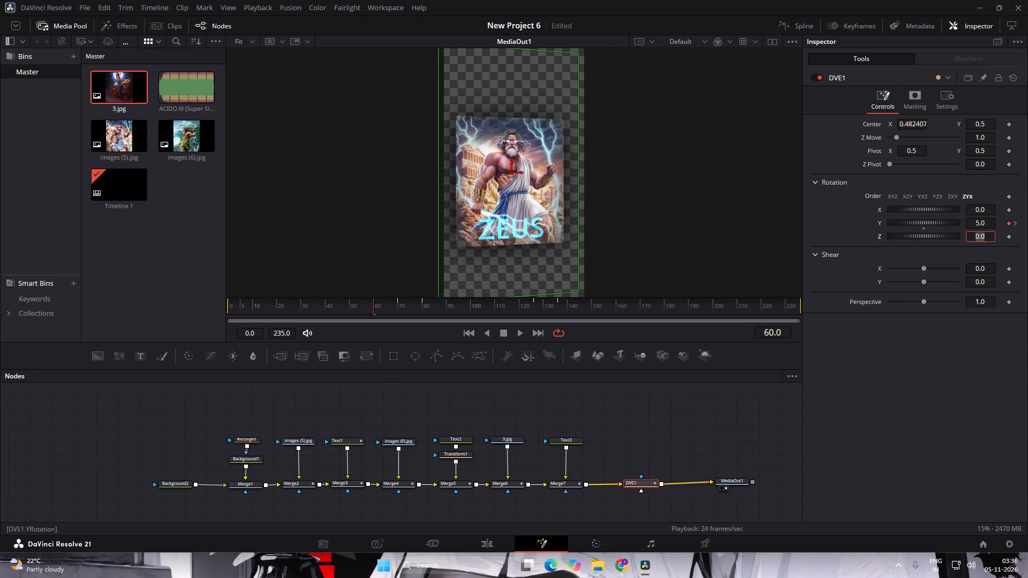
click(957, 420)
Play the Fusion composition from frame 0 through the ZEUS image into the POSEDION image to review the rotation.
drag(373, 306, 208, 320)
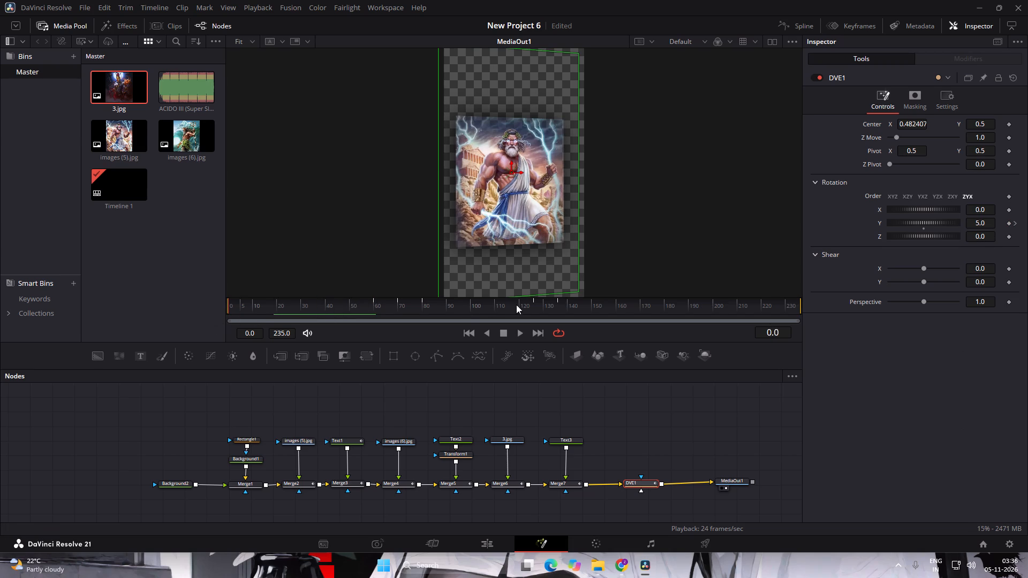
click(516, 332)
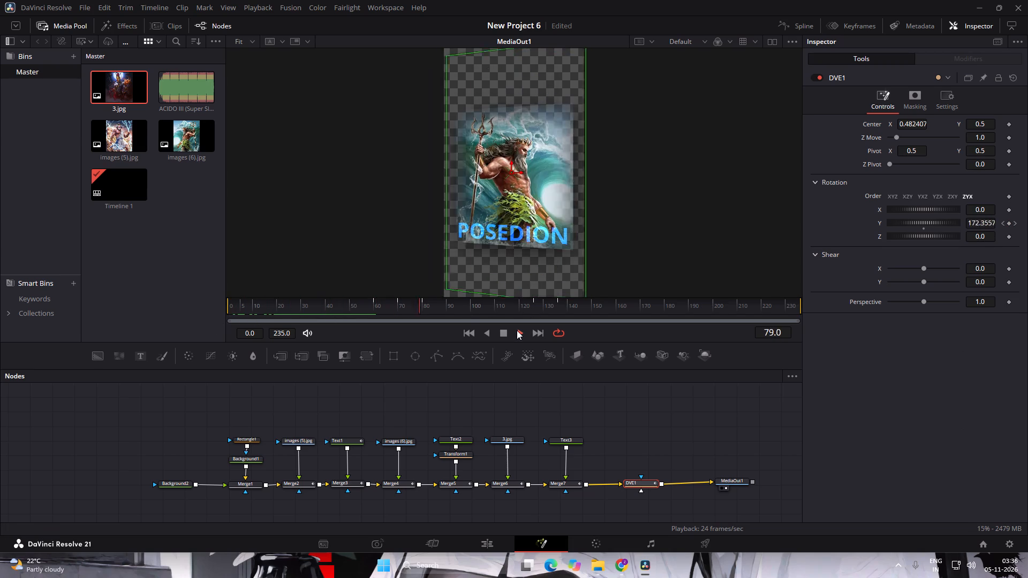
click(508, 334)
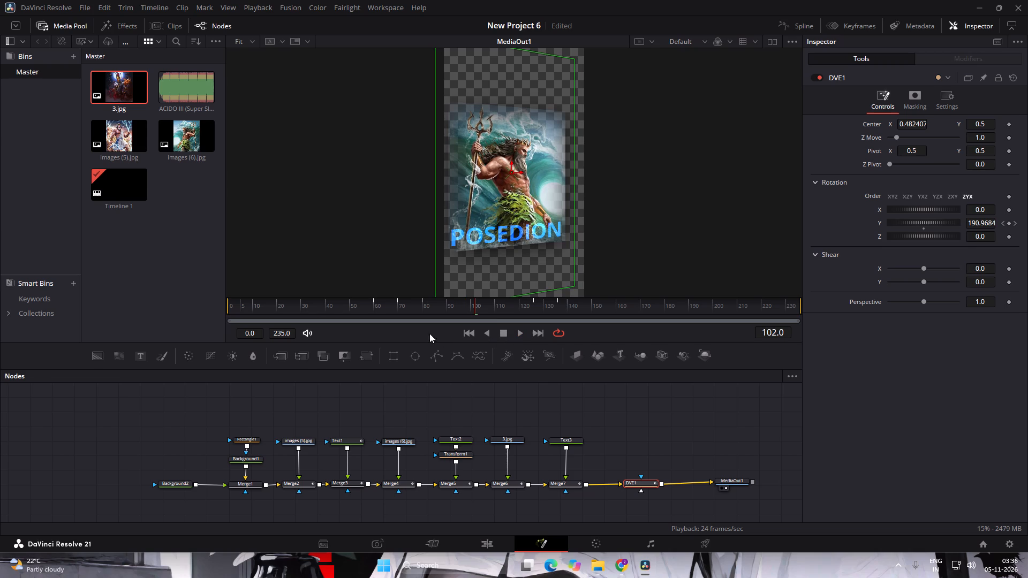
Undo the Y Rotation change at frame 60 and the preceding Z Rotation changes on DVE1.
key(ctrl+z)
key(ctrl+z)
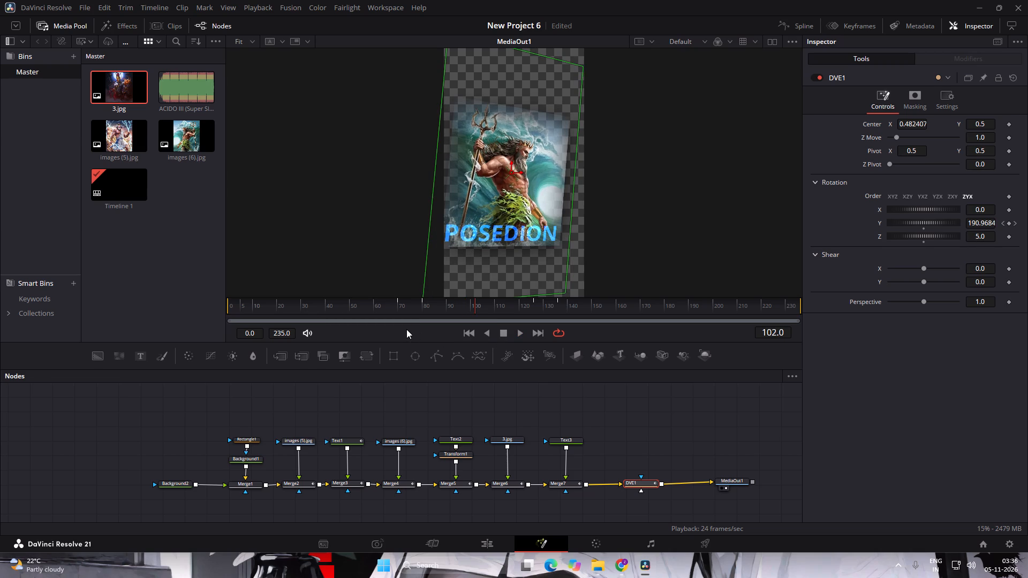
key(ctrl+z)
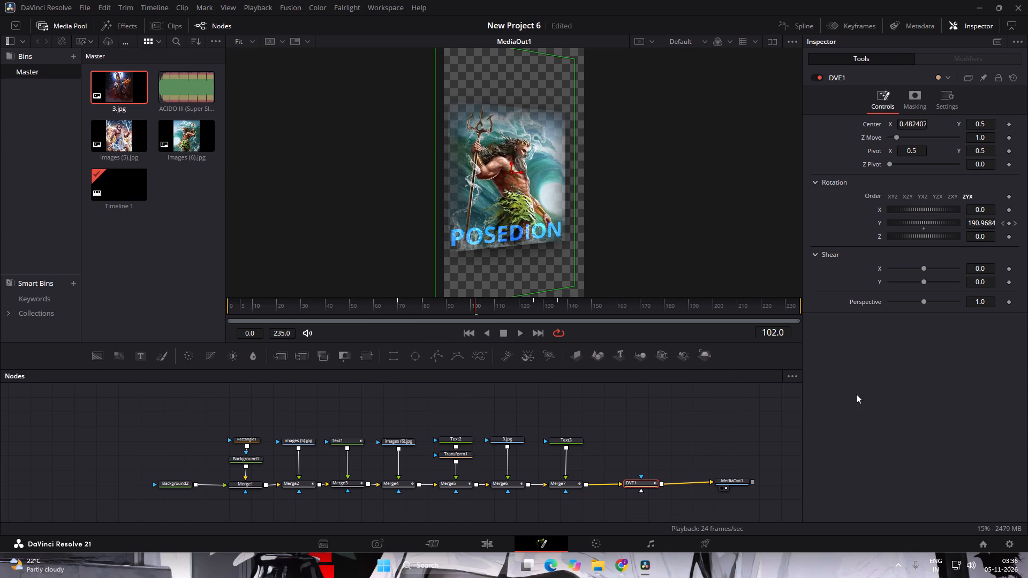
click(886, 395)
Play the edit timeline from the start of the Fusion Composition clip through to its end to review the animation.
drag(475, 303, 259, 301)
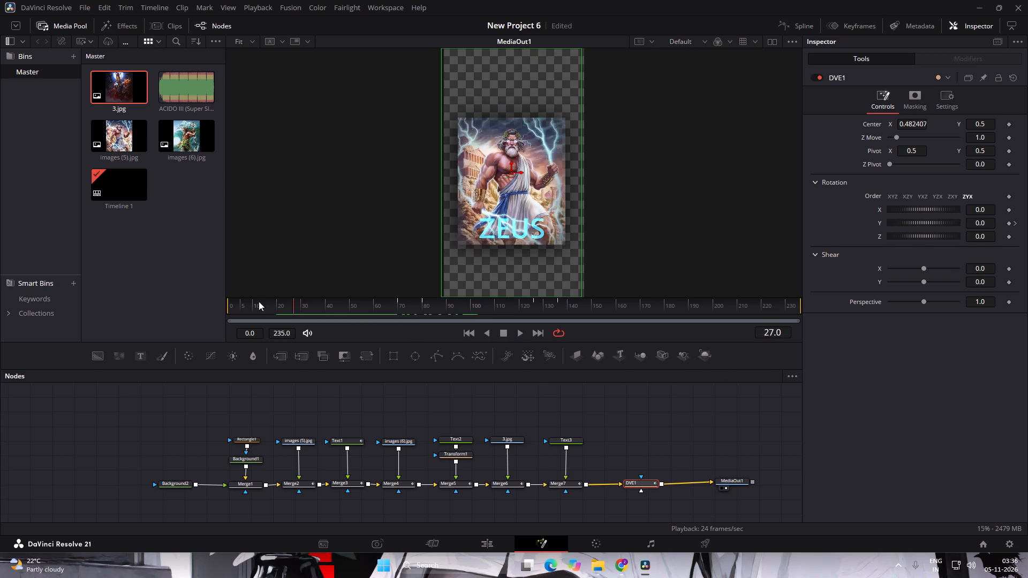
drag(259, 301, 225, 300)
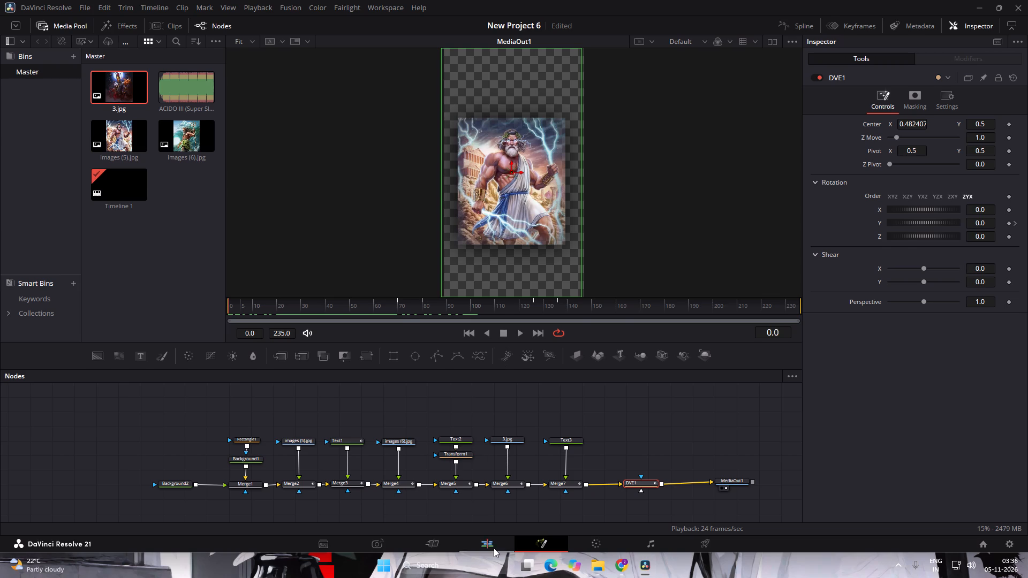
click(494, 548)
click(672, 316)
click(681, 317)
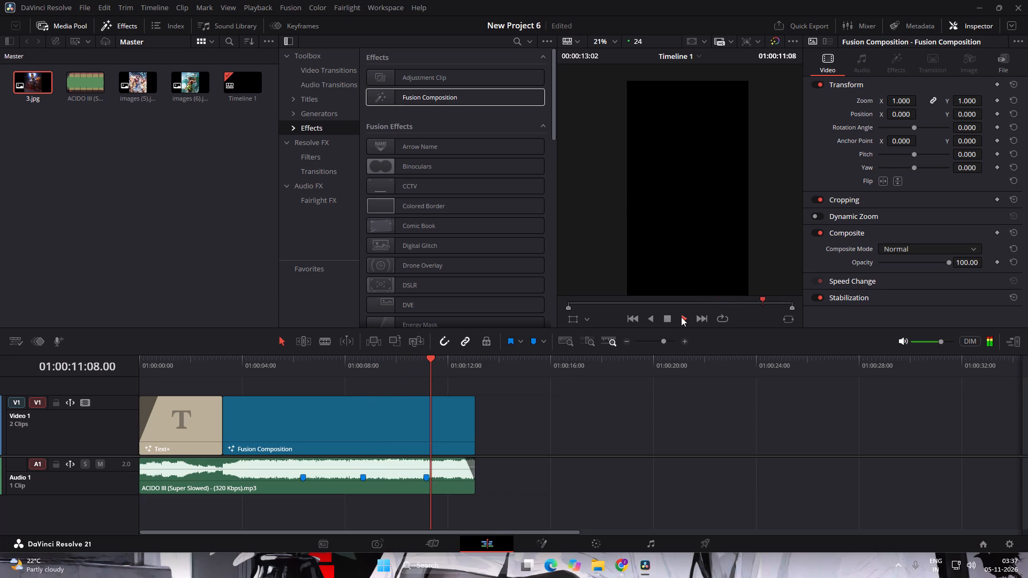
click(667, 321)
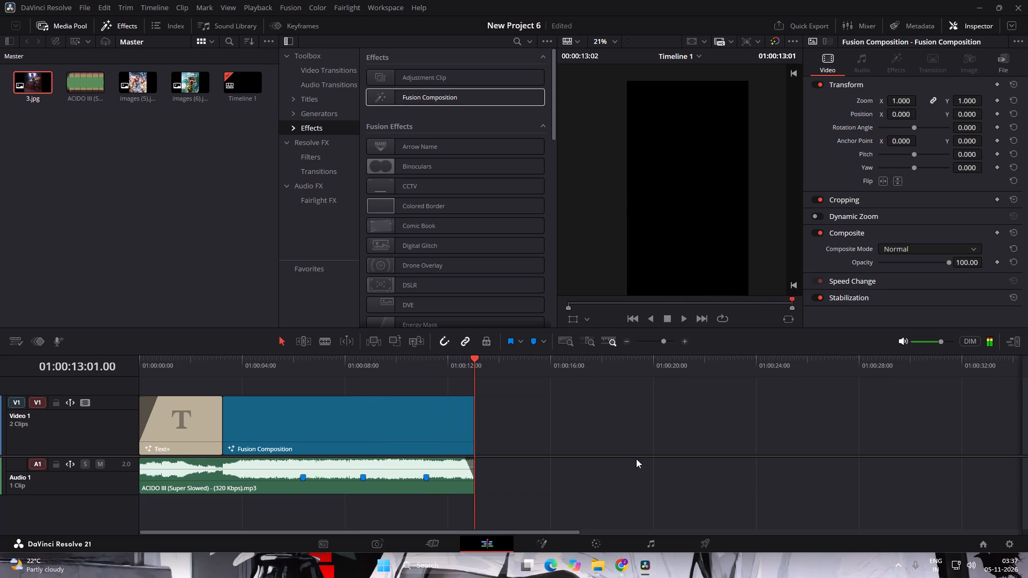
Return to the Fusion composition and delete DVE1's Y Rotation keyframe at frame 136, on the HADES image.
click(542, 544)
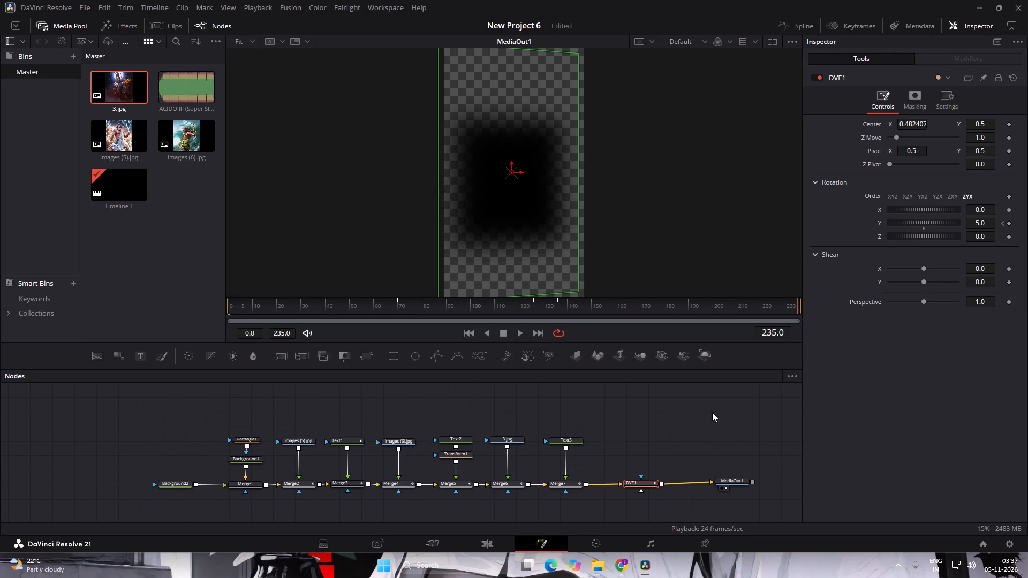
double_click(639, 483)
key(Right)
key(Left)
key(Left)
key(Left)
key(Left)
key(Left)
key(Left)
key(Left)
key(Left)
key(Left)
key(Left)
key(Left)
key(Left)
key(Left)
key(Left)
key(Left)
key(Left)
key(Left)
key(Left)
key(Left)
key(Left)
key(Left)
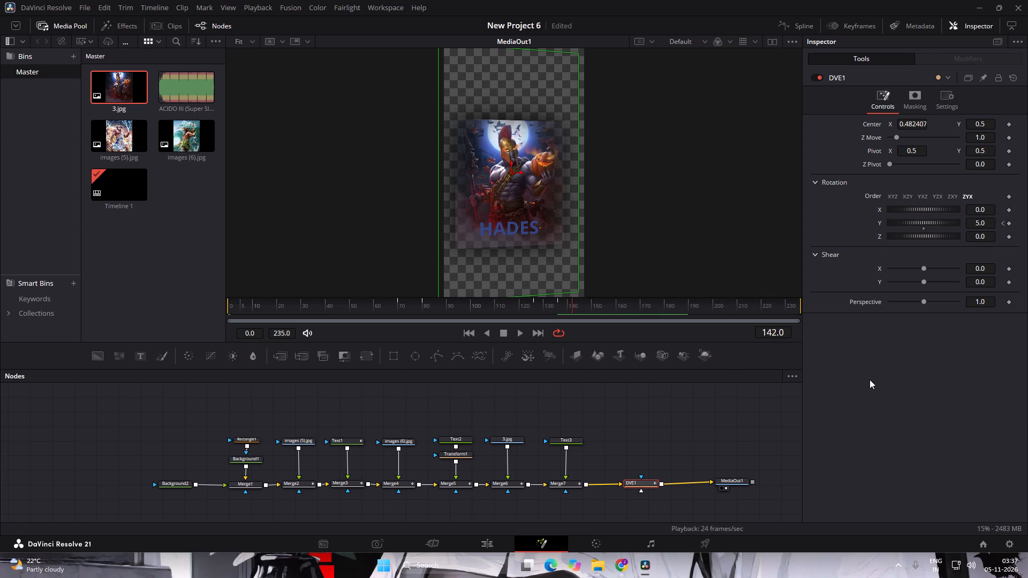
key(Left)
key(Left)
key(Left)
key(Left)
key(Left)
key(Left)
click(1009, 224)
Set DVE1's Y Rotation to -5 at frame 140, on the HADES image.
key(Right)
key(Right)
key(Right)
key(Right)
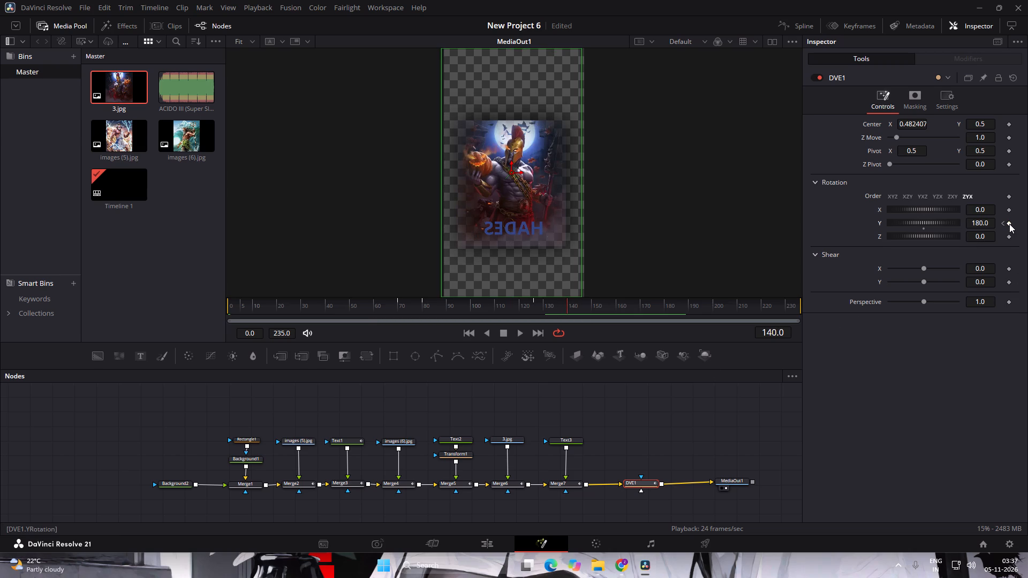
double_click(983, 224)
key(minus)
key(5)
key(Return)
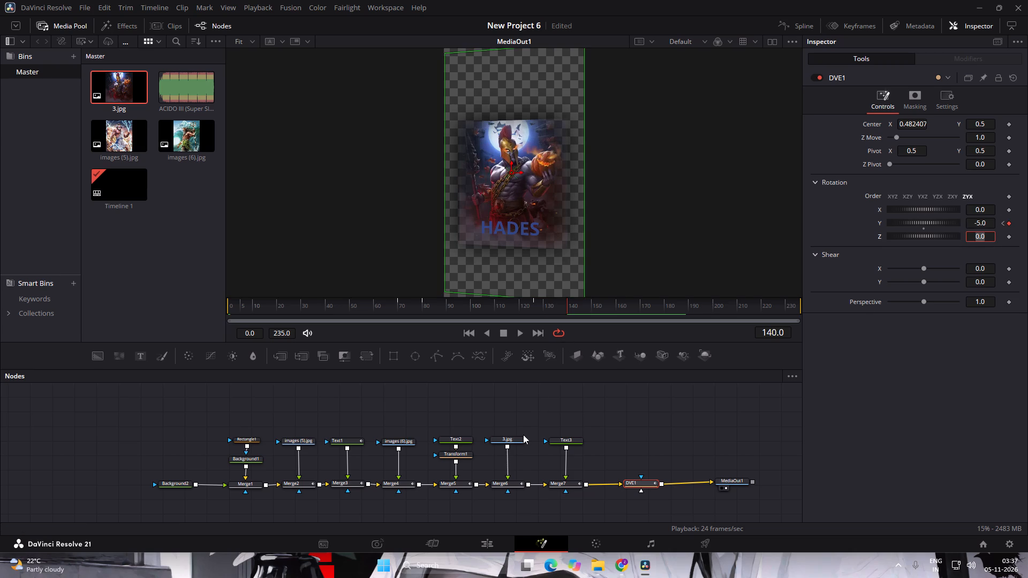
Play the edit timeline from just before the HADES flip to review the new rotation.
click(503, 542)
drag(724, 296, 705, 301)
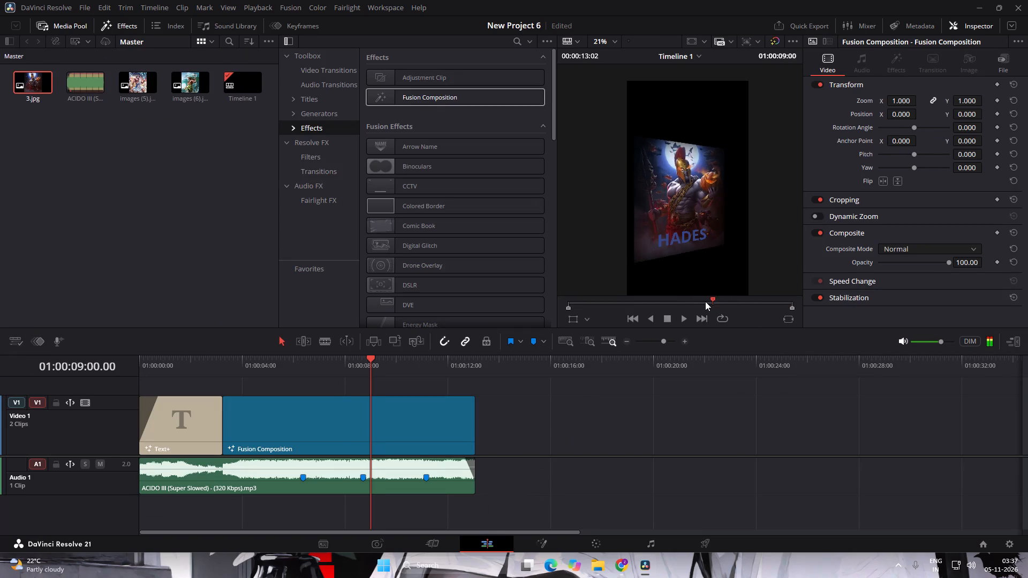
drag(705, 301, 700, 302)
click(682, 316)
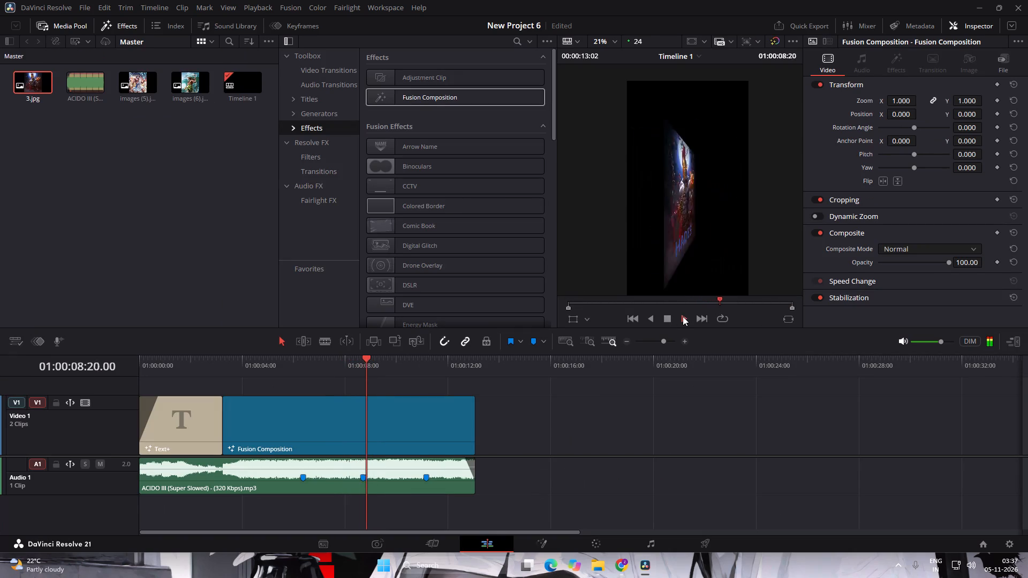
click(666, 320)
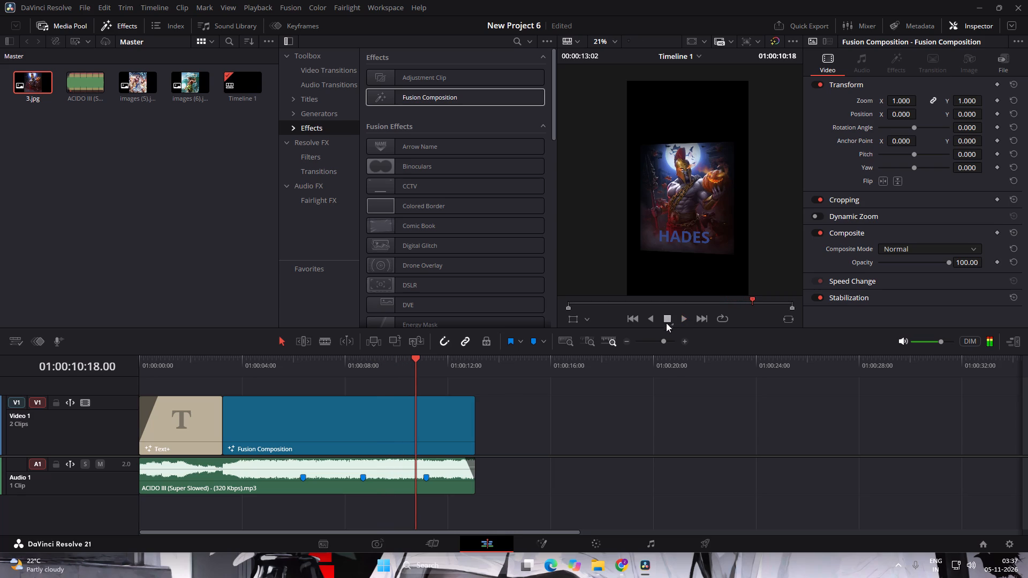
Apply smooth interpolation to DVE1's Y Rotation keyframes around the last flip in the Spline editor.
click(553, 547)
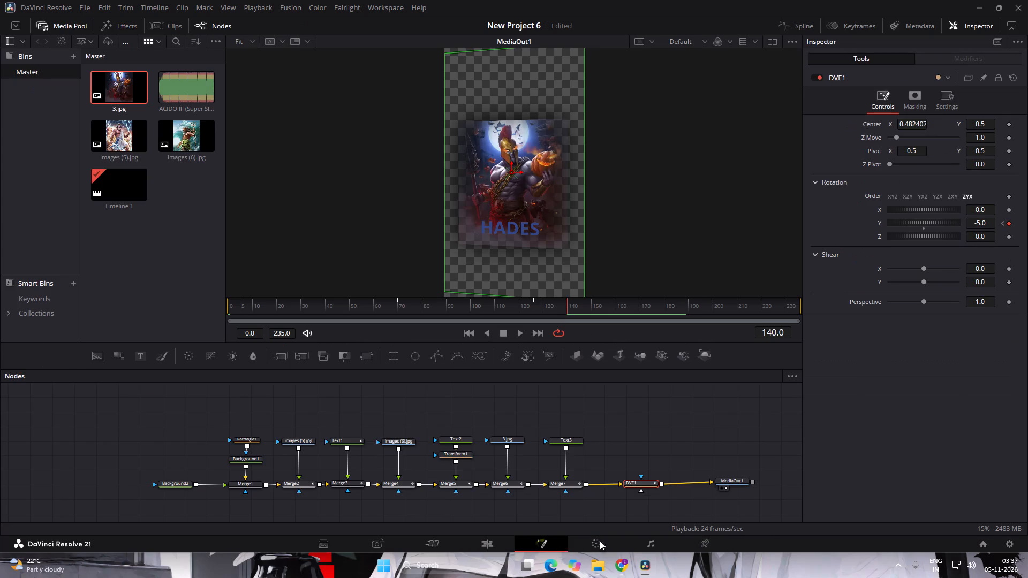
click(796, 26)
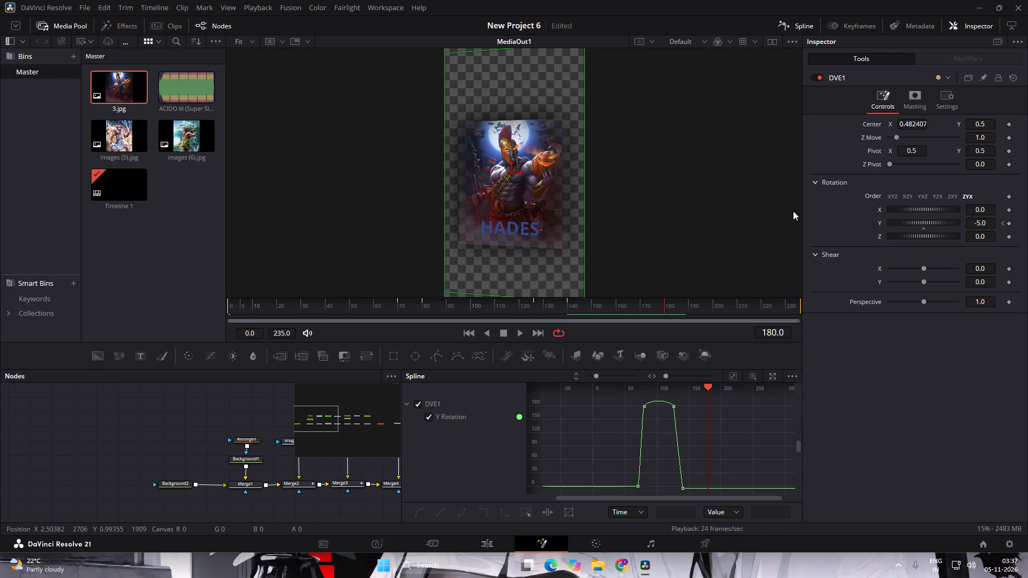
drag(712, 400, 584, 529)
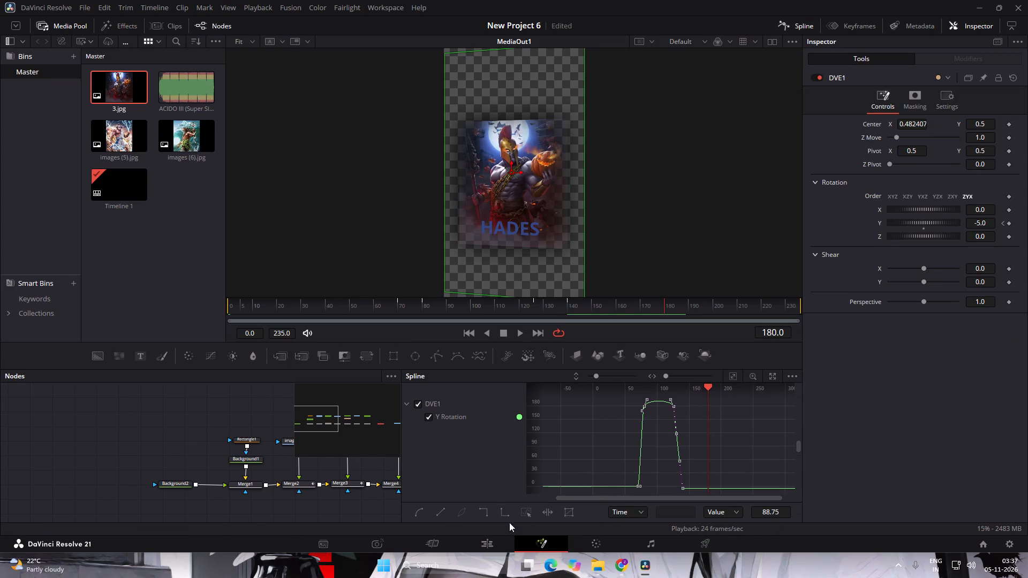
click(423, 515)
click(789, 438)
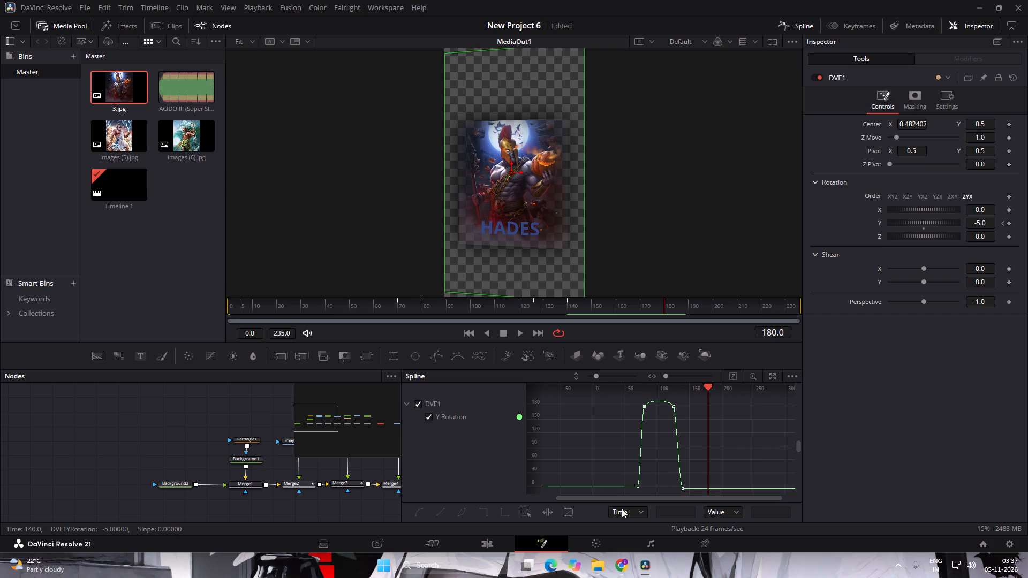
Play the edit timeline from just before Marker 2 to the end to review the HADES flip.
click(466, 542)
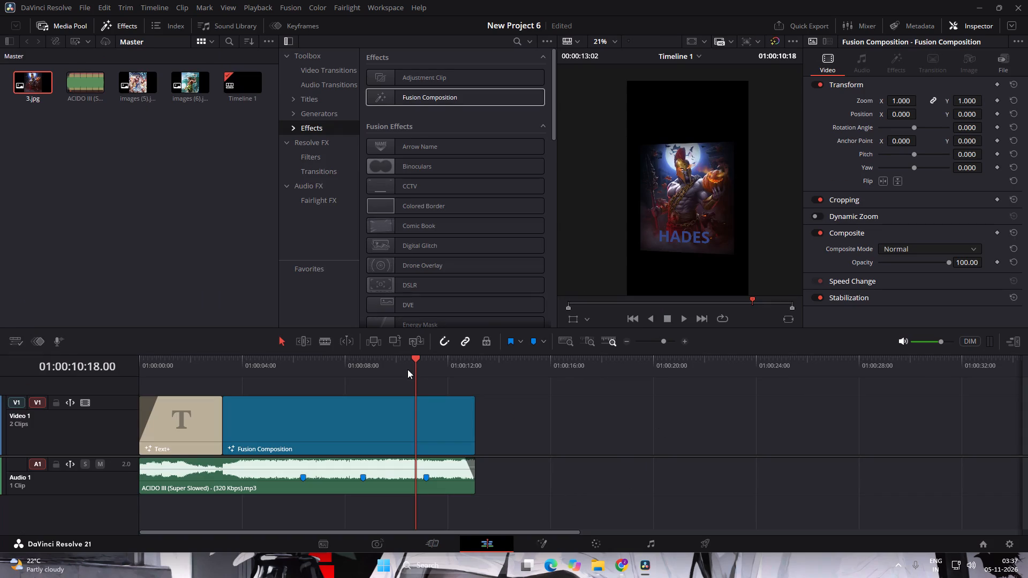
drag(417, 363, 373, 376)
drag(371, 361, 351, 368)
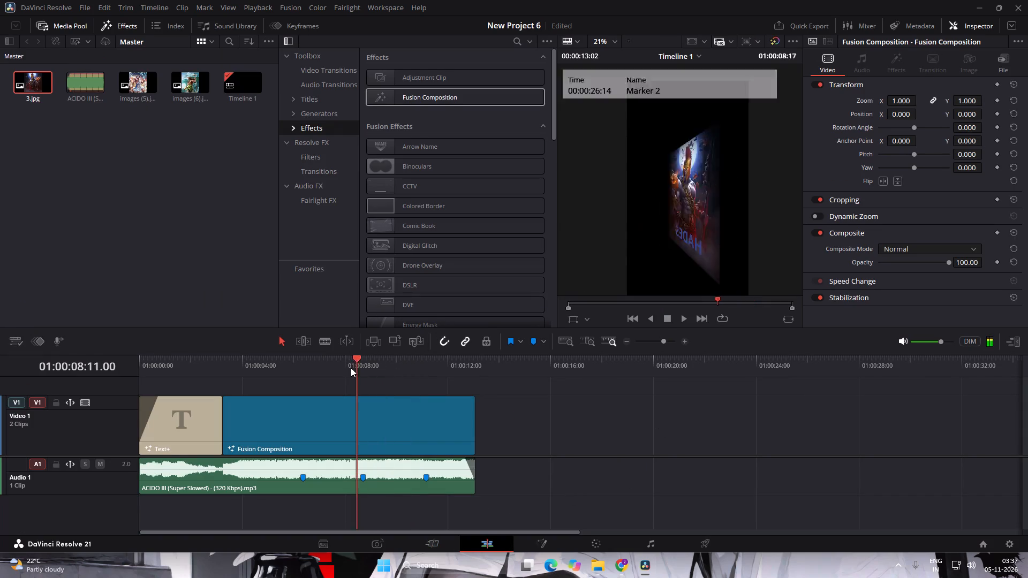
drag(351, 368, 351, 368)
click(687, 323)
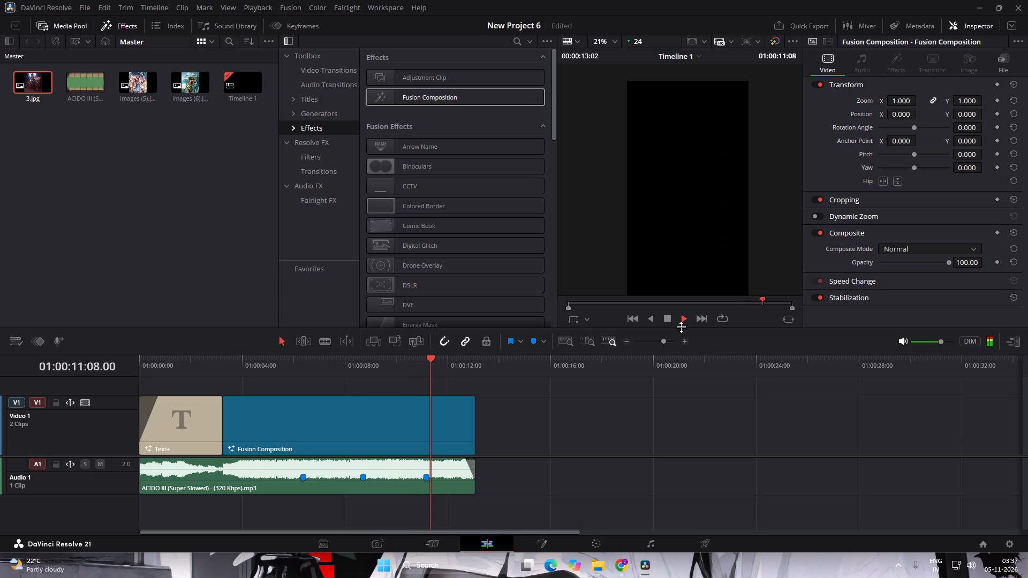
click(654, 423)
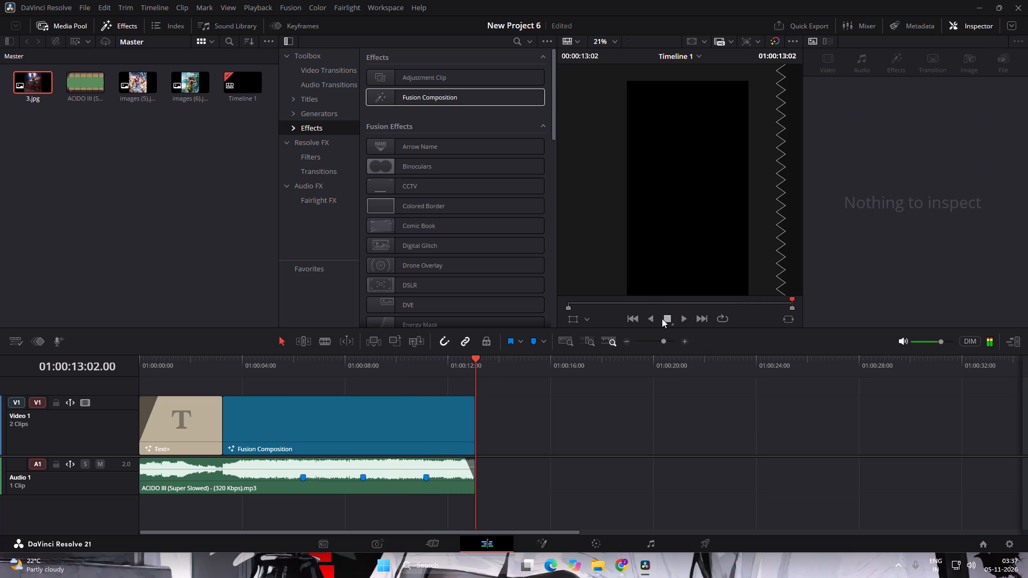
Play the whole edit timeline from the opening title to the end to review the full animation.
drag(478, 366, 422, 386)
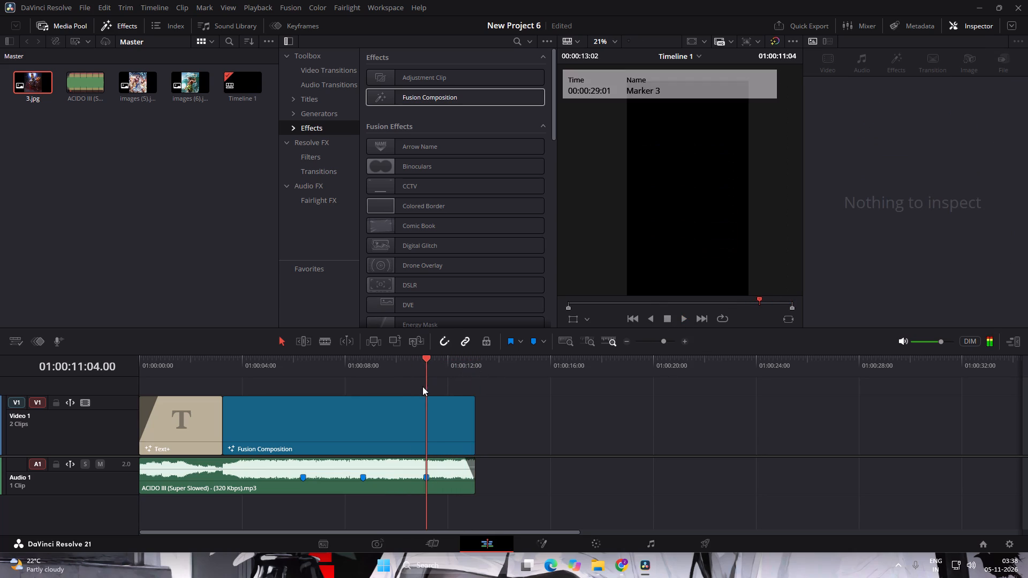
drag(422, 386, 390, 407)
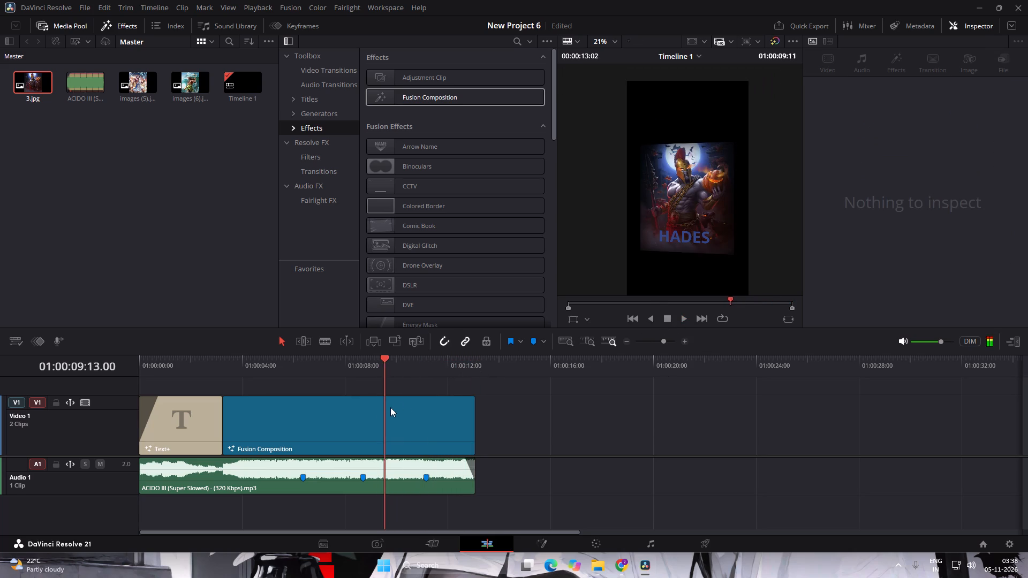
drag(390, 407, 367, 422)
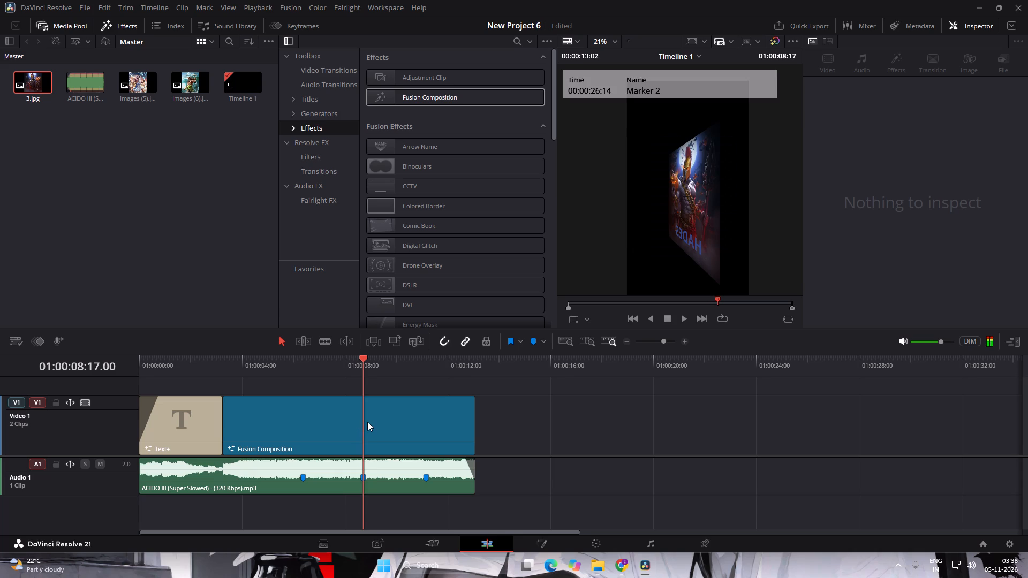
drag(367, 422, 118, 443)
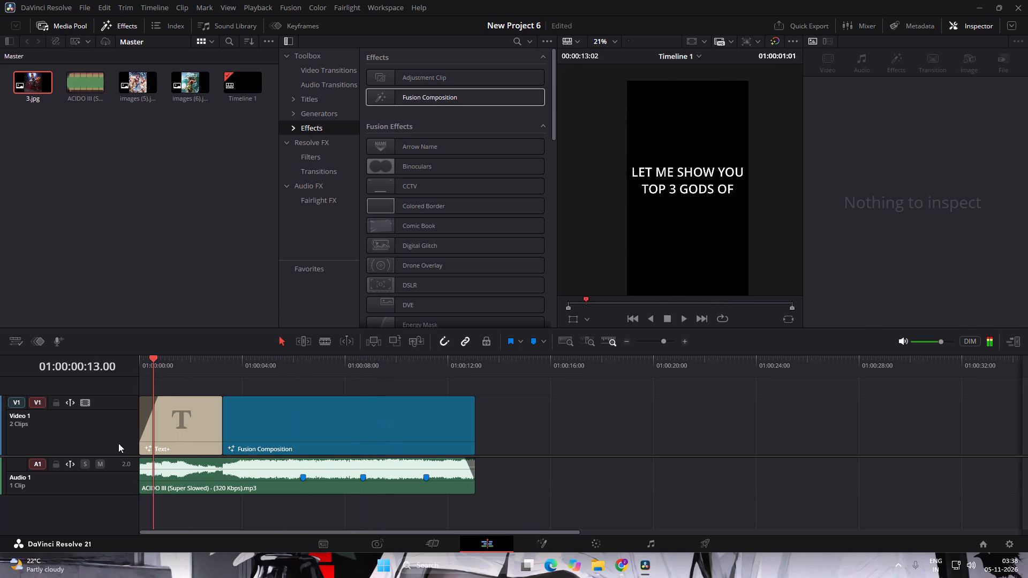
drag(118, 443, 116, 443)
click(685, 322)
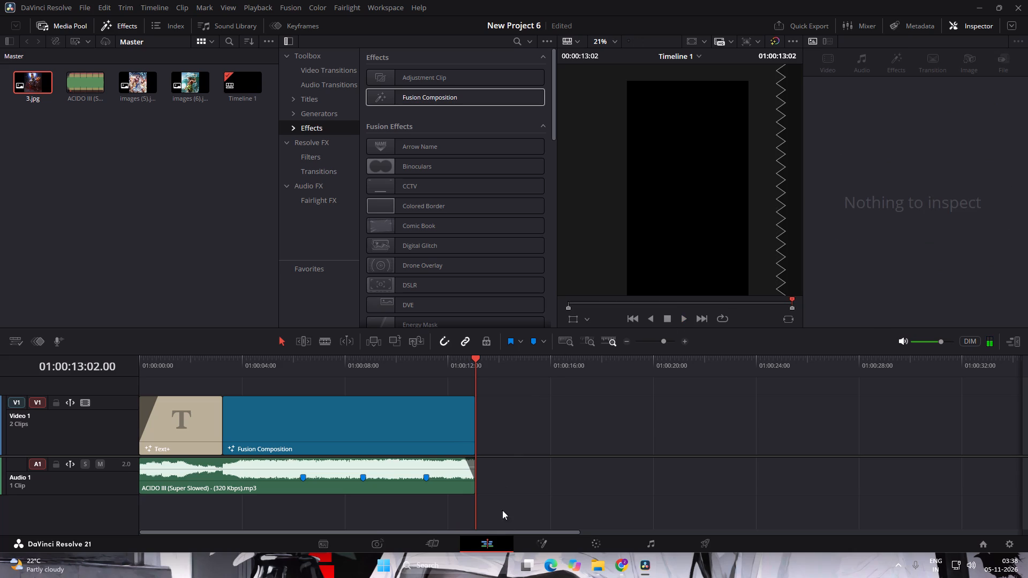
In the Fusion composition, delete Merge7's Blend keyframe at frame 190 so the HADES title stays on.
click(539, 542)
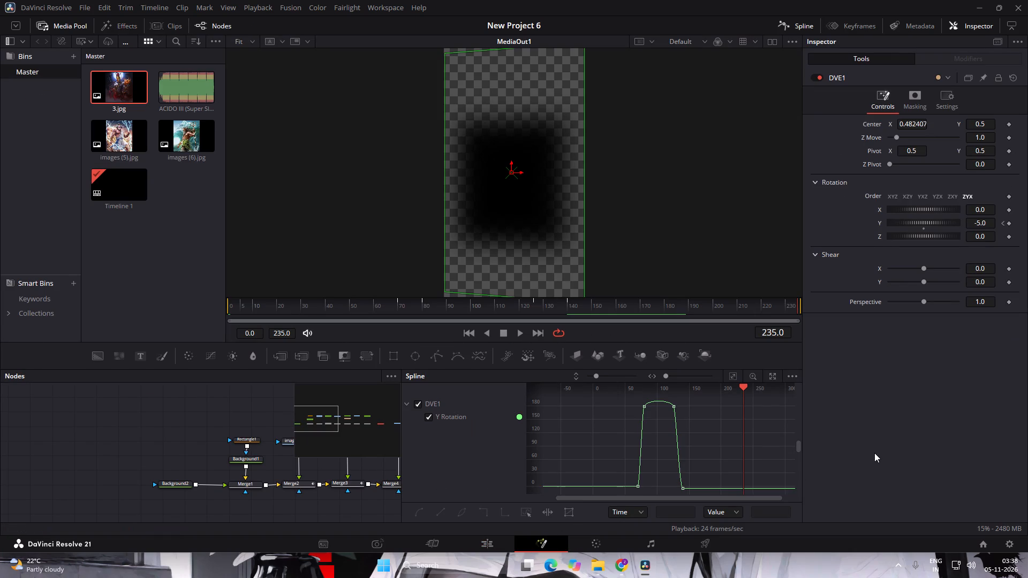
click(793, 25)
double_click(562, 483)
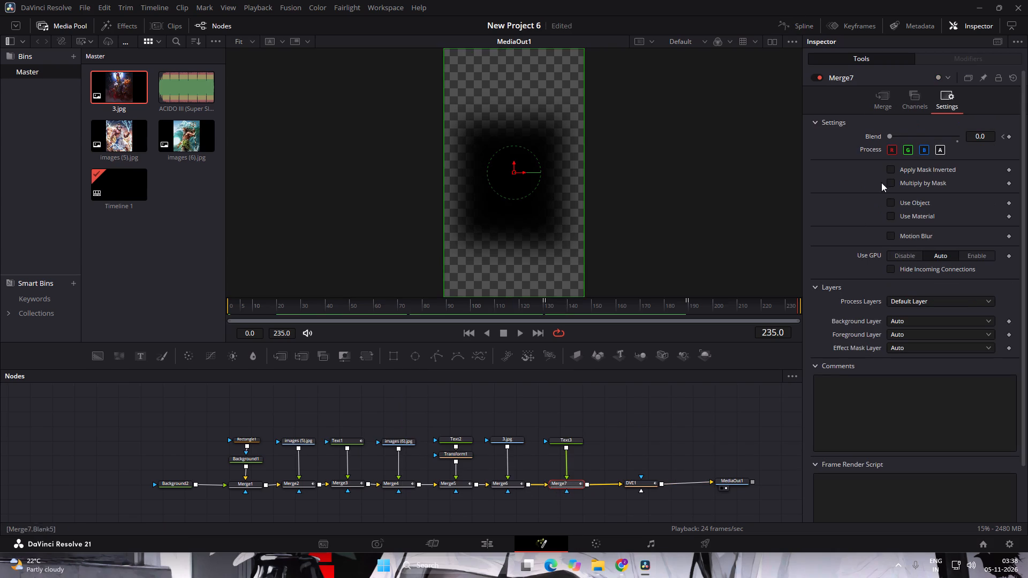
click(954, 62)
click(1000, 138)
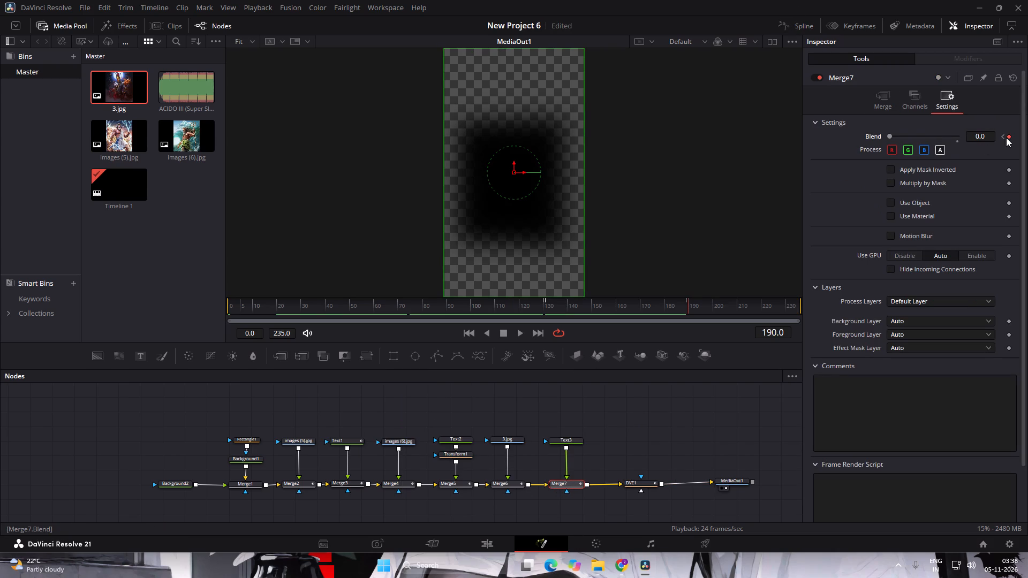
click(1007, 138)
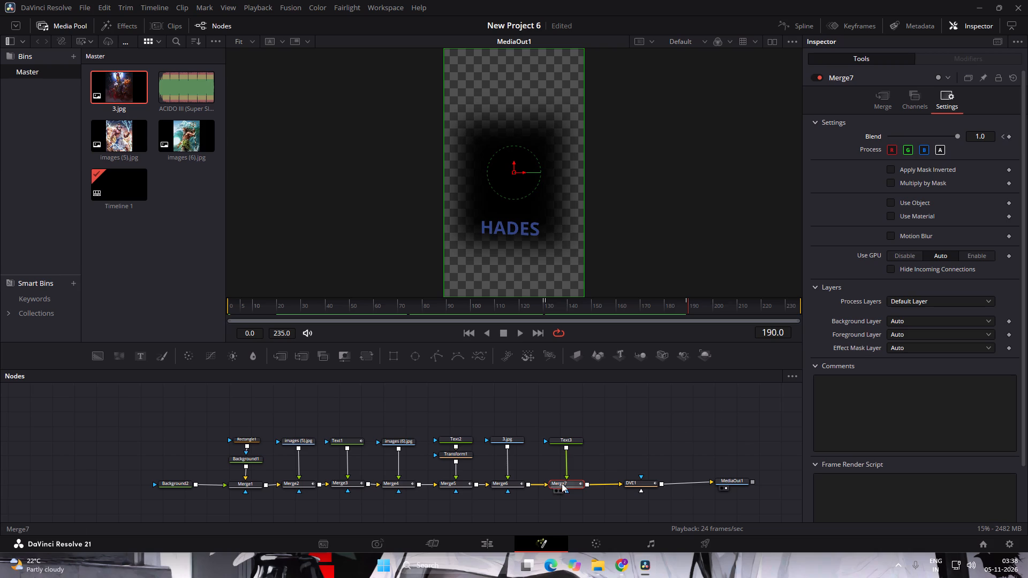
Delete Merge6's Blend keyframe at frame 190 so the HADES image stays on.
double_click(518, 482)
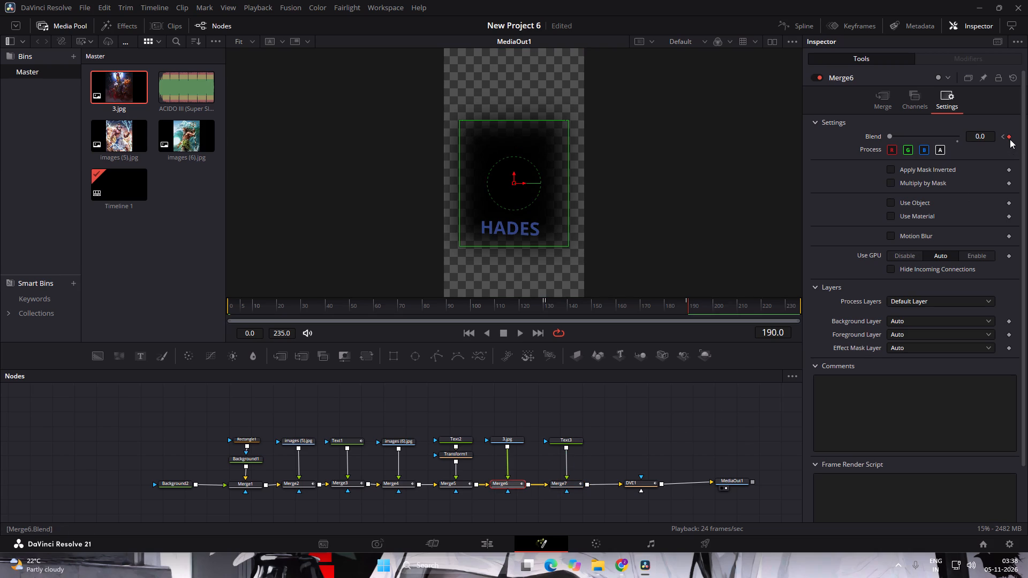
click(1009, 134)
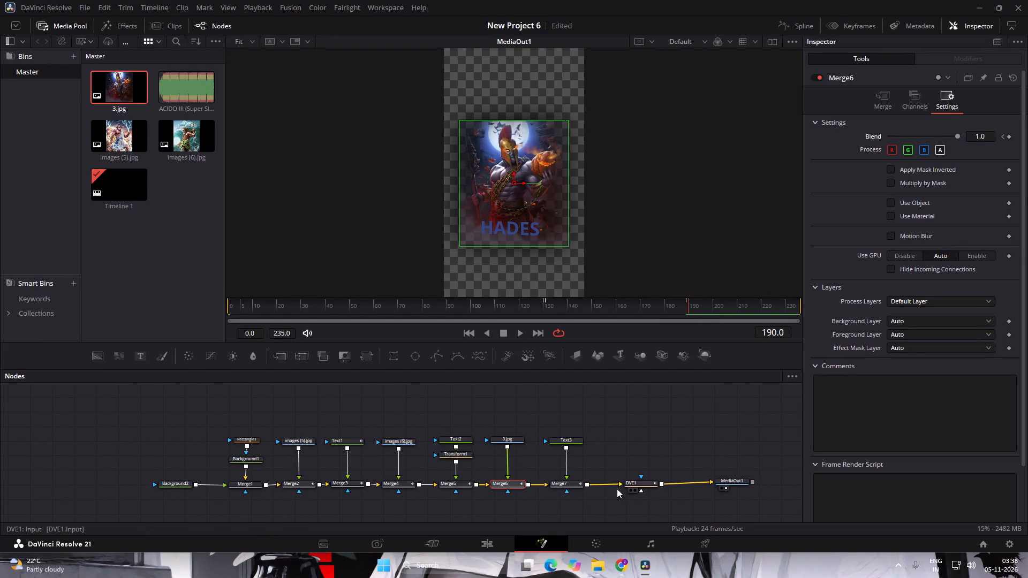
On the edit timeline, add a fade-out a little over one second long to the end of the Fusion Composition clip.
click(488, 546)
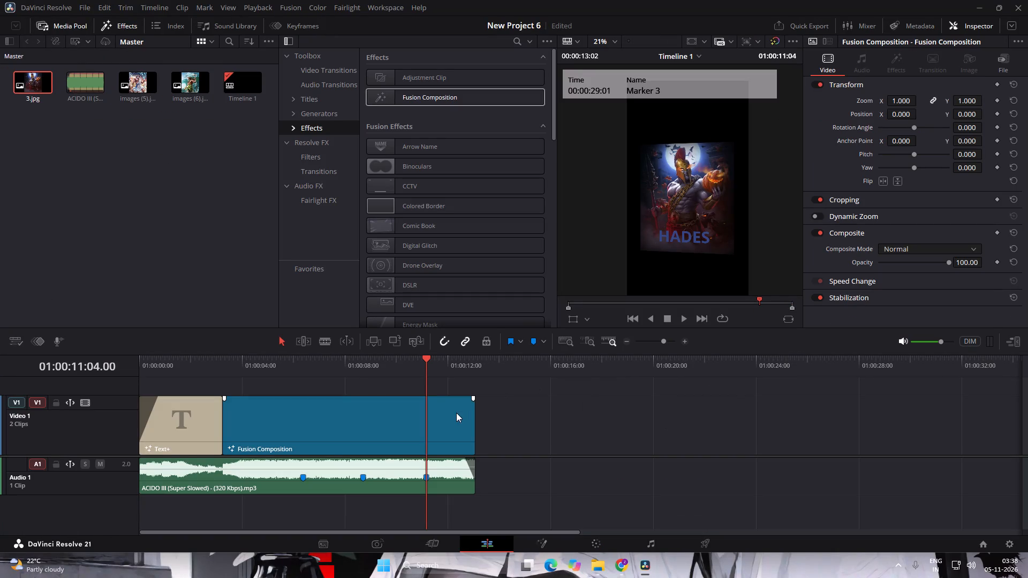
drag(472, 400, 443, 409)
drag(443, 409, 439, 411)
Play the edit timeline from the opening title to the end to review the final fade-out.
drag(428, 363, 58, 441)
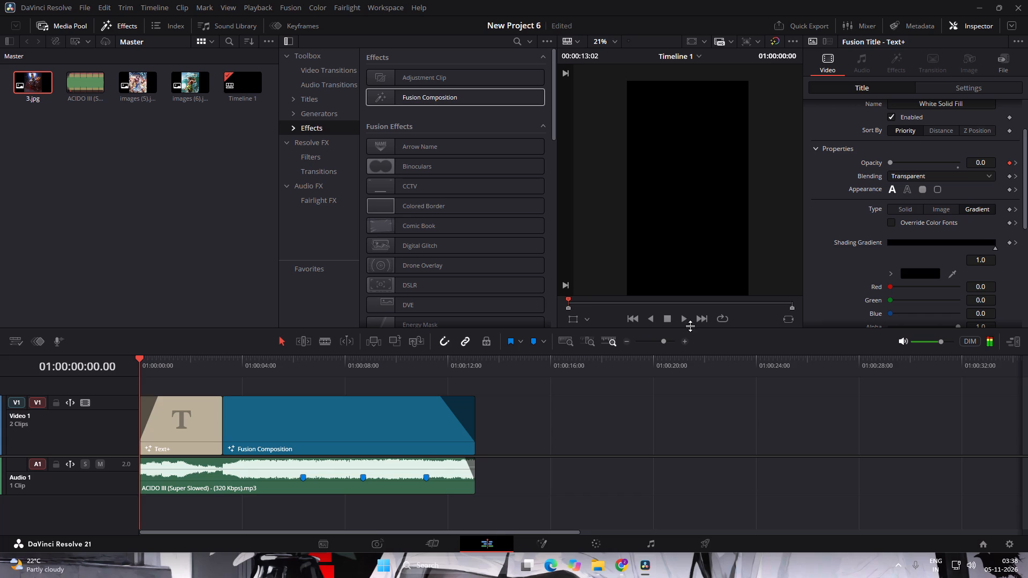
click(680, 320)
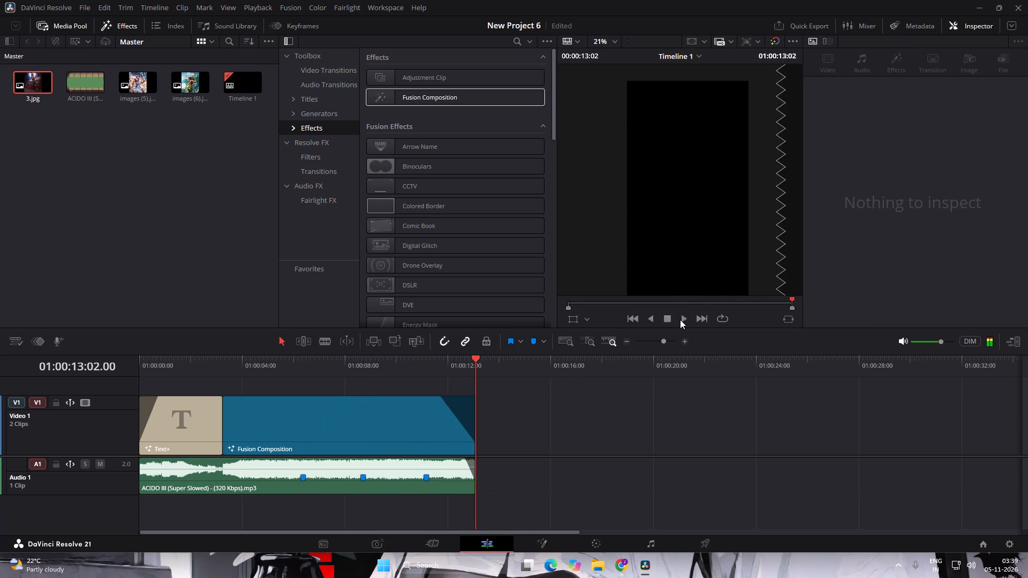
click(667, 317)
Add a Vignette node to the Fusion composition and connect it between DVE1 and MediaOut1.
click(558, 550)
click(682, 496)
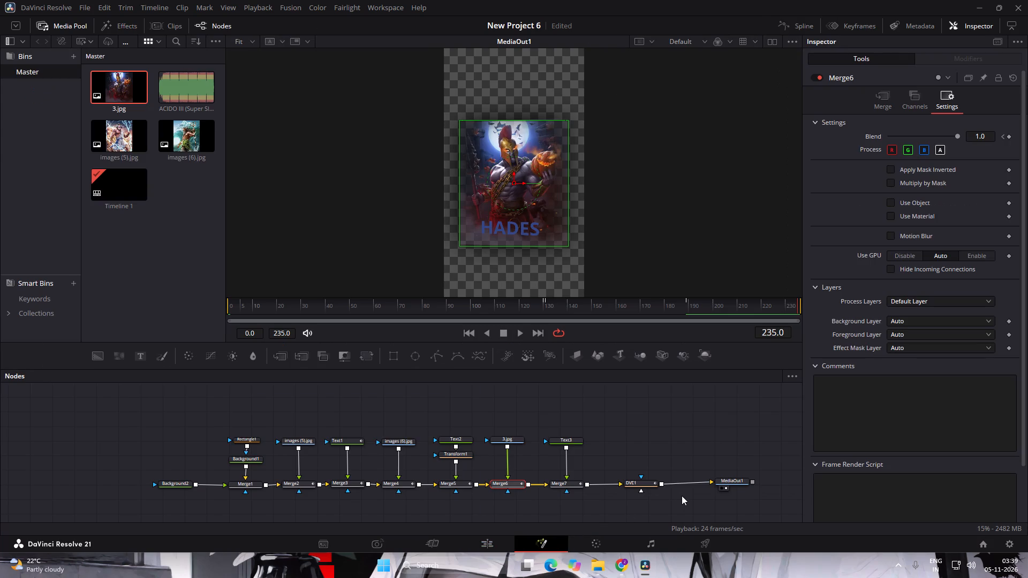
key(ctrl+space)
key(BackSpace)
key(BackSpace)
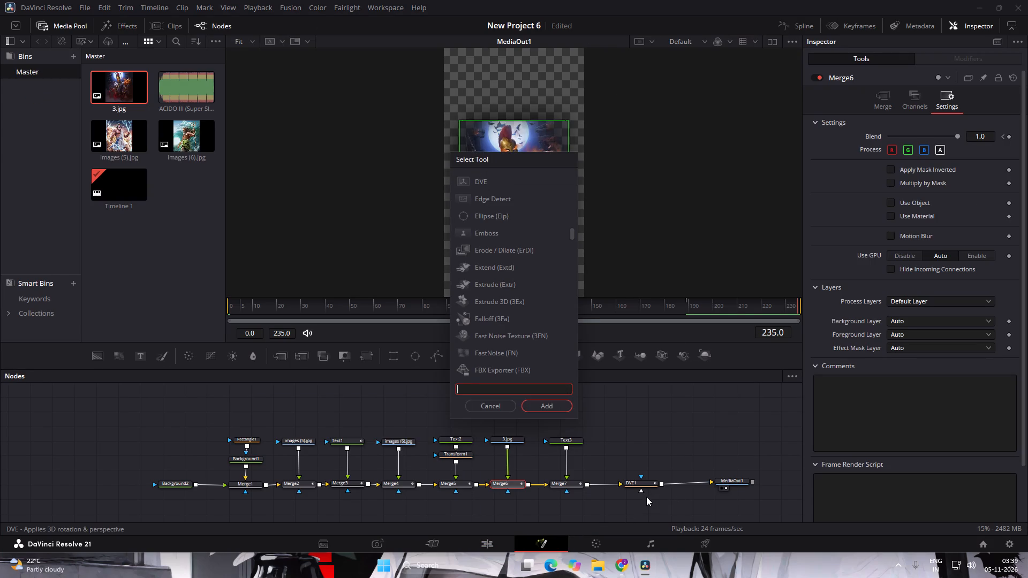
text(VI)
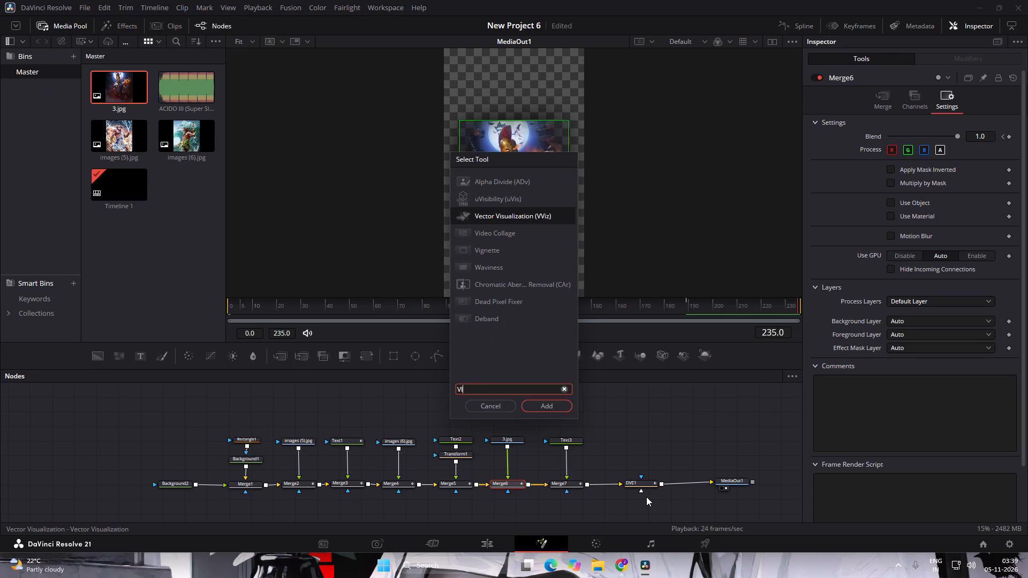
click(498, 255)
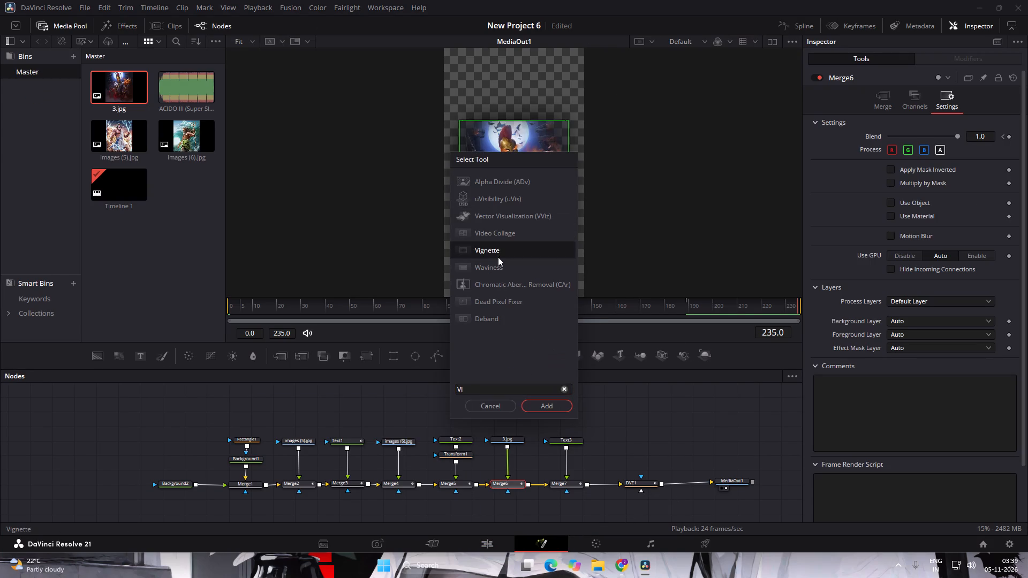
click(553, 410)
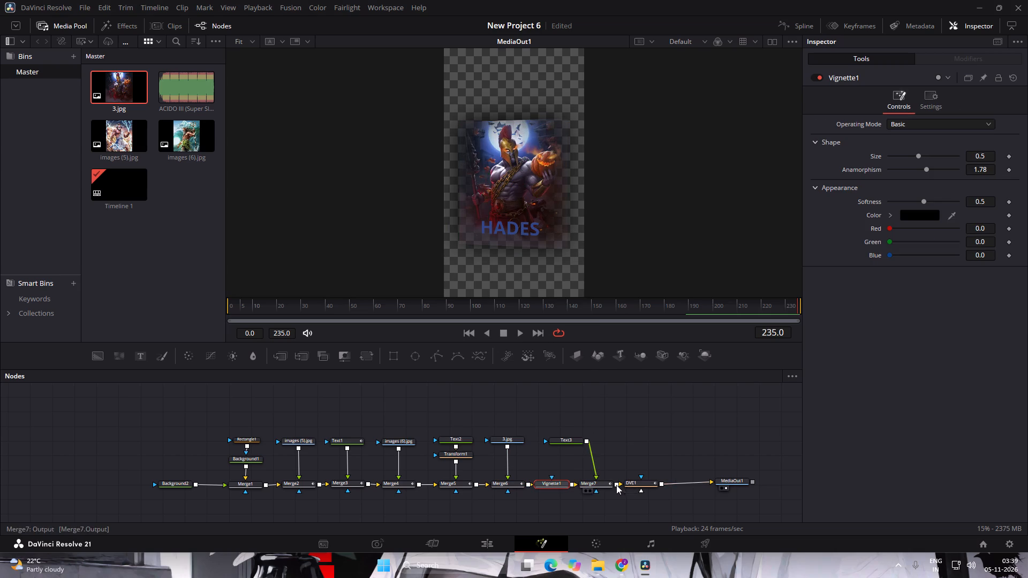
click(557, 484)
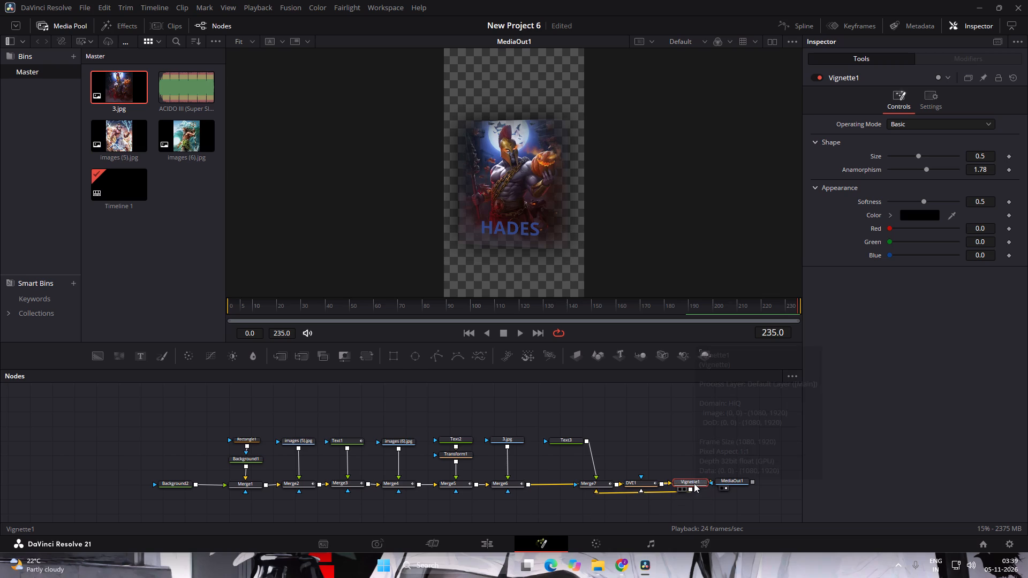
drag(693, 483, 707, 452)
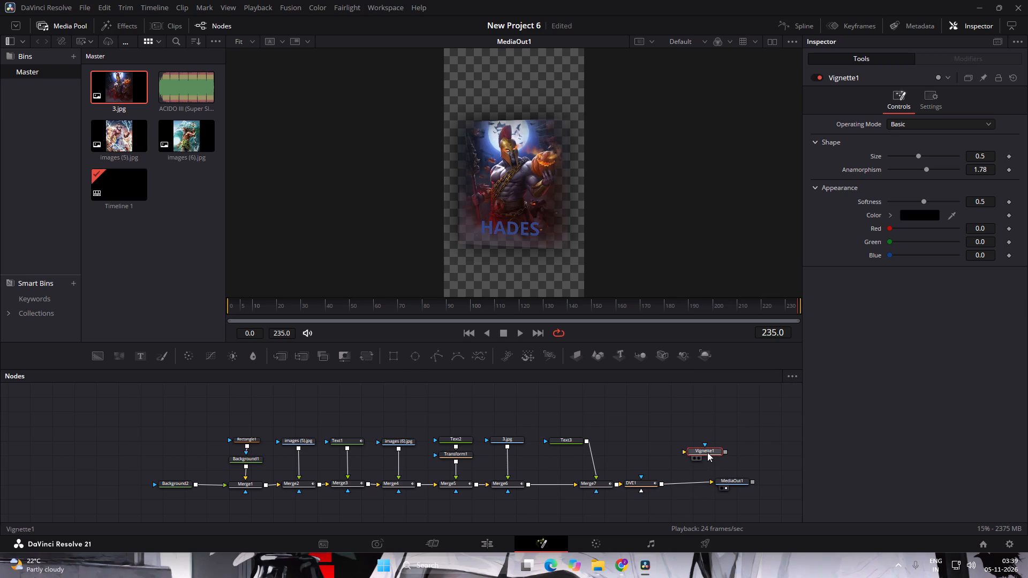
shift+drag(707, 452, 694, 482)
double_click(694, 482)
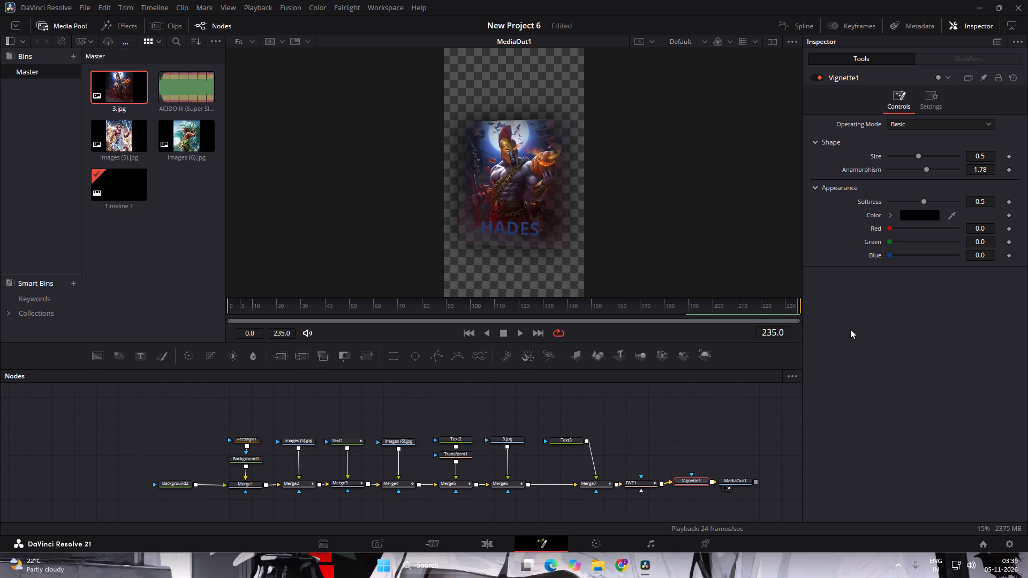
Shape Vignette1 with a Size of about 0.28 and an Anamorphism of about 1.32.
drag(919, 154, 847, 162)
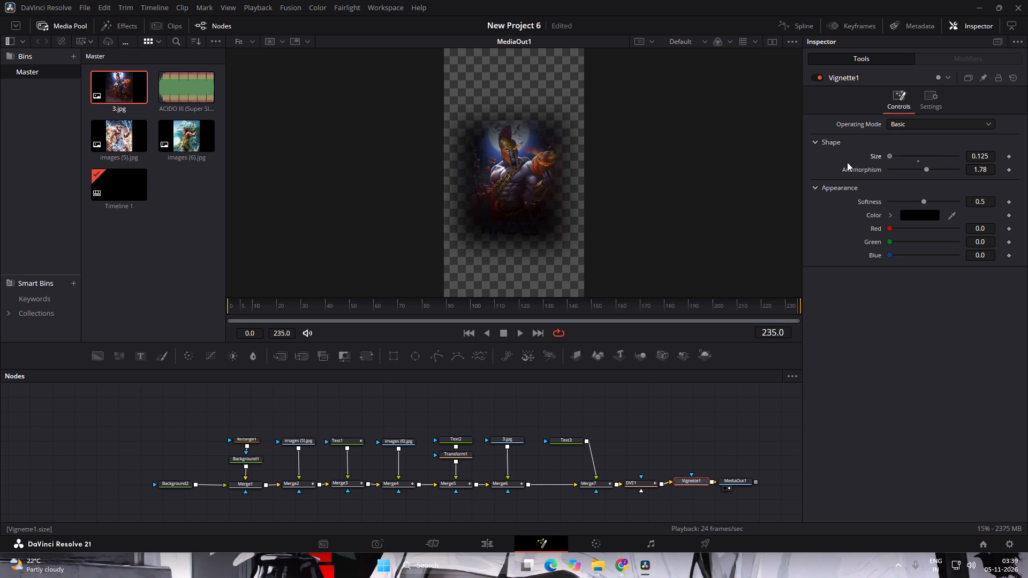
drag(847, 162, 919, 164)
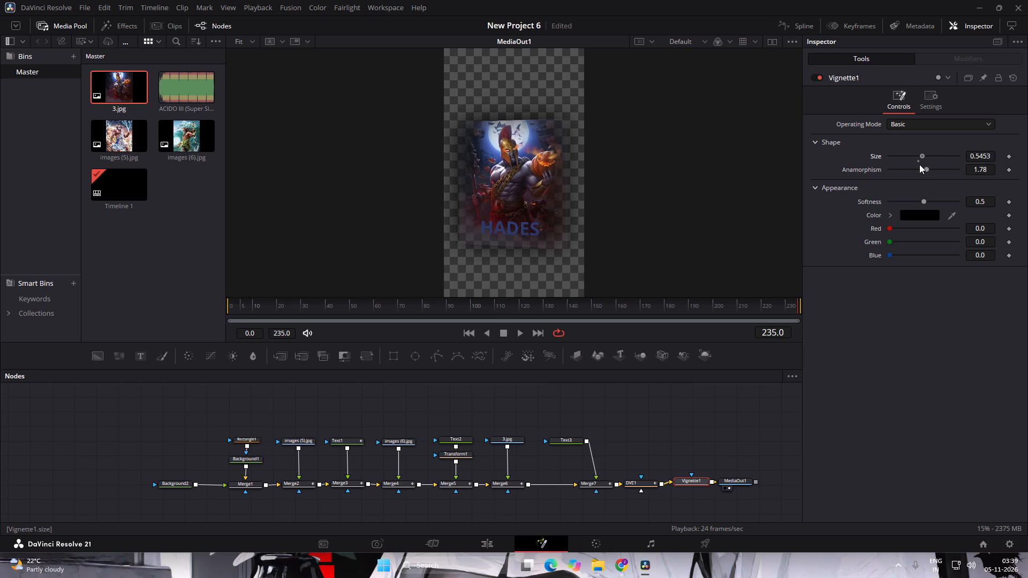
drag(919, 164, 894, 167)
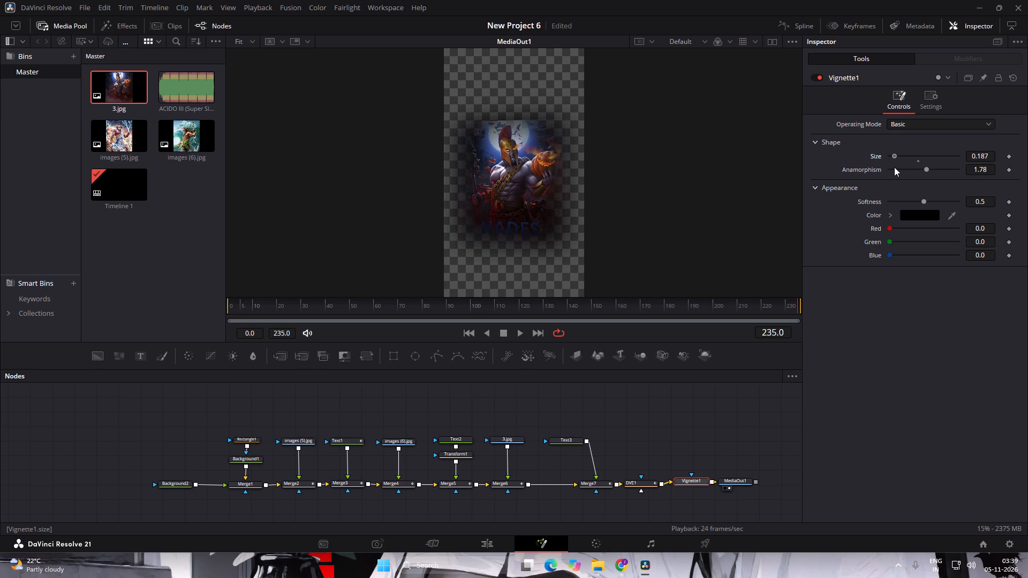
drag(894, 167, 910, 167)
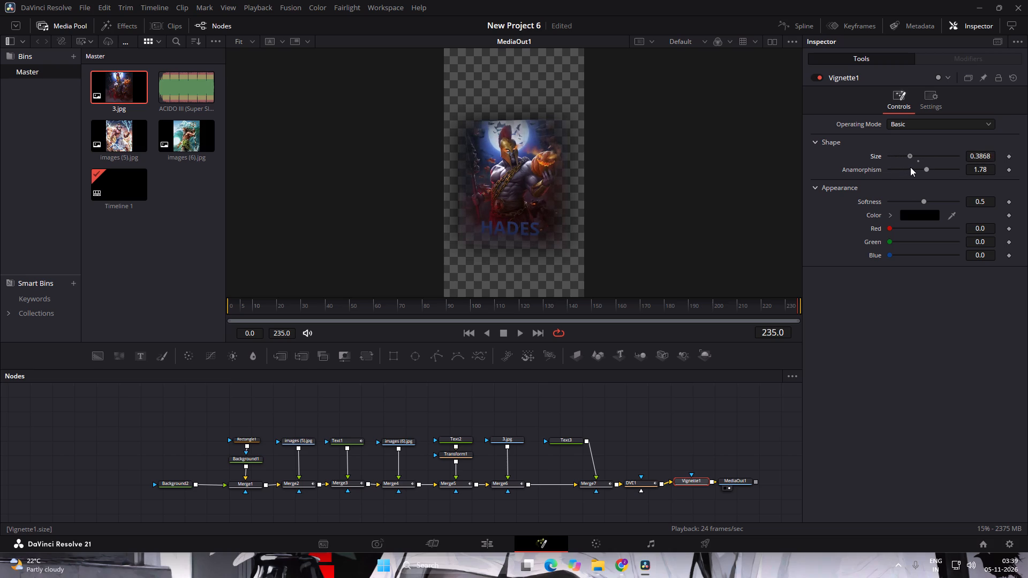
drag(910, 167, 902, 168)
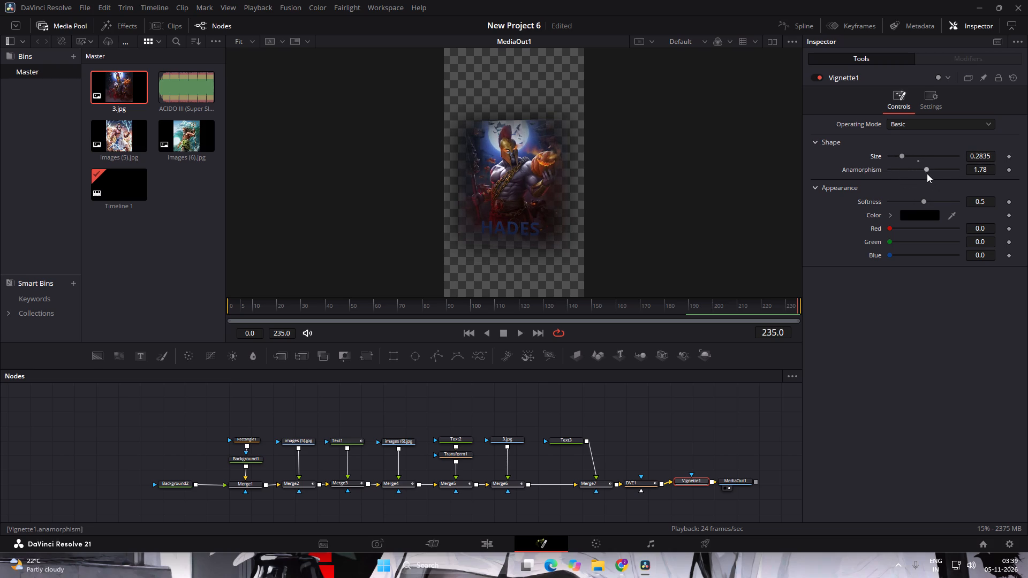
drag(927, 170, 887, 178)
drag(887, 178, 921, 178)
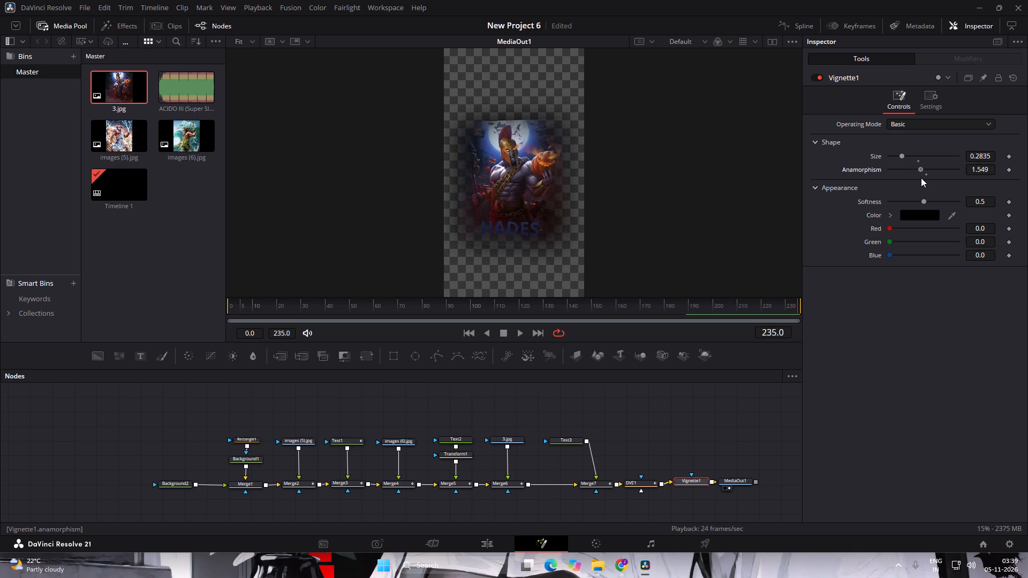
drag(921, 178, 915, 187)
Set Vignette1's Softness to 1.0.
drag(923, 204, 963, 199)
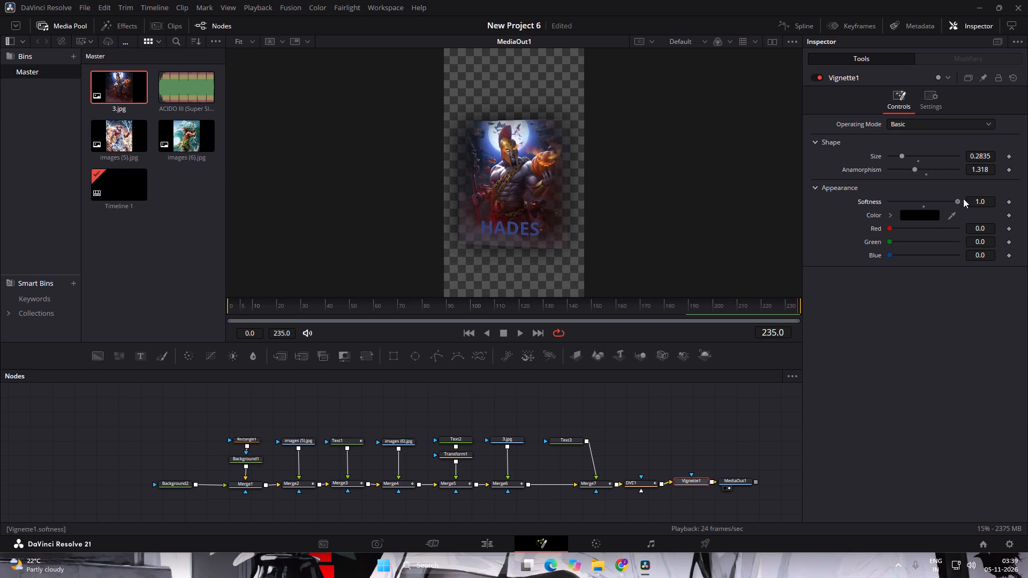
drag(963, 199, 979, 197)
Scrub the HADES section of the edit timeline backwards from the end to check the vignette.
double_click(504, 544)
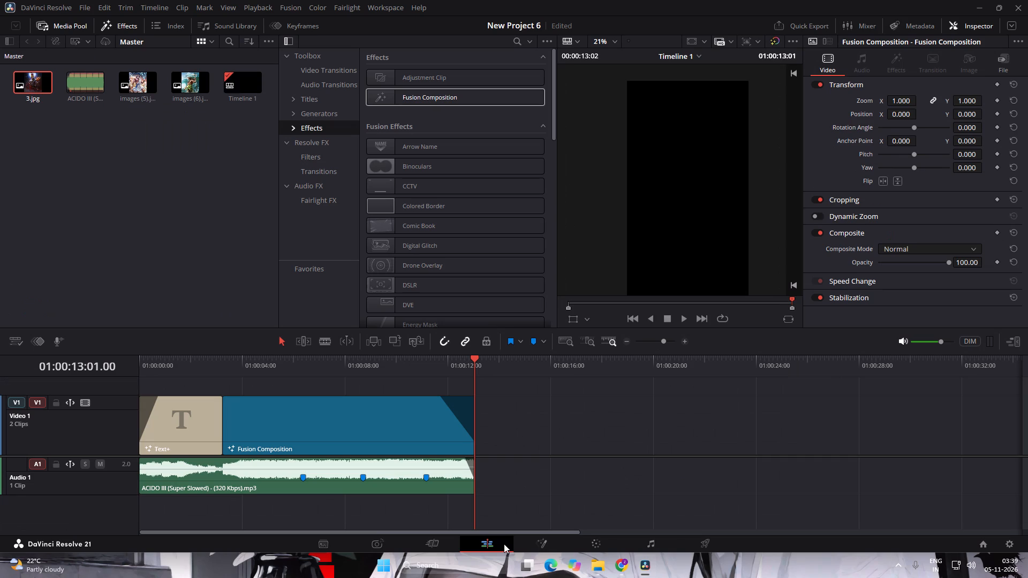
drag(474, 366, 435, 380)
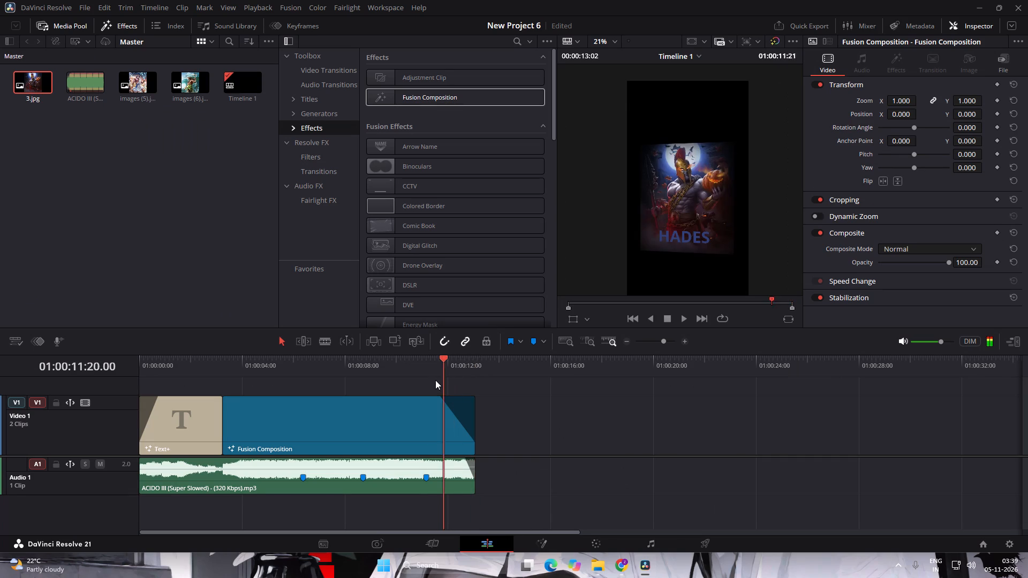
drag(435, 380, 419, 393)
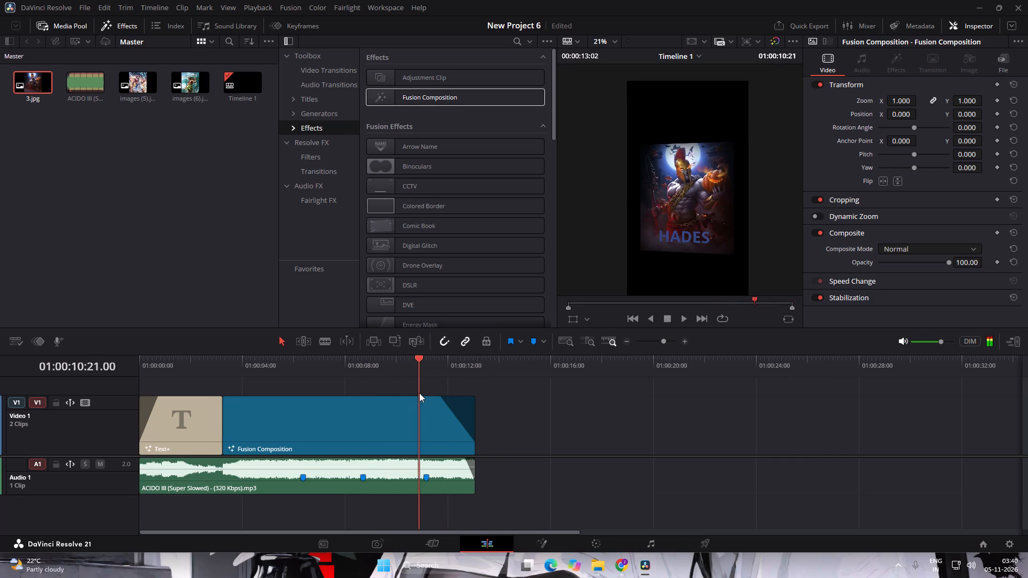
drag(419, 393, 387, 401)
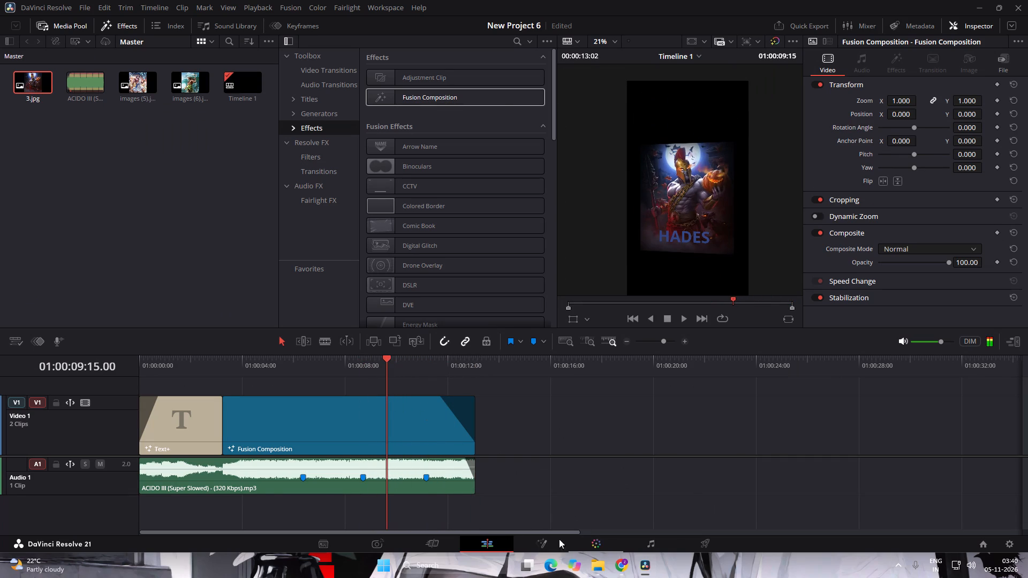
In the Fusion composition, set Vignette1's Softness to about 0.41.
click(553, 539)
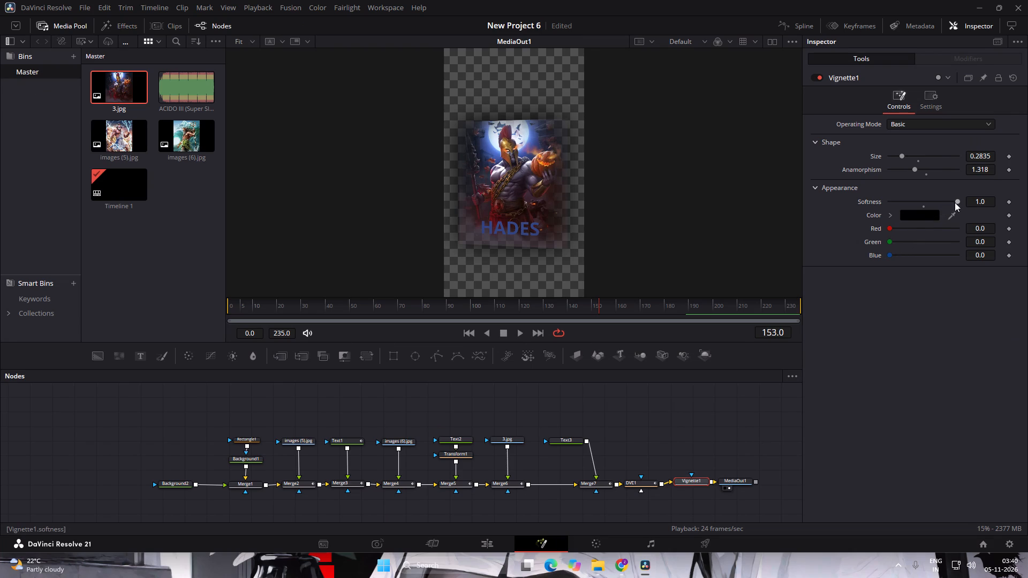
drag(955, 202, 915, 209)
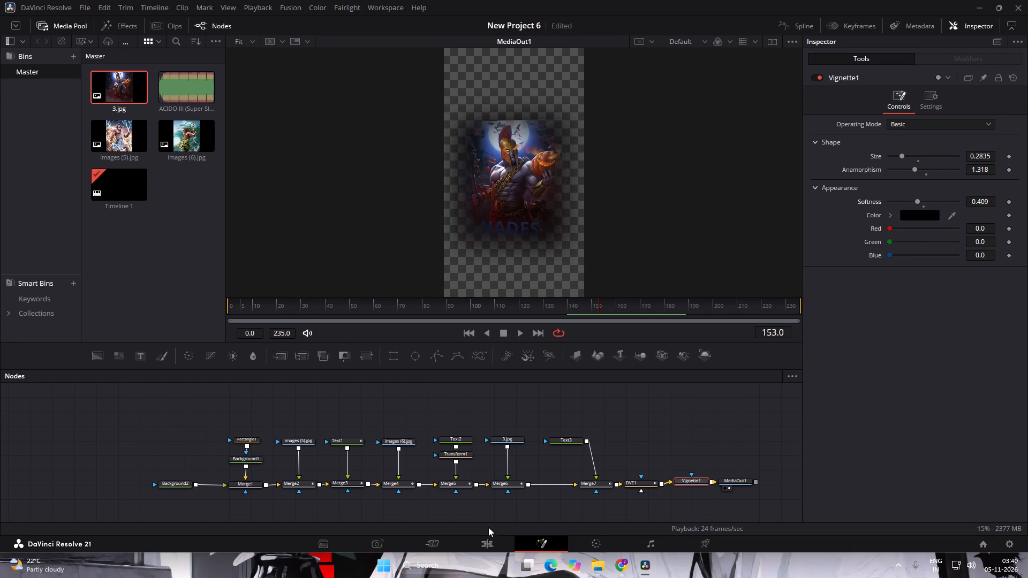
Play the edit timeline from the start through the HADES card to review the vignette on all images.
click(486, 540)
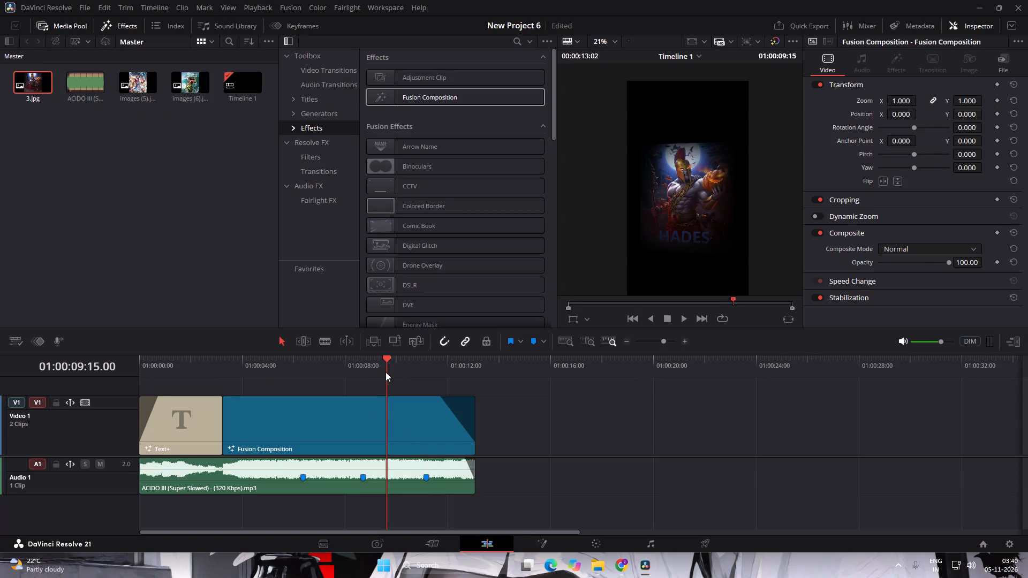
drag(388, 366, 353, 377)
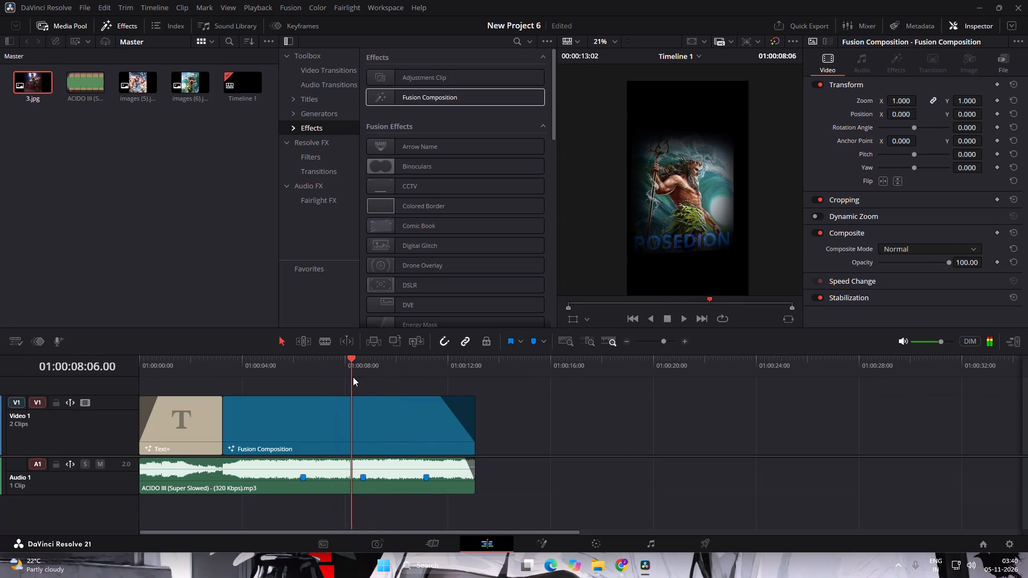
drag(353, 377, 21, 413)
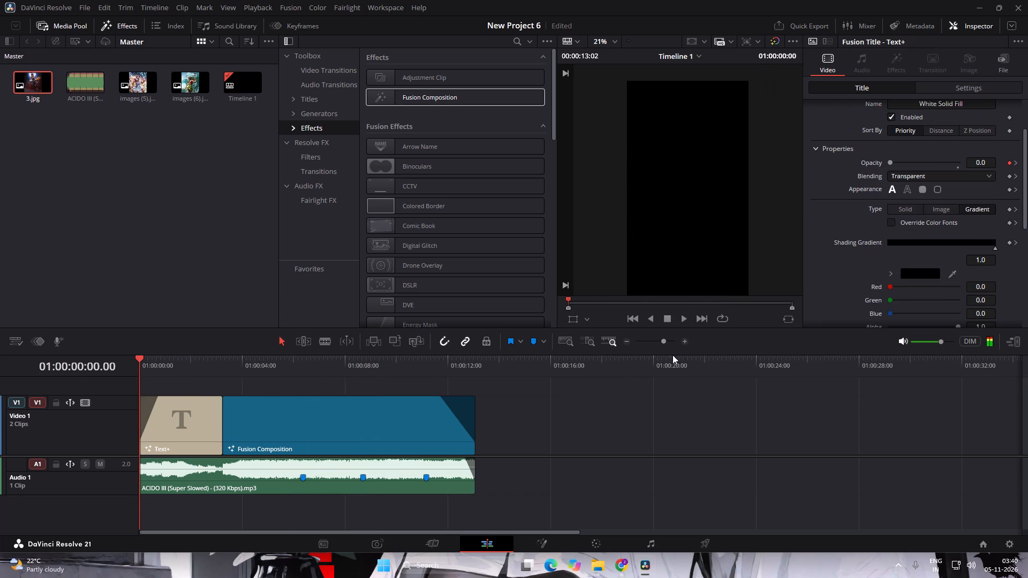
click(683, 318)
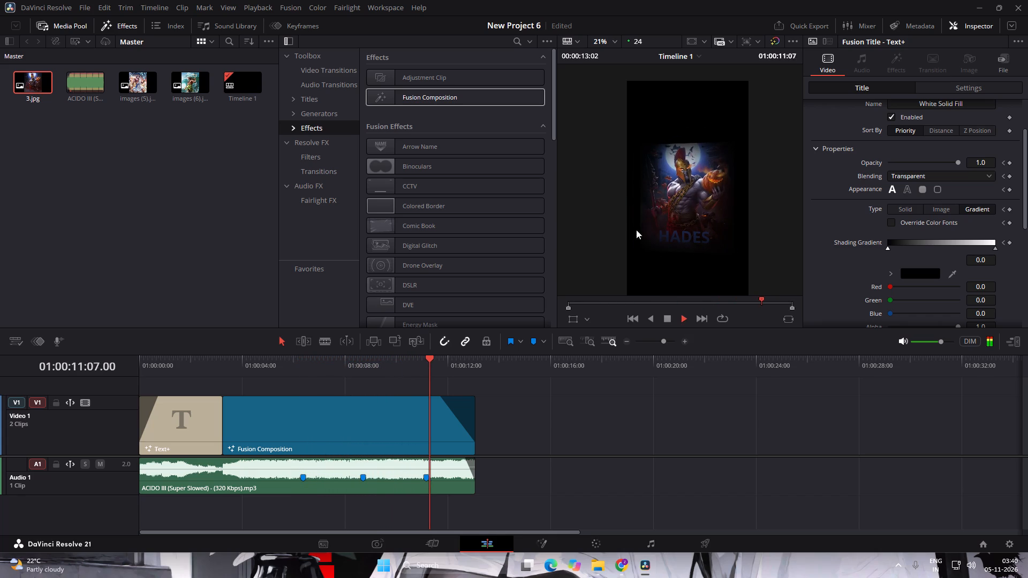
click(665, 320)
Return to the Fusion composition.
click(549, 543)
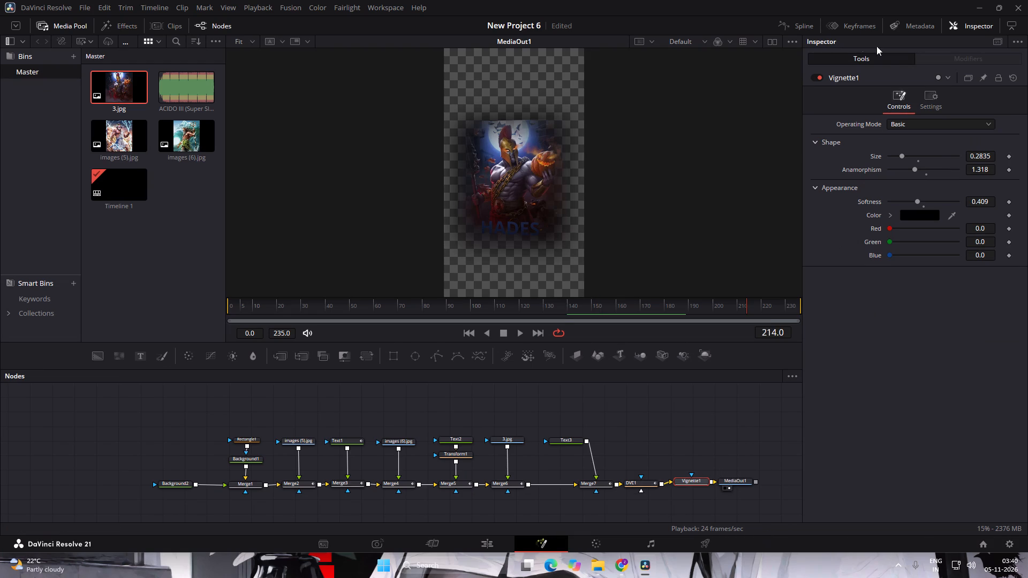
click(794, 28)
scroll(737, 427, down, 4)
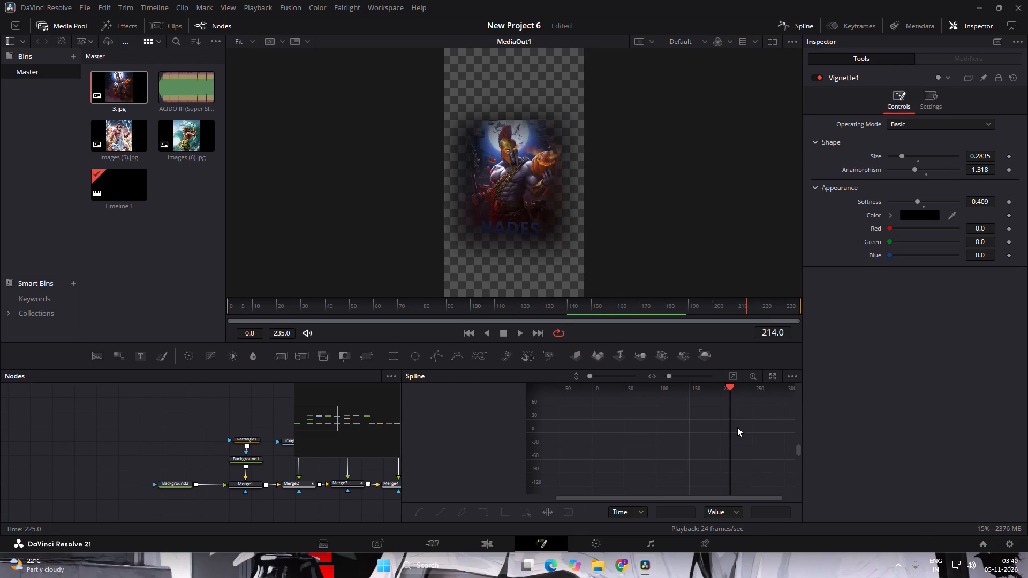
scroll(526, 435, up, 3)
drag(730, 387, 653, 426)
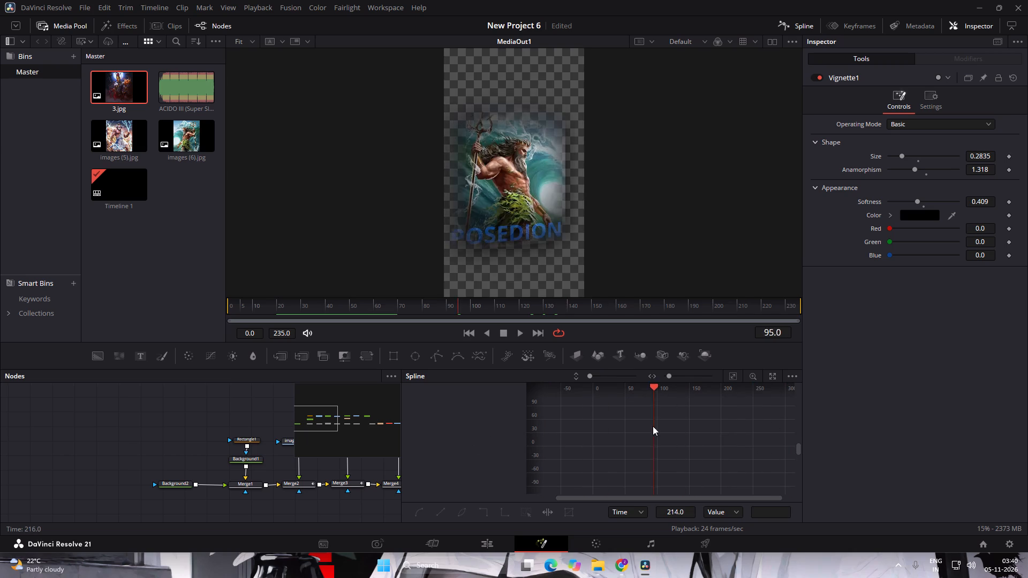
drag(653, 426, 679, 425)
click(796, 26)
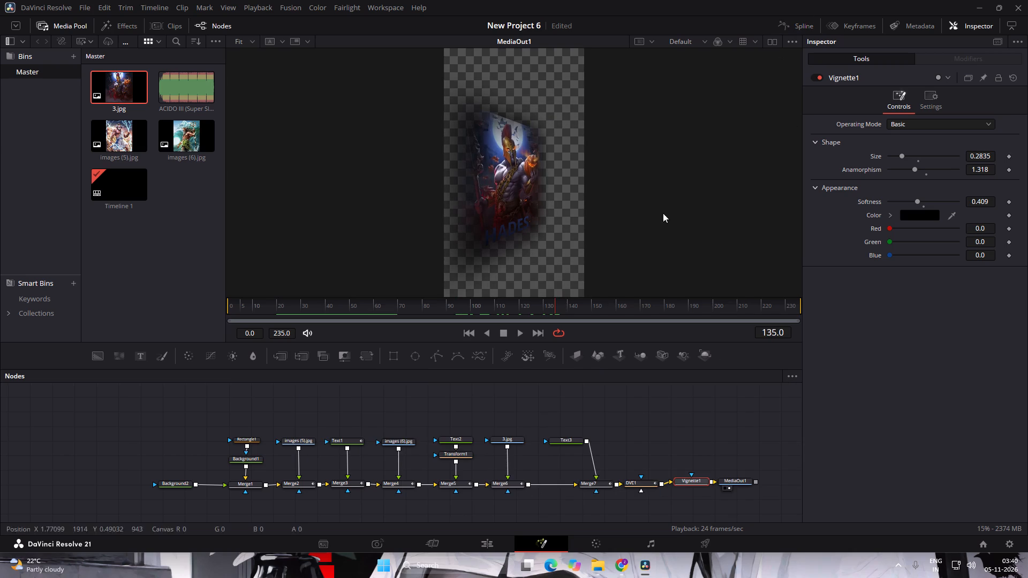
On DVE1's Y Rotation curve, stretch the incoming ease handle of the frame 140 keyframe back to about frame 132.
double_click(640, 485)
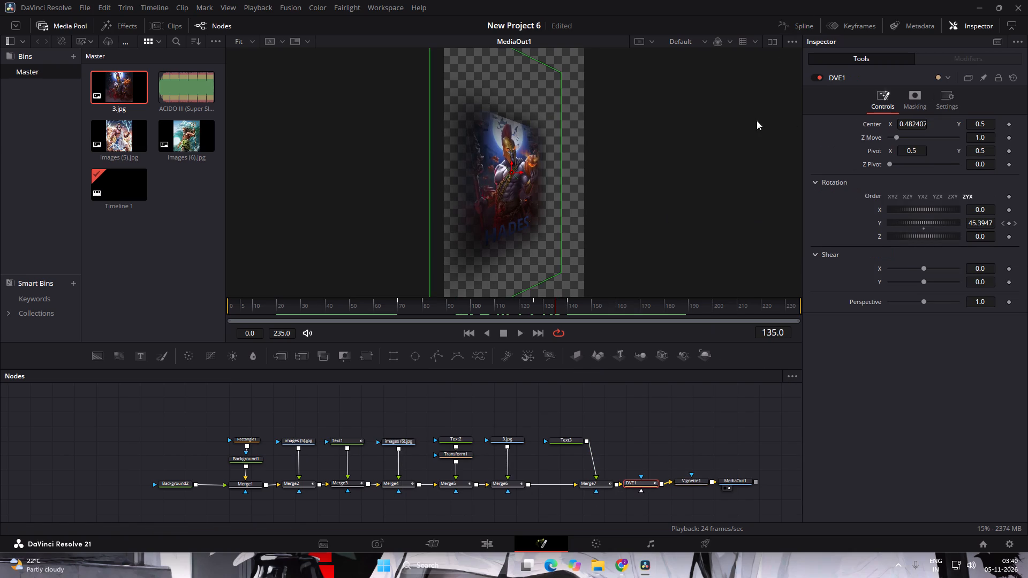
click(795, 26)
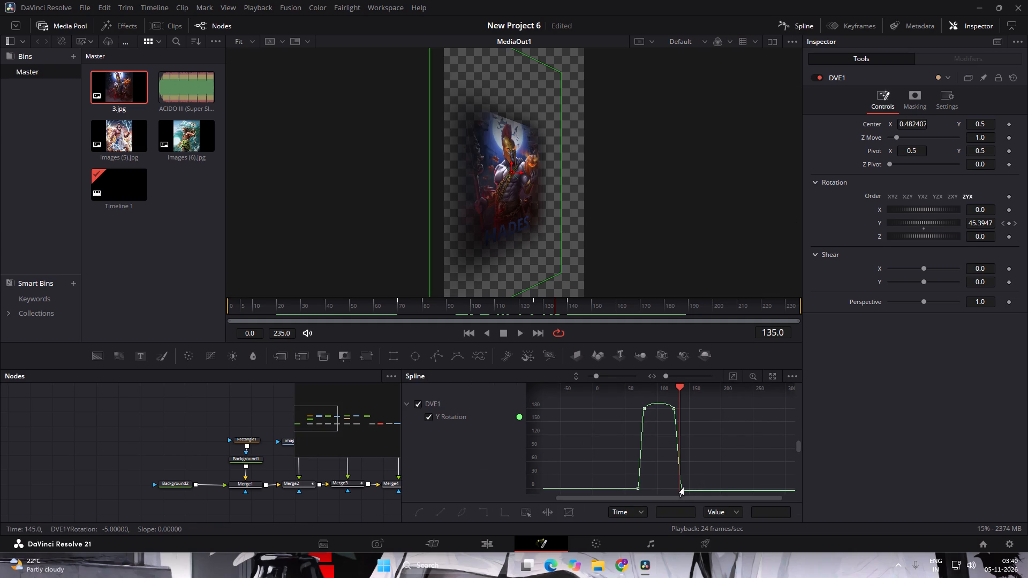
click(685, 488)
scroll(680, 490, up, 3)
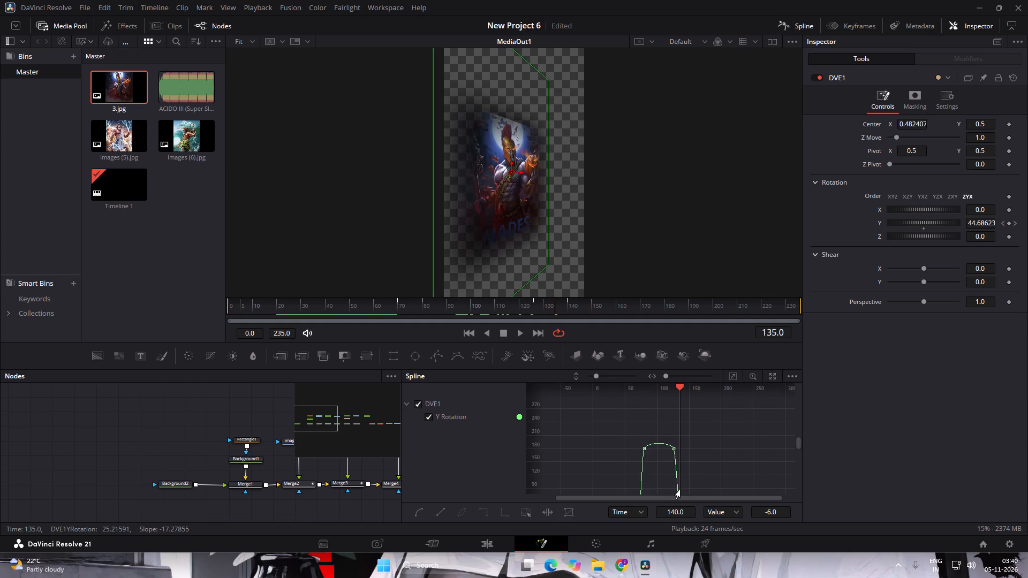
scroll(682, 490, down, 3)
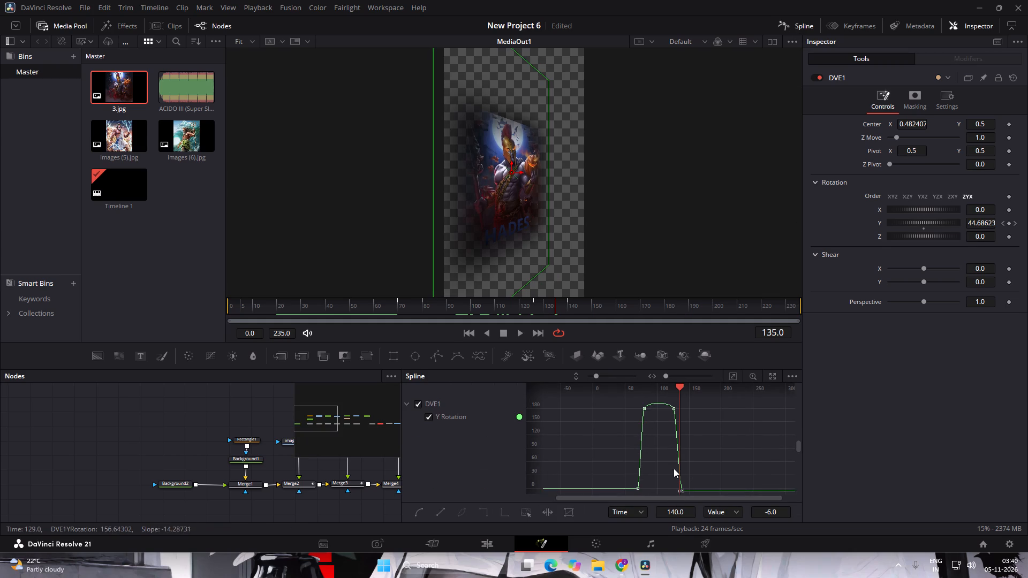
drag(666, 377, 671, 377)
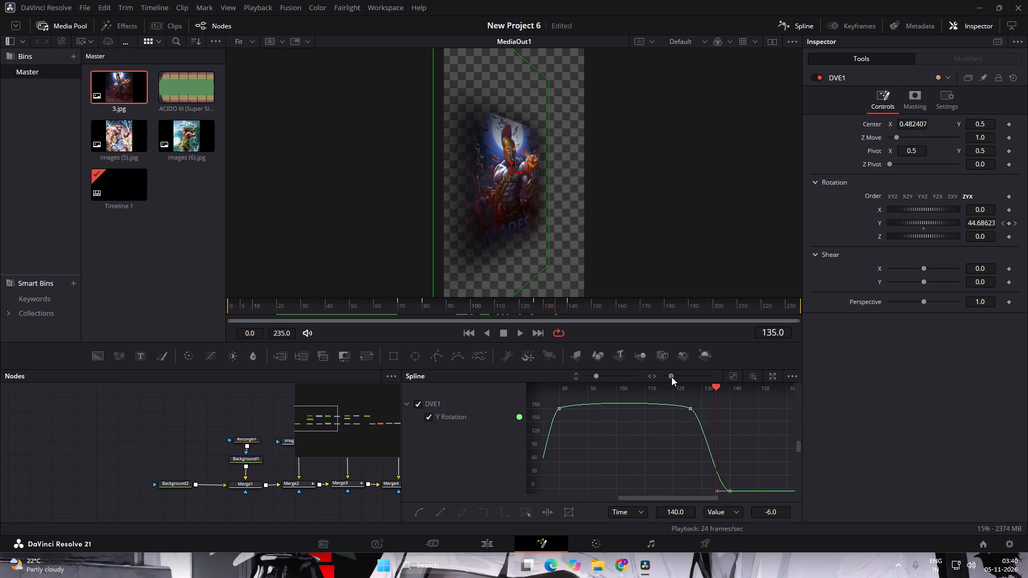
drag(671, 377, 678, 378)
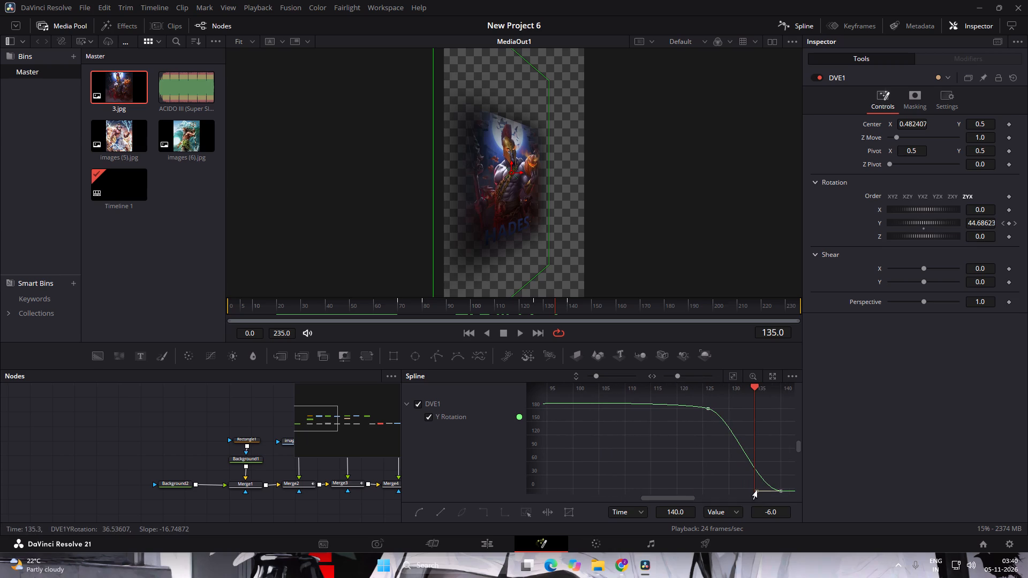
drag(757, 490, 739, 490)
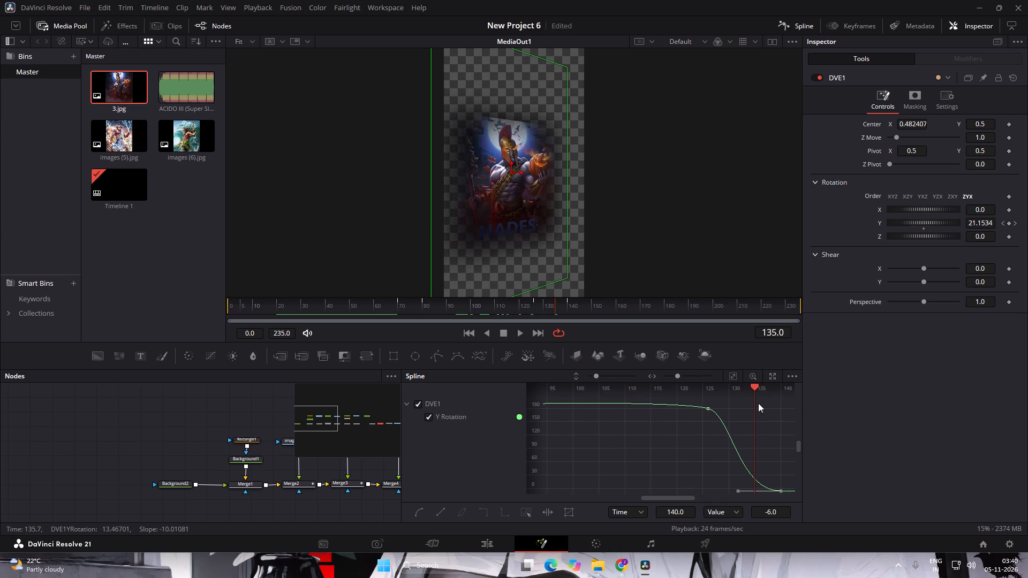
Scrub the composition backwards from frame 135 to about frame 97 to check the eased flip to HADES.
drag(752, 393, 724, 407)
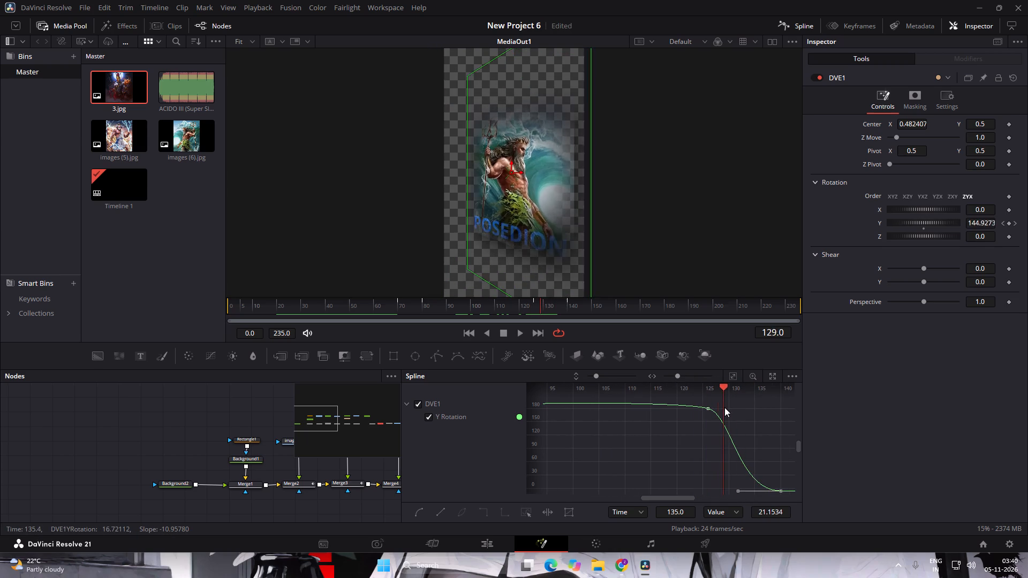
drag(724, 407, 653, 415)
drag(655, 393, 625, 399)
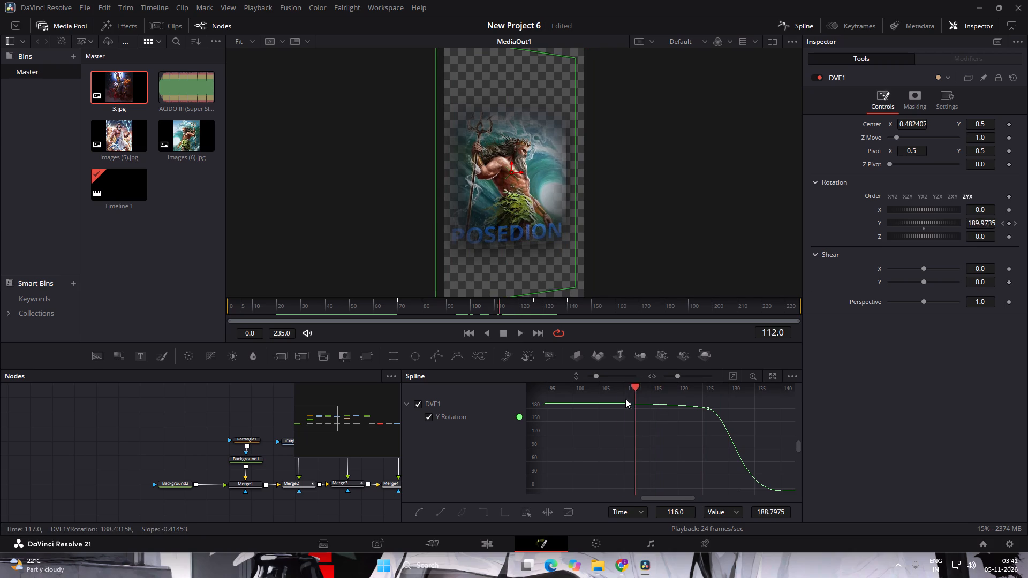
drag(625, 399, 555, 430)
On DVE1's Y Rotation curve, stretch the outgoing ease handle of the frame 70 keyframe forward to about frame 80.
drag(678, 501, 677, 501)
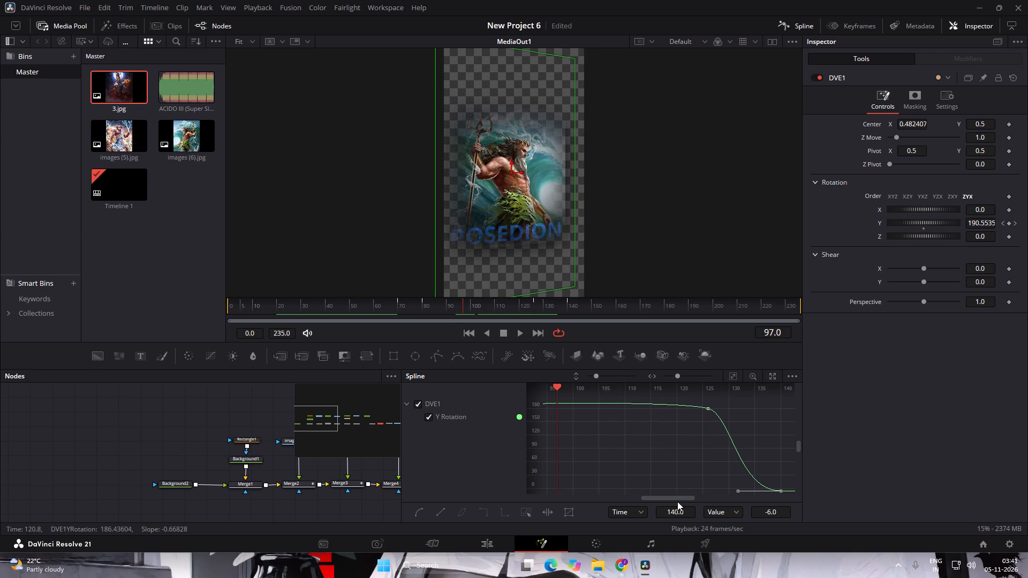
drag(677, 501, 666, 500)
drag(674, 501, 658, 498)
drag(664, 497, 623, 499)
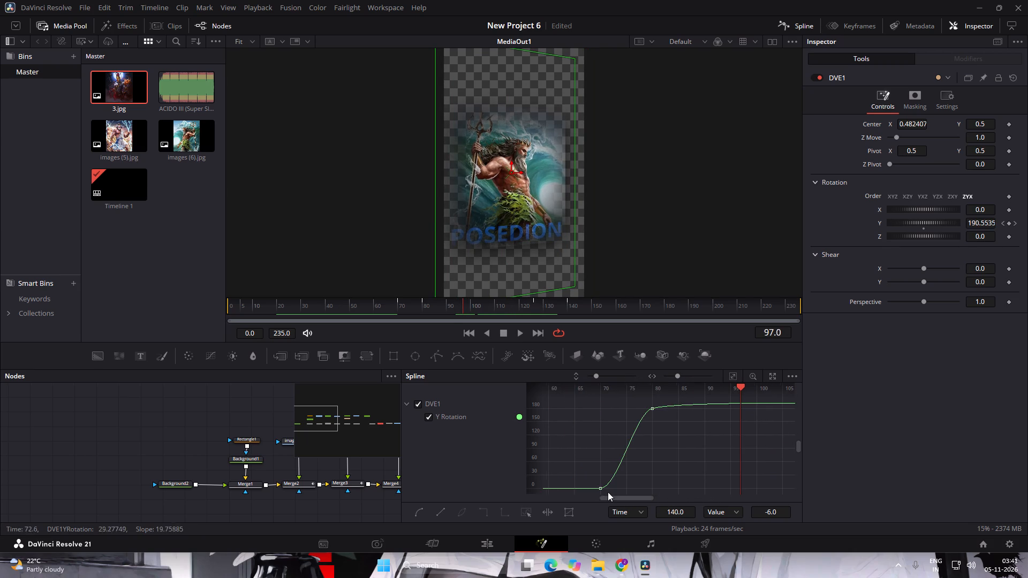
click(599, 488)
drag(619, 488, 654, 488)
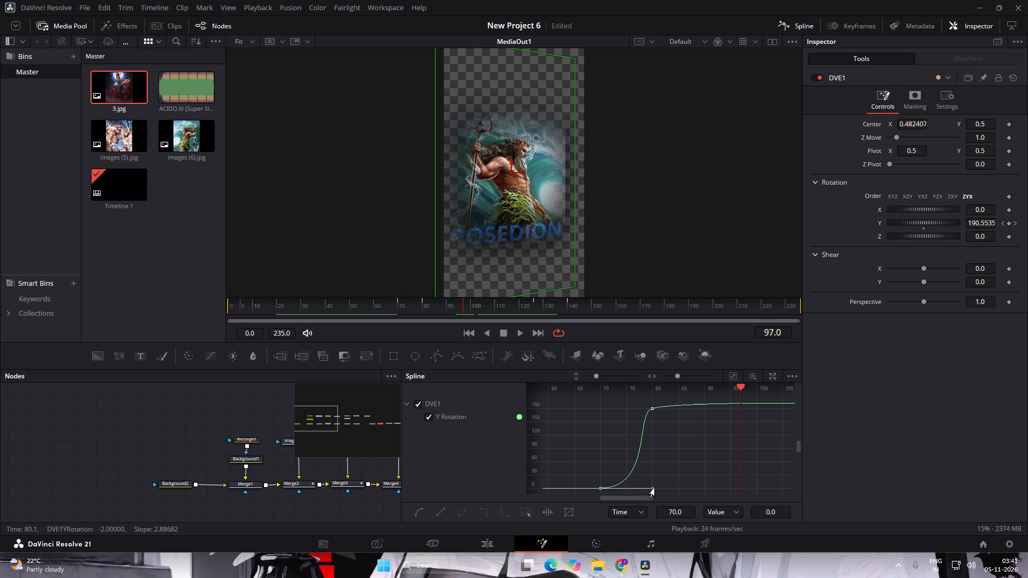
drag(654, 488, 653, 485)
Scrub back before the first flip and play the composition to review both card flips.
drag(740, 390, 611, 415)
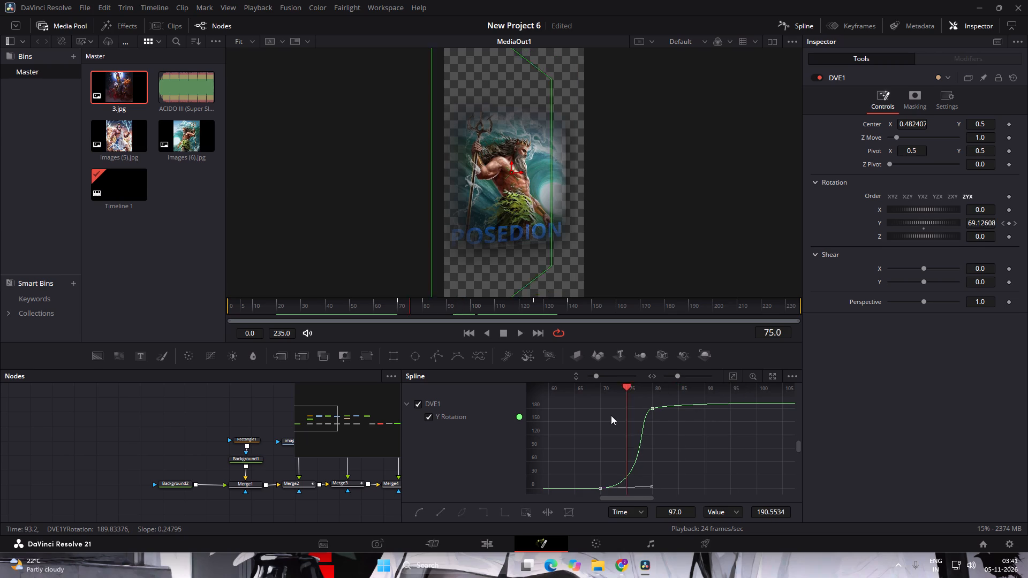
drag(611, 415, 490, 426)
click(518, 337)
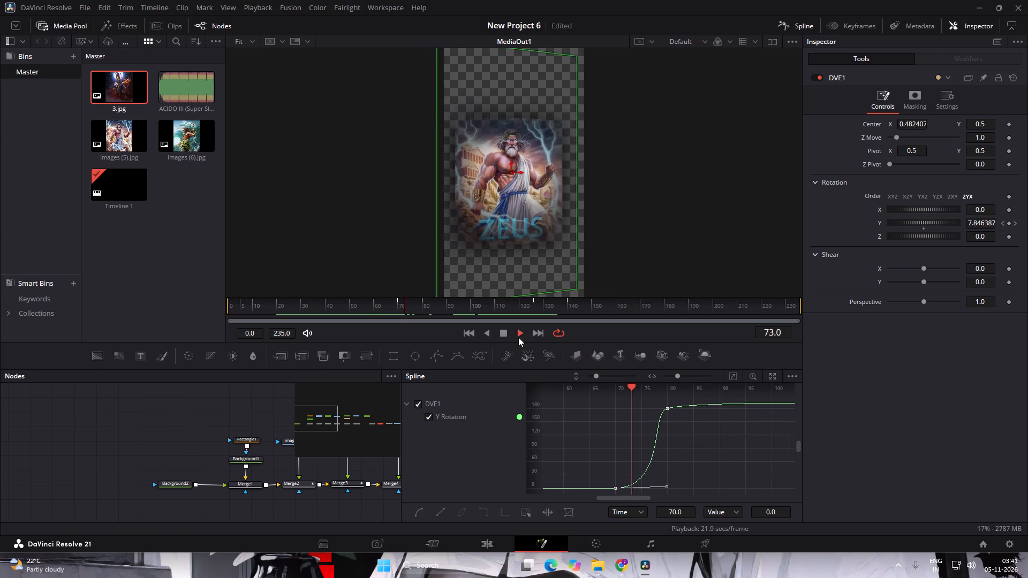
click(509, 339)
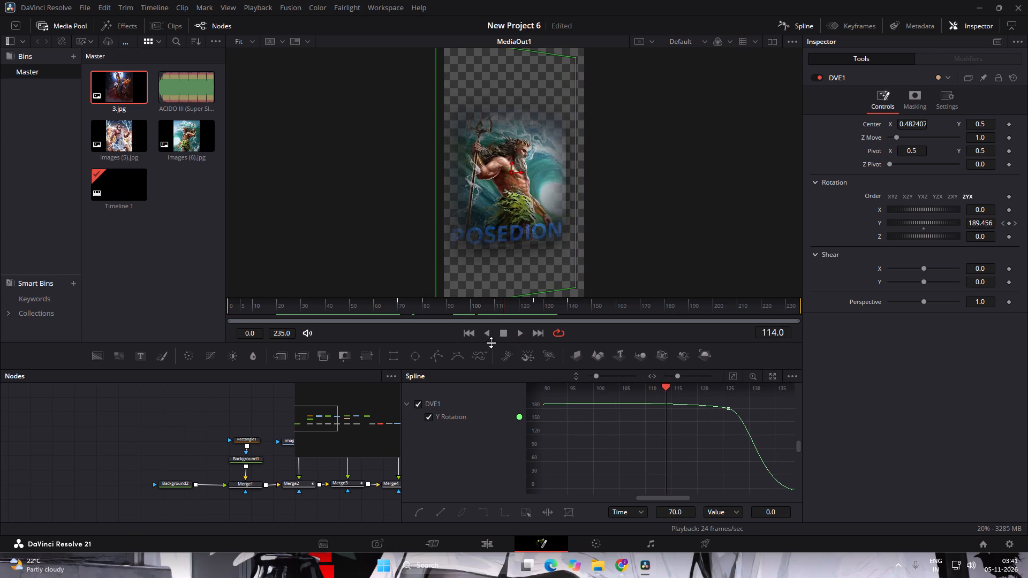
click(517, 333)
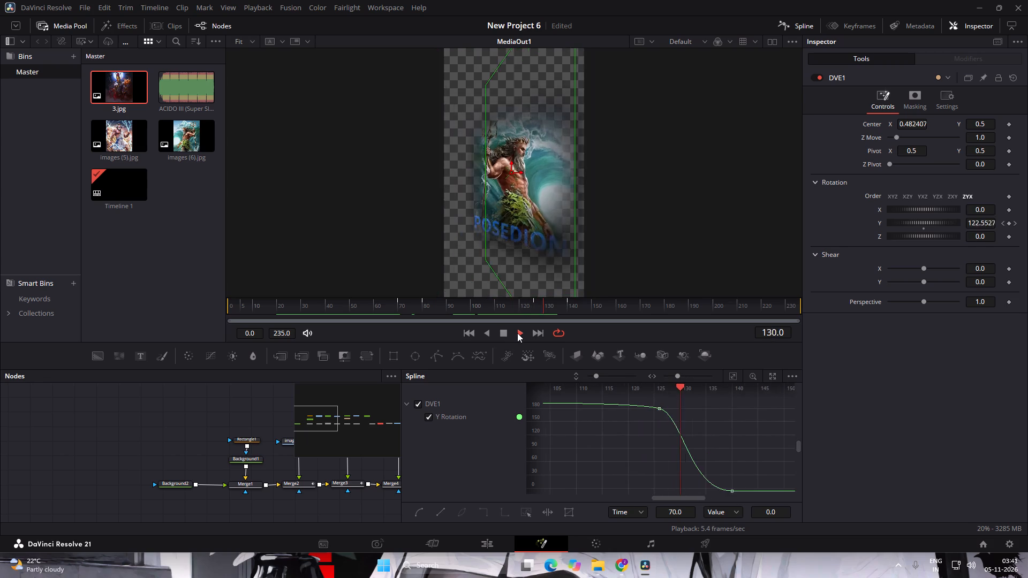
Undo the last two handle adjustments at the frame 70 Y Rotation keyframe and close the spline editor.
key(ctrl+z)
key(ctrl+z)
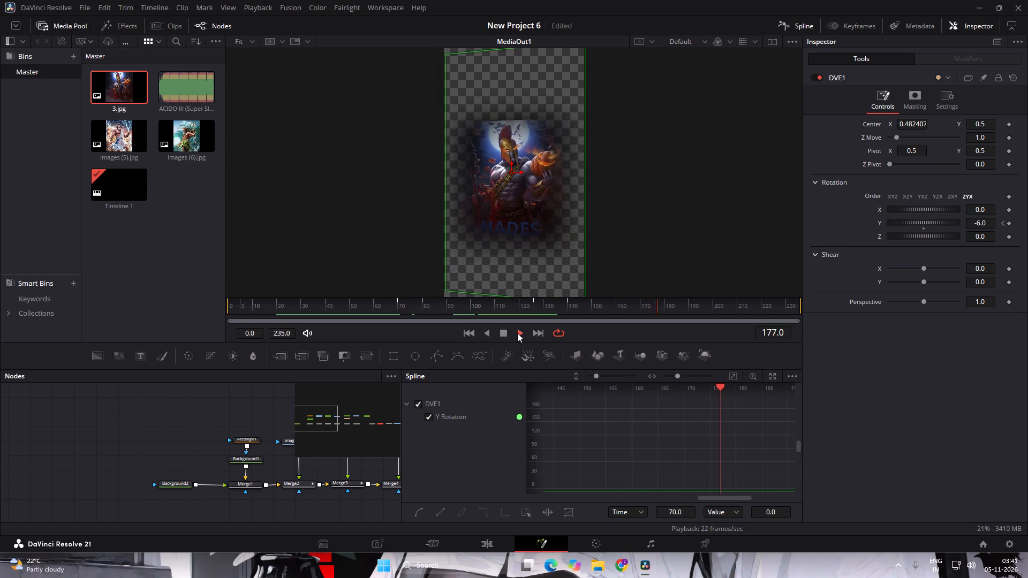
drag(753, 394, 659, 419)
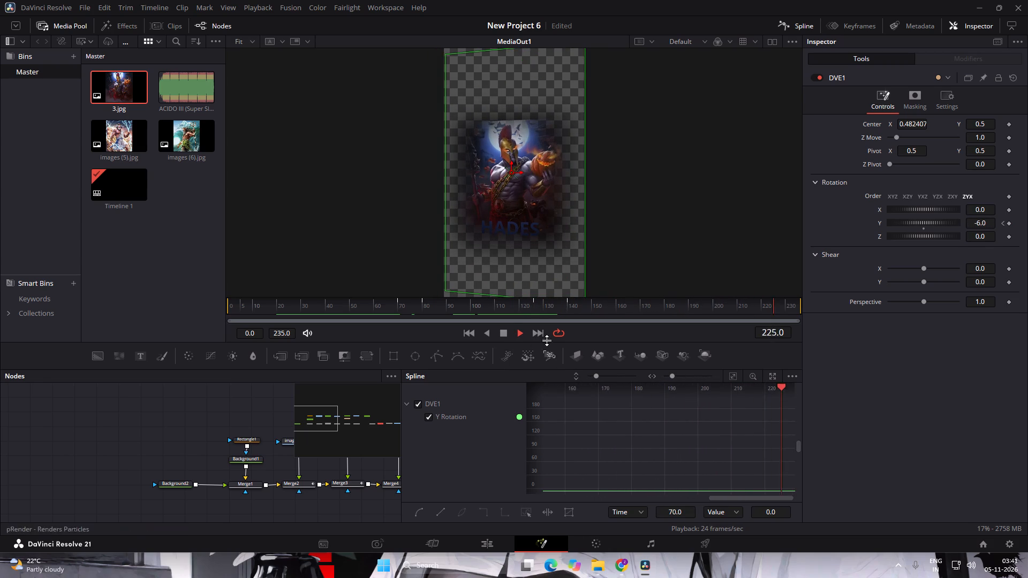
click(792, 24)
Play the edit timeline from the start through the end to review the card flips with the music.
click(472, 544)
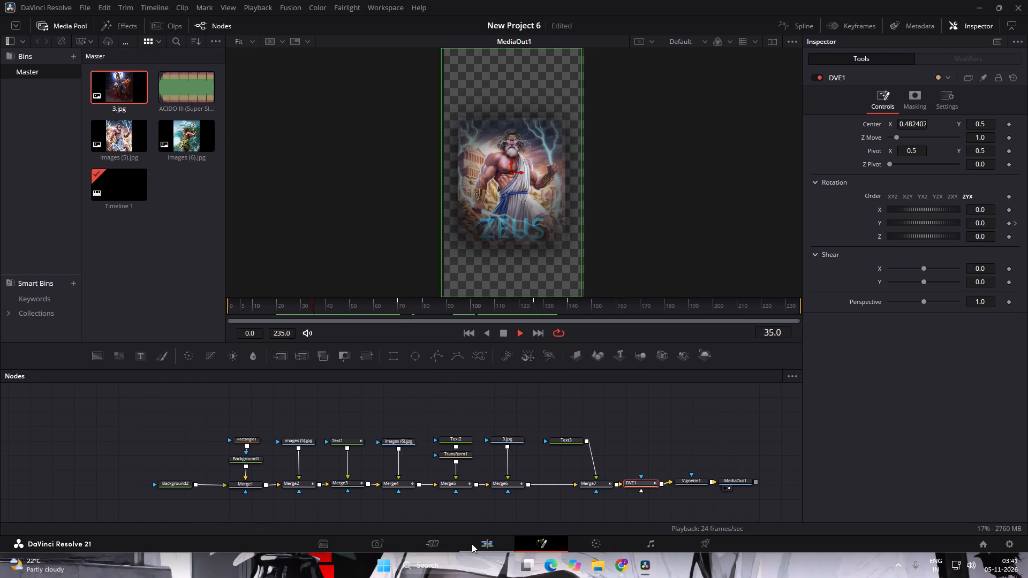
click(678, 315)
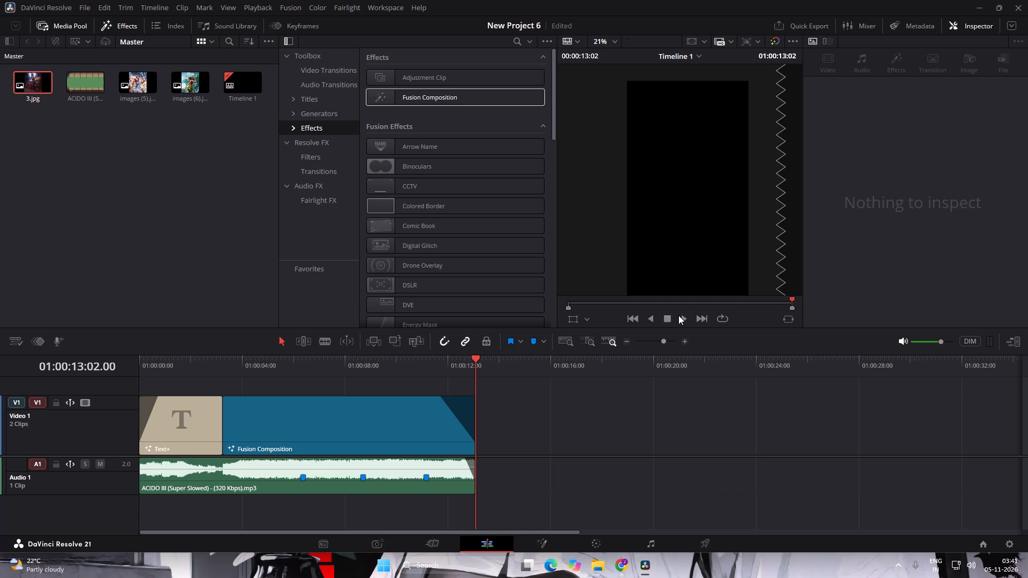
drag(474, 367, 120, 391)
click(680, 317)
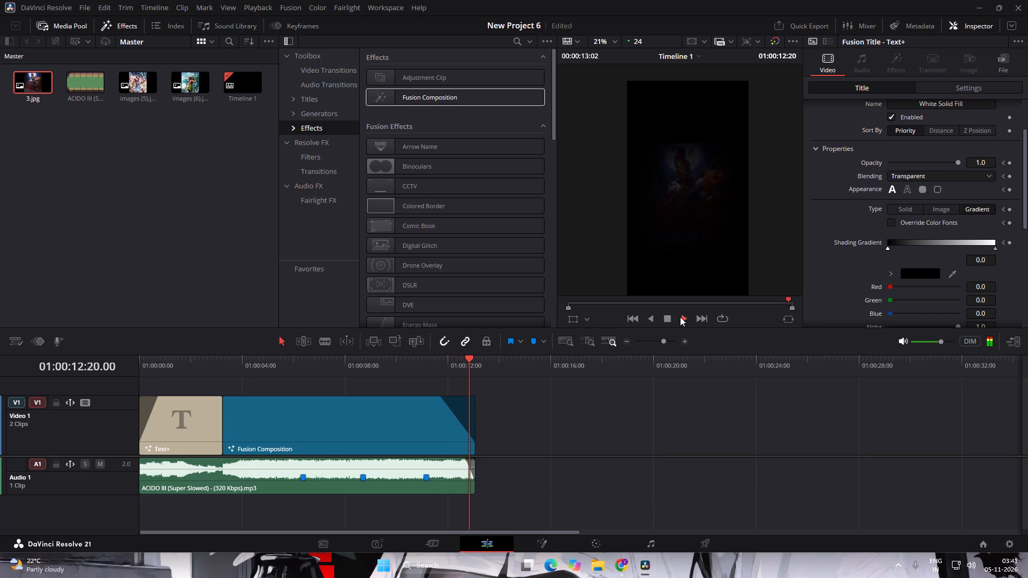
Return to the Fusion composition and examine the second flip, from Poseidon to Hades, frame by frame between frames 140 and 130.
click(534, 547)
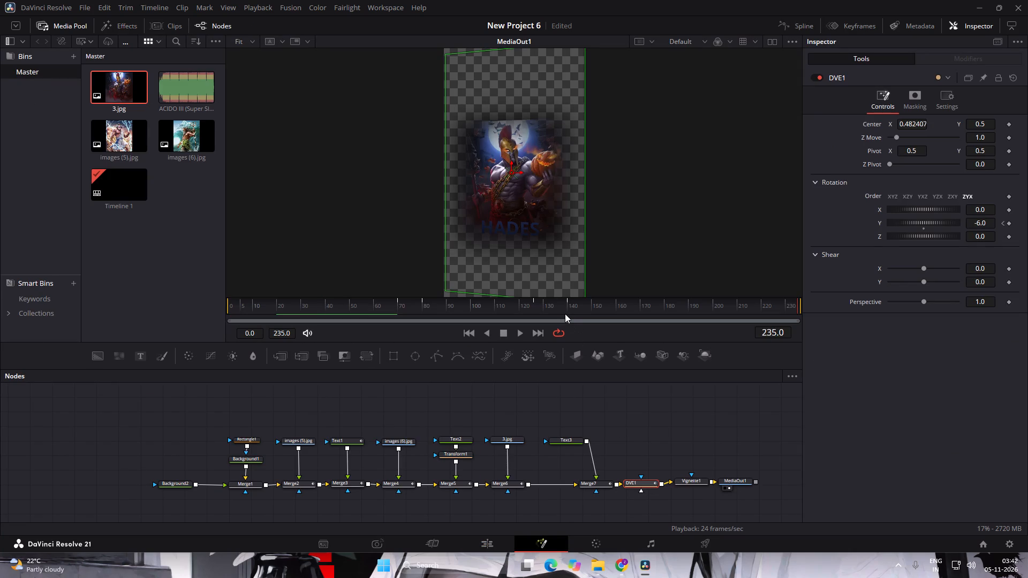
click(565, 314)
click(571, 307)
click(568, 309)
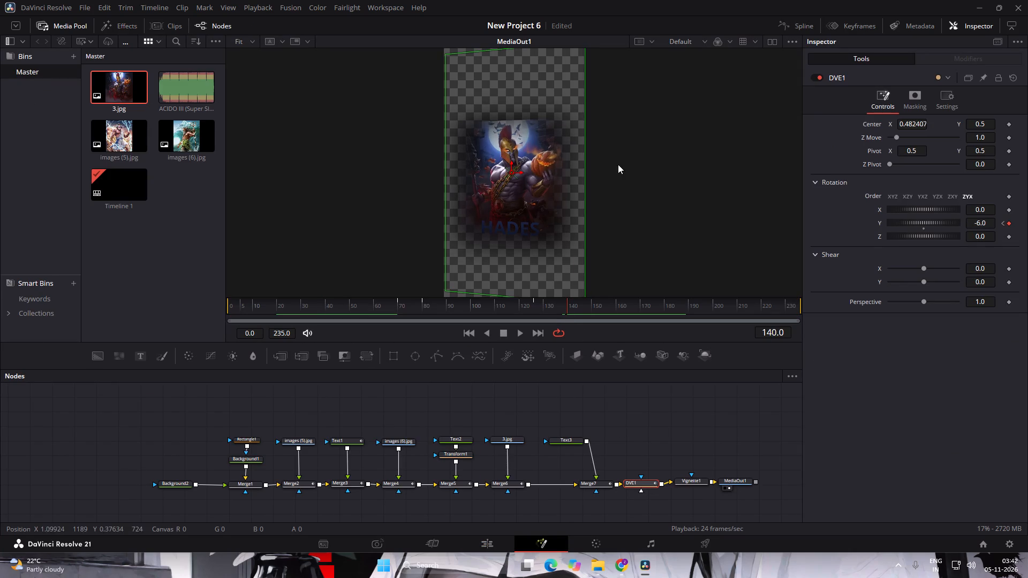
key(Left)
key(Left)
key(Left)
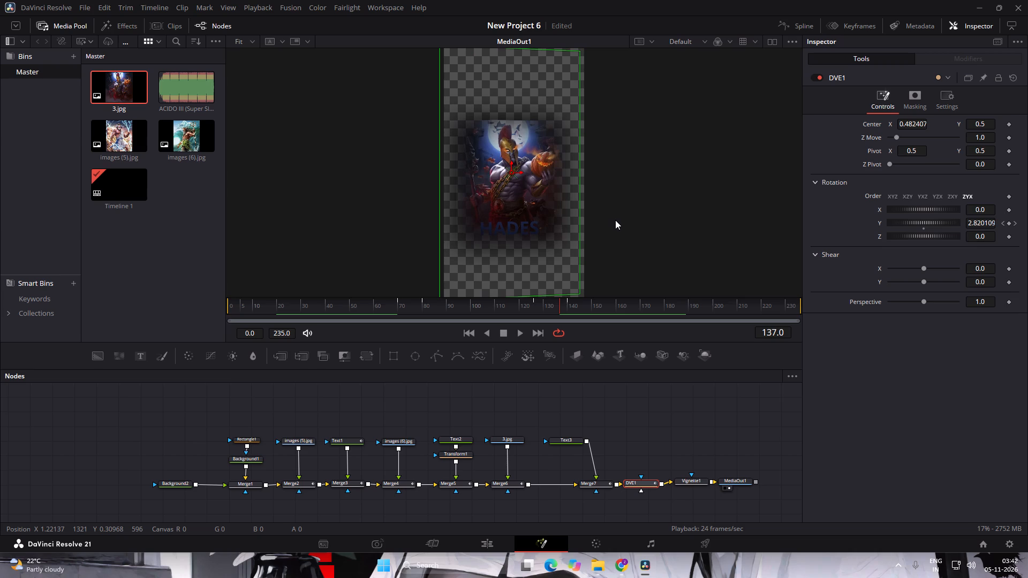
key(Left)
key(Left)
key(Left)
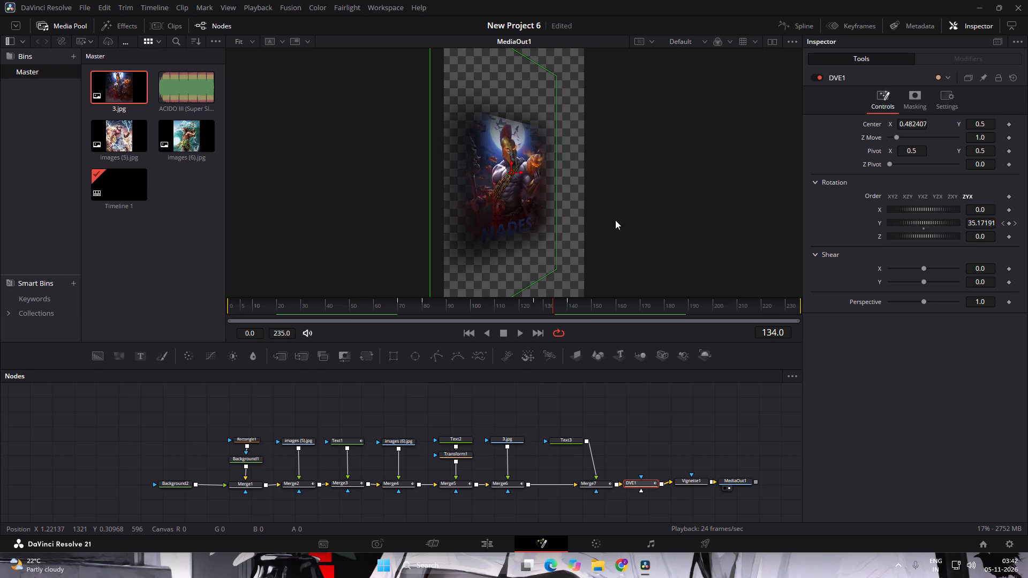
key(Left)
key(Right)
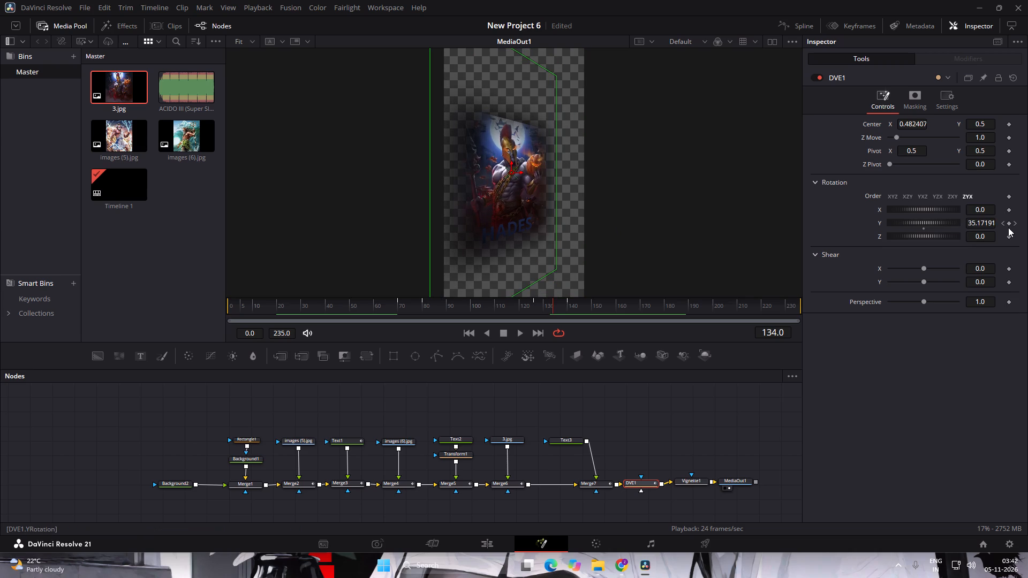
key(Left)
key(Left)
key(Left)
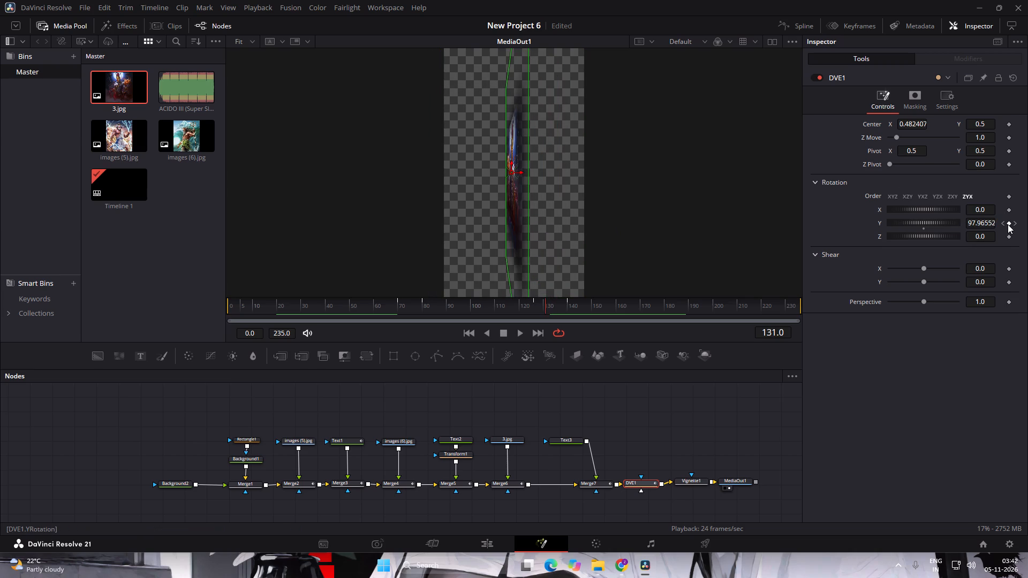
key(Left)
key(Right)
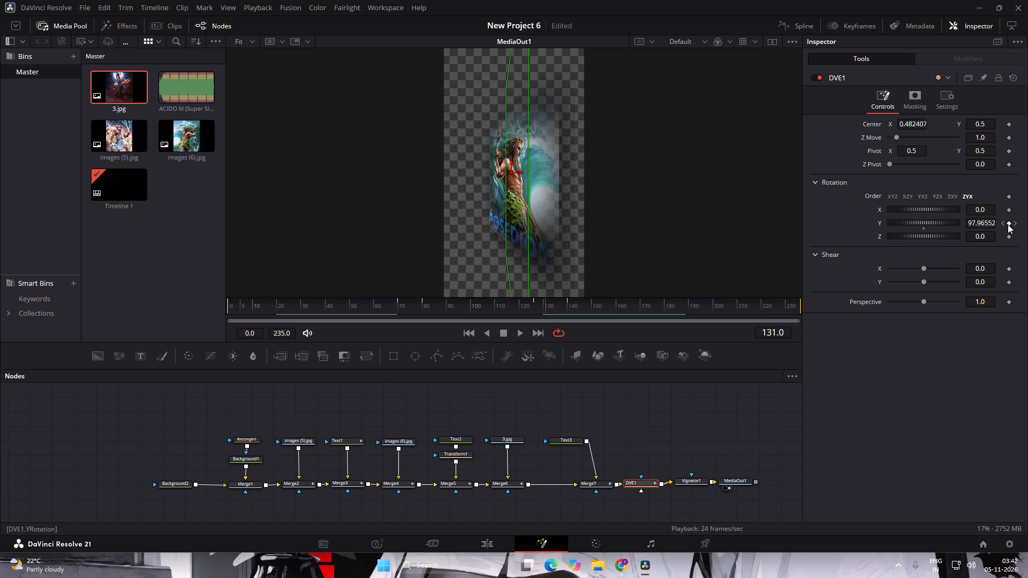
key(Right)
key(Left)
key(Left)
key(Right)
Add a Y Rotation keyframe on DVE1 at frame 135.
key(Right)
key(Right)
key(Right)
key(Right)
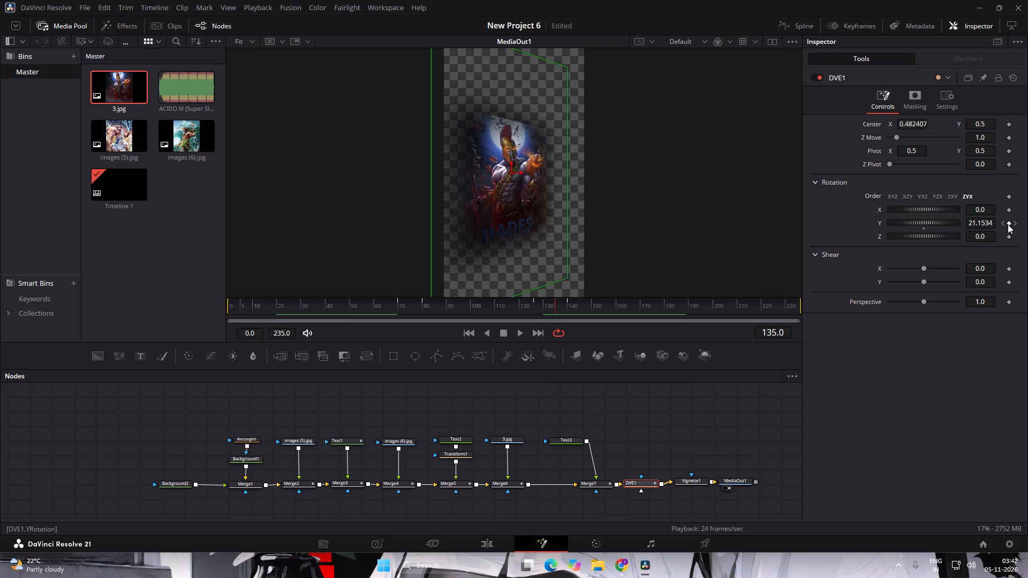
click(1008, 224)
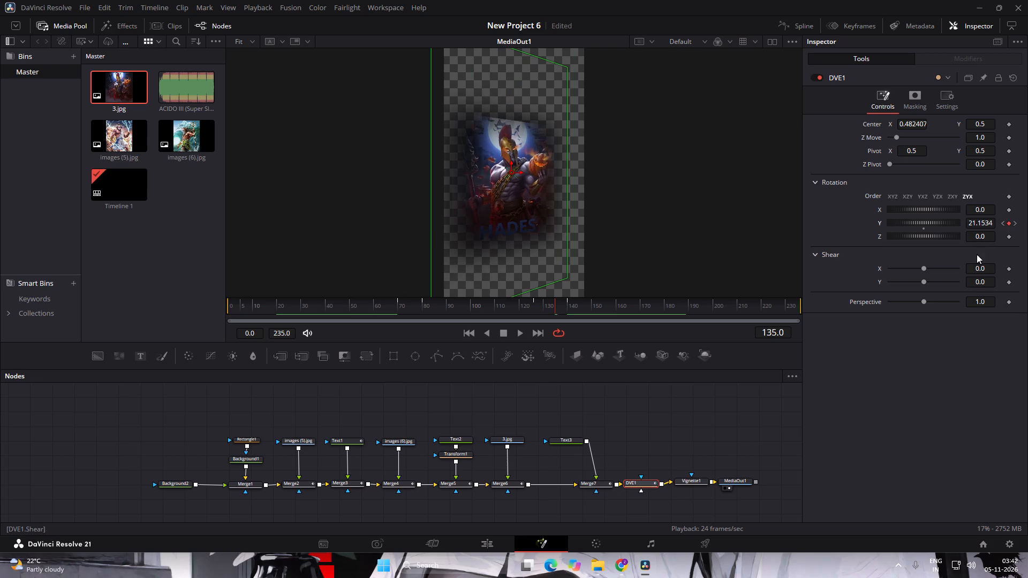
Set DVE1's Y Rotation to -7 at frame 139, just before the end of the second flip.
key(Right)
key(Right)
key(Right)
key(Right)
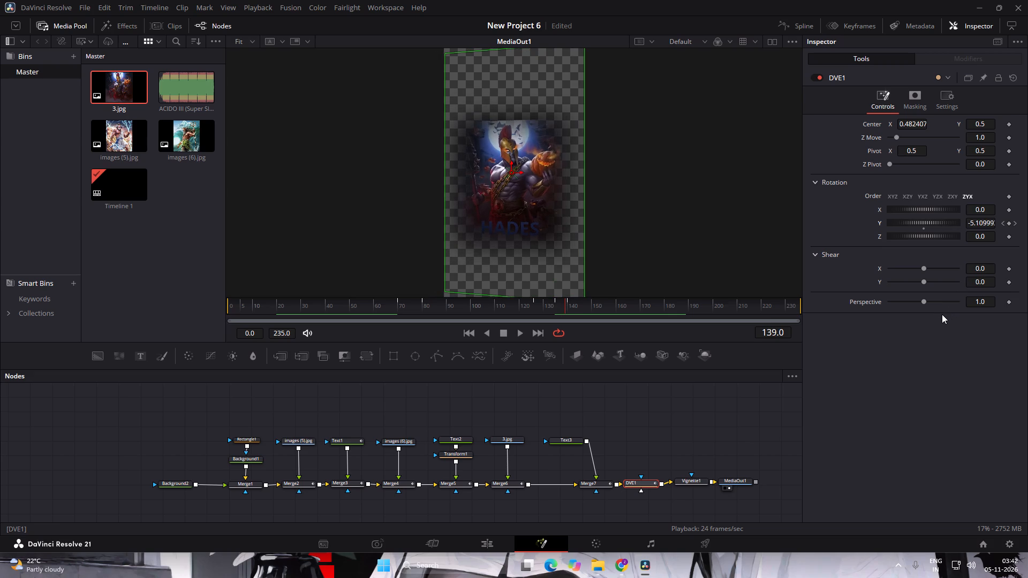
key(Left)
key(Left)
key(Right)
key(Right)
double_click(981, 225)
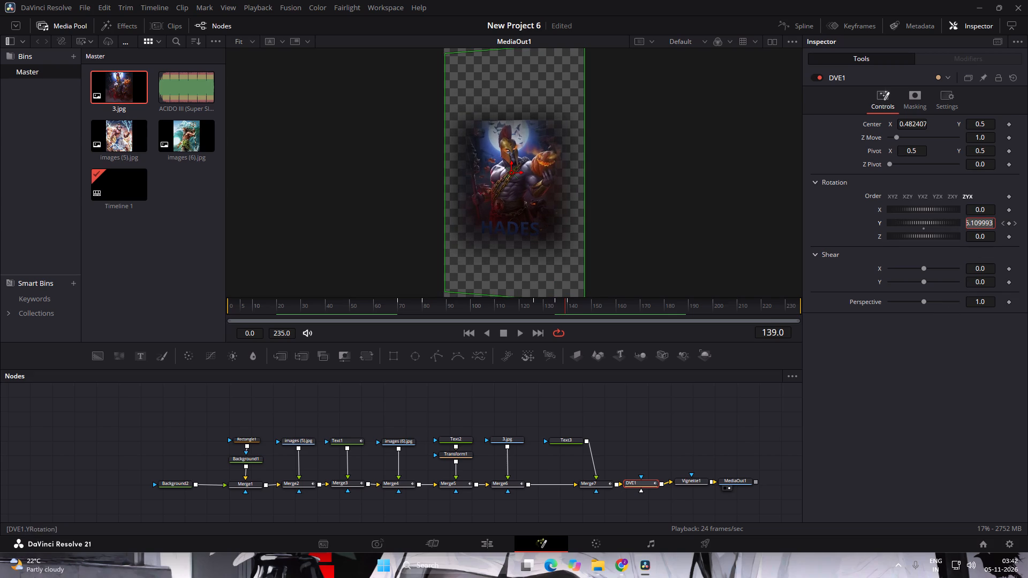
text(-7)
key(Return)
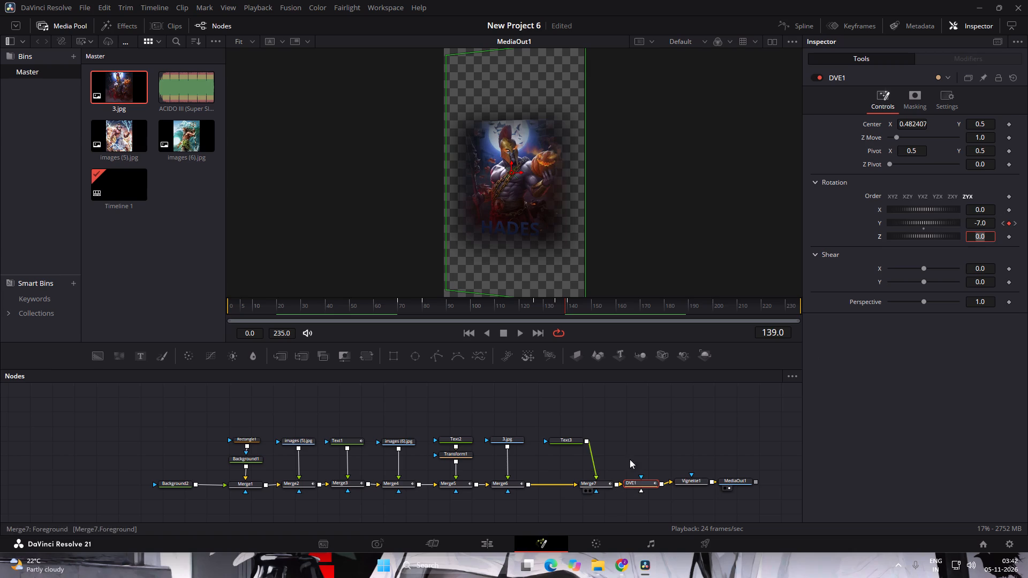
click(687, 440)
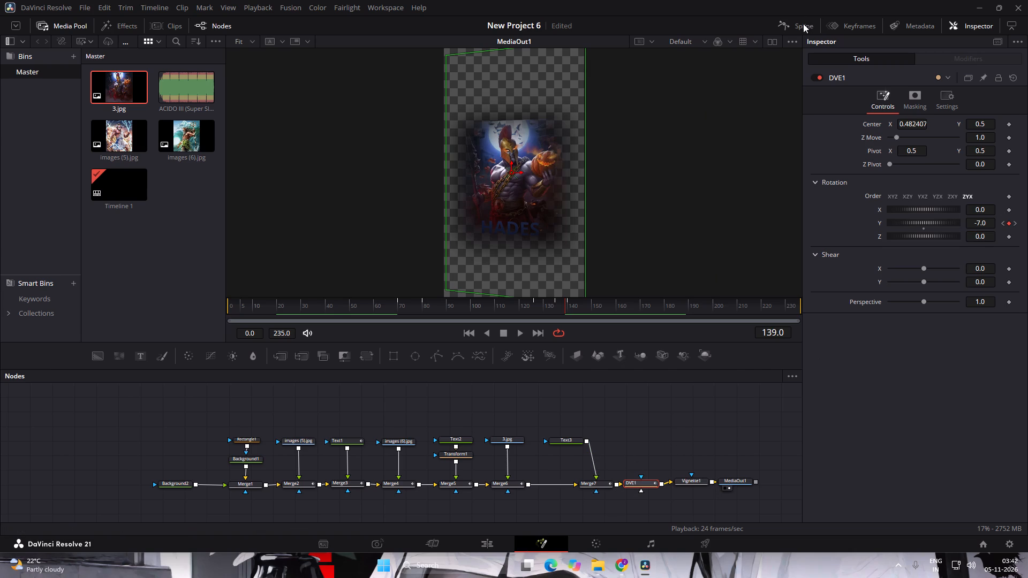
In the spline editor, select the Y Rotation keyframes at the end of the second flip and smooth them.
click(803, 24)
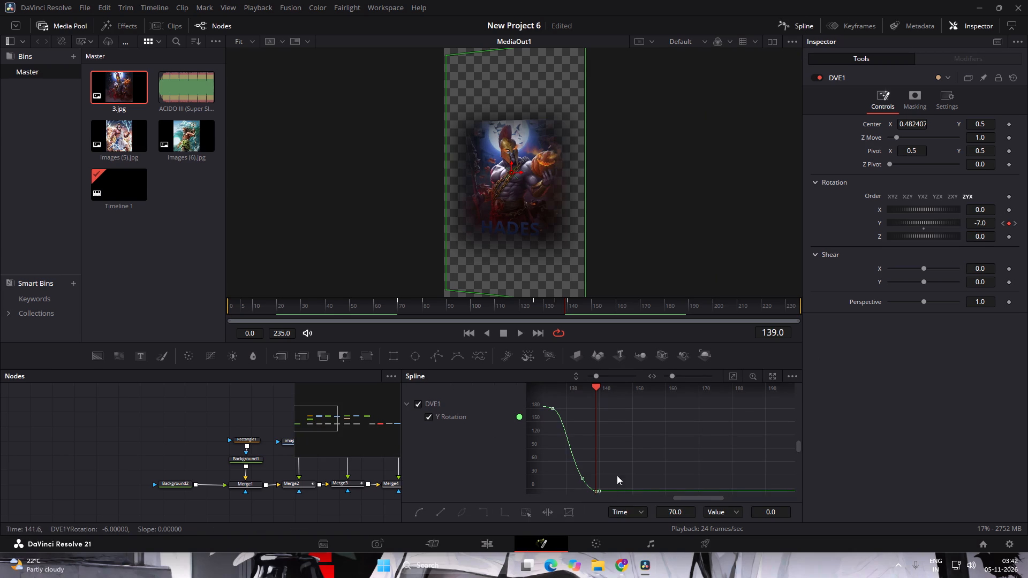
drag(641, 447, 568, 512)
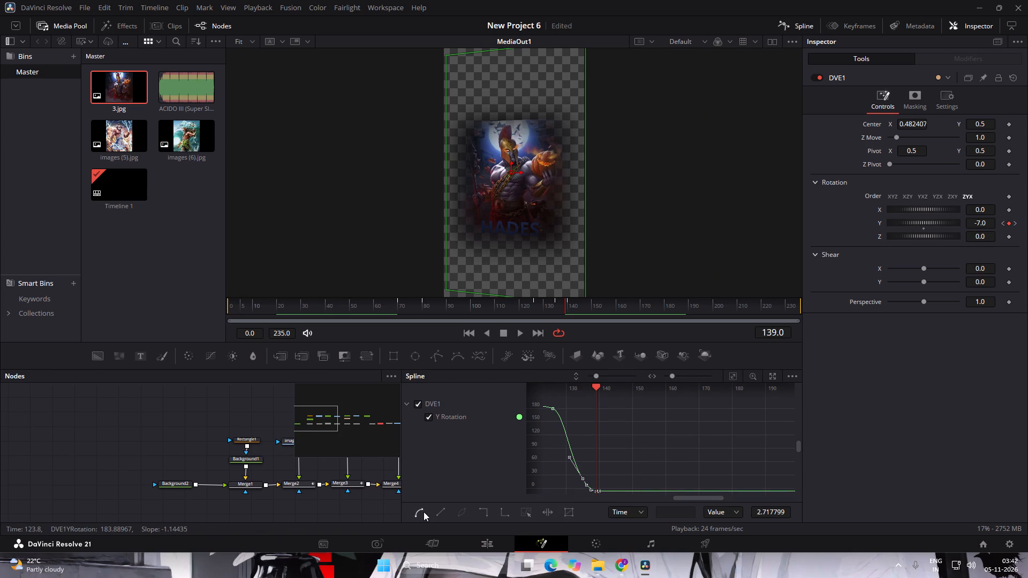
click(424, 512)
click(725, 438)
Play the edit timeline around the second flip, and again from near the start of the Fusion composition to the end.
click(495, 539)
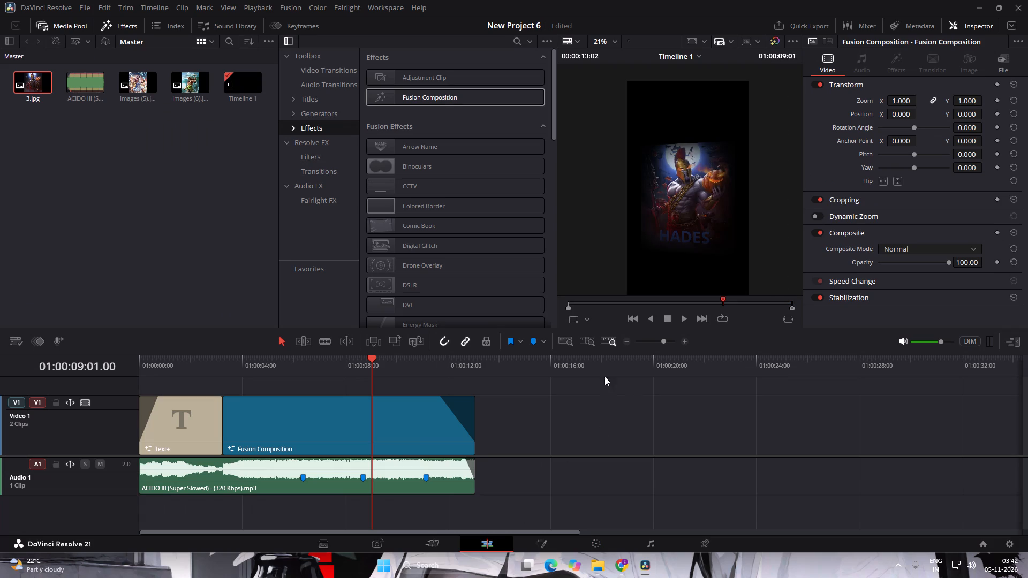
drag(722, 302, 697, 310)
click(684, 322)
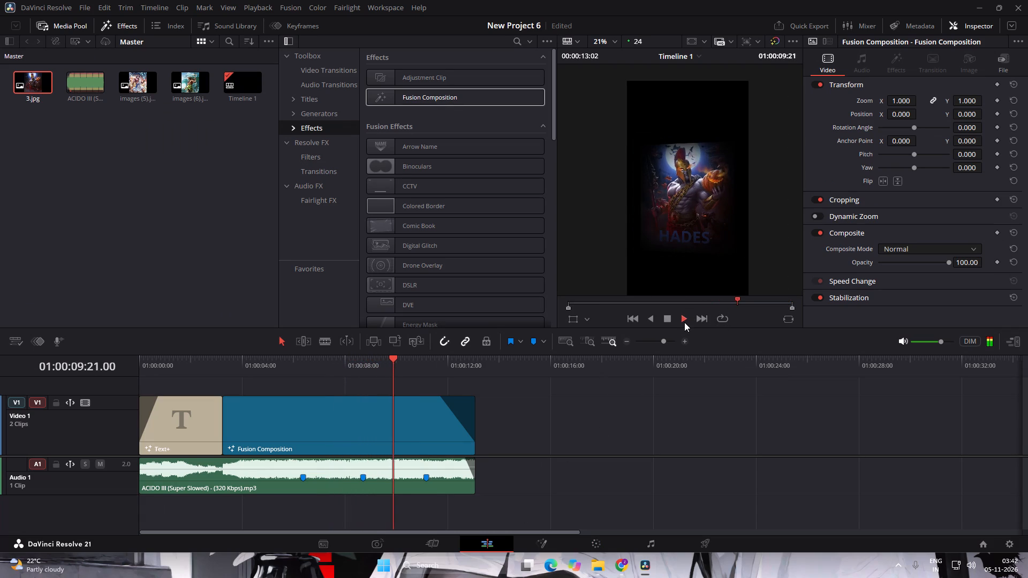
click(663, 321)
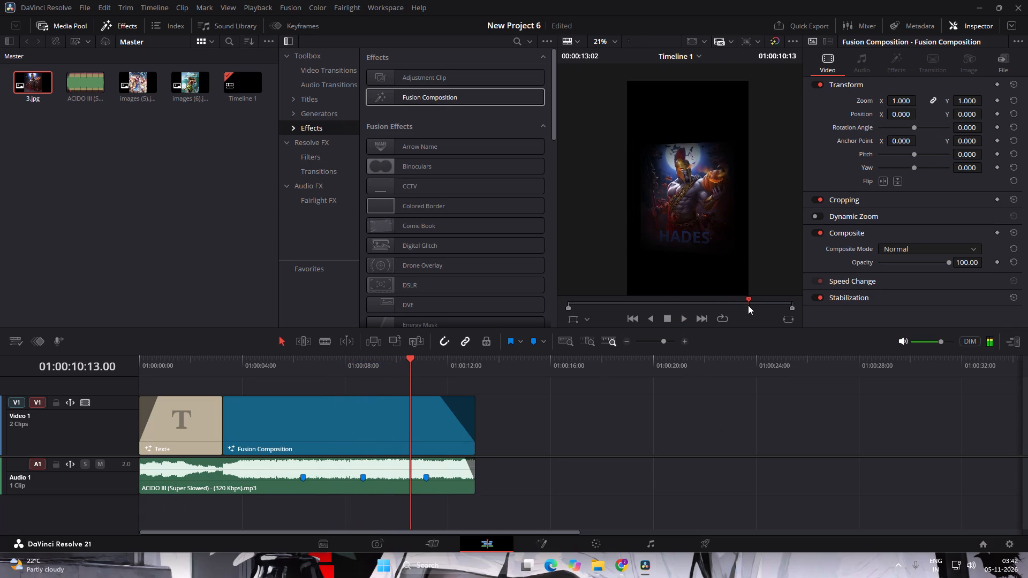
drag(747, 301, 633, 319)
click(681, 318)
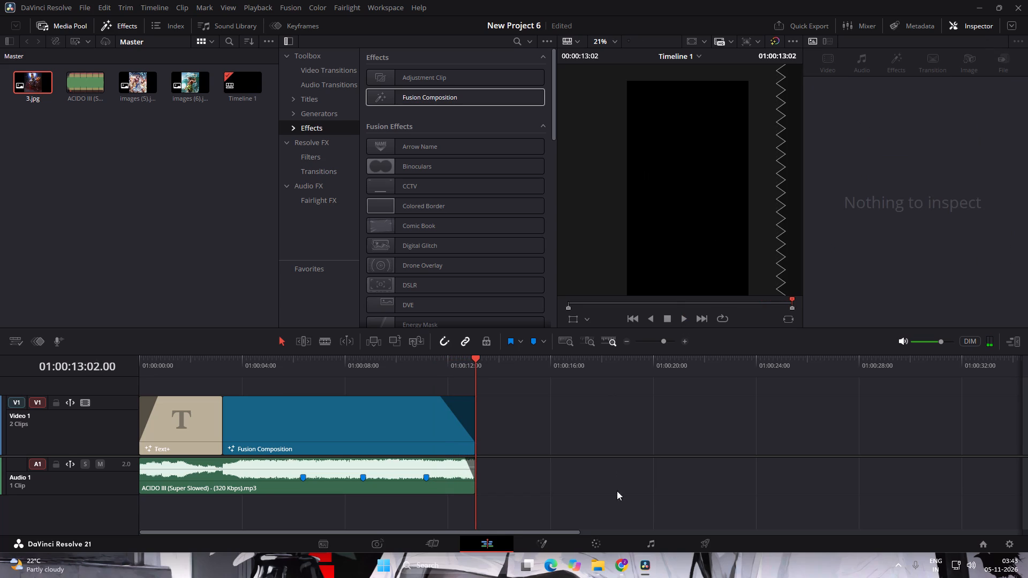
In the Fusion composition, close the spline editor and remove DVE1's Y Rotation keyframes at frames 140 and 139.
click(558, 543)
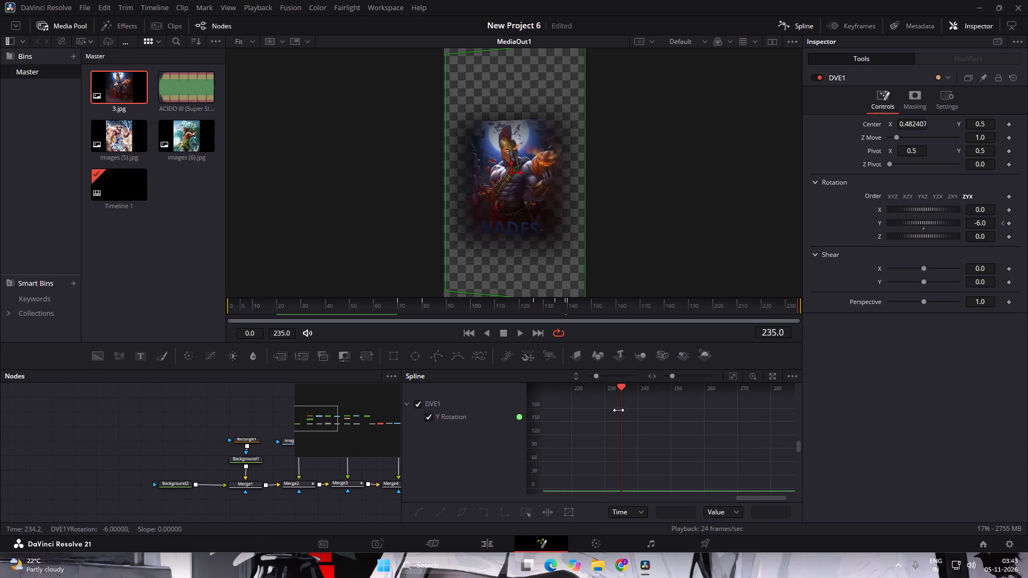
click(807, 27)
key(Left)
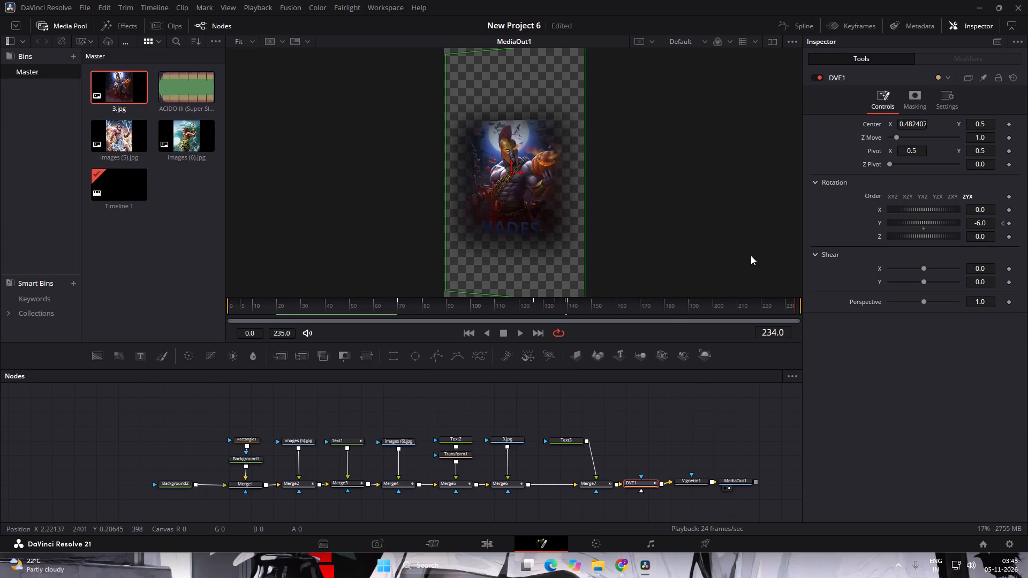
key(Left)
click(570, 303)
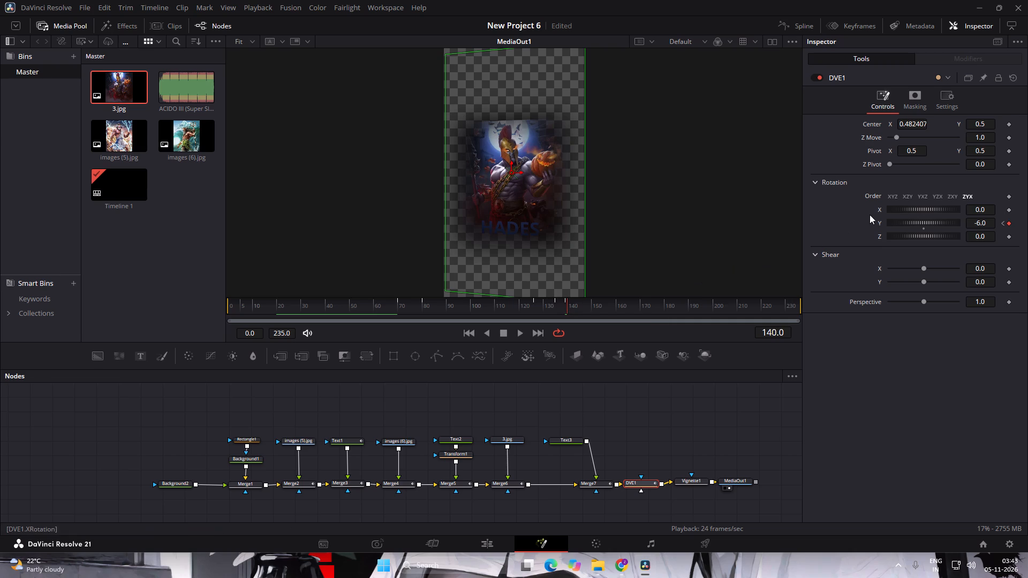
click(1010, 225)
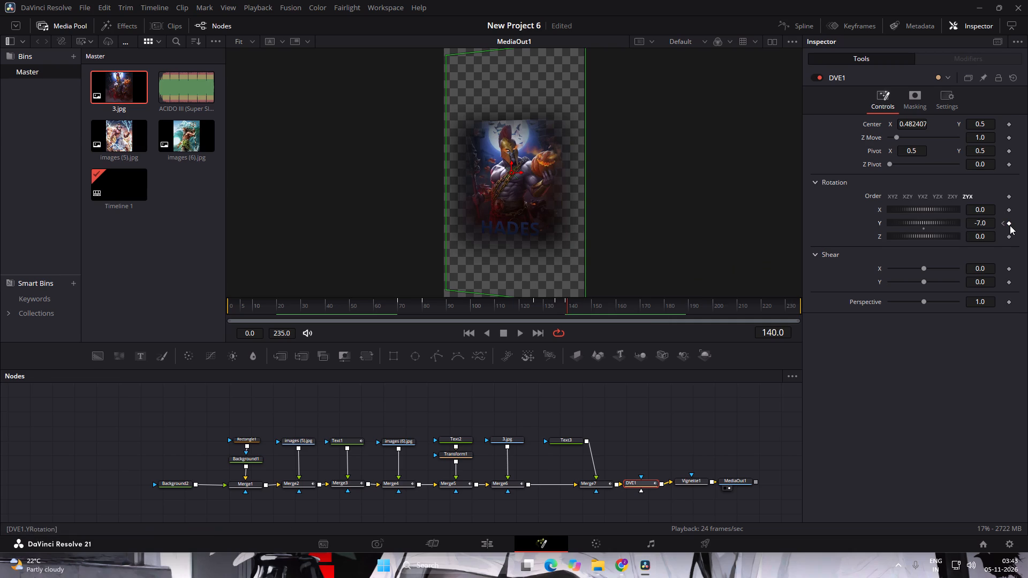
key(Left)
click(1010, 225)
Add a Y Rotation keyframe on DVE1 at frame 140 with a value of 0.
key(Left)
key(Left)
key(Left)
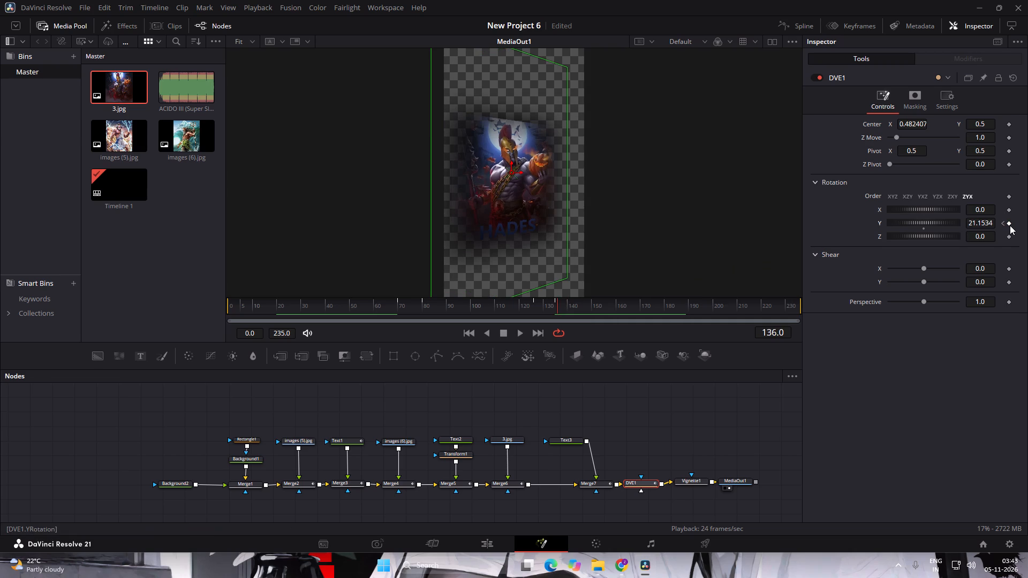
key(Left)
key(Right)
key(Right)
key(Right)
key(Right)
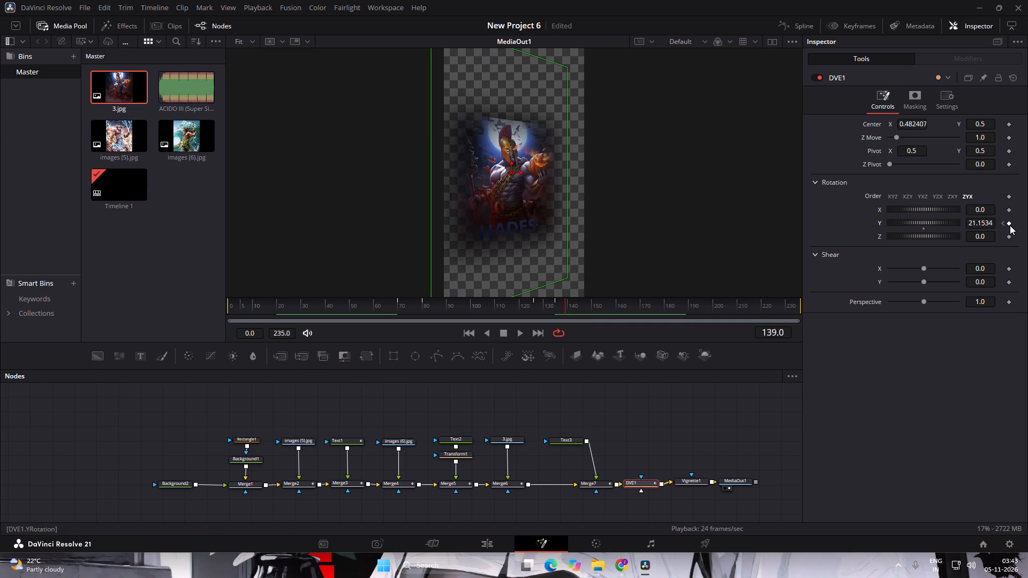
key(Right)
click(1009, 225)
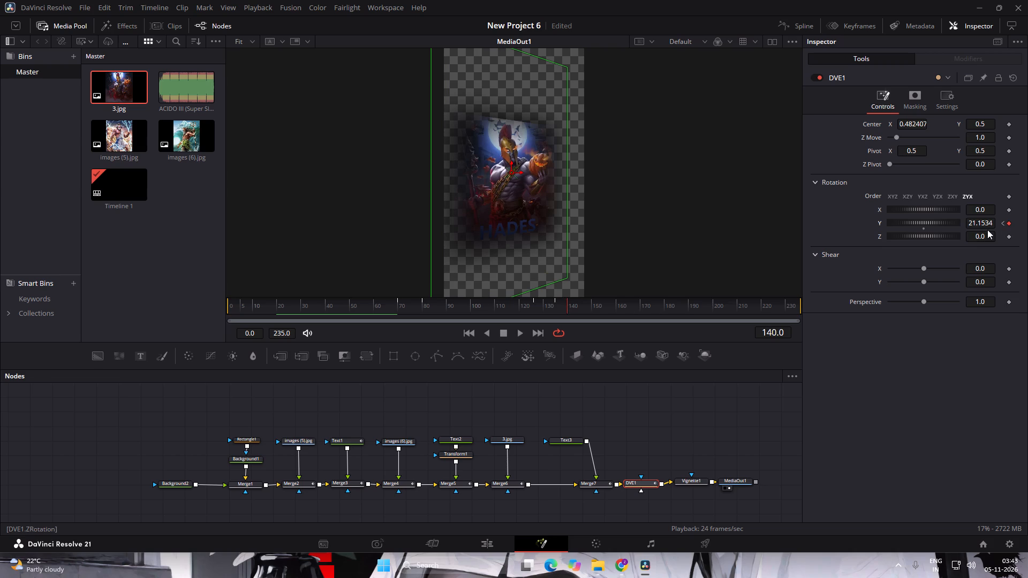
double_click(985, 225)
key(0)
key(Return)
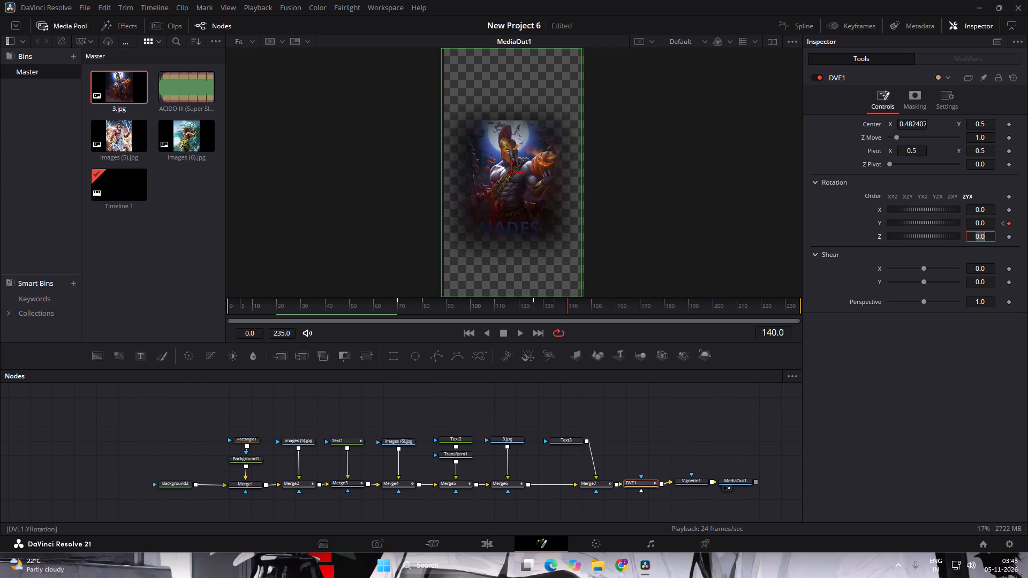
Add a Y Rotation keyframe on DVE1 at frame 190 with a value of -6.
click(783, 309)
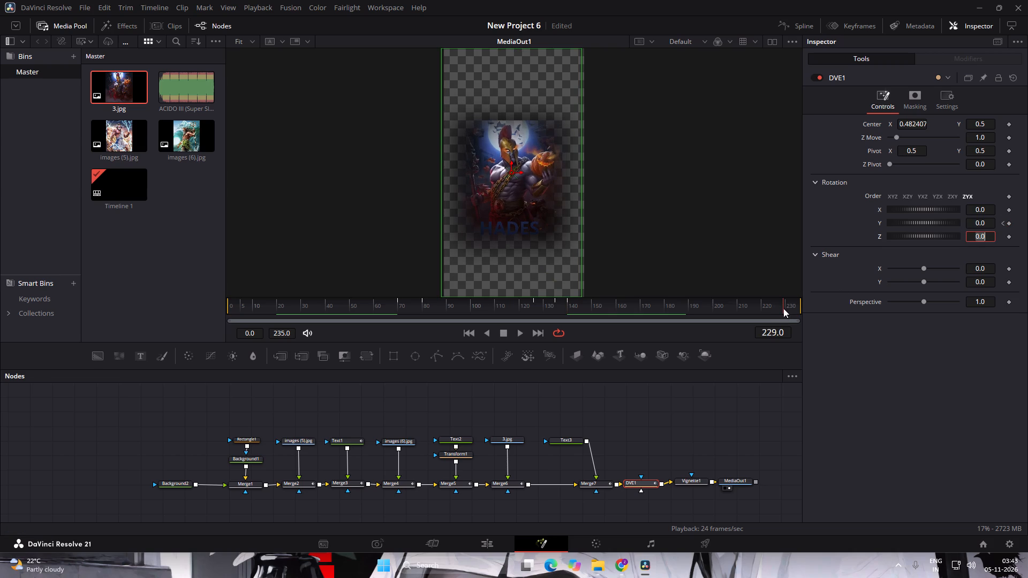
drag(783, 308, 797, 307)
drag(786, 307, 798, 303)
drag(798, 303, 689, 310)
click(846, 230)
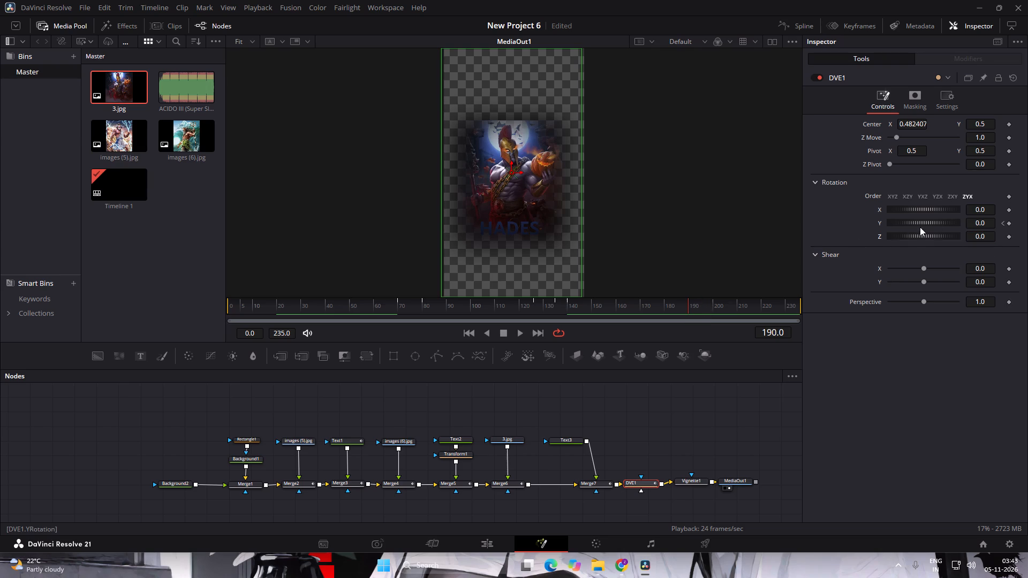
double_click(982, 223)
key(6)
key(BackSpace)
text(-6)
key(Return)
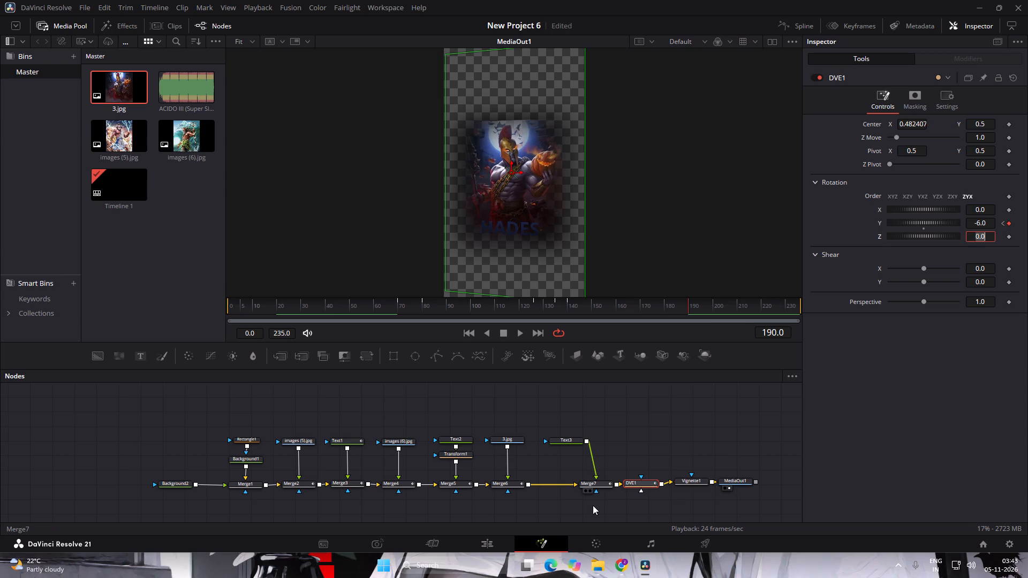
In the spline editor, select DVE1's Y Rotation keyframes from the end of the second flip through frame 190 and smooth them.
click(785, 24)
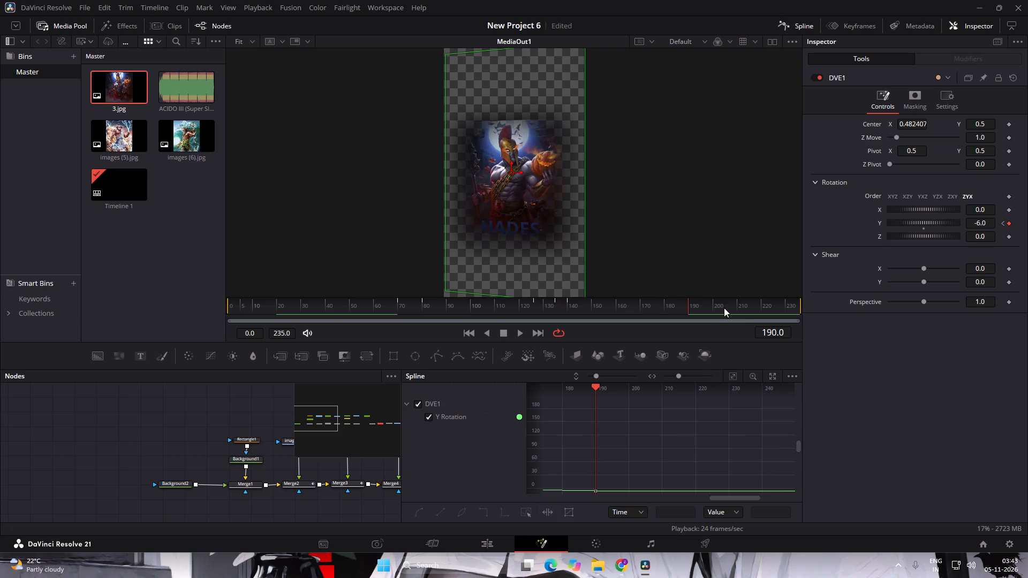
scroll(626, 433, down, 3)
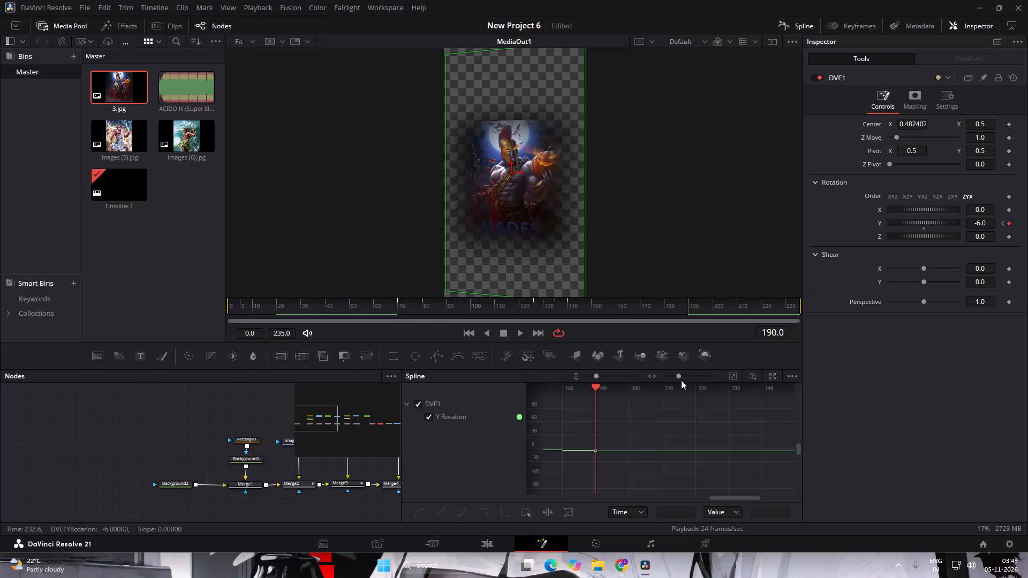
drag(681, 380, 662, 381)
drag(677, 377, 663, 384)
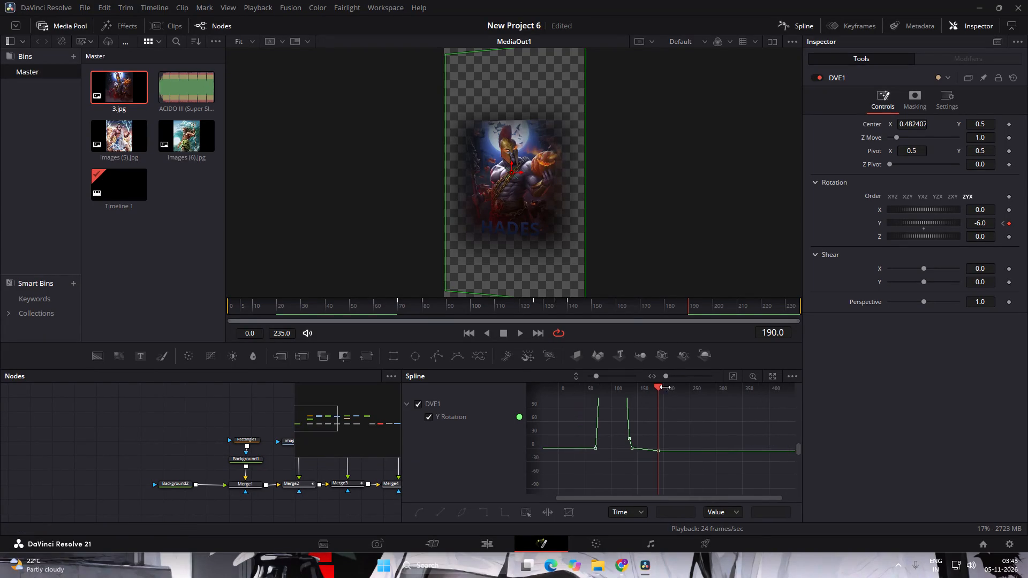
drag(693, 442, 621, 478)
drag(691, 420, 616, 471)
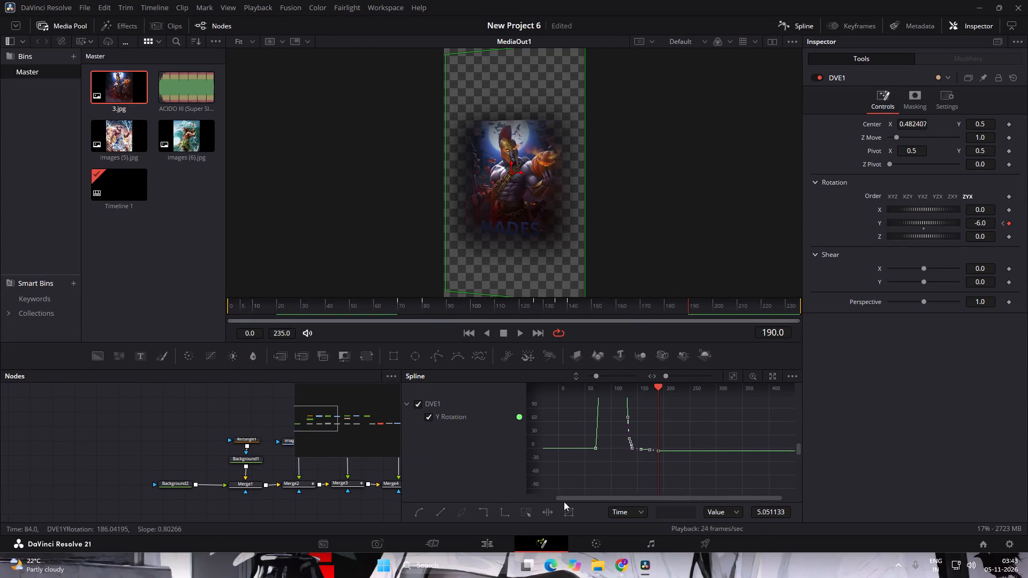
click(417, 512)
click(711, 476)
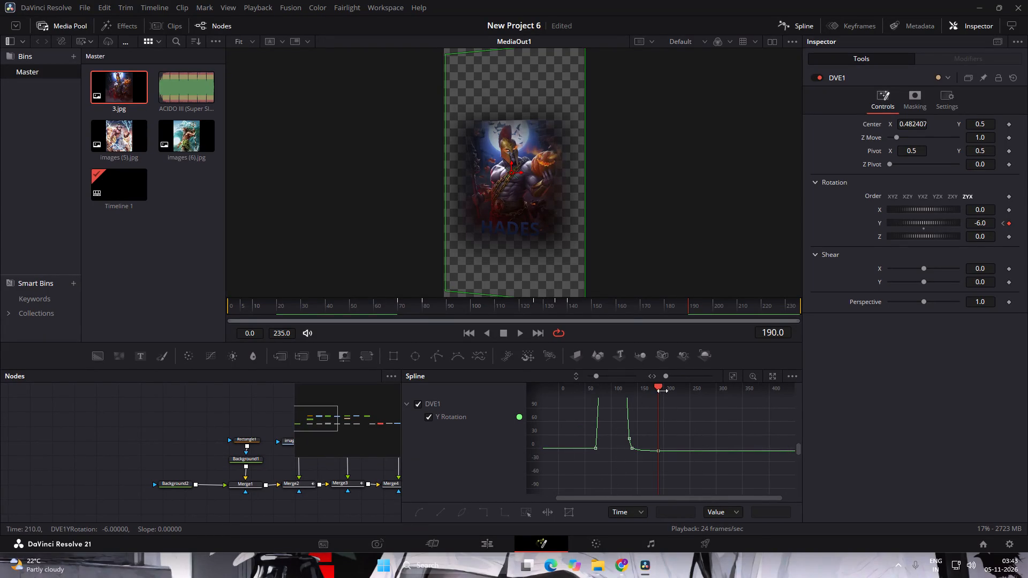
On the Edit page, play the timeline from about 01:00:07:14, before the second flip, to the end.
click(504, 542)
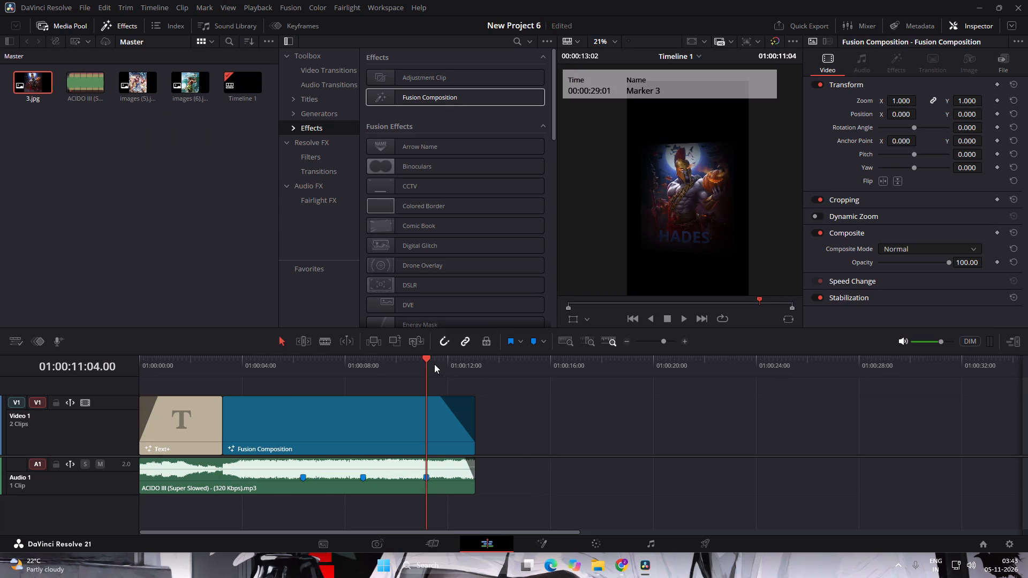
drag(429, 363, 334, 405)
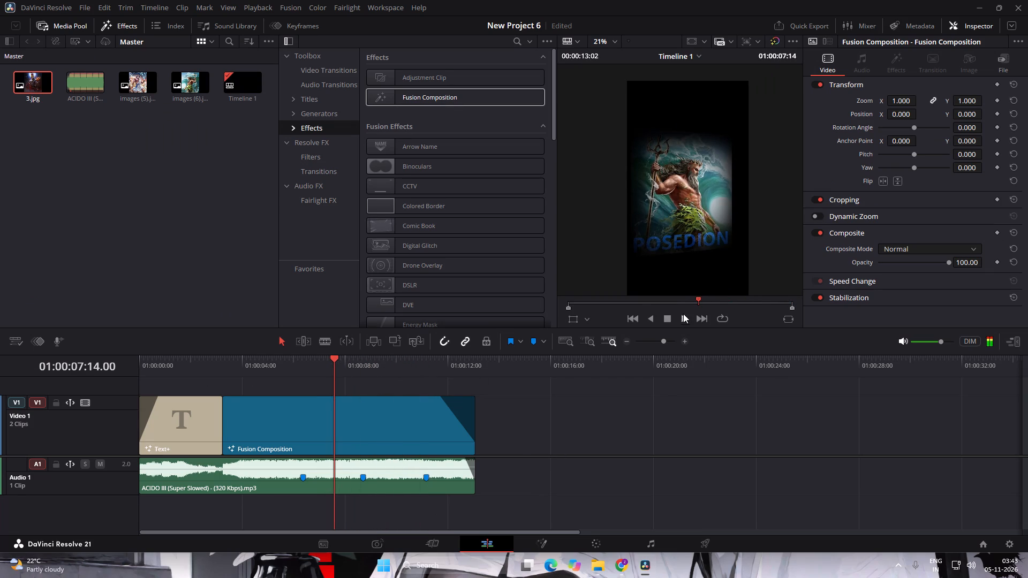
click(683, 317)
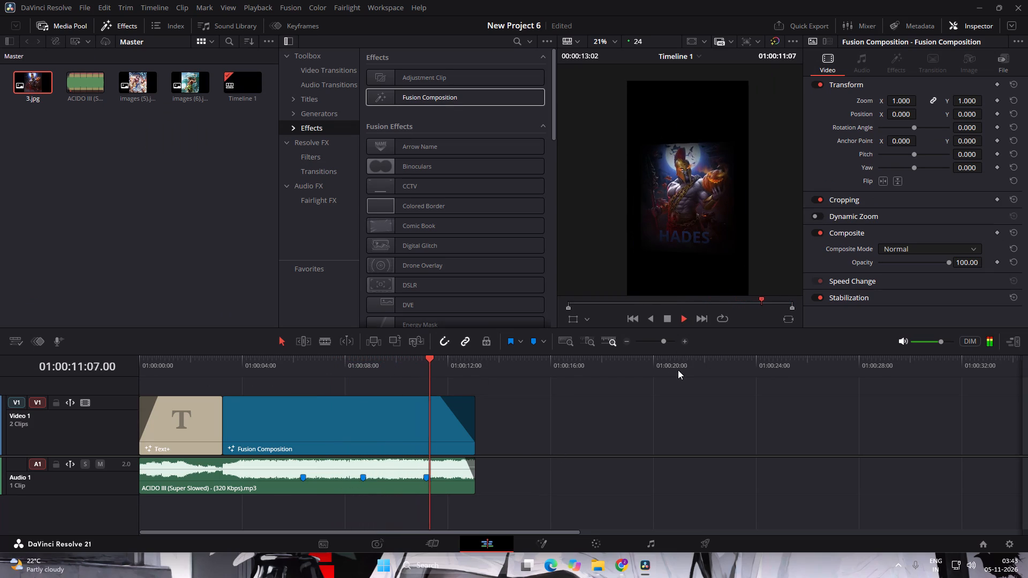
click(669, 324)
click(828, 486)
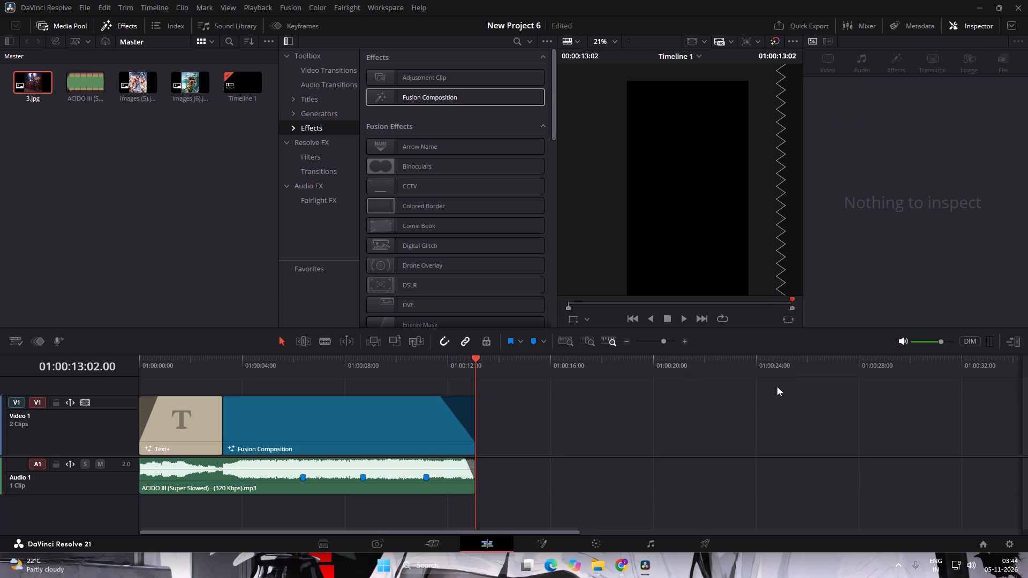
Play the whole edit timeline from the start to the end, and replay its opening into the Zeus card.
drag(475, 359, 226, 431)
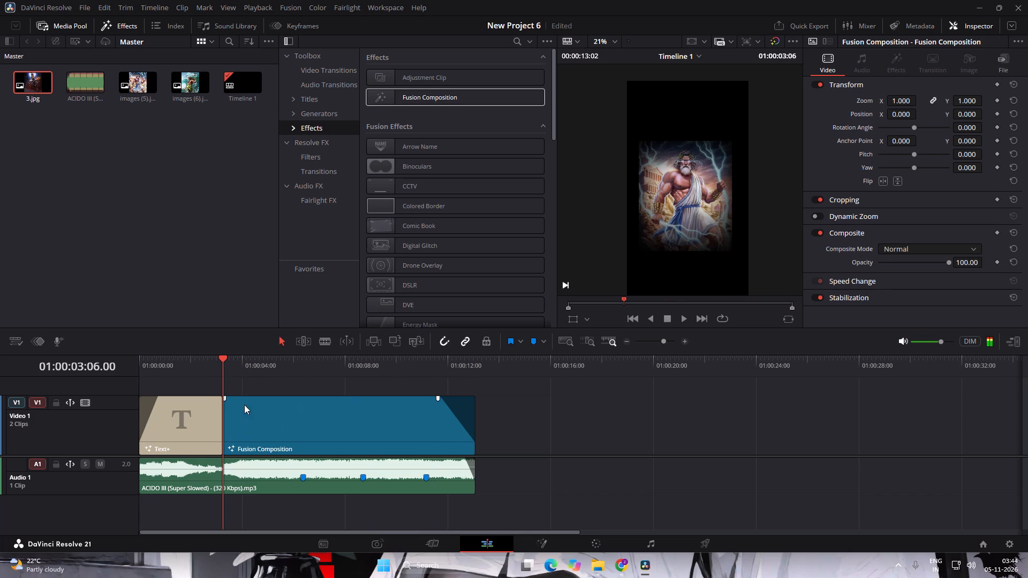
drag(224, 365, 86, 398)
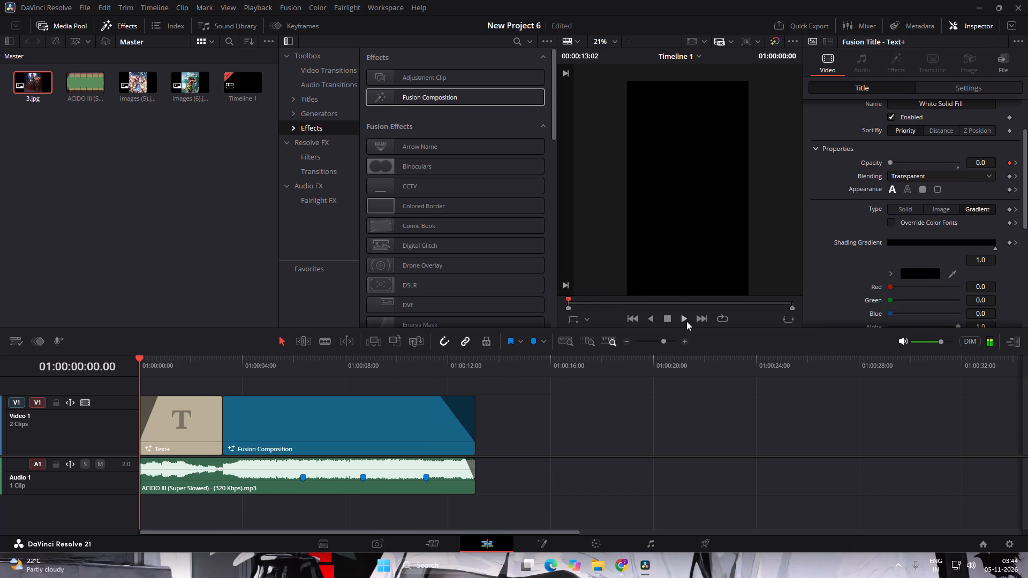
click(686, 321)
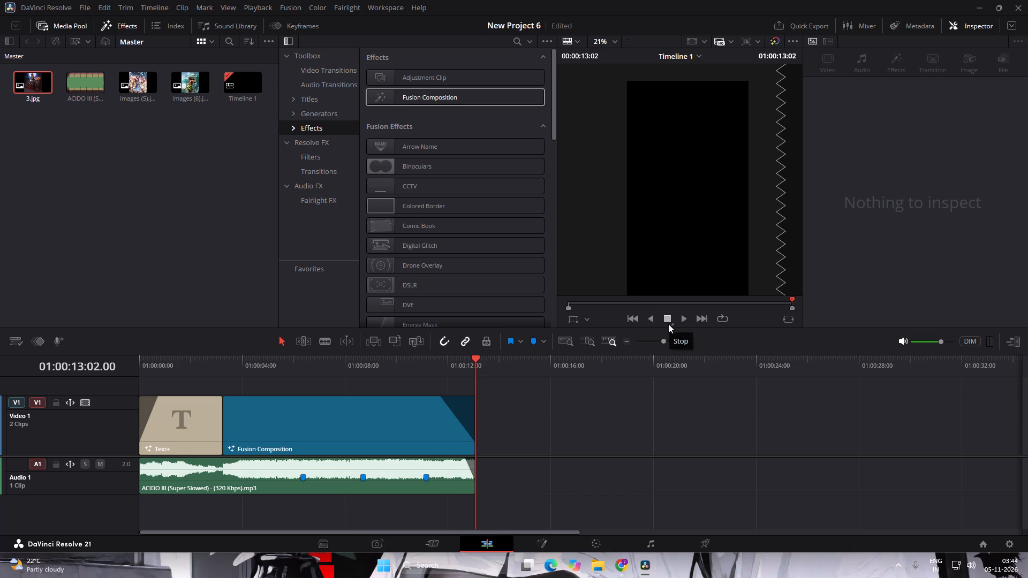
drag(475, 357, 99, 410)
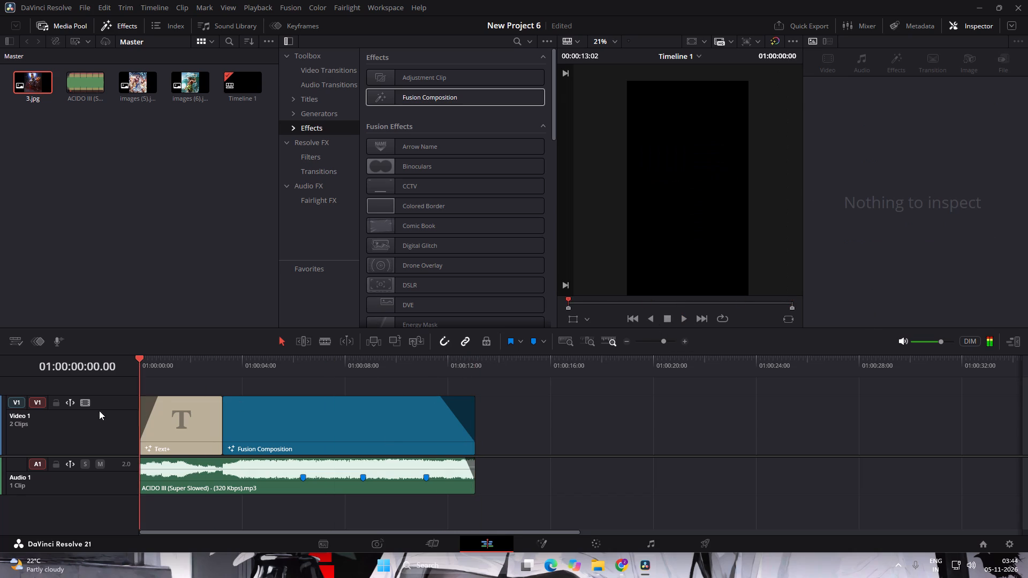
drag(99, 410, 92, 411)
click(684, 321)
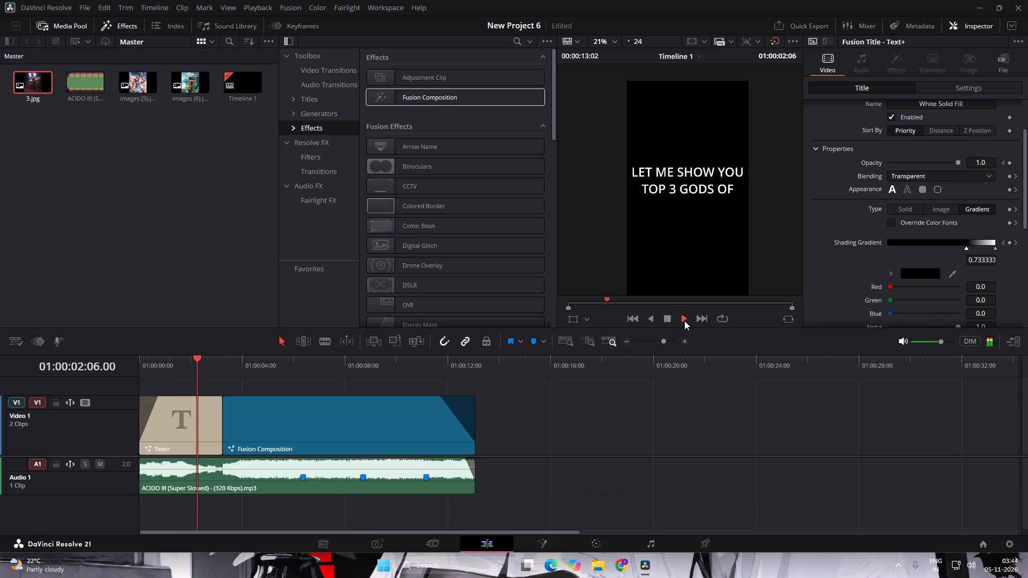
click(669, 320)
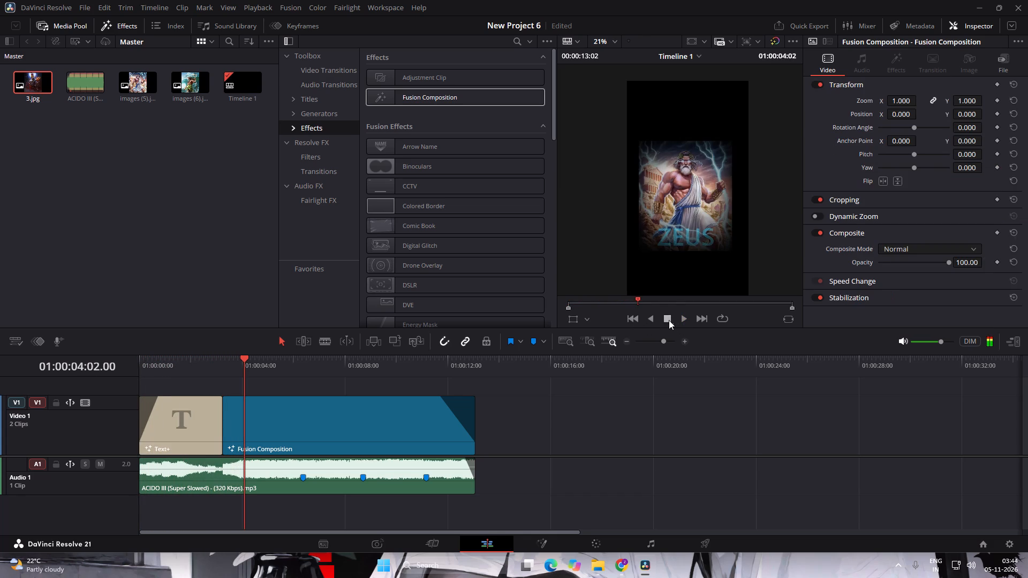
drag(635, 302, 598, 311)
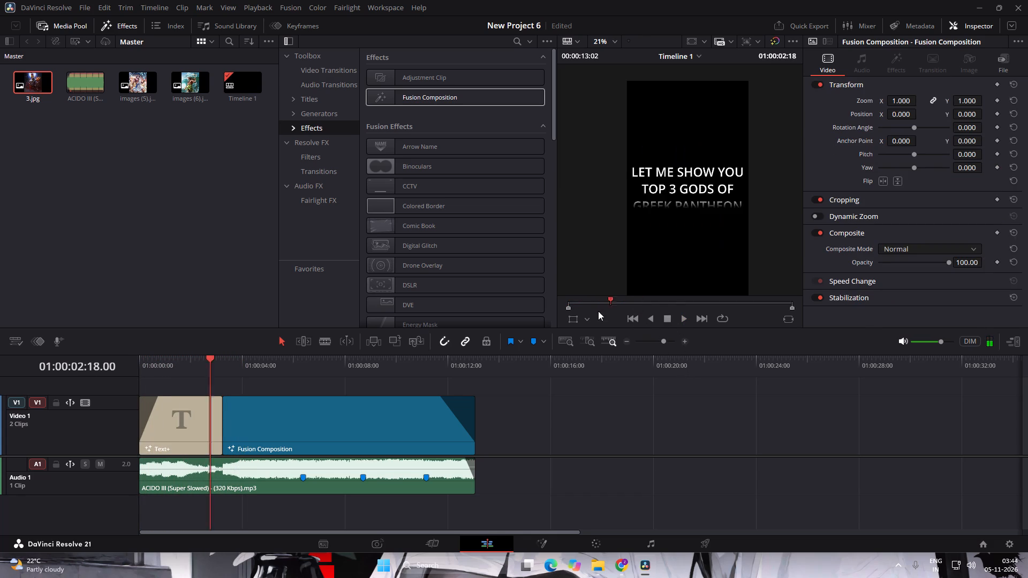
drag(598, 311, 500, 344)
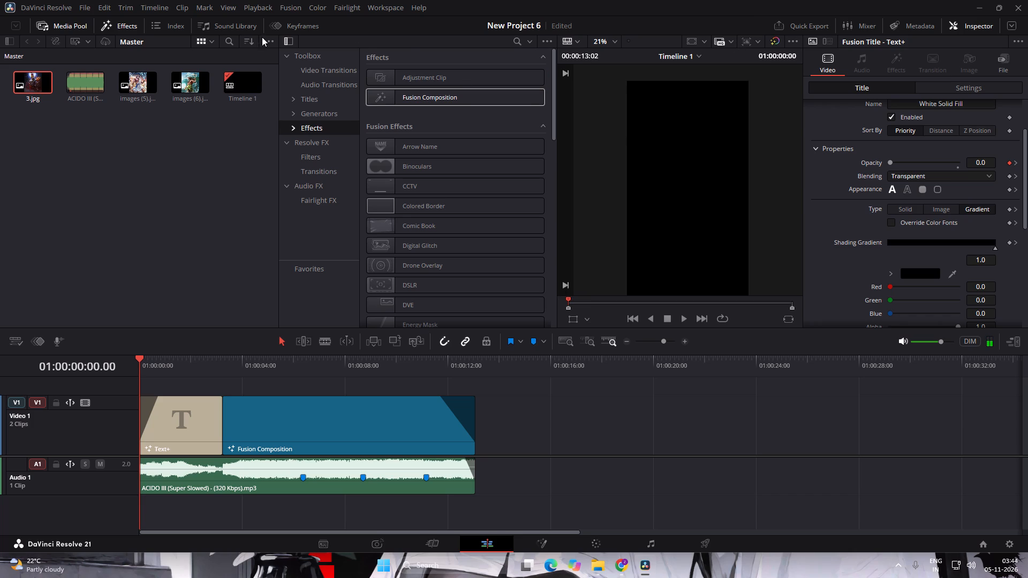
Hide the effects library and widen the timeline viewer, keeping a single-viewer layout.
click(105, 28)
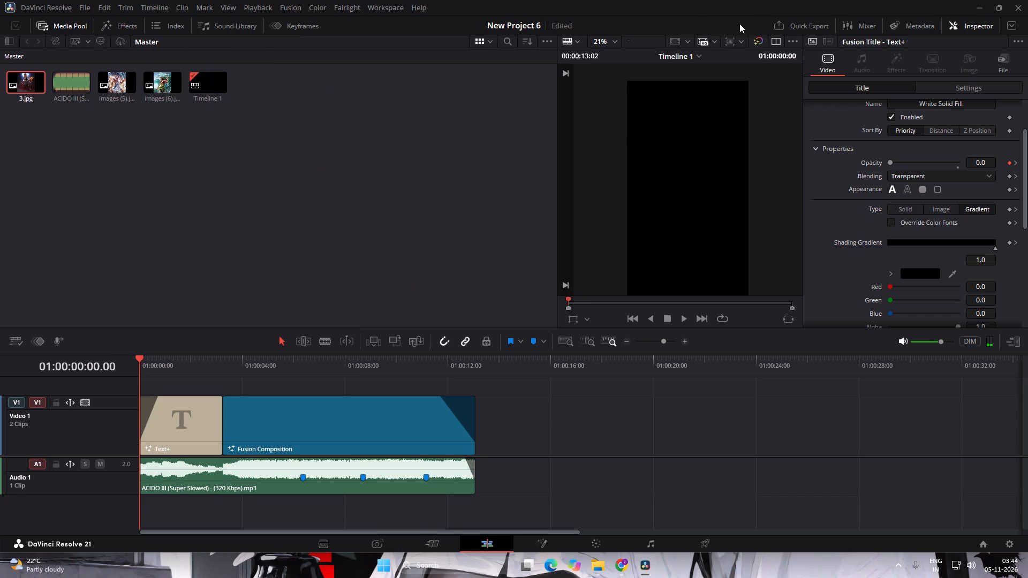
click(773, 40)
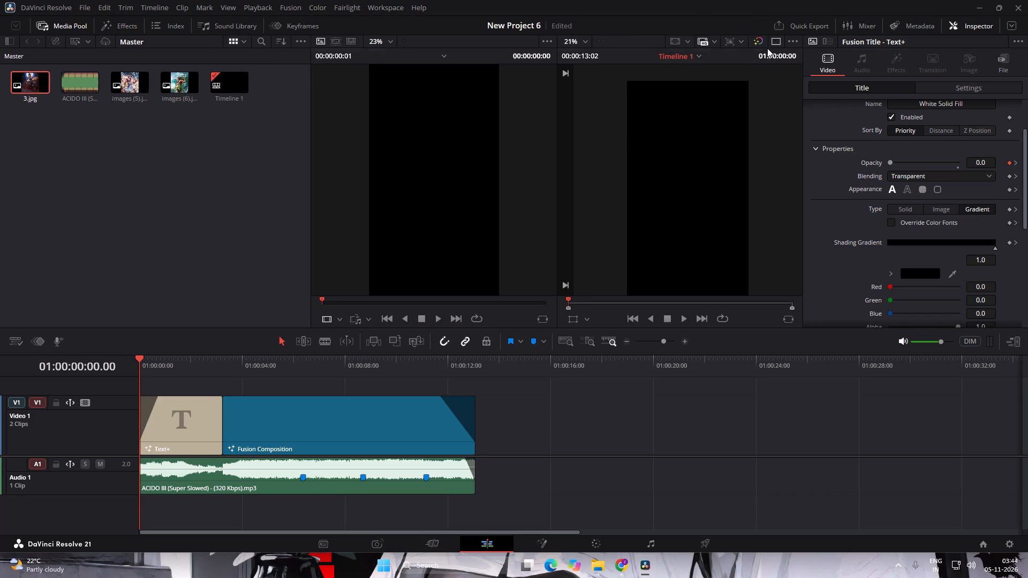
drag(309, 195, 196, 209)
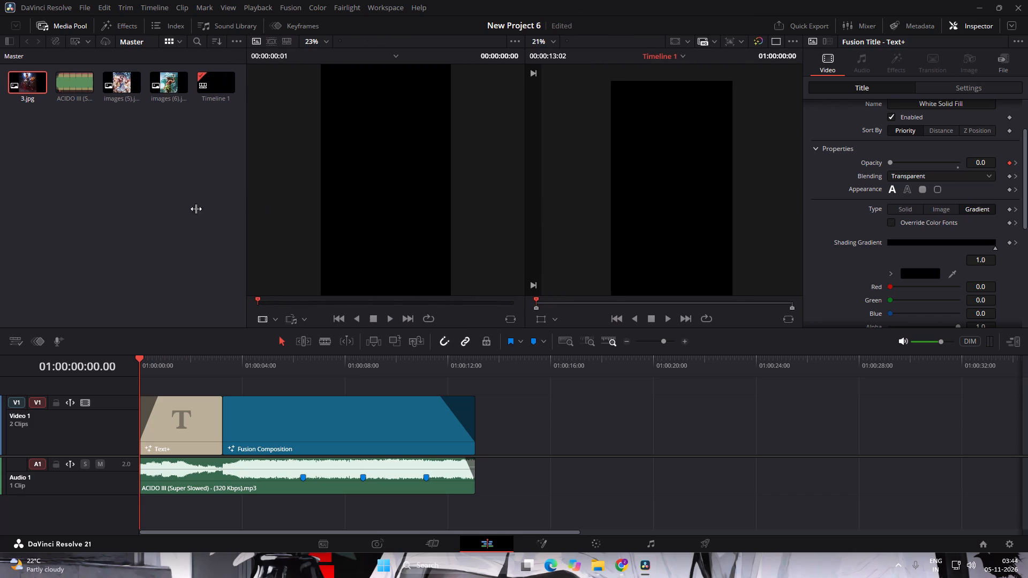
drag(196, 209, 150, 209)
drag(520, 52, 482, 64)
drag(520, 229, 486, 234)
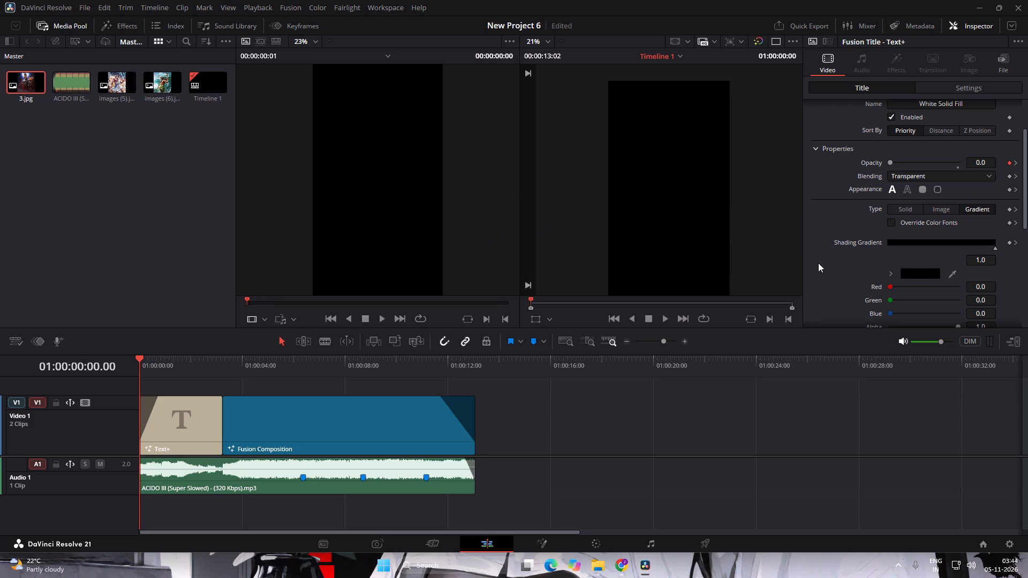
drag(802, 245, 755, 247)
click(781, 43)
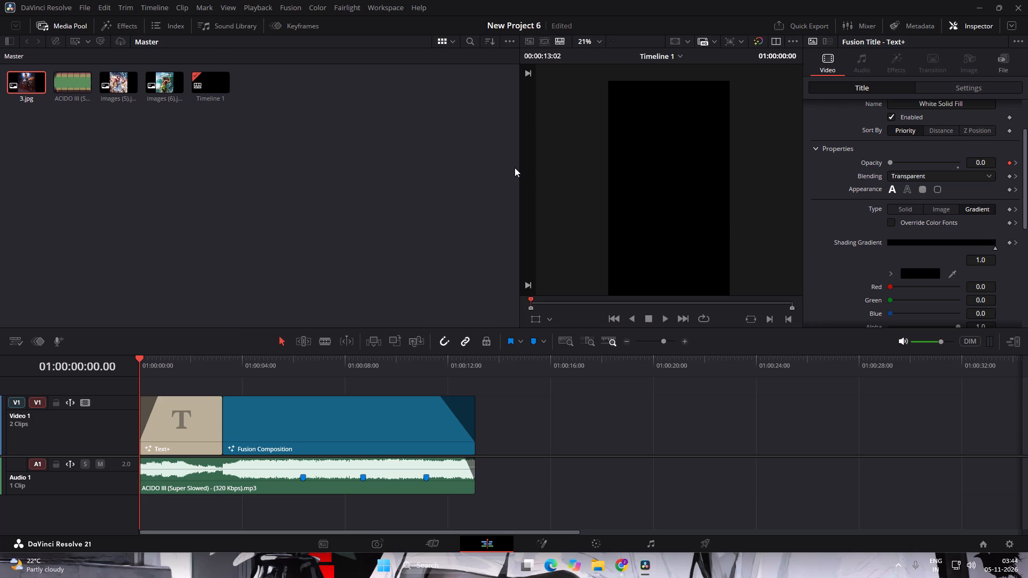
drag(516, 168, 493, 164)
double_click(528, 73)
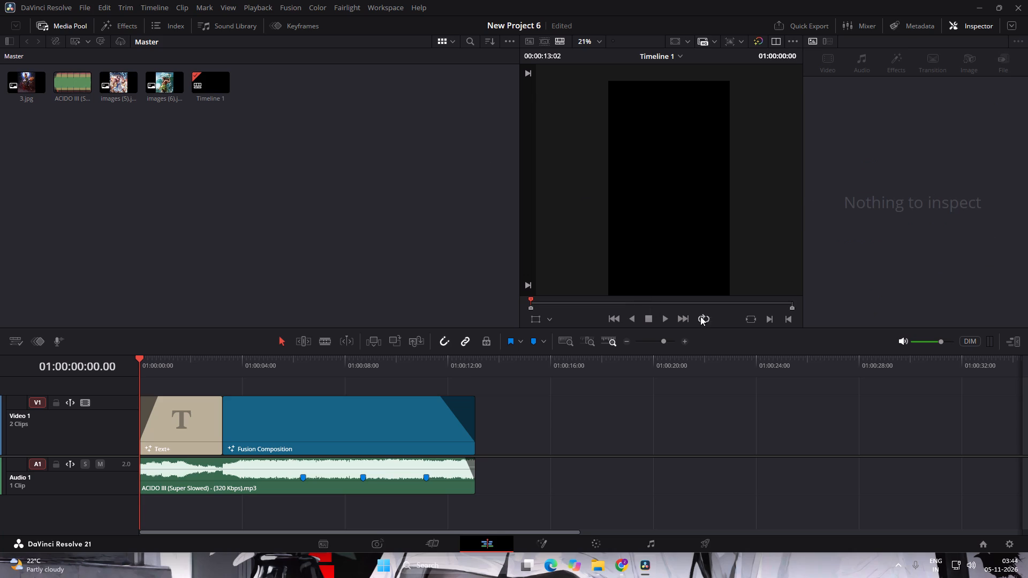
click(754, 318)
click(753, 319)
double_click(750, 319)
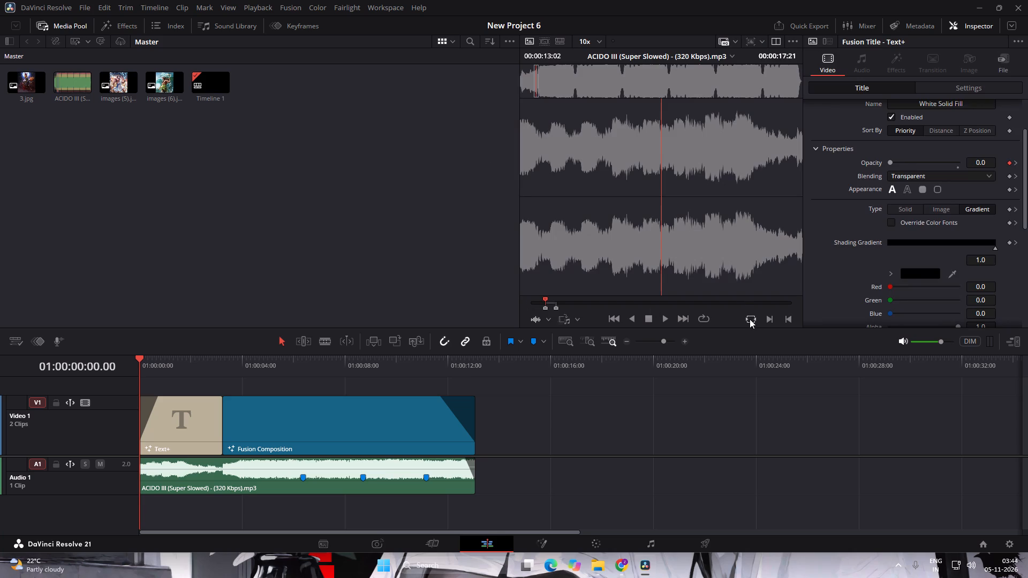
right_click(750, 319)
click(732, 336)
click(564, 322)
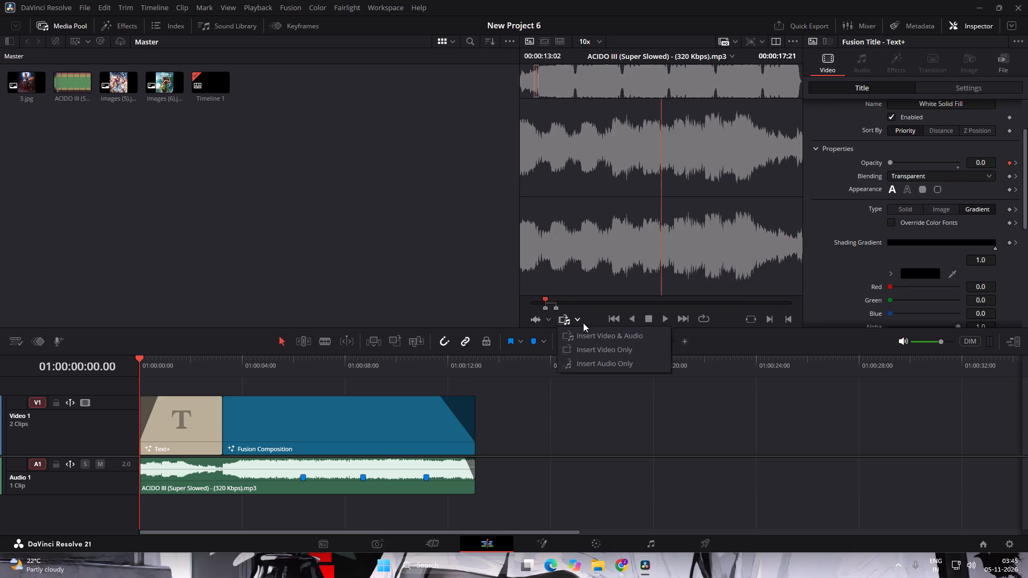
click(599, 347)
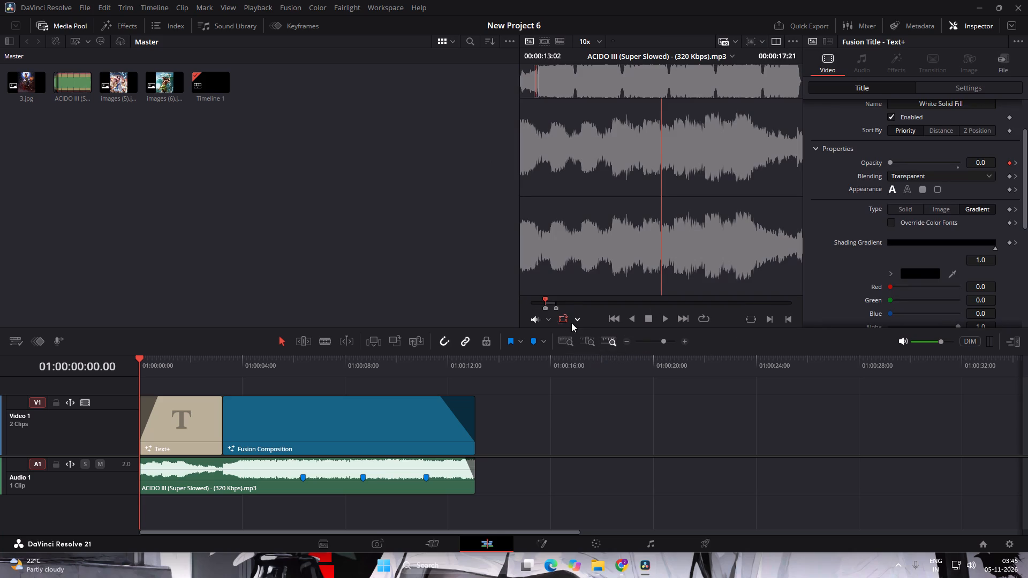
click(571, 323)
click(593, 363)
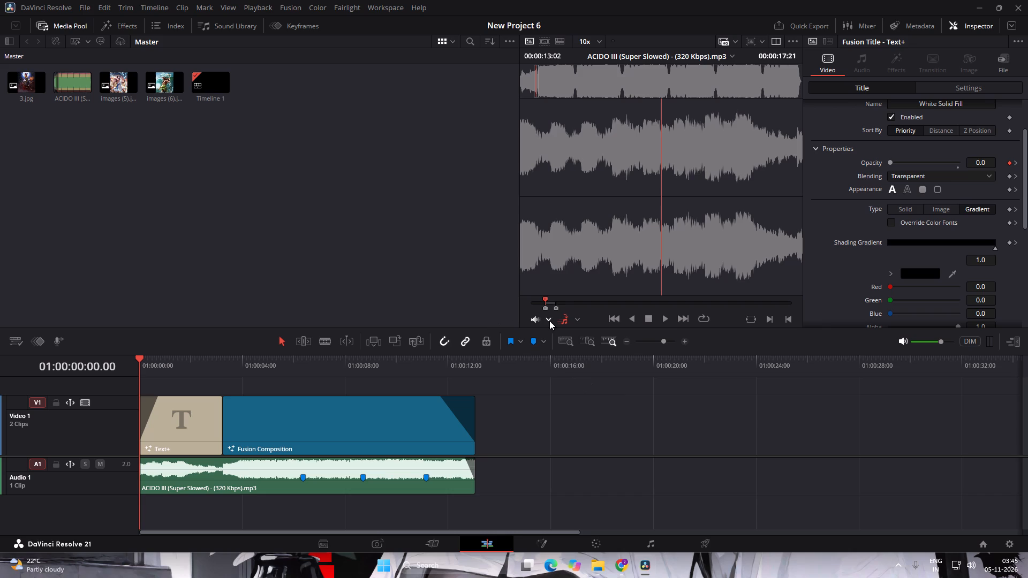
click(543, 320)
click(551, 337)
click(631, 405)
Play the opening of the timeline from the start twice, through the intro title and into the Zeus card.
click(667, 323)
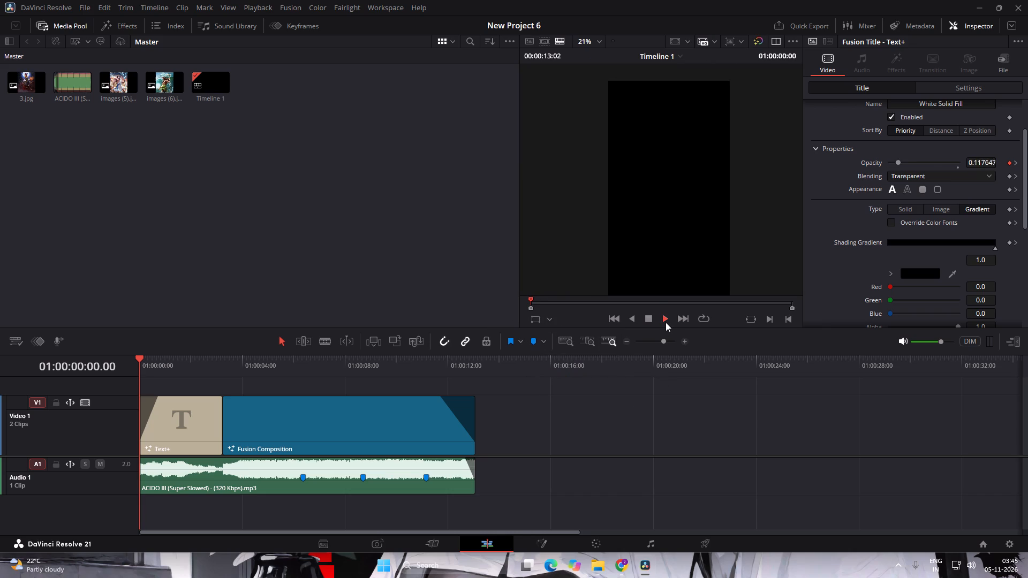
click(647, 319)
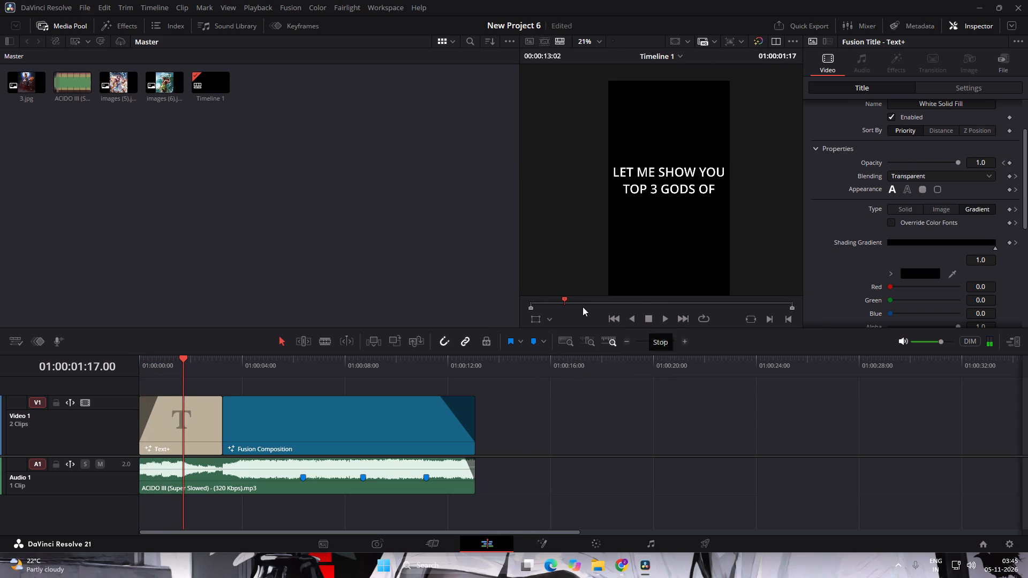
drag(566, 298, 490, 304)
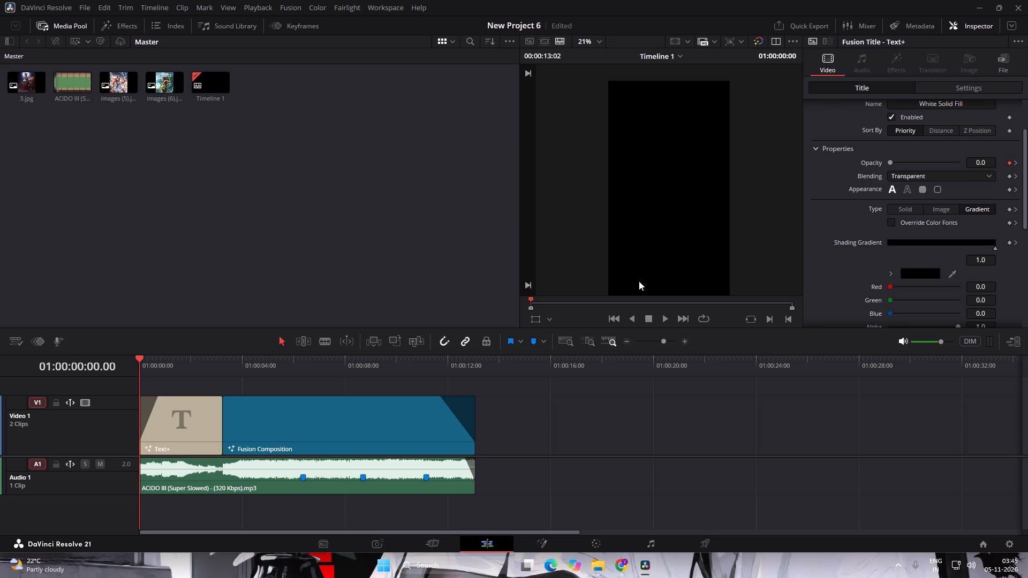
key(space)
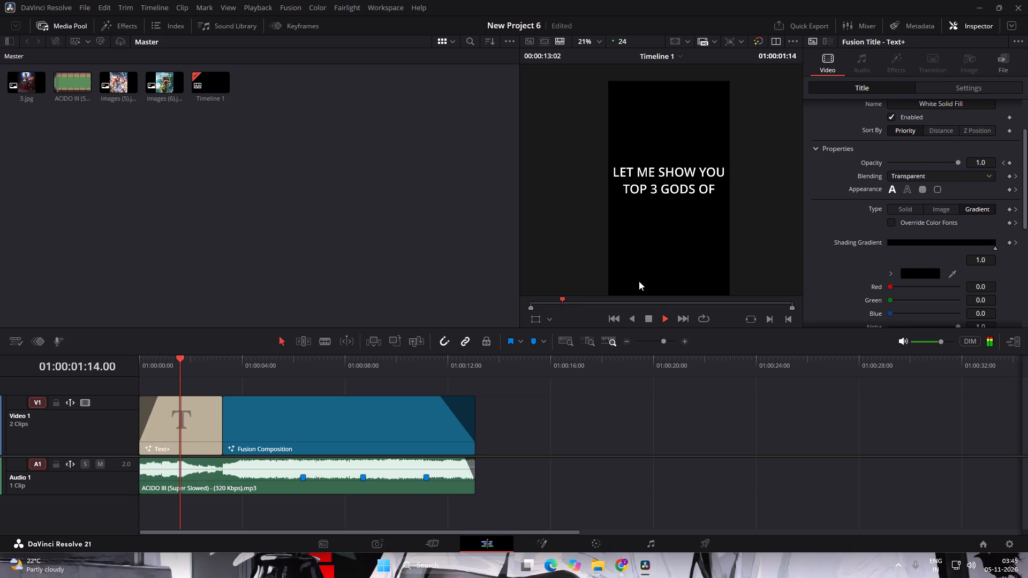
key(space)
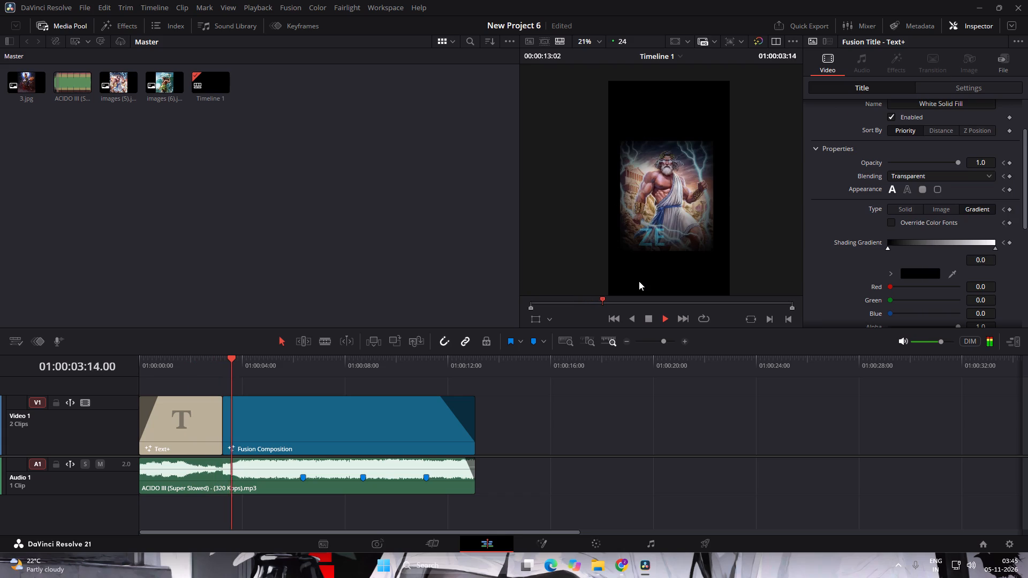
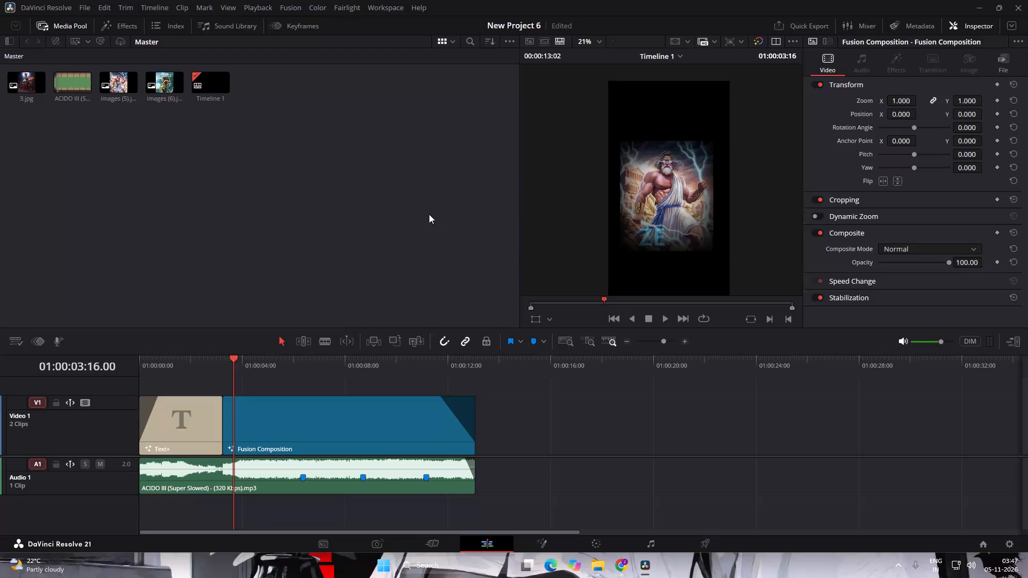
Switch to the Deliver page and play the timeline from the start of the intro title clip.
click(429, 214)
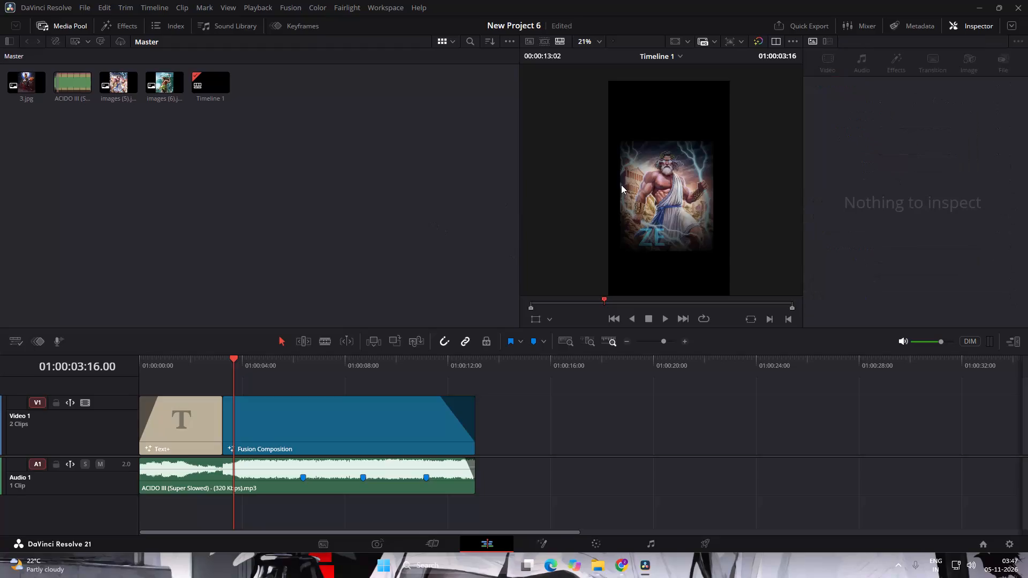
click(700, 543)
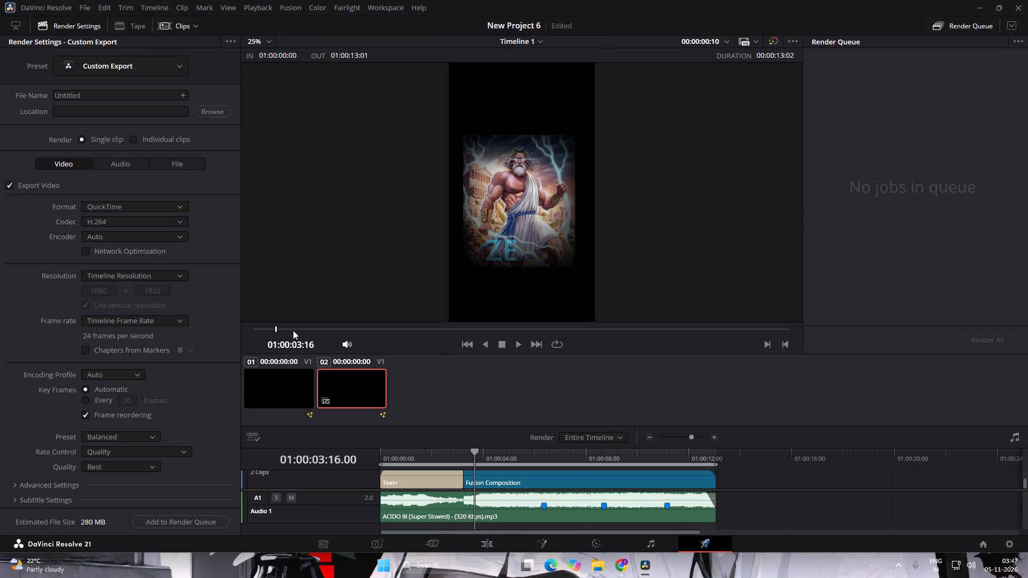
drag(277, 329, 233, 338)
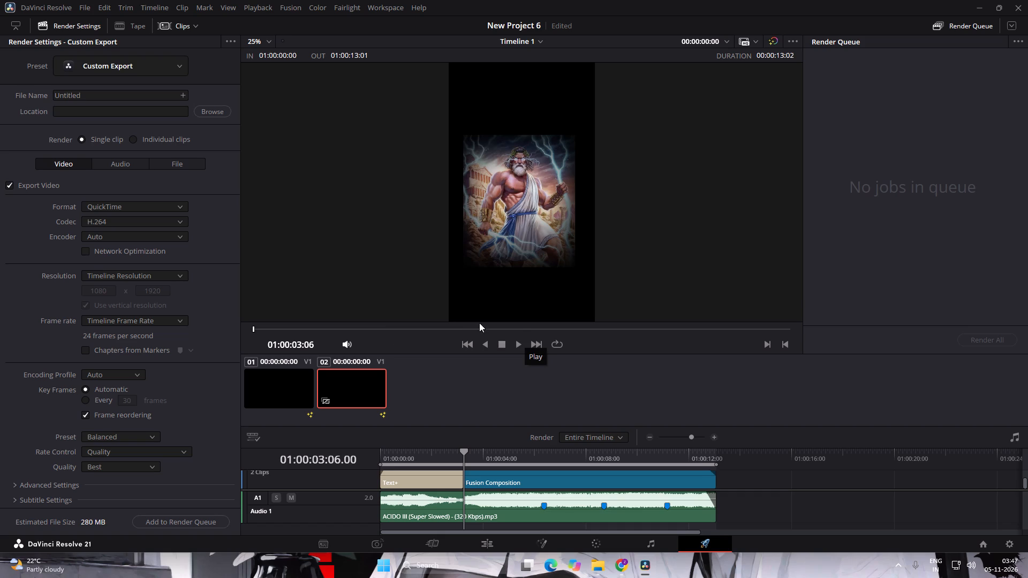
double_click(290, 374)
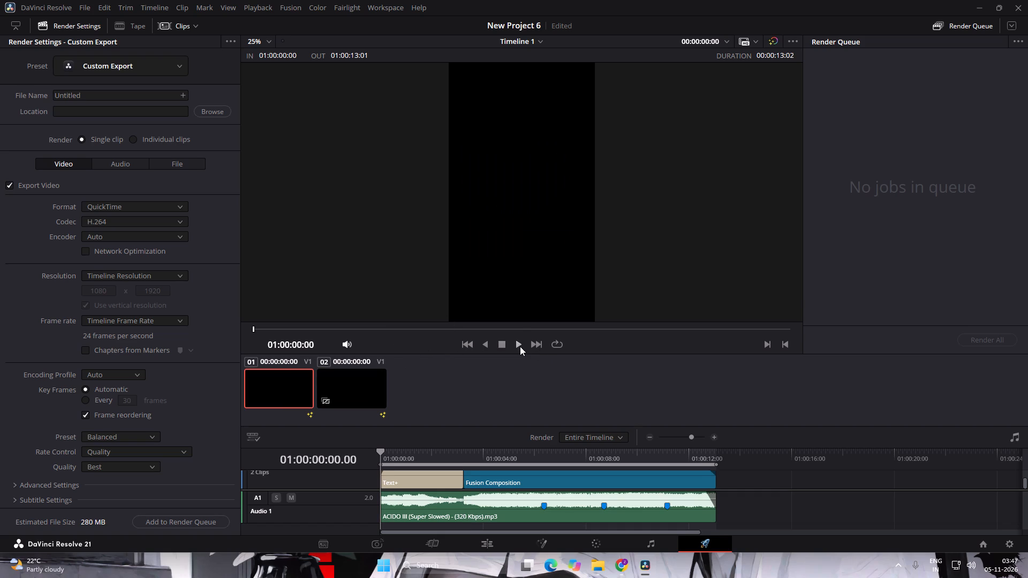
click(520, 346)
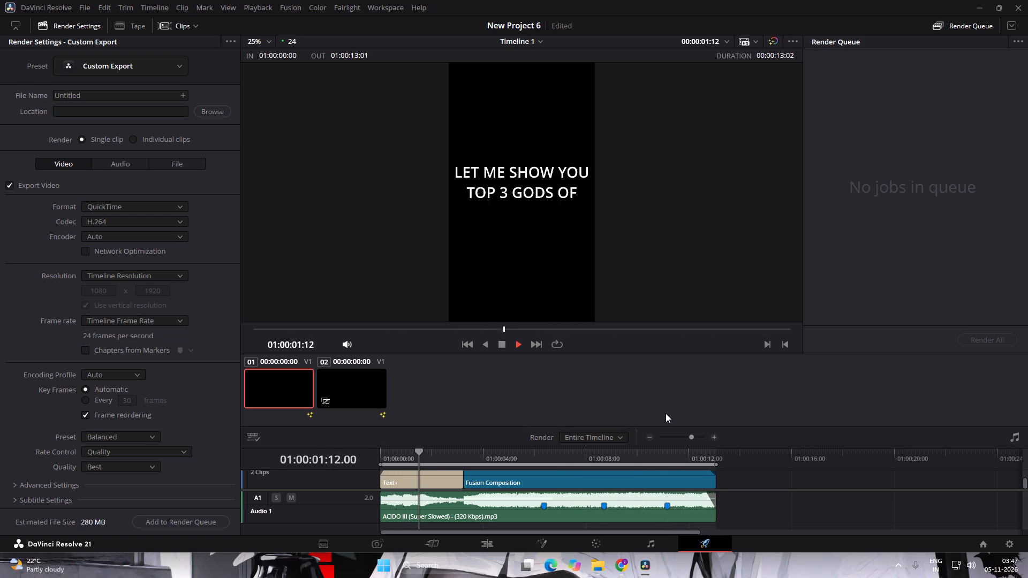
key(space)
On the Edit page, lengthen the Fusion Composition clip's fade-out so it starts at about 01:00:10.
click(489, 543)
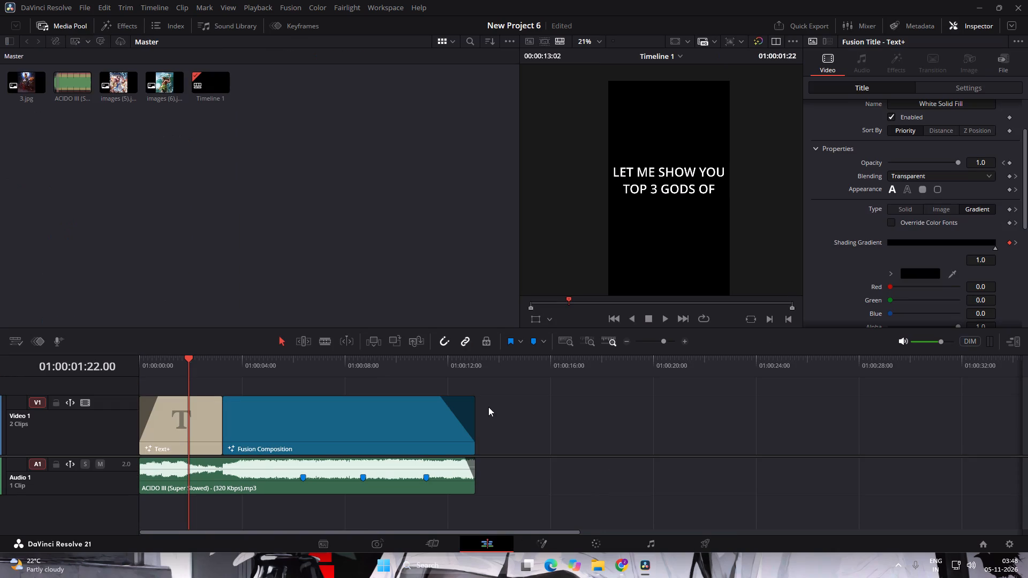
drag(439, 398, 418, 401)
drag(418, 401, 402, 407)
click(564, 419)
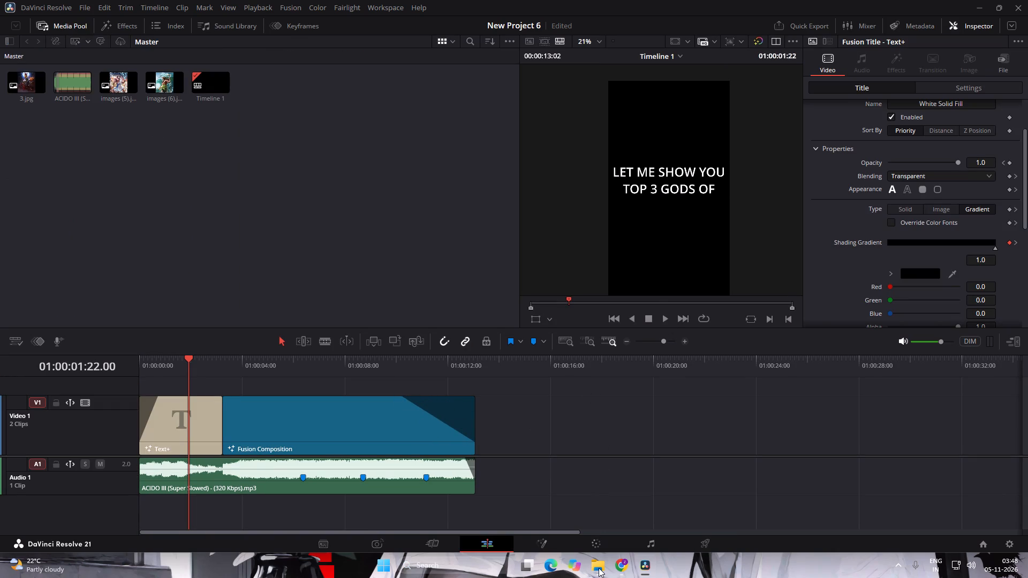
Play the timeline on the Deliver page to check the fade-out on the closing Hades card.
click(691, 547)
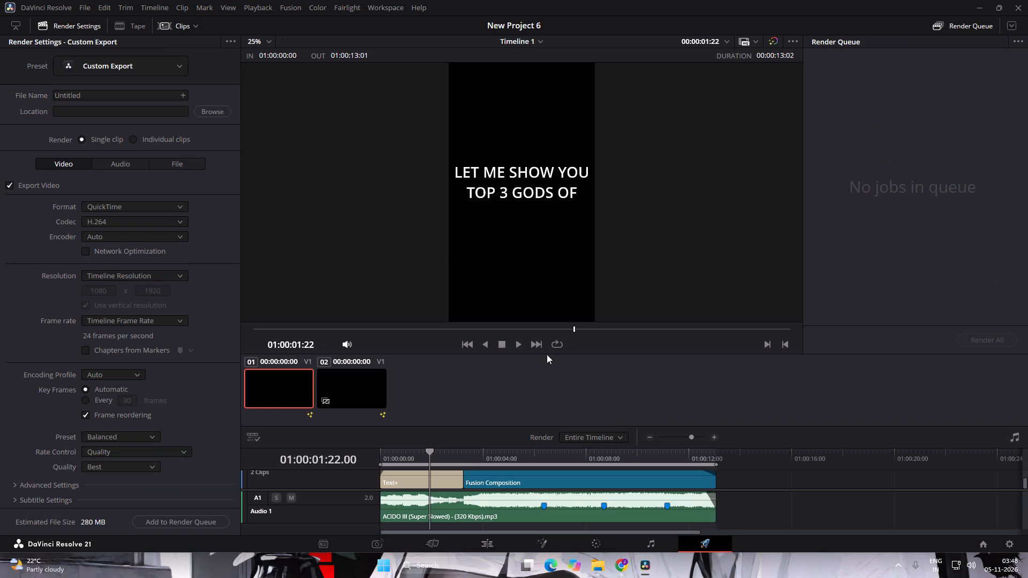
click(518, 345)
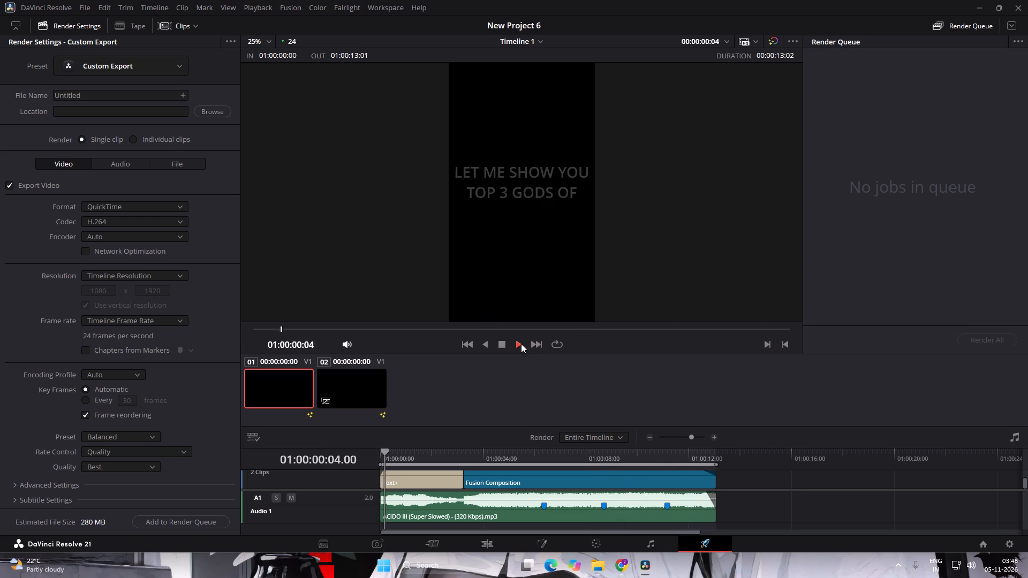
scroll(661, 481, up, 2)
scroll(720, 493, up, 2)
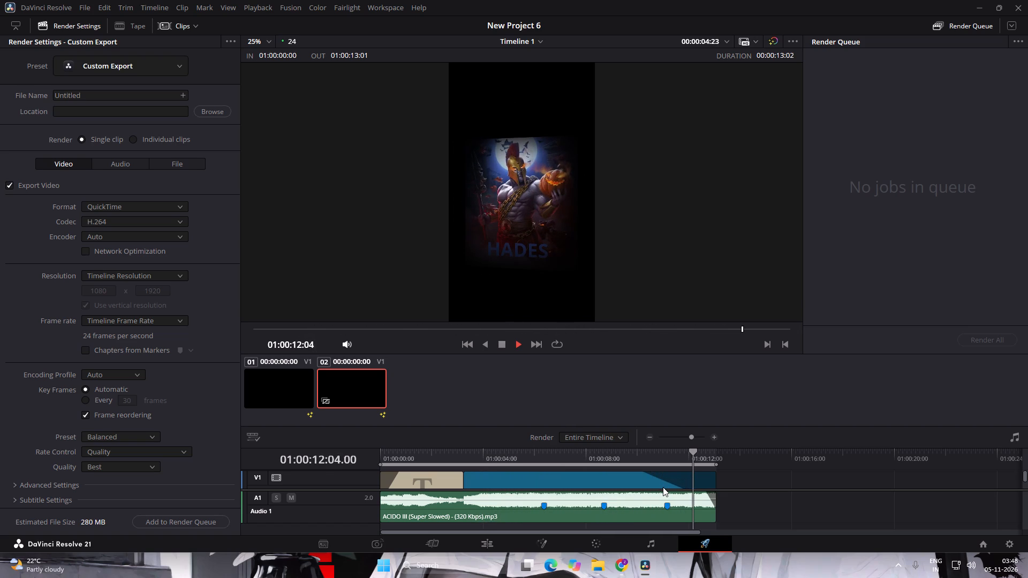
key(space)
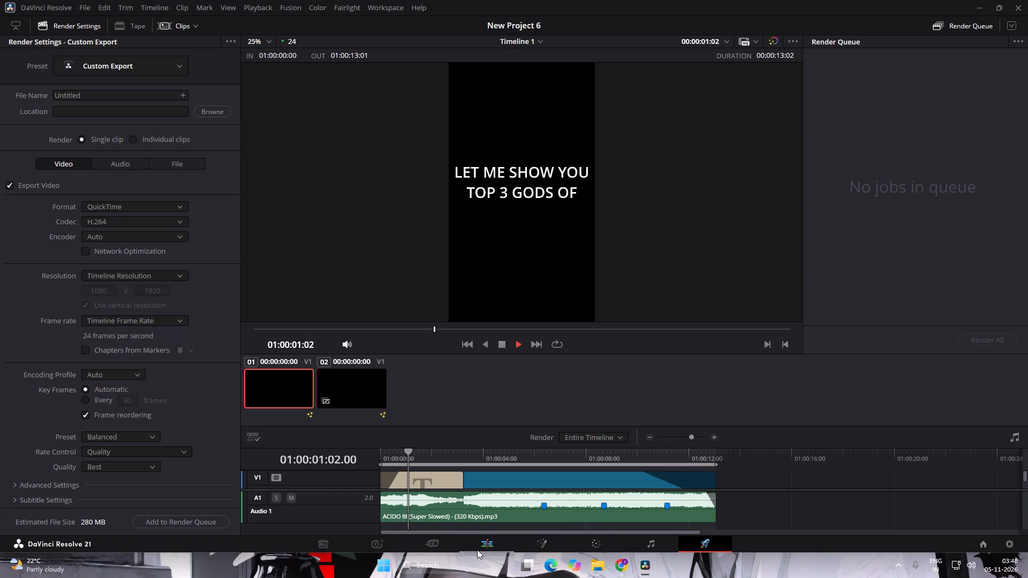
On the Edit page, remove the fade-out from the end of the Fusion Composition clip.
click(477, 550)
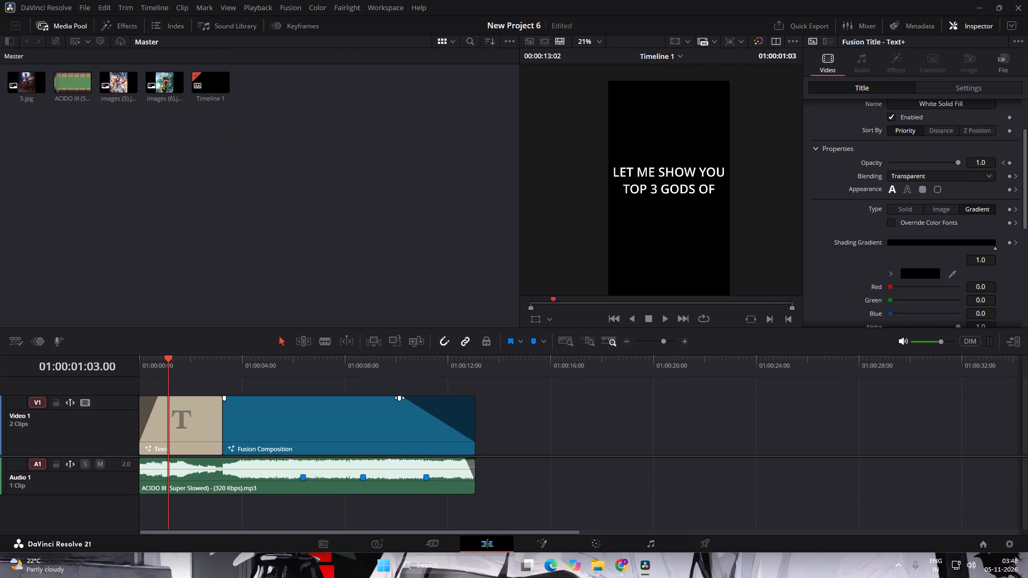
drag(399, 398, 505, 395)
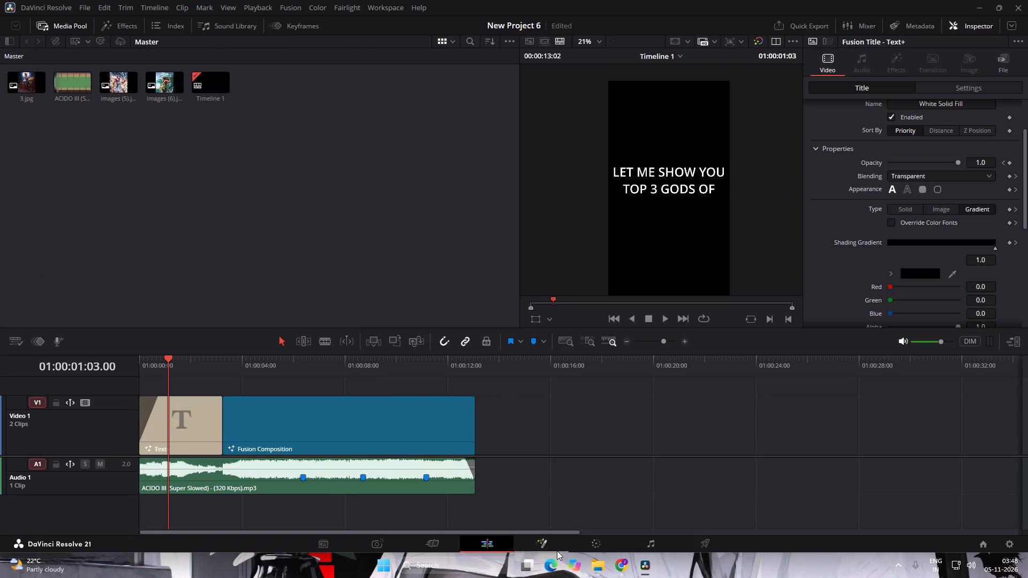
Open the Fusion composition at frame 190 and hide the spline editor to show the full node tree.
drag(170, 363, 337, 393)
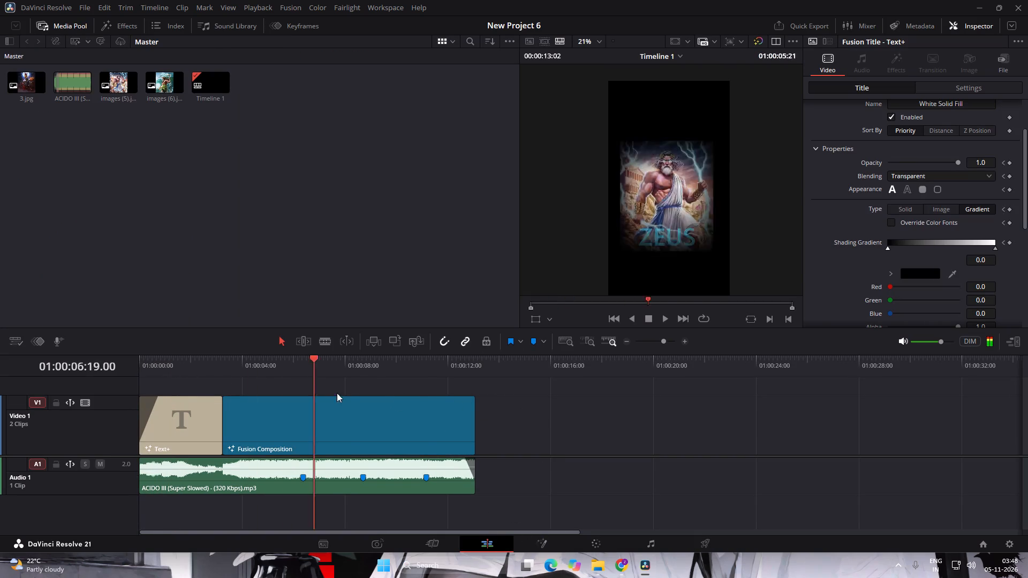
drag(337, 393, 427, 423)
click(535, 541)
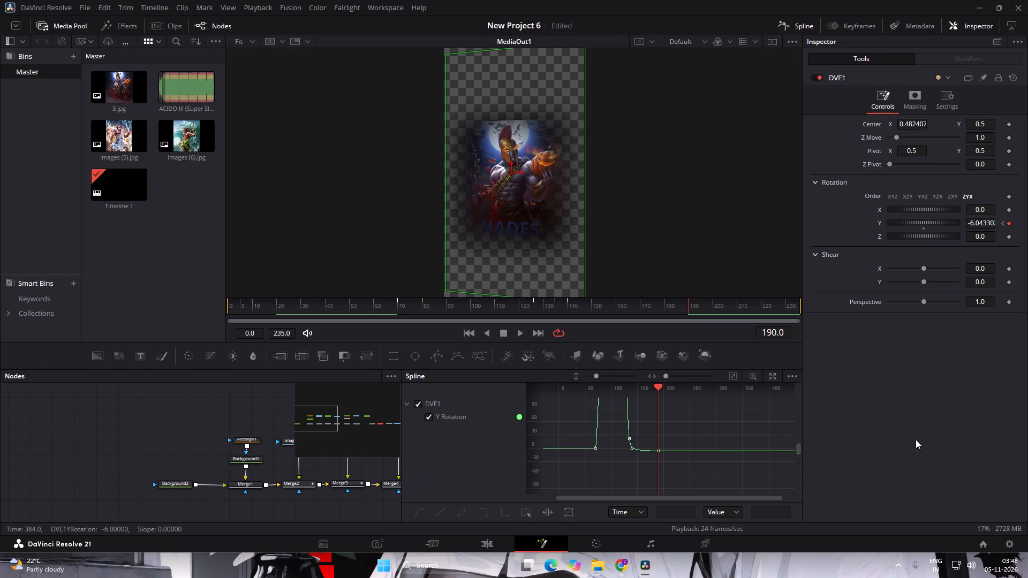
click(788, 29)
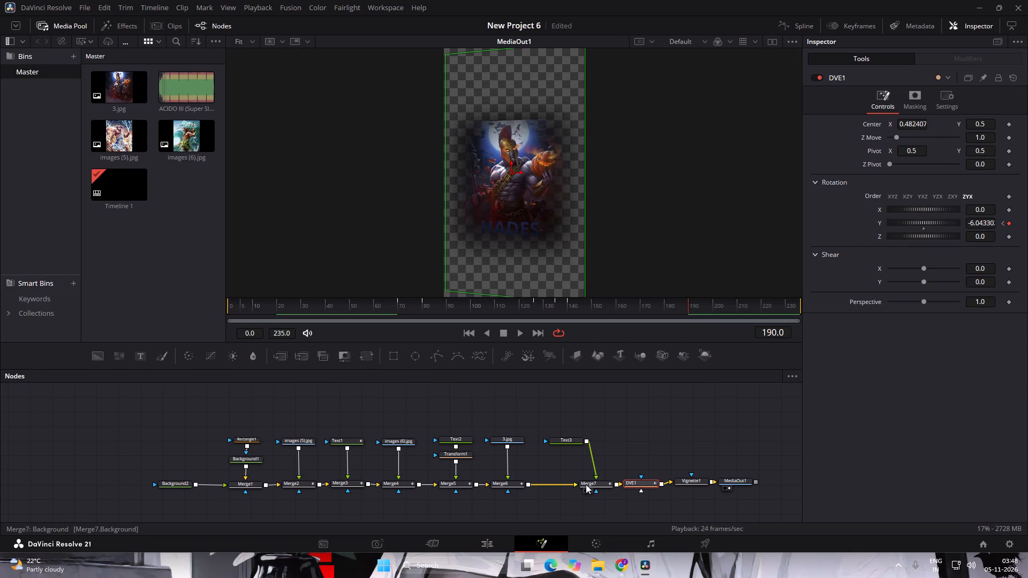
Tidy the node tree by moving Merge7 directly below the Text3 node.
drag(583, 484, 570, 485)
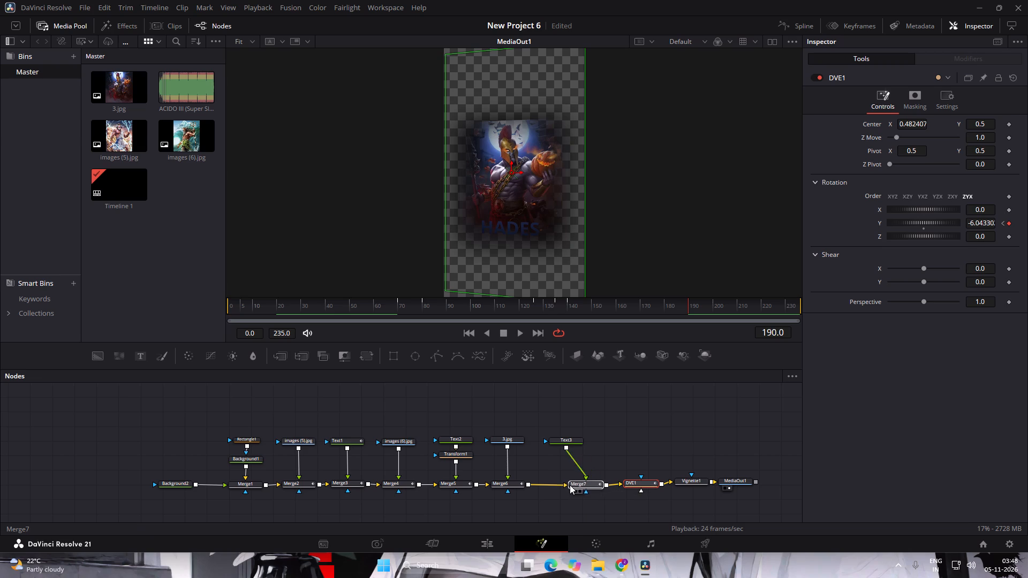
drag(570, 485, 555, 484)
click(647, 442)
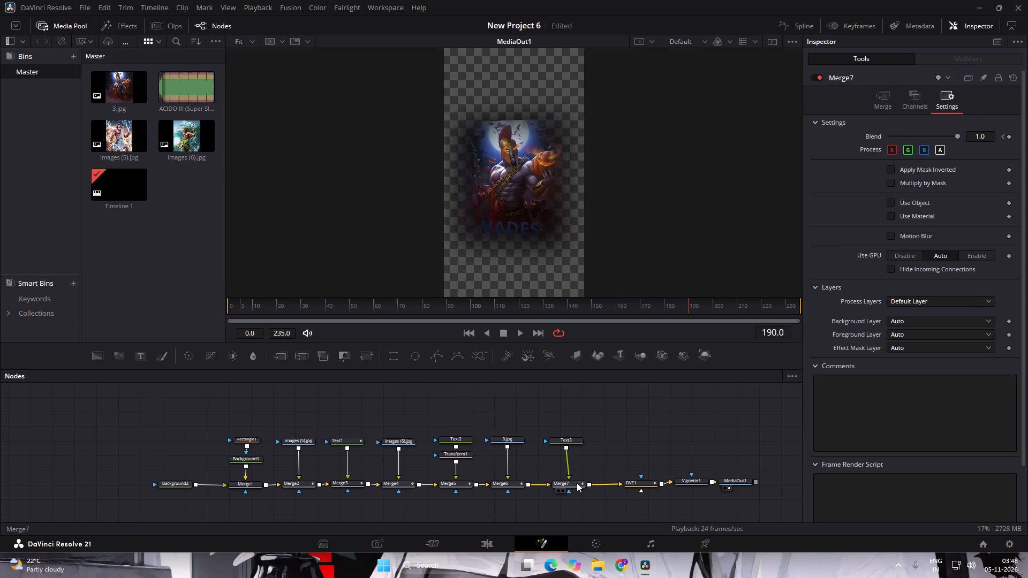
click(575, 484)
click(618, 465)
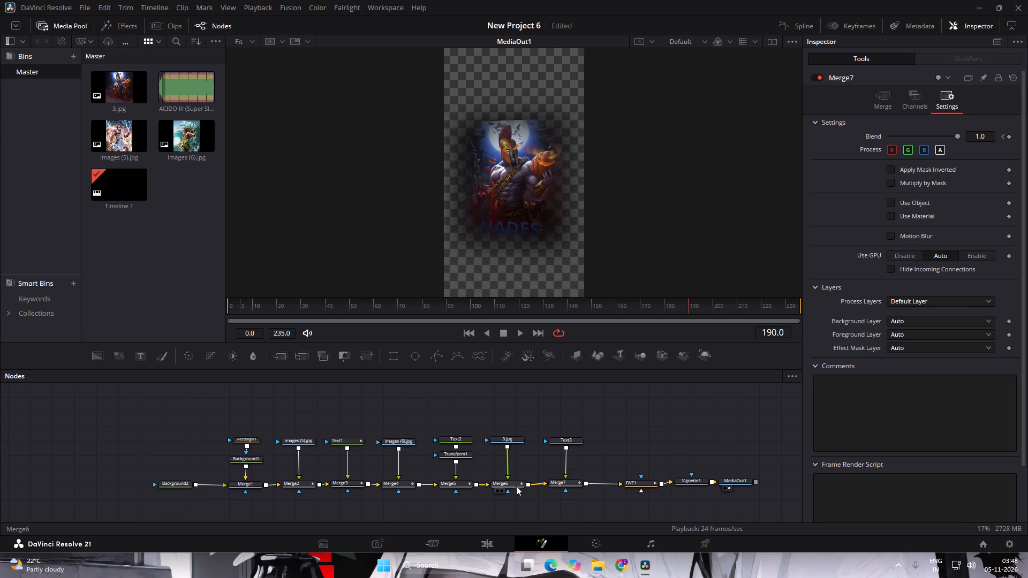
At frame 190, add Blend keyframes of 1.0 to Merge6 and Merge7, the Hades image and title merges.
double_click(516, 484)
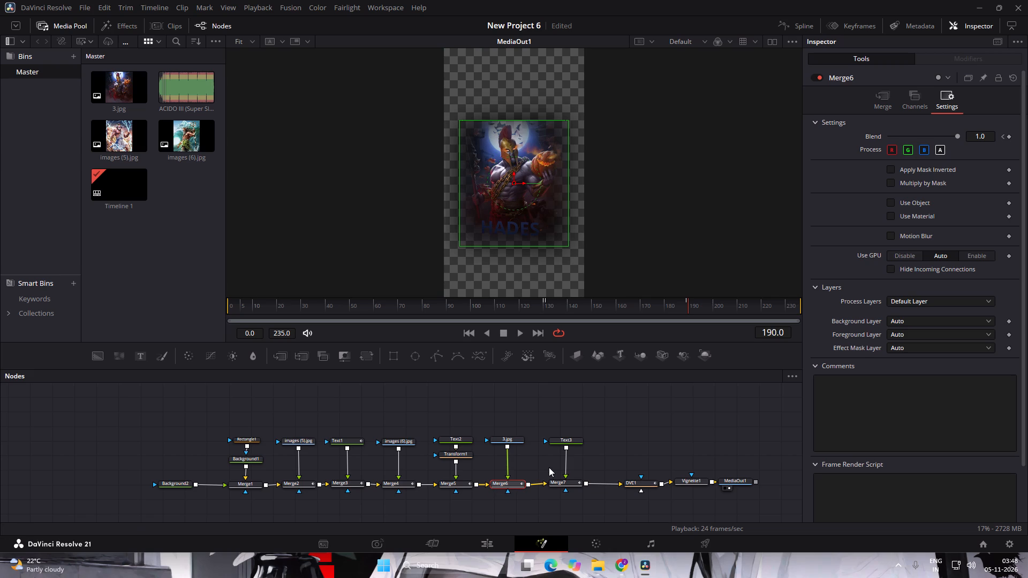
key(Left)
key(Right)
click(1007, 137)
double_click(575, 483)
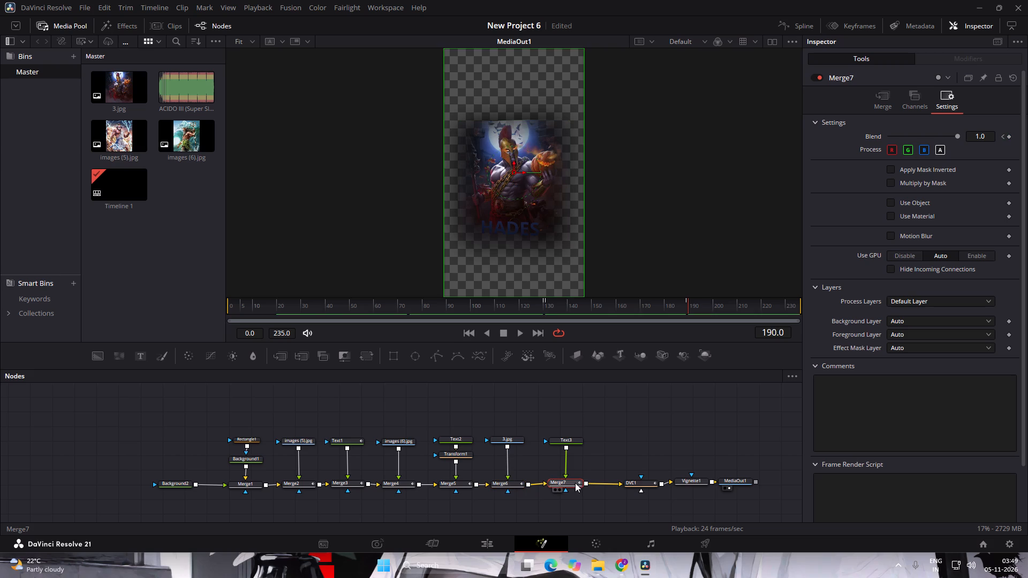
click(1008, 137)
At the last frame, 235, set Blend to 0.0 on Merge7 and Merge6 to fade out the Hades title and image.
drag(691, 305, 803, 303)
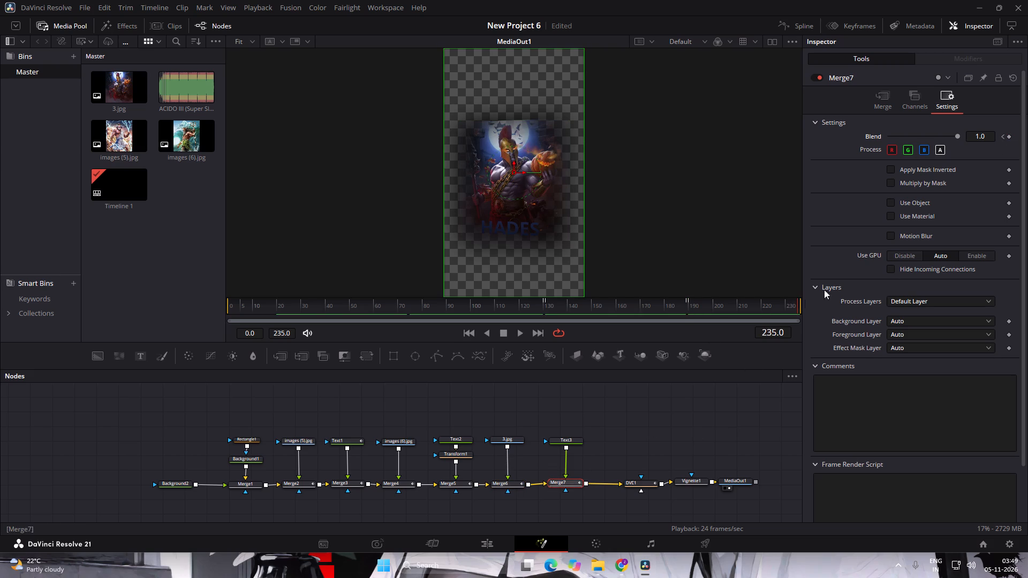
drag(956, 139, 856, 146)
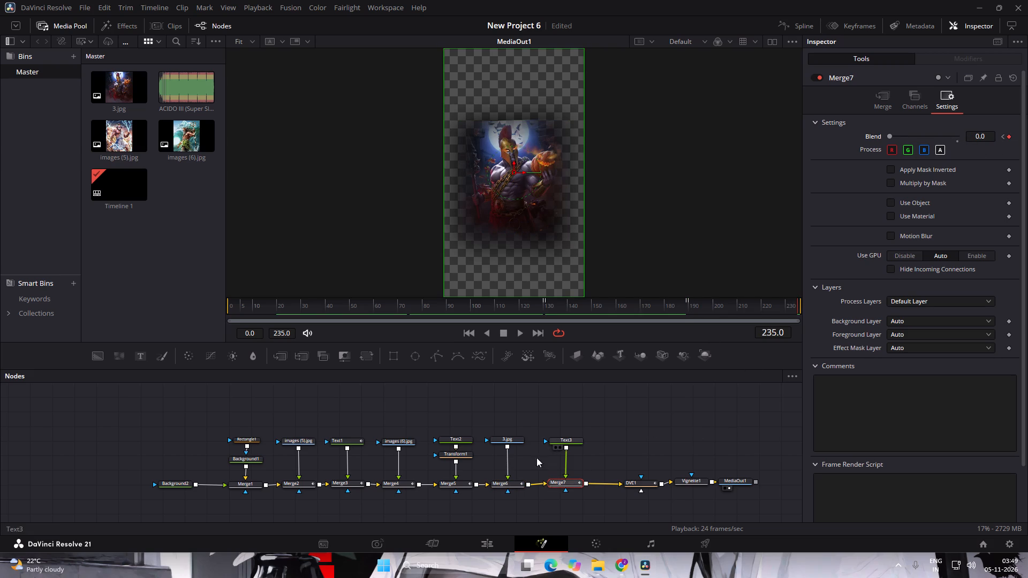
double_click(514, 482)
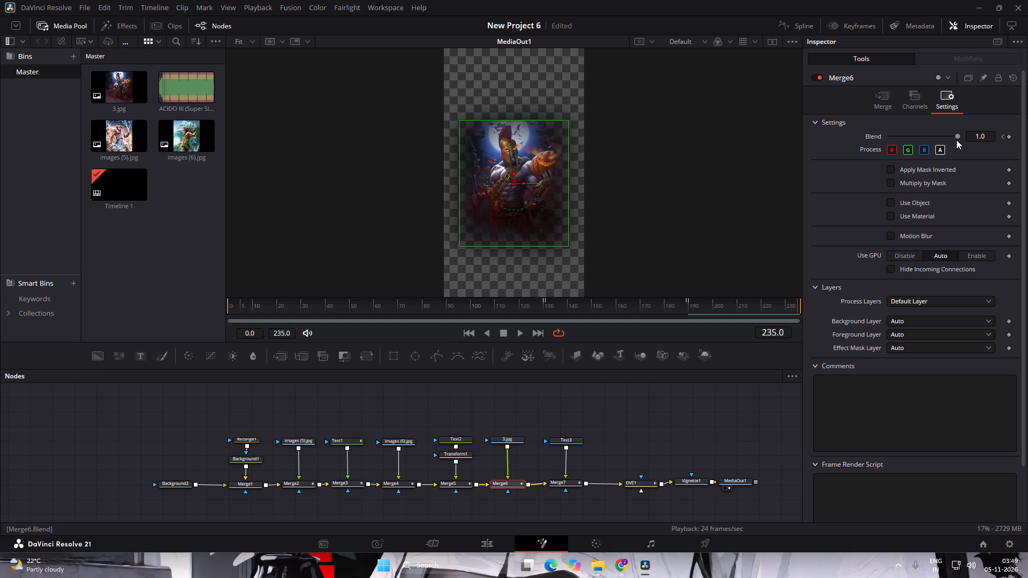
drag(956, 140, 841, 139)
On the Deliver page, play the Hades section through to the end of the timeline to check the new fade-out.
click(706, 539)
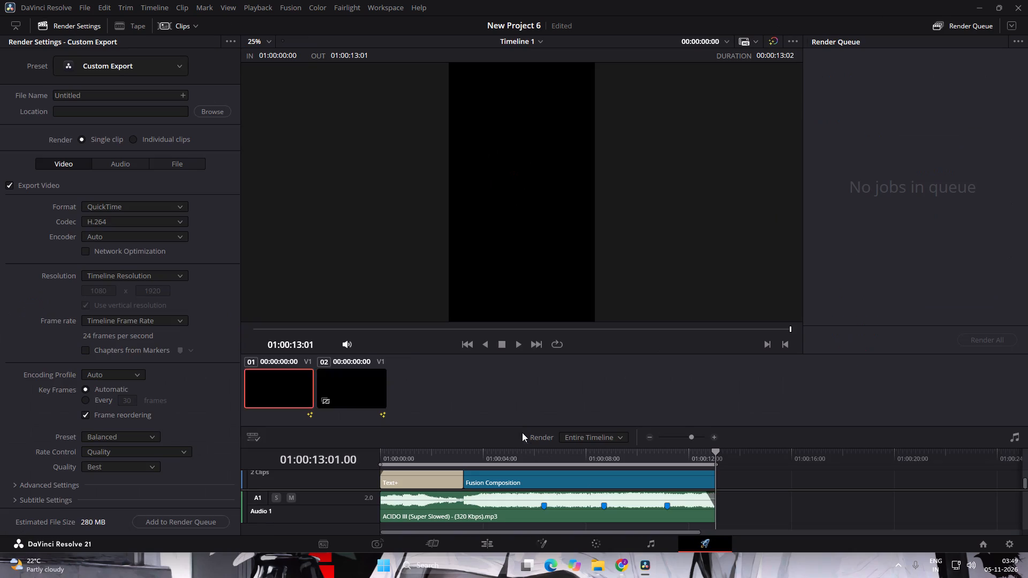
drag(788, 328, 624, 343)
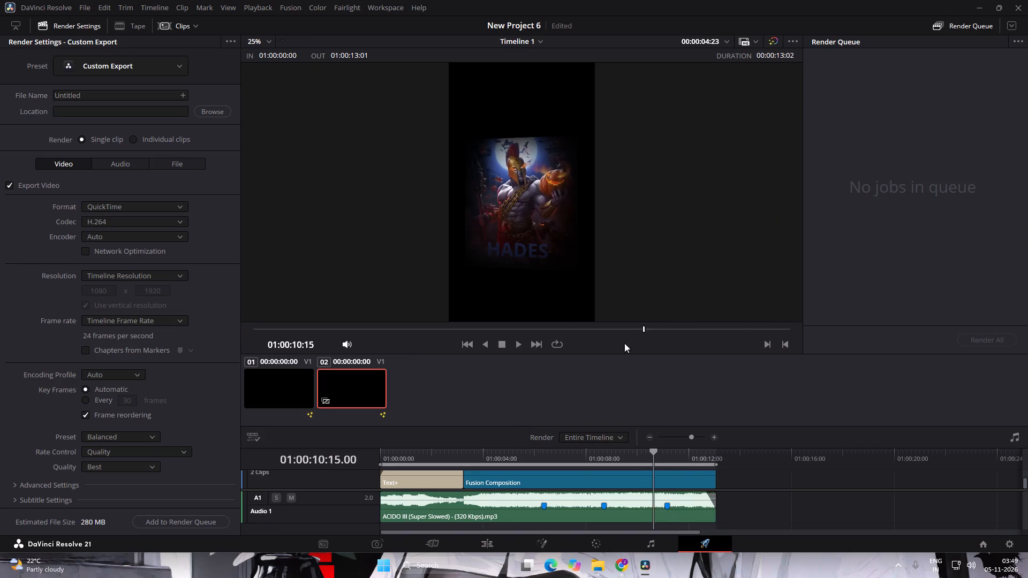
drag(624, 343, 563, 349)
click(520, 346)
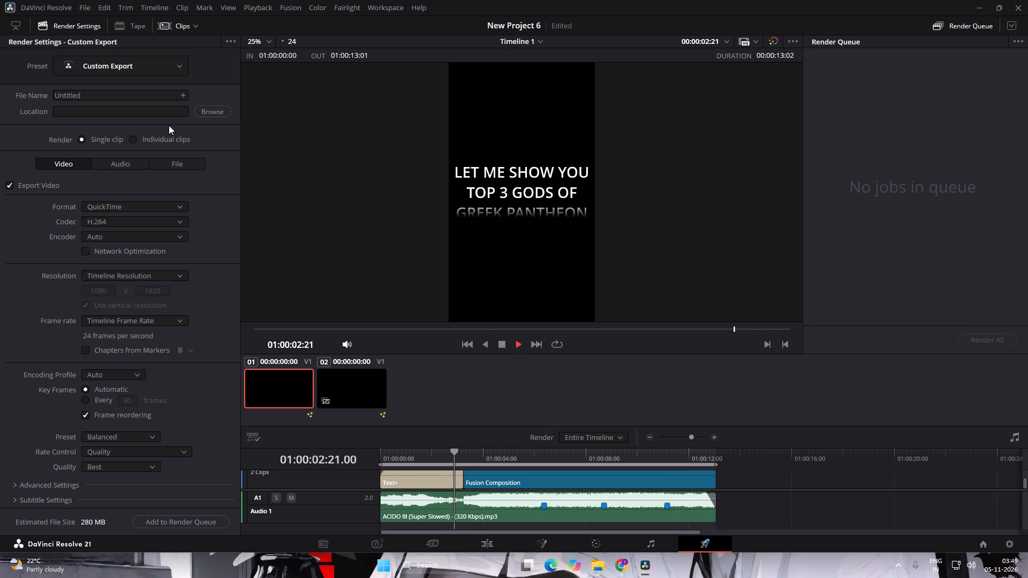
Name the render file "assignment 3".
double_click(167, 90)
text(assignment)
key(space)
key(3)
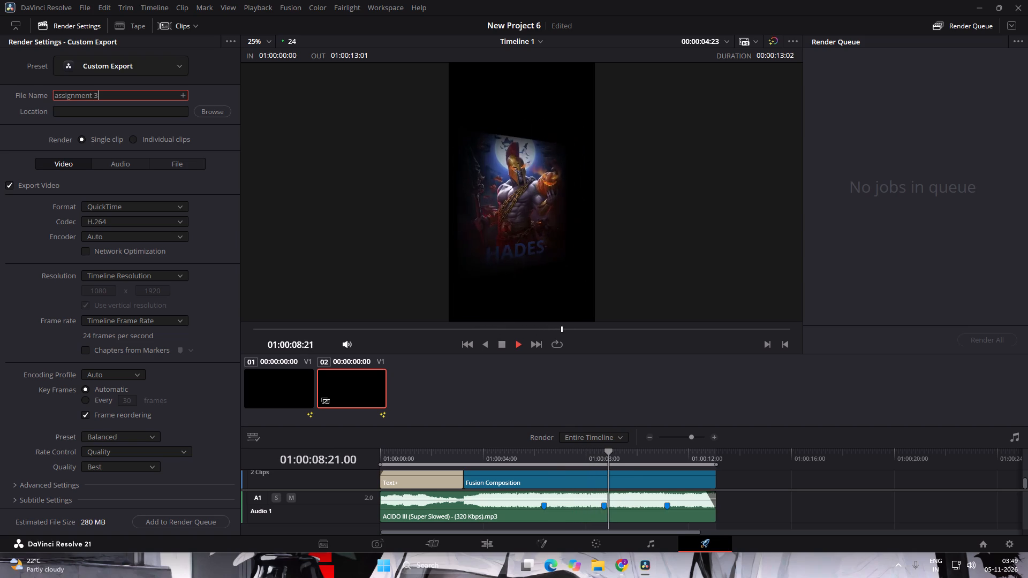
Set the render destination to the Videos folder.
click(214, 109)
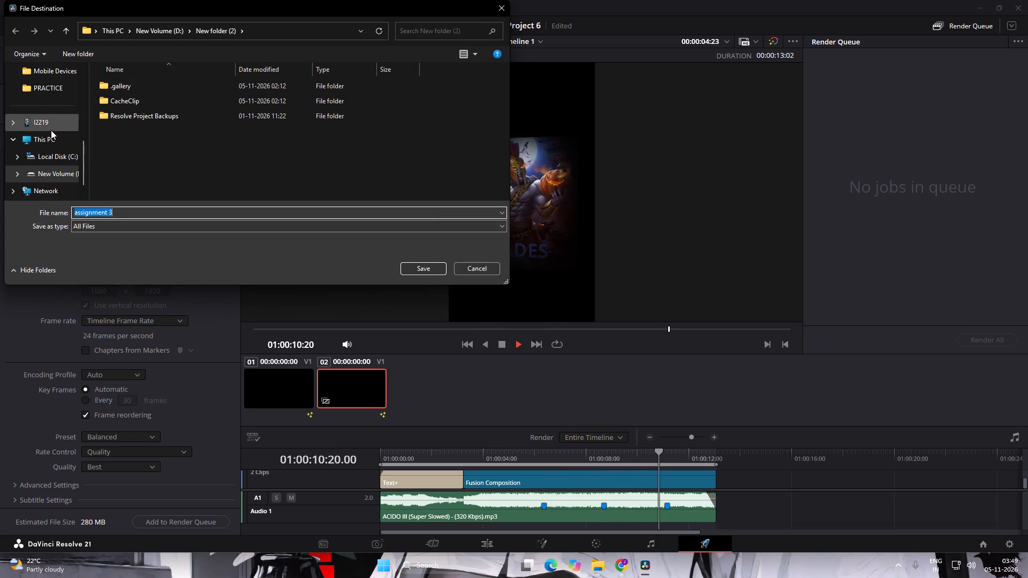
scroll(49, 142, up, 2)
click(56, 139)
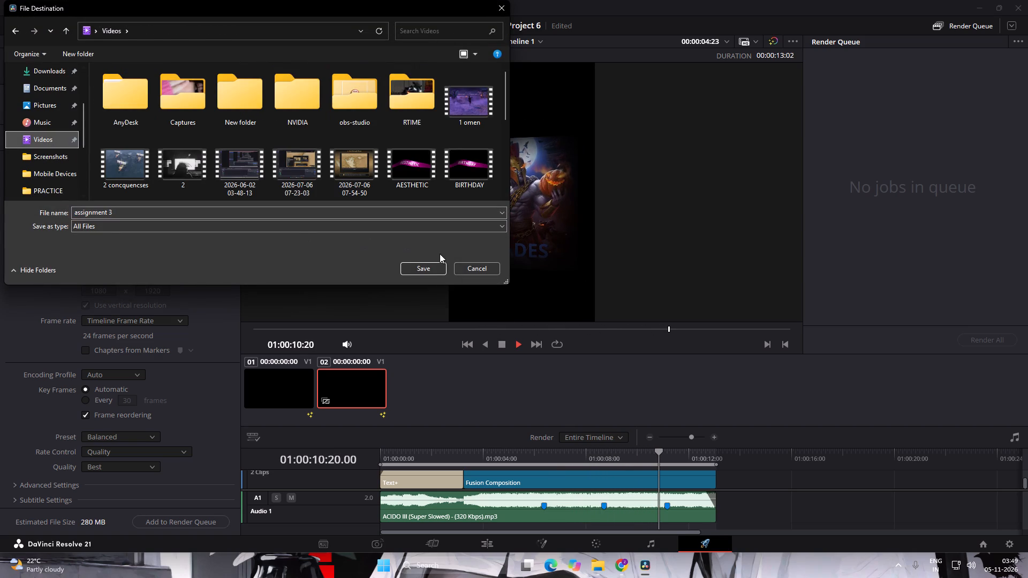
click(413, 268)
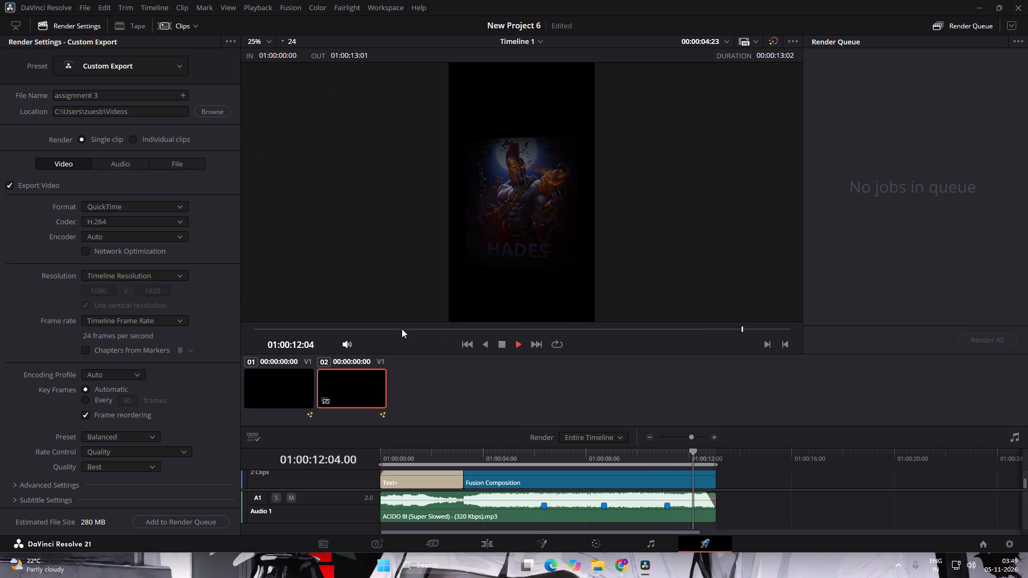
Render the timeline as a queued job using the YouTube 1080p preset.
click(144, 63)
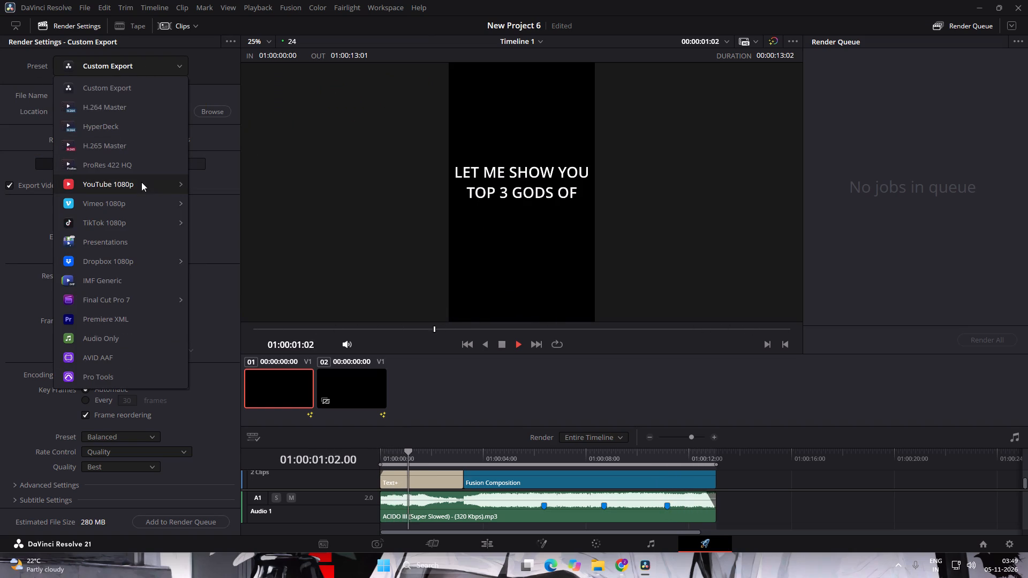
click(141, 182)
click(228, 192)
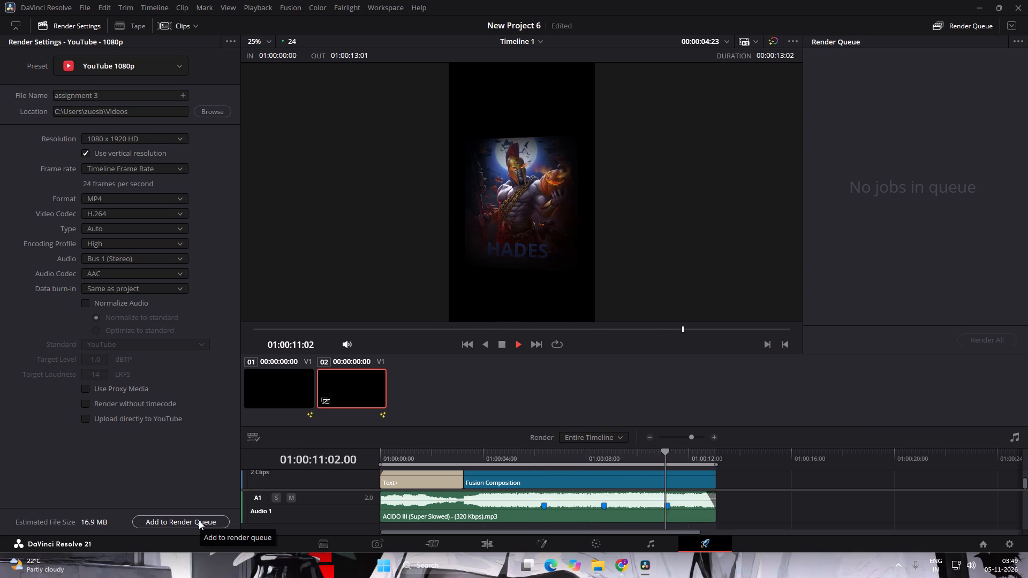
click(199, 520)
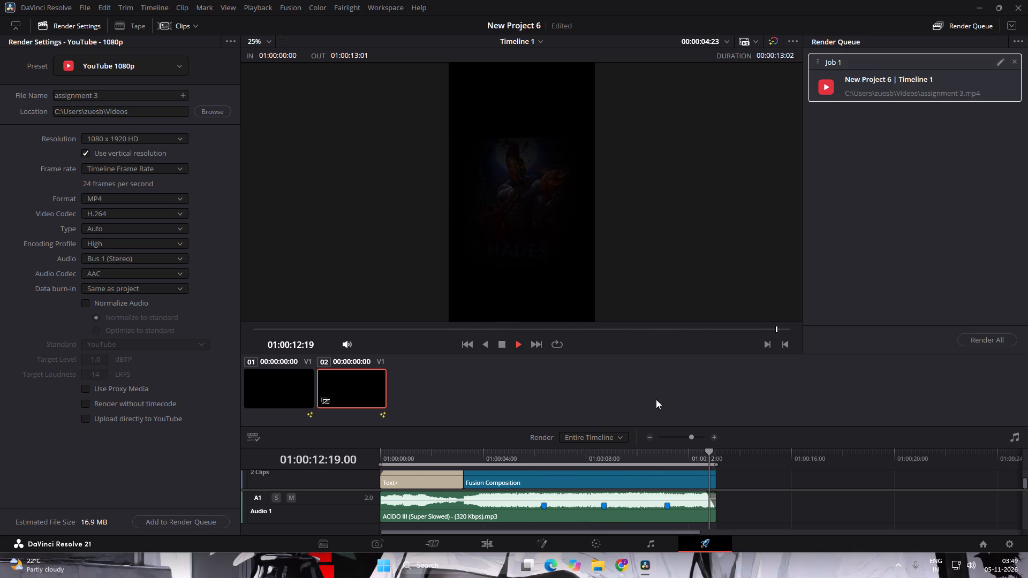
click(962, 340)
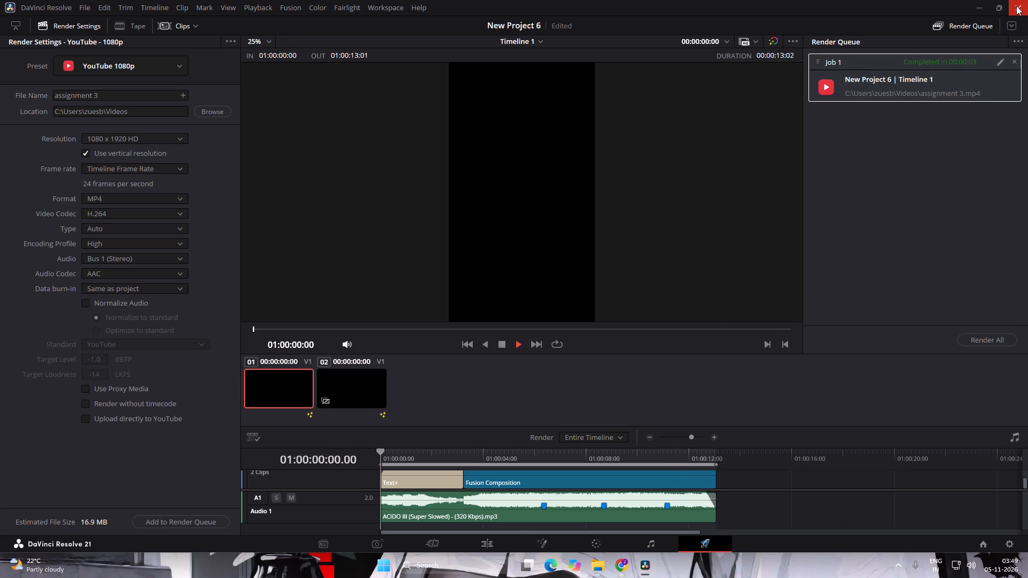
Switch to Chrome and read the requirements and submission guidelines of the Replicate Card Animation assignment.
click(976, 3)
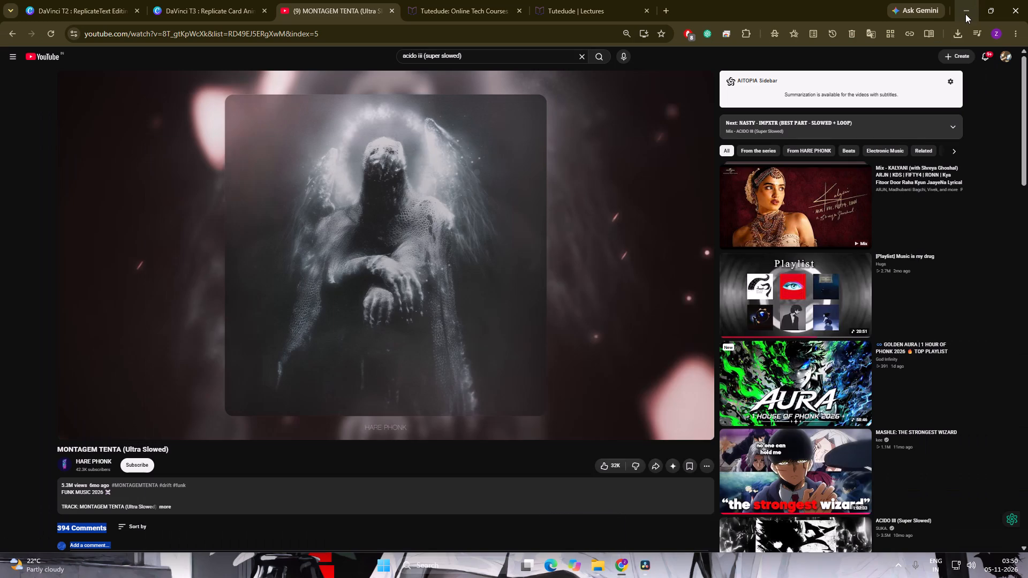
click(210, 0)
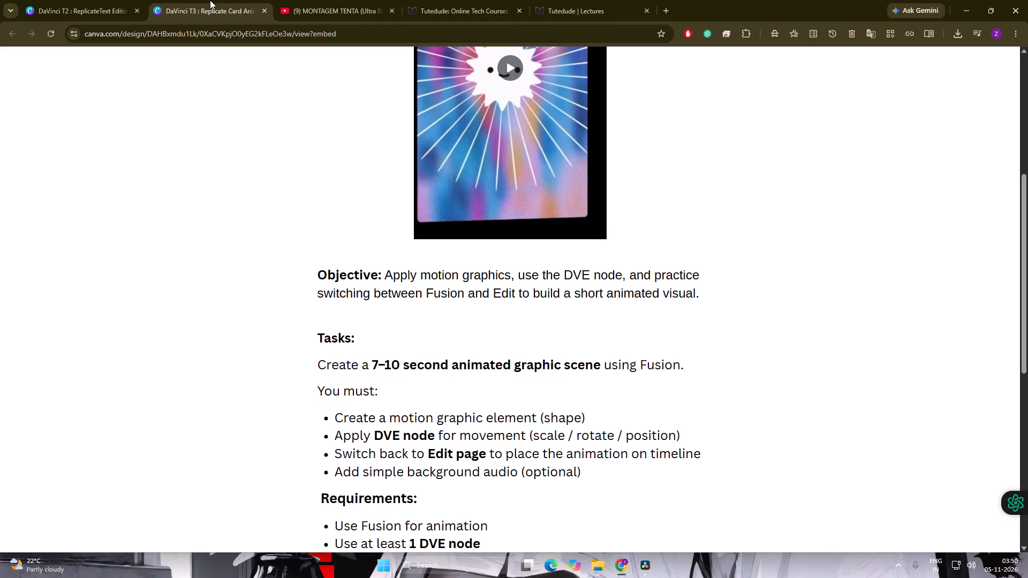
scroll(502, 316, down, 9)
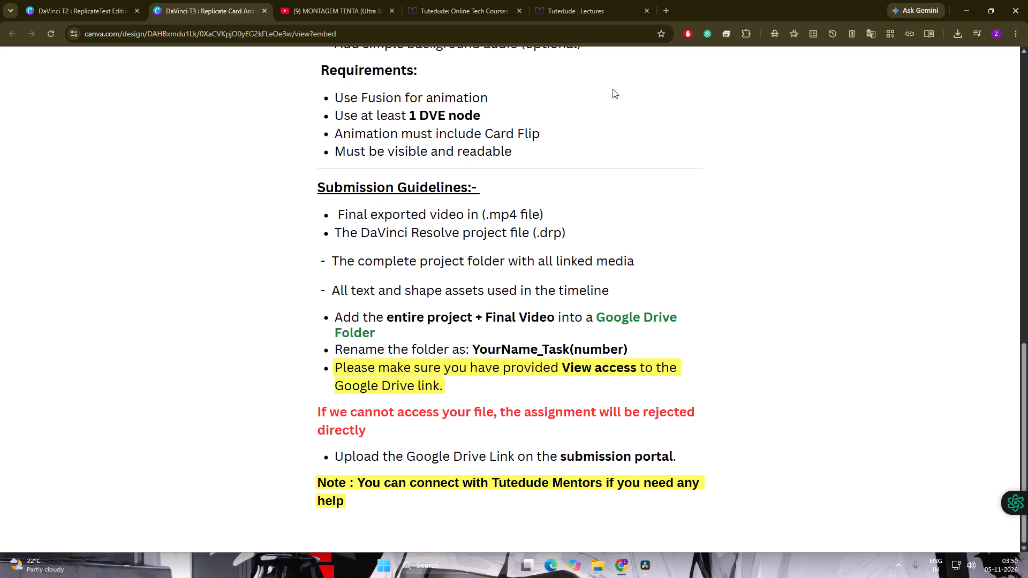
On the Tutedude lectures page, open the submission form for Assignment 4, Replicate Card Animation.
click(605, 14)
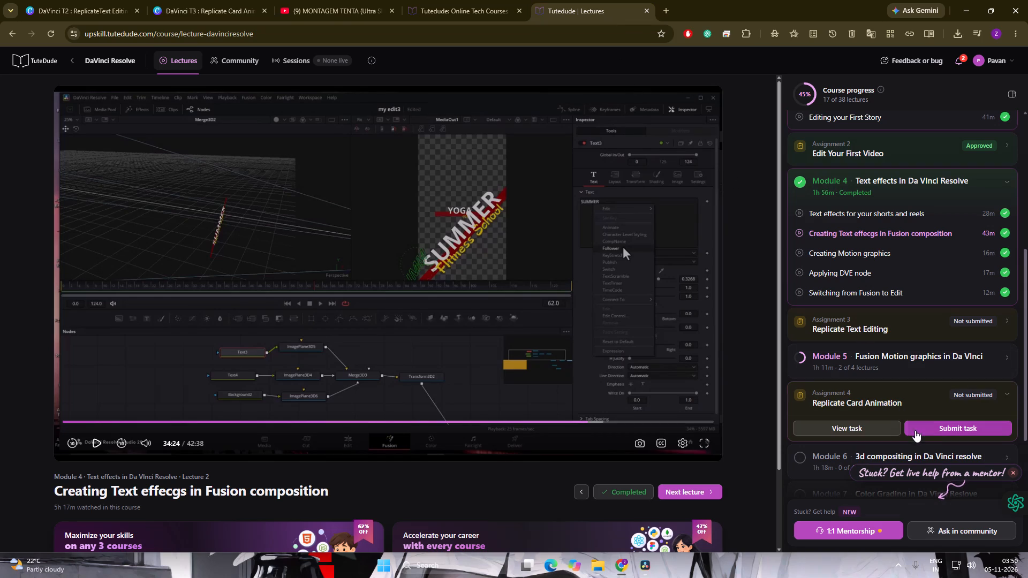
click(956, 433)
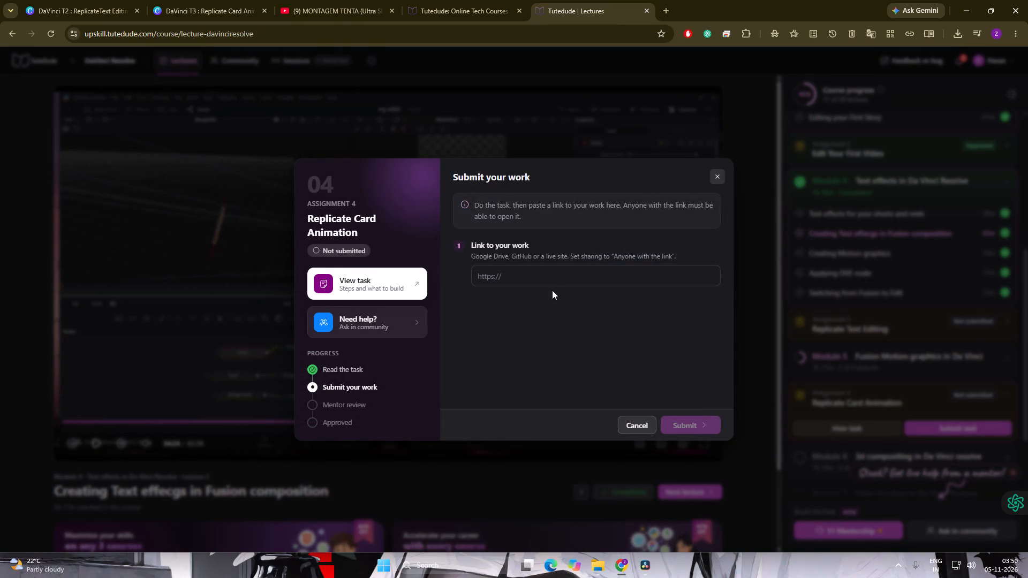
Open Google Drive in a new browser tab.
click(672, 13)
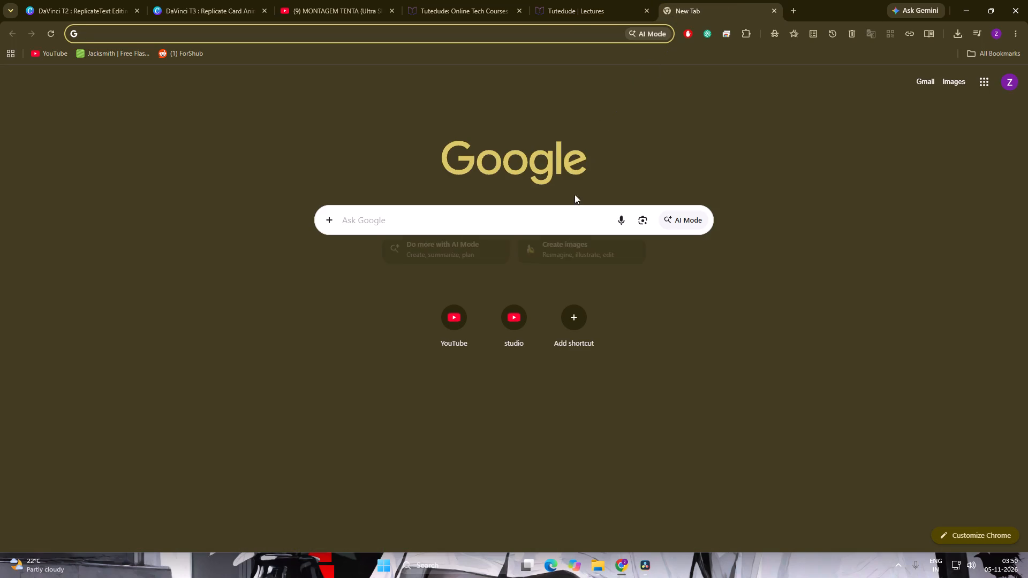
click(975, 89)
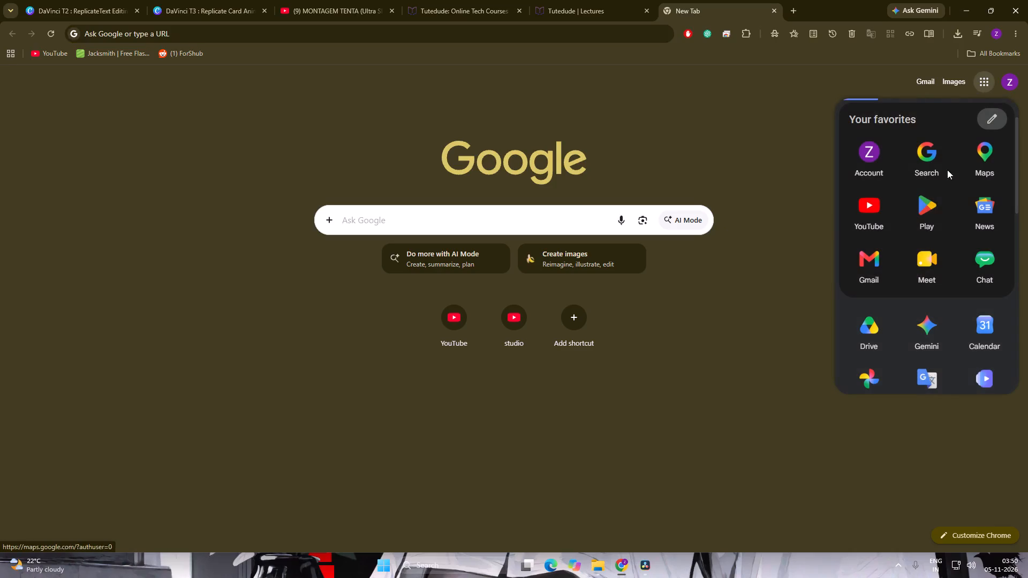
scroll(956, 242, down, 2)
click(876, 238)
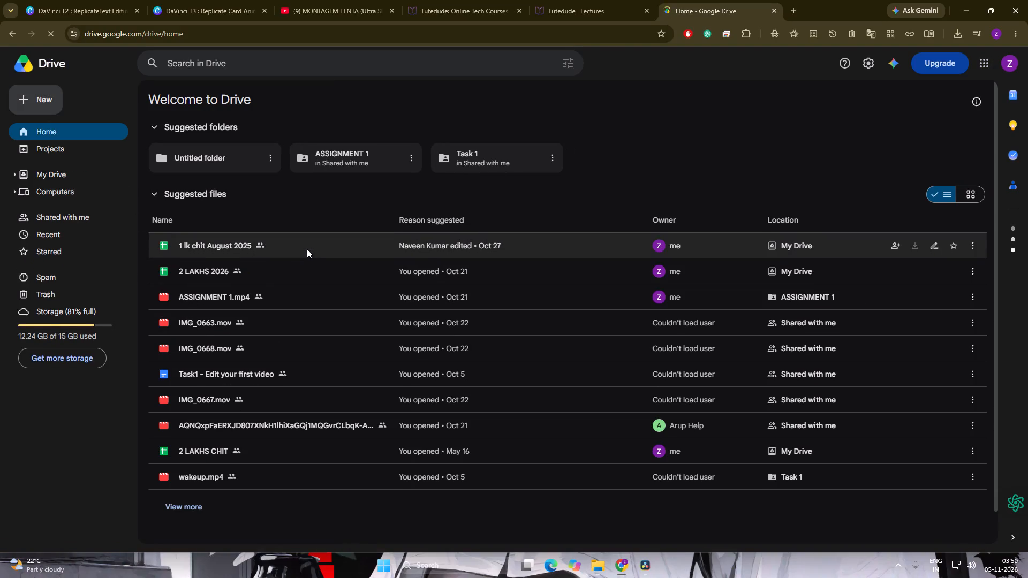
Create a new Drive folder named "pavan task3" and dismiss the Gemini plan offer.
click(56, 108)
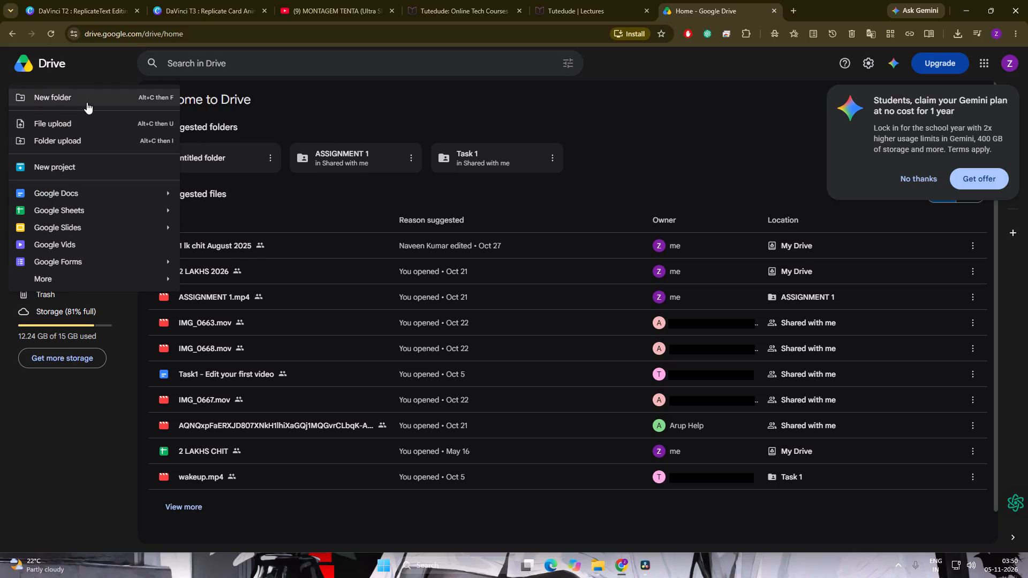
click(87, 102)
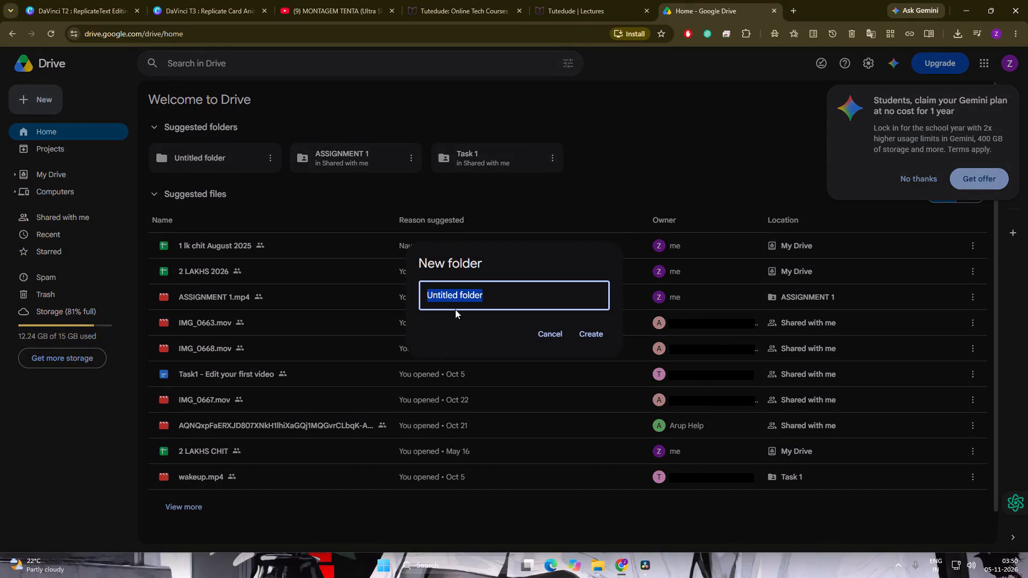
key(t)
text(ask)
key(BackSpace)
key(BackSpace)
key(BackSpace)
key(BackSpace)
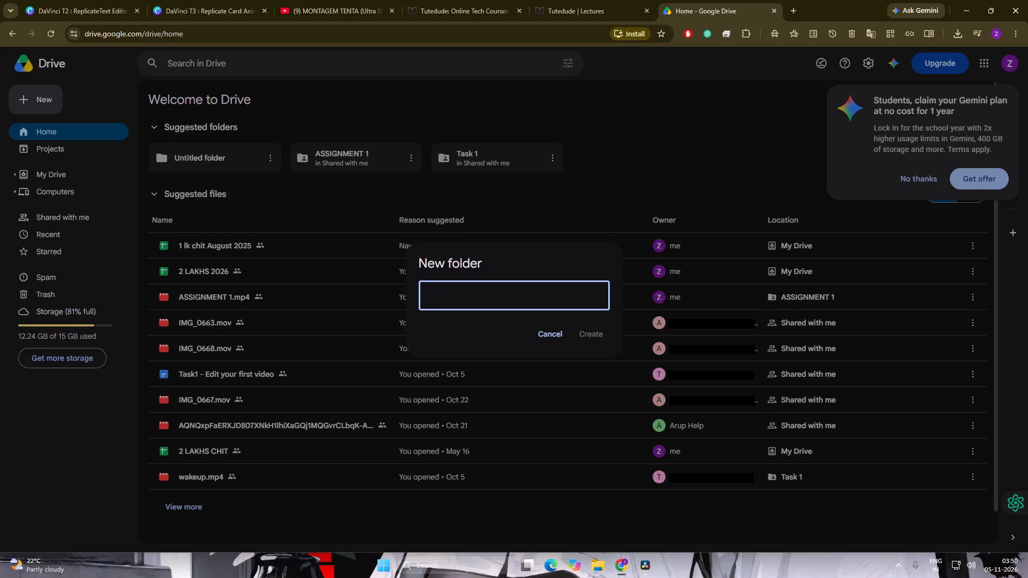
click(584, 0)
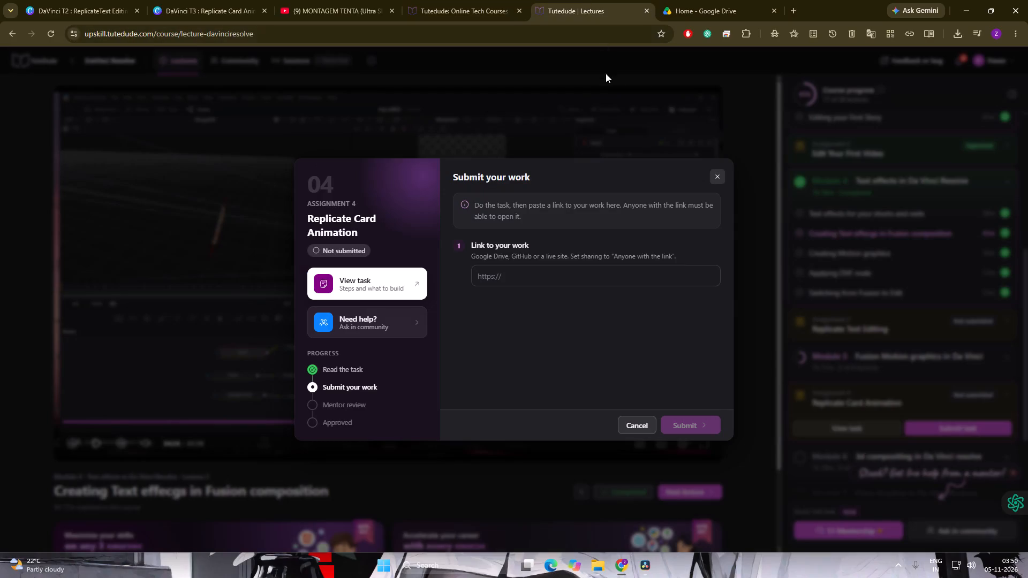
click(436, 0)
click(684, 0)
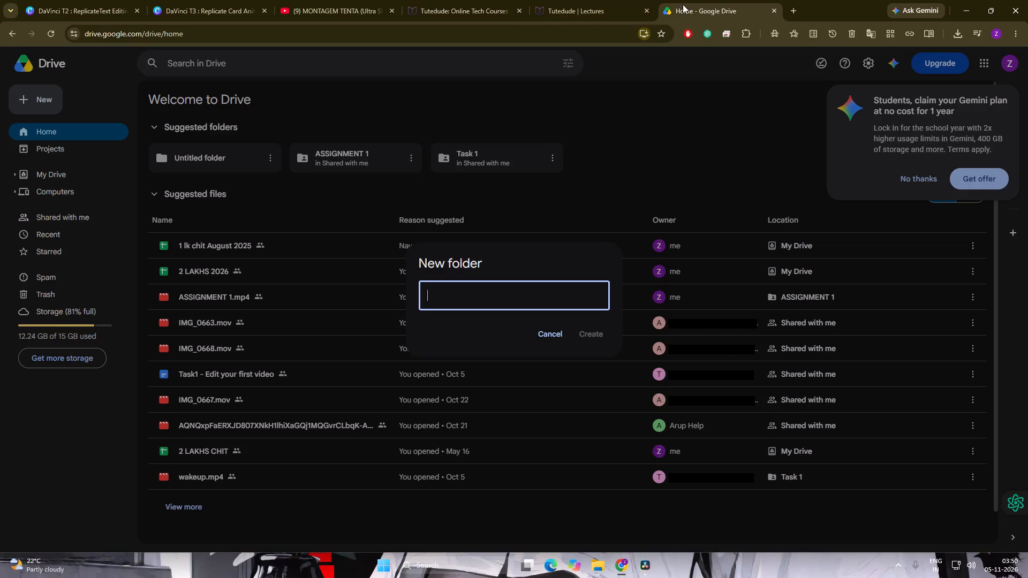
text(pavan)
key(space)
text(task)
key(3)
drag(595, 323, 593, 329)
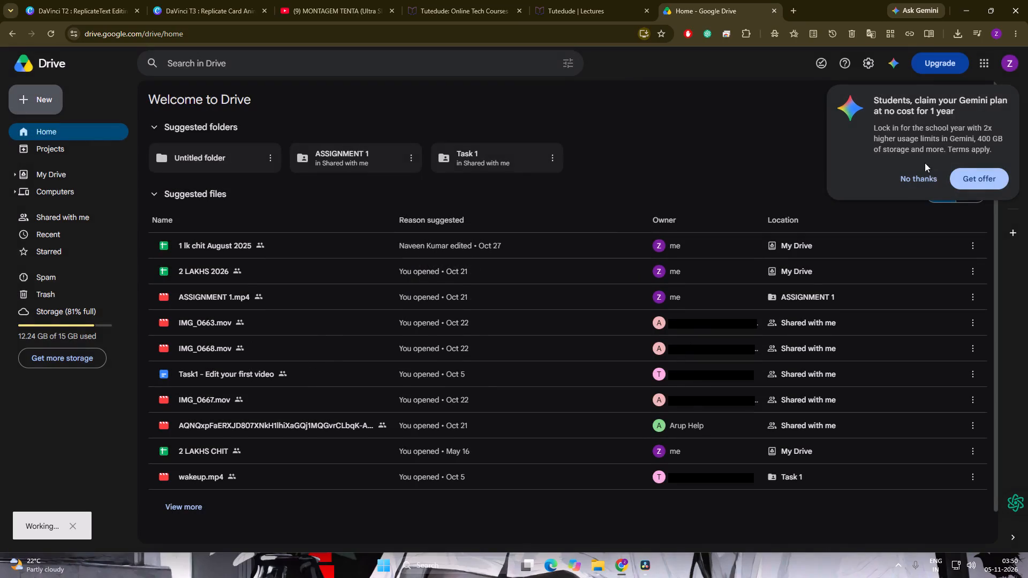
click(927, 182)
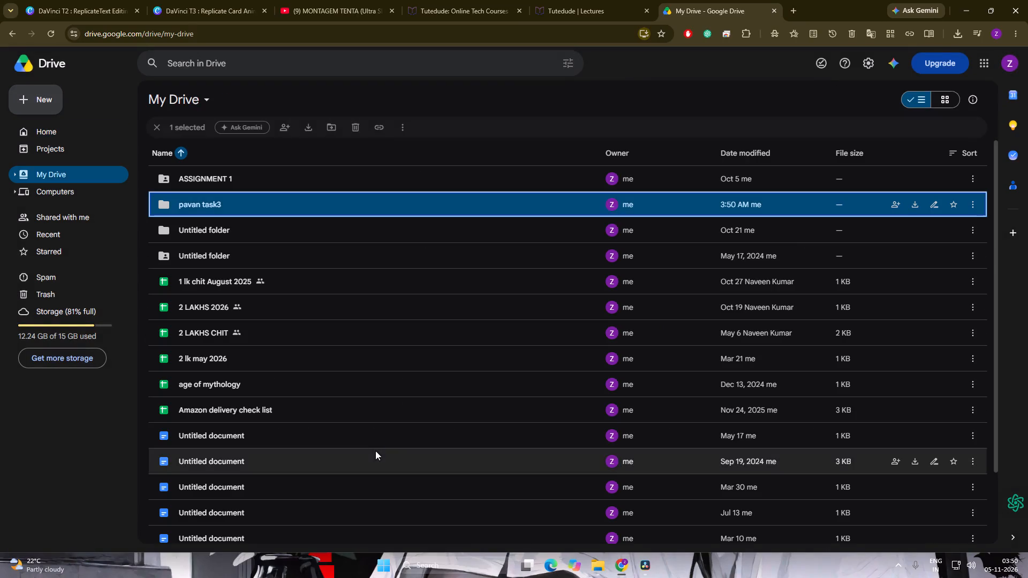
Upload the rendered "assignment 3" video from the local Videos folder into the "pavan task3" Drive folder.
double_click(358, 208)
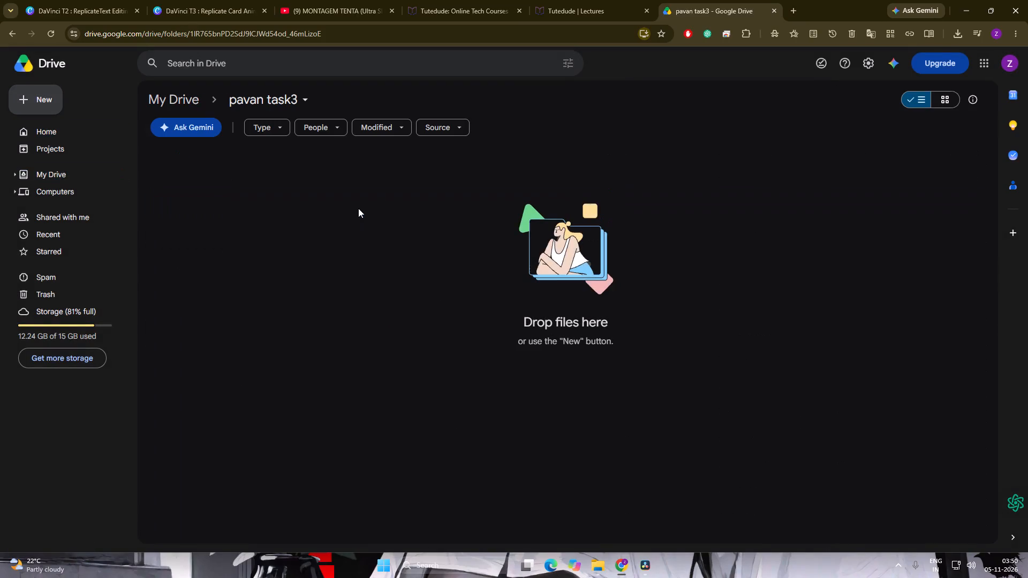
click(608, 561)
click(594, 565)
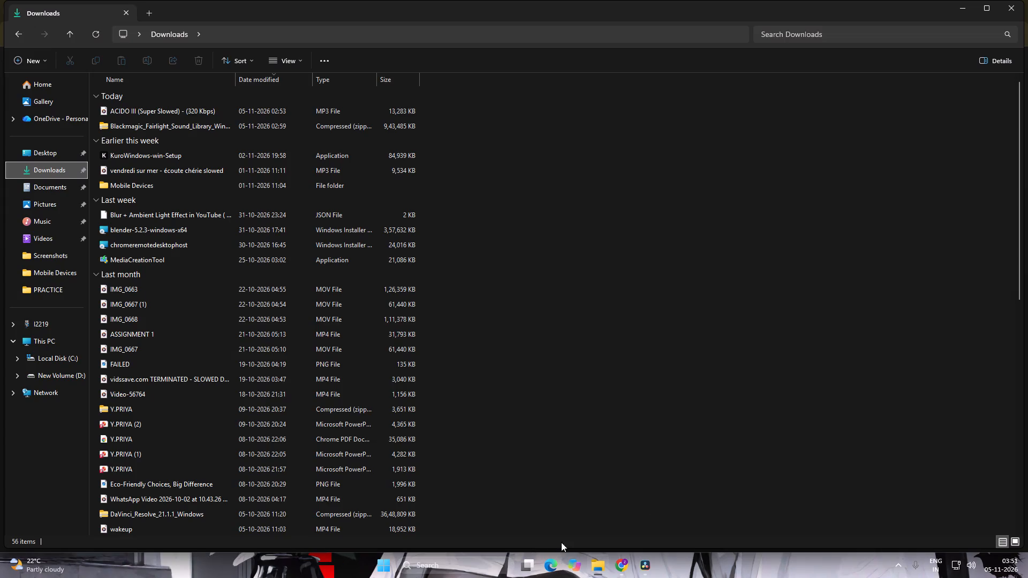
click(64, 237)
drag(868, 116, 627, 574)
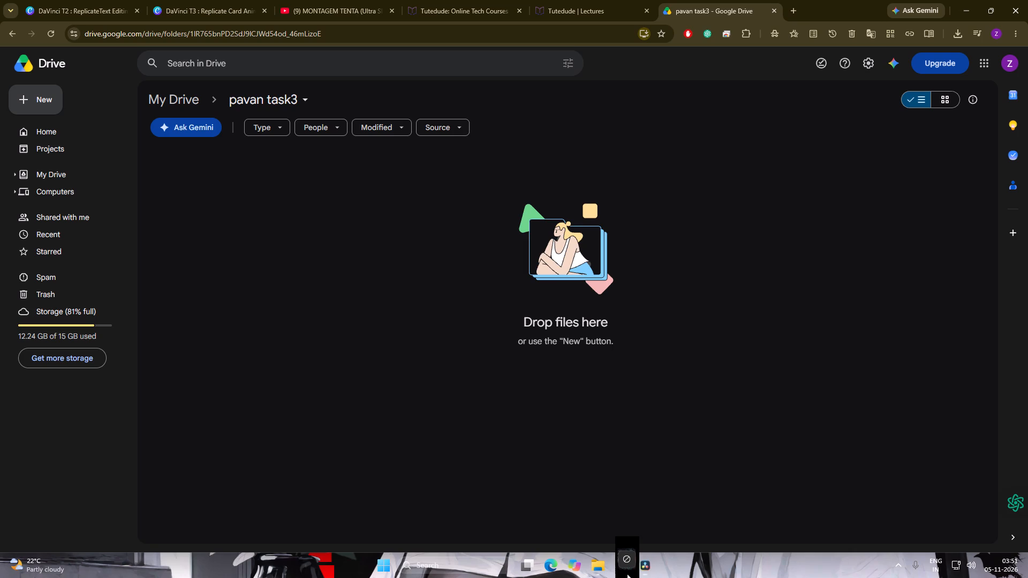
drag(627, 574, 560, 334)
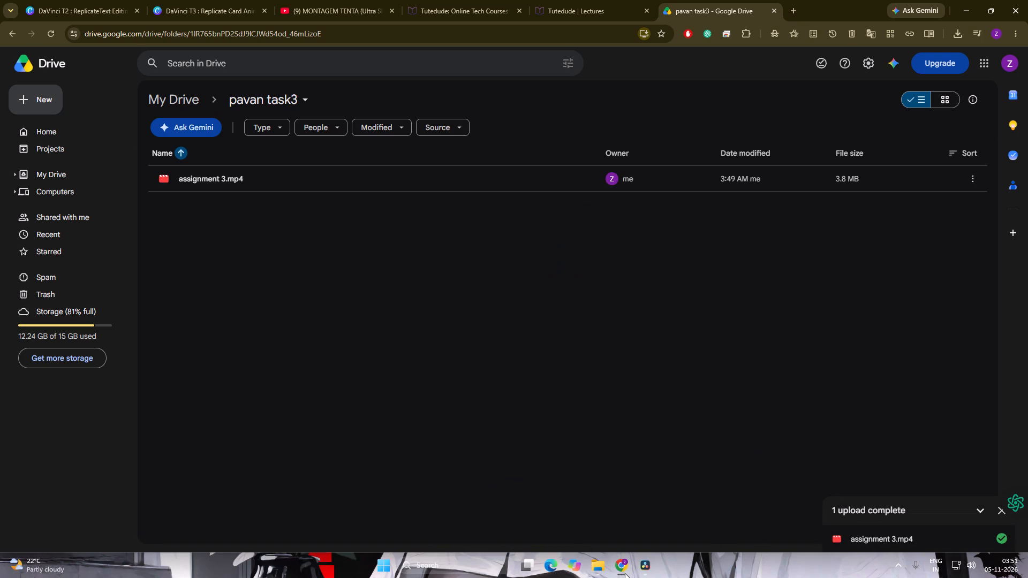
Switch to DaVinci Resolve and export the project as the .drp file "New Project 6" in the Documents folder.
click(639, 568)
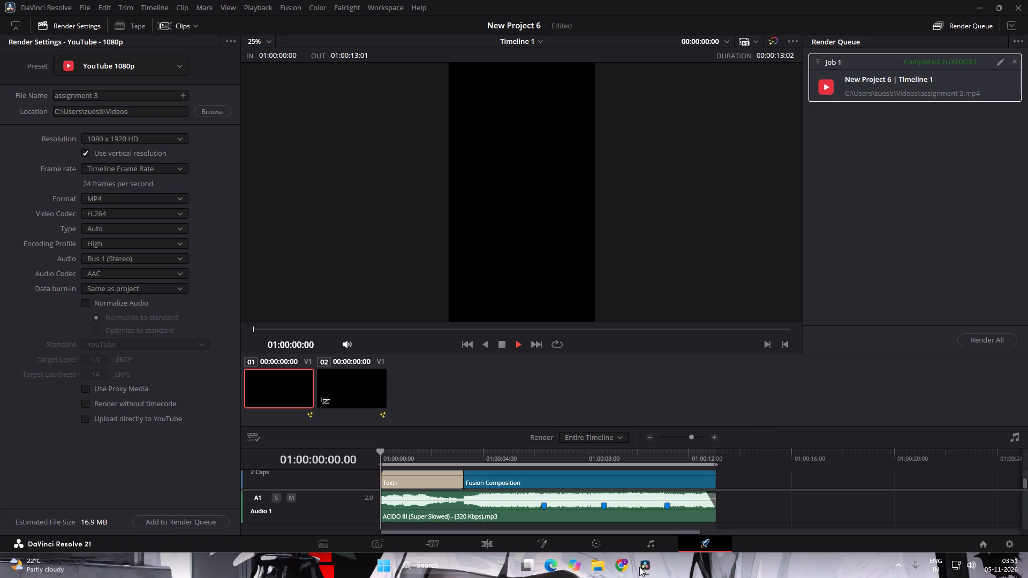
click(65, 9)
click(327, 177)
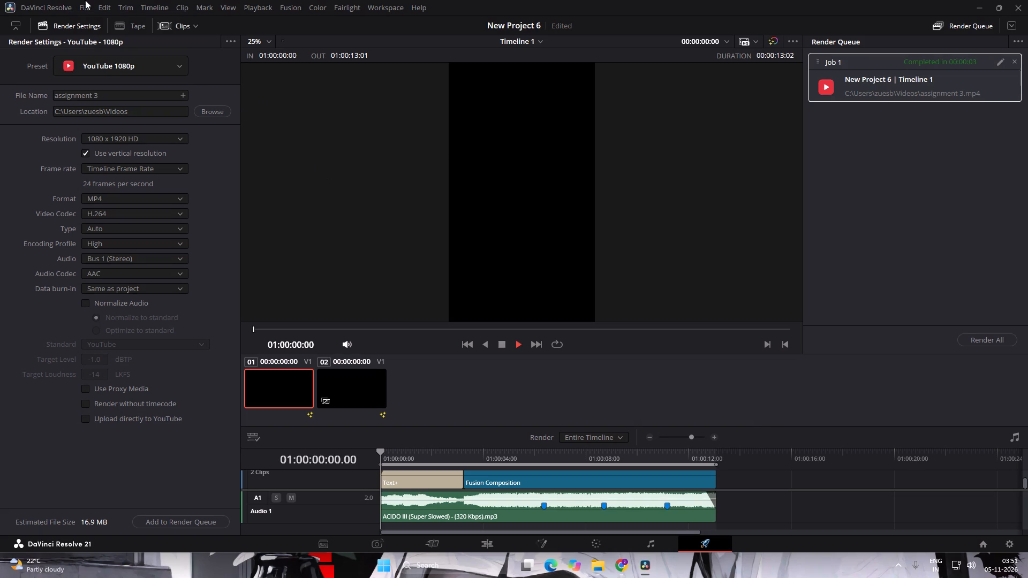
click(85, 2)
click(85, 5)
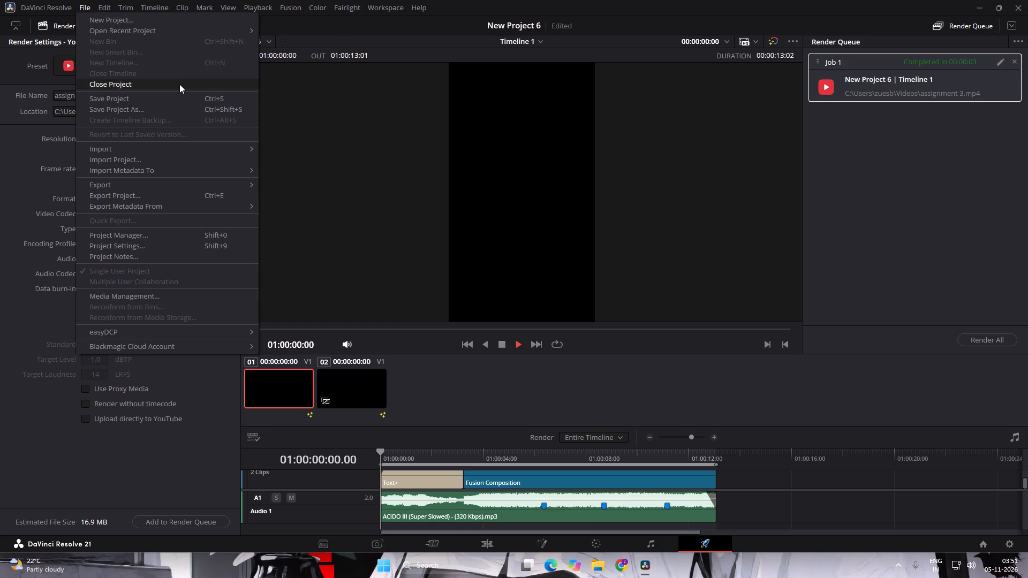
click(183, 196)
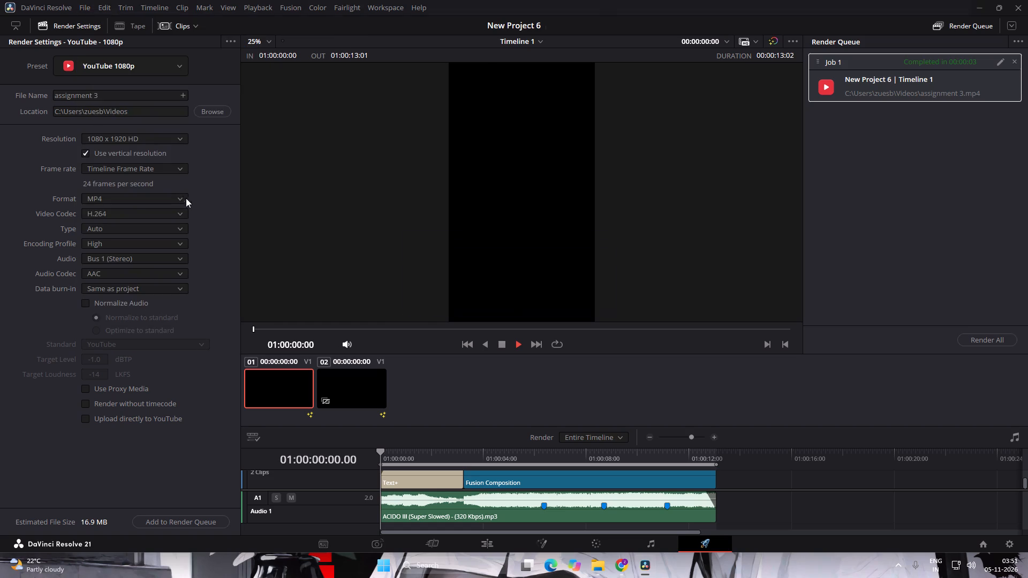
scroll(128, 185, down, 1)
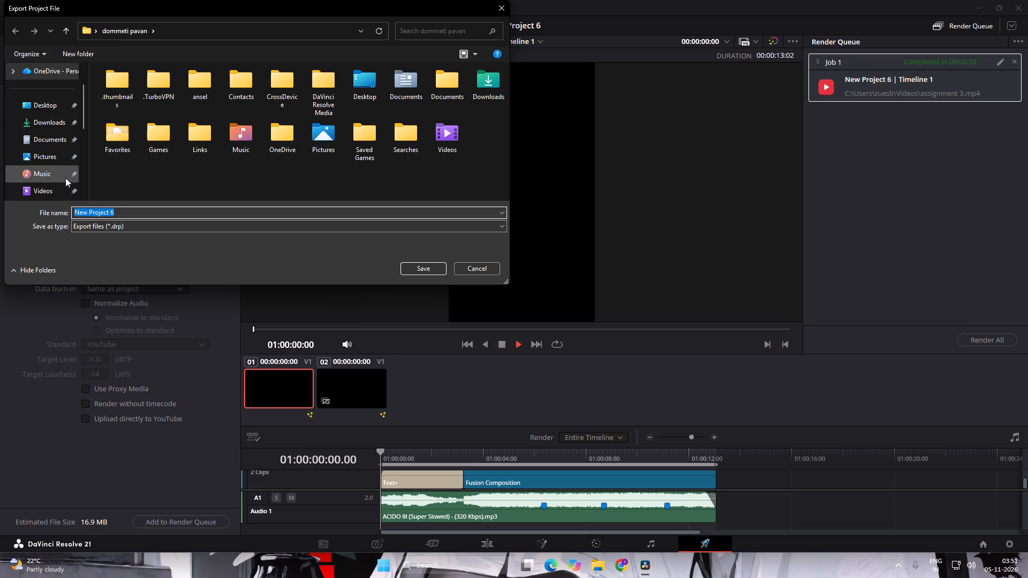
click(51, 144)
scroll(299, 154, down, 4)
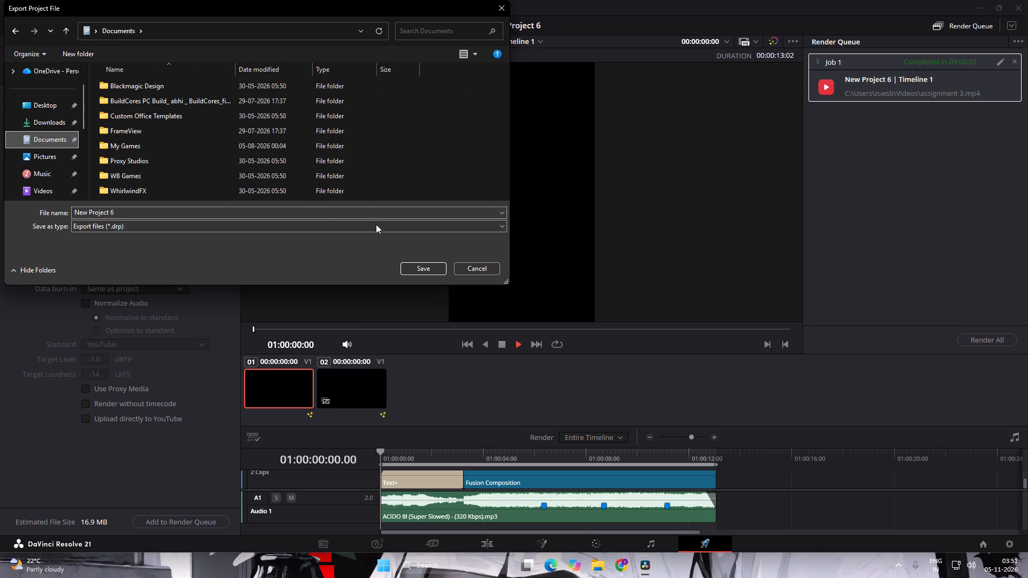
click(423, 268)
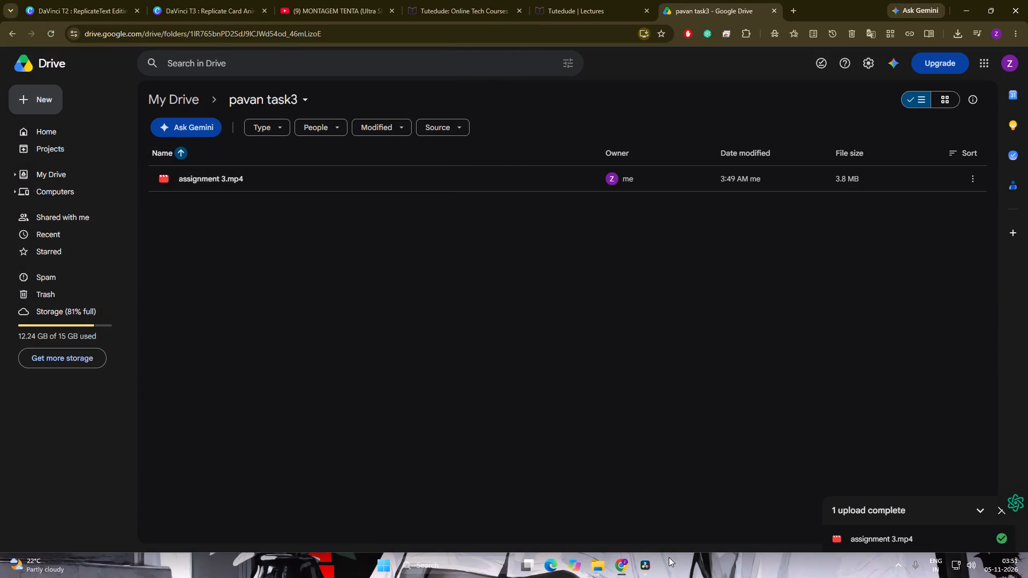
Upload the exported "New Project 6" DaVinci Resolve project file from the local Documents folder into the "pavan task3" Drive folder.
click(605, 562)
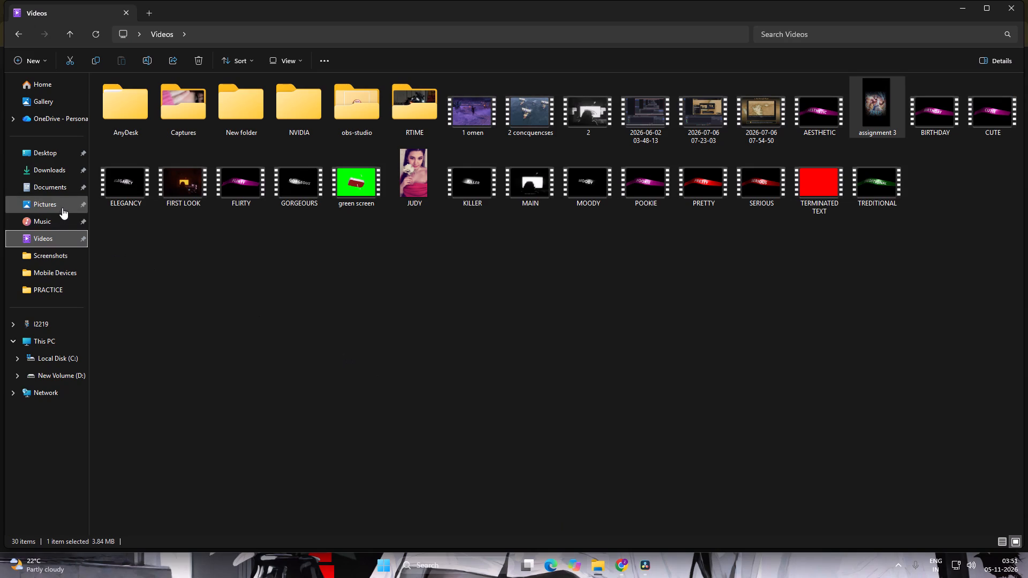
click(70, 193)
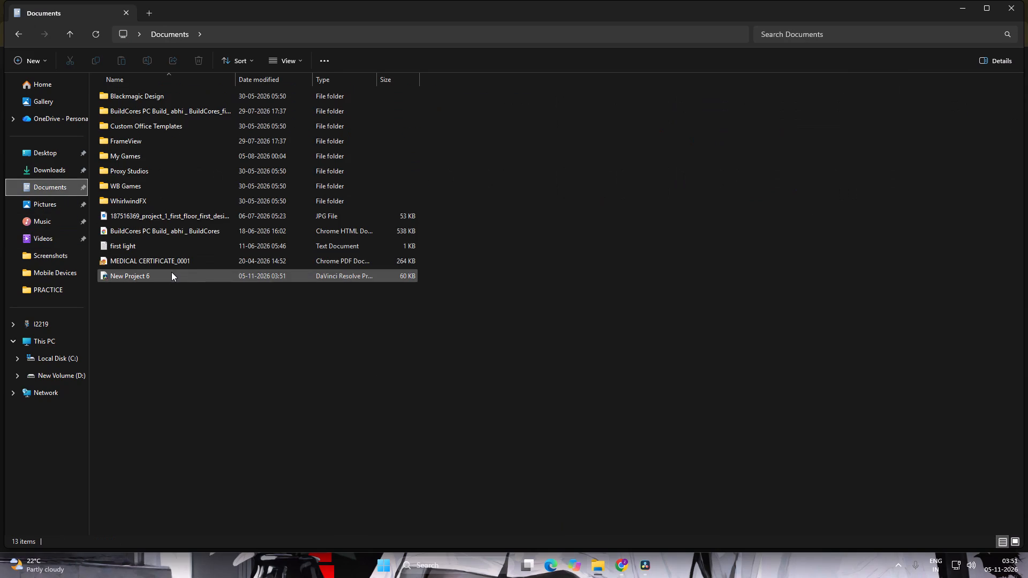
drag(171, 272, 231, 317)
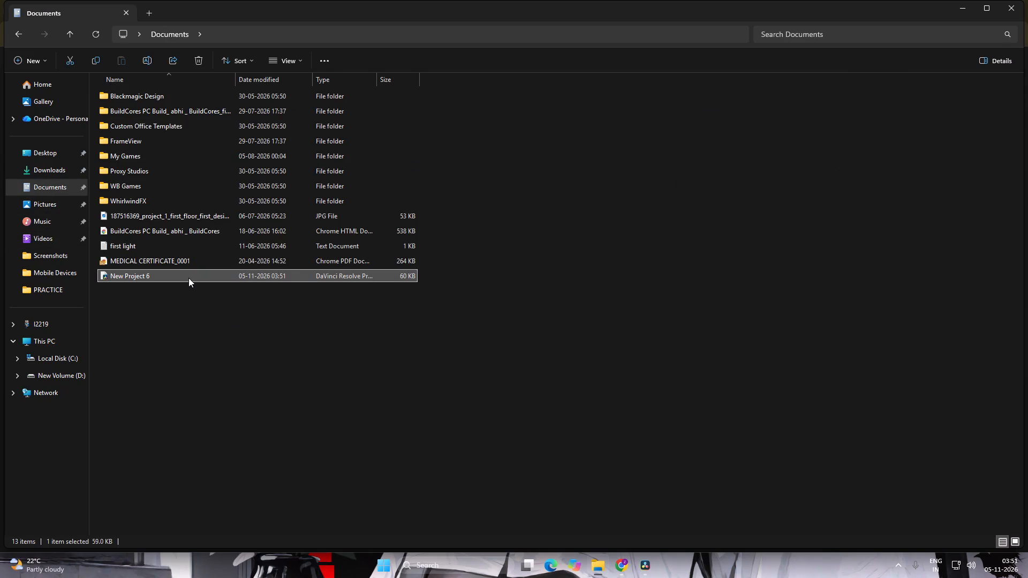
drag(188, 278, 647, 571)
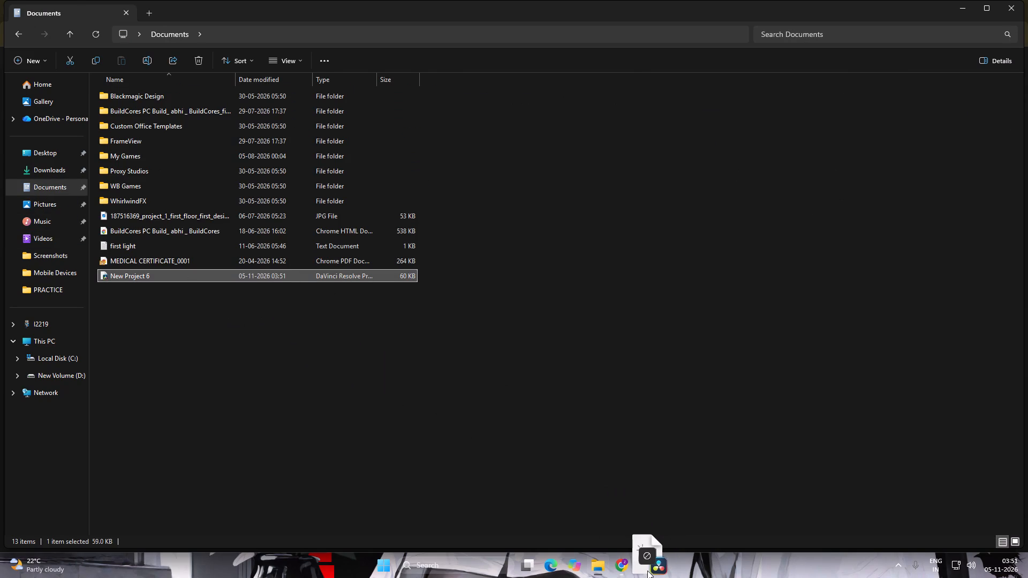
drag(647, 571, 620, 568)
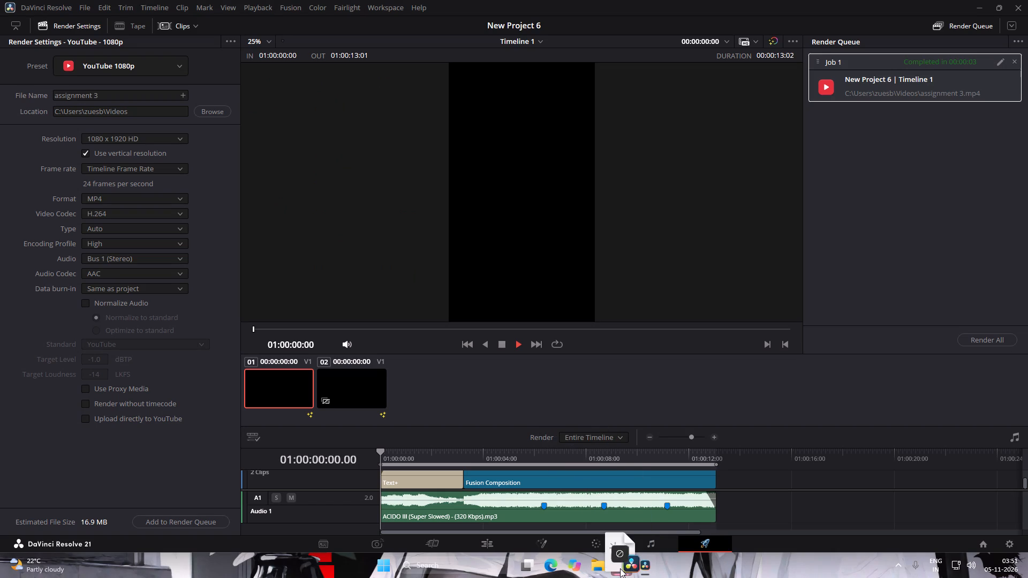
drag(620, 568, 624, 567)
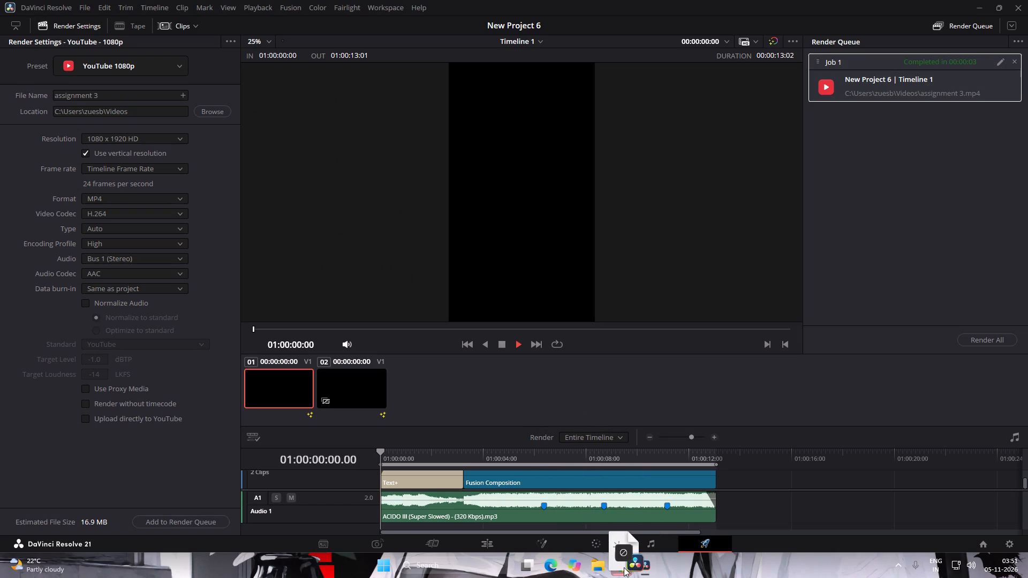
drag(624, 567, 596, 467)
key(alt+Tab)
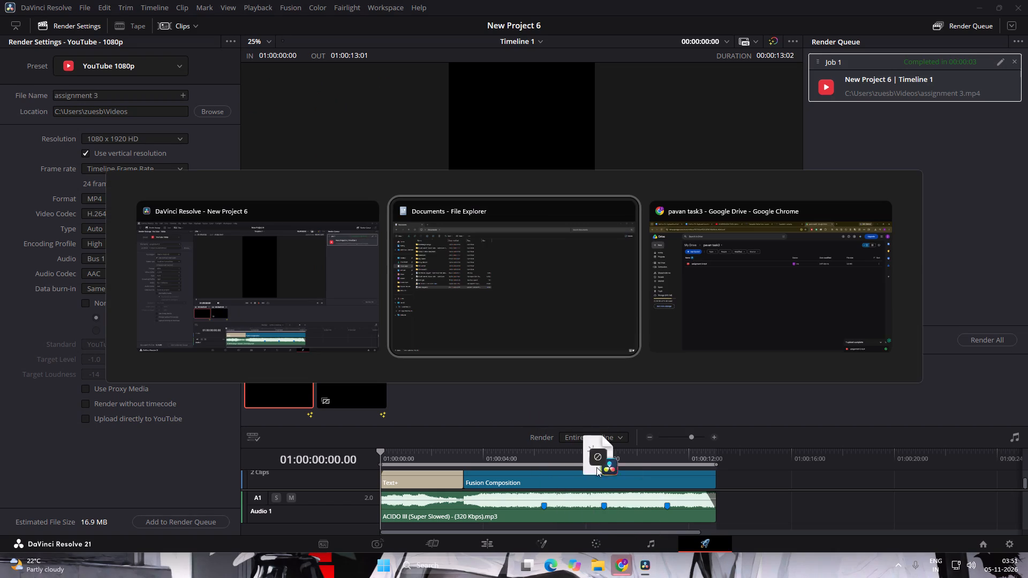
drag(596, 467, 600, 375)
key(alt+Tab)
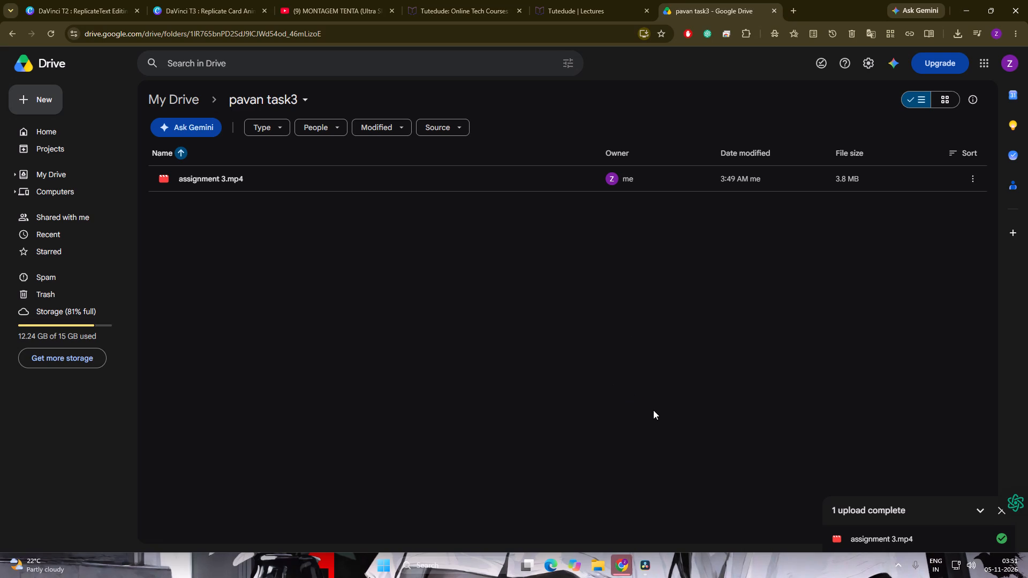
click(499, 371)
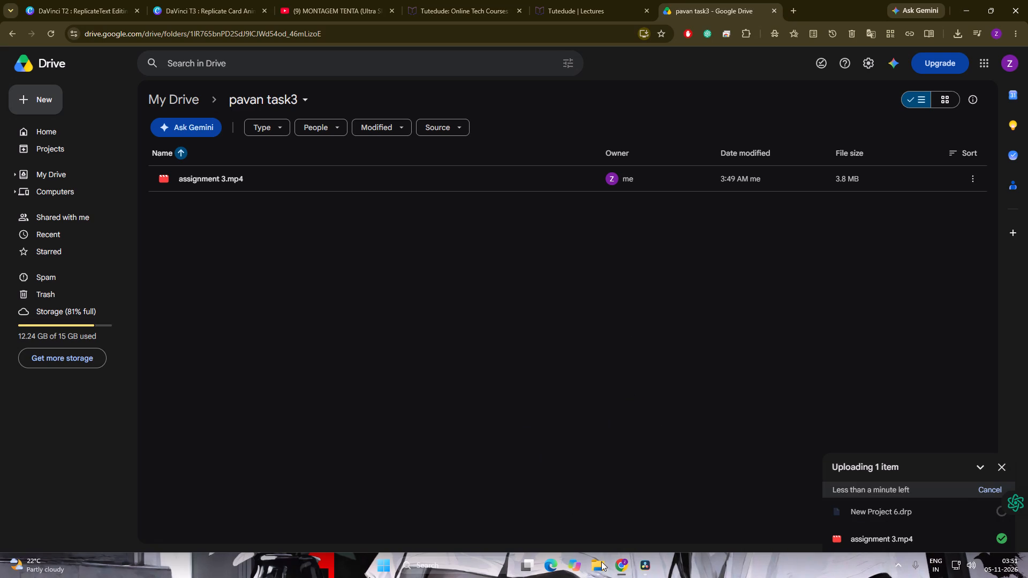
click(542, 335)
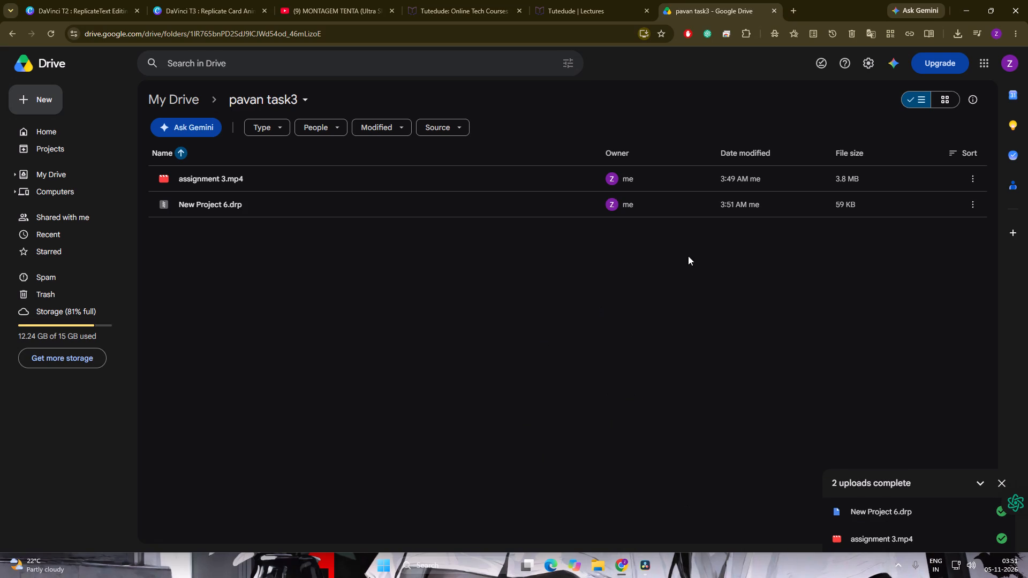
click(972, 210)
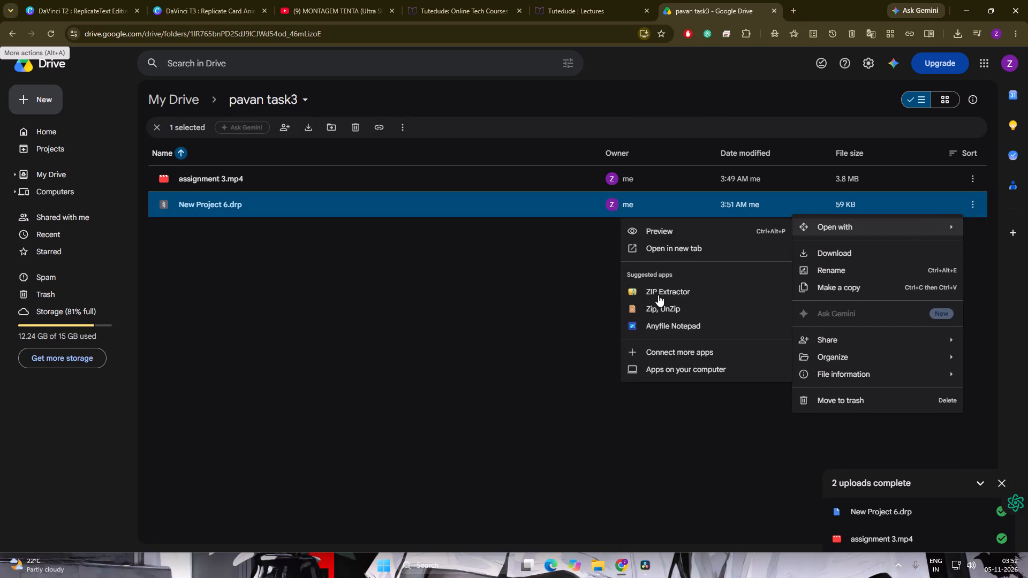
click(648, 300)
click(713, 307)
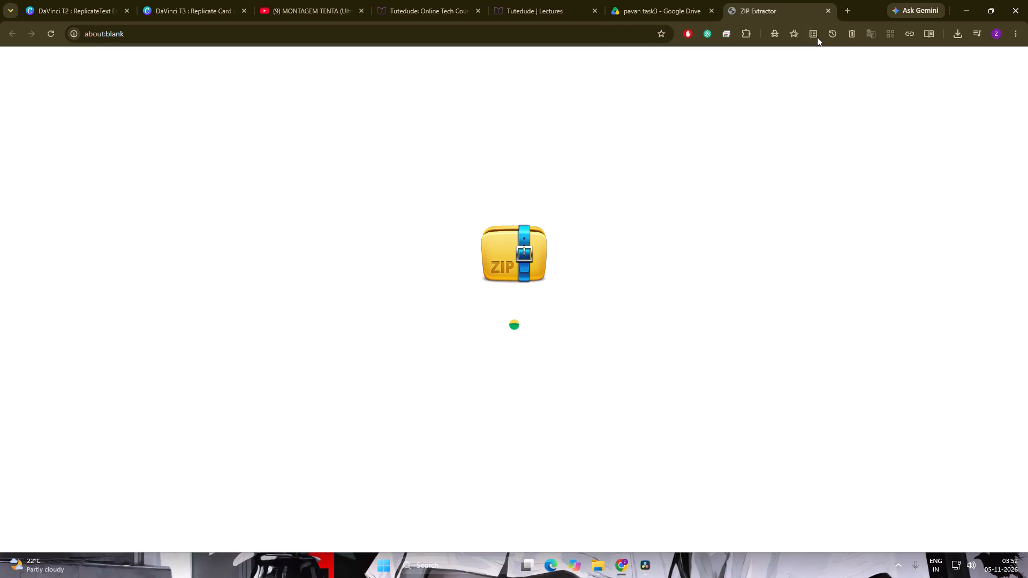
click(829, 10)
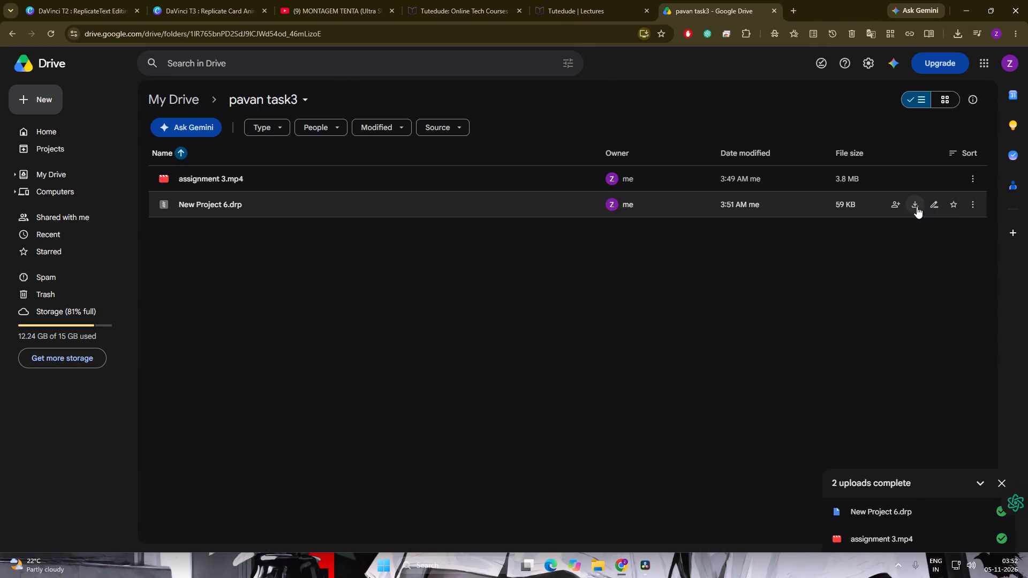
Rename the uploaded "New Project 6.drp" file in Drive as "assignment 3 workflow".
click(936, 206)
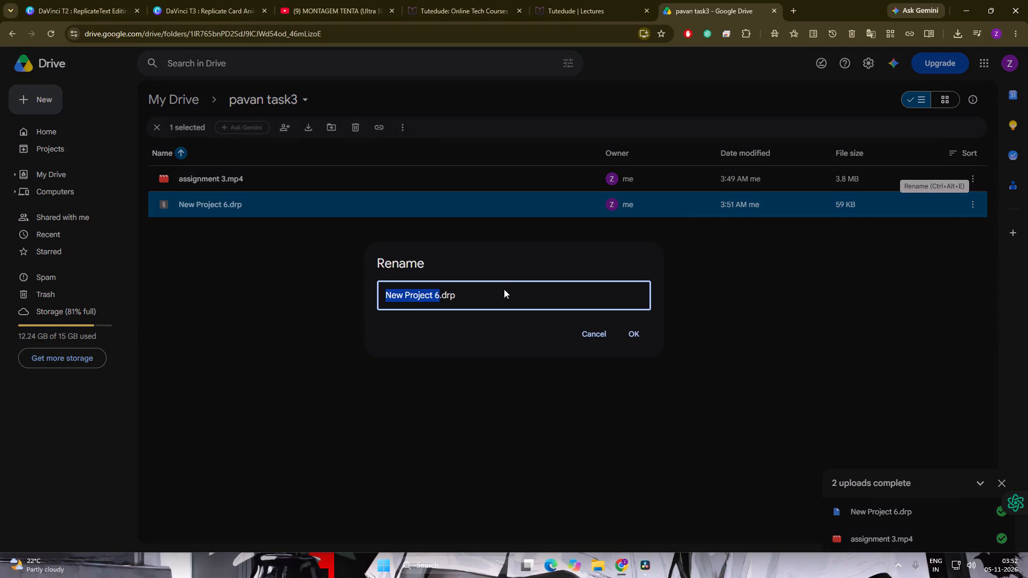
triple_click(503, 292)
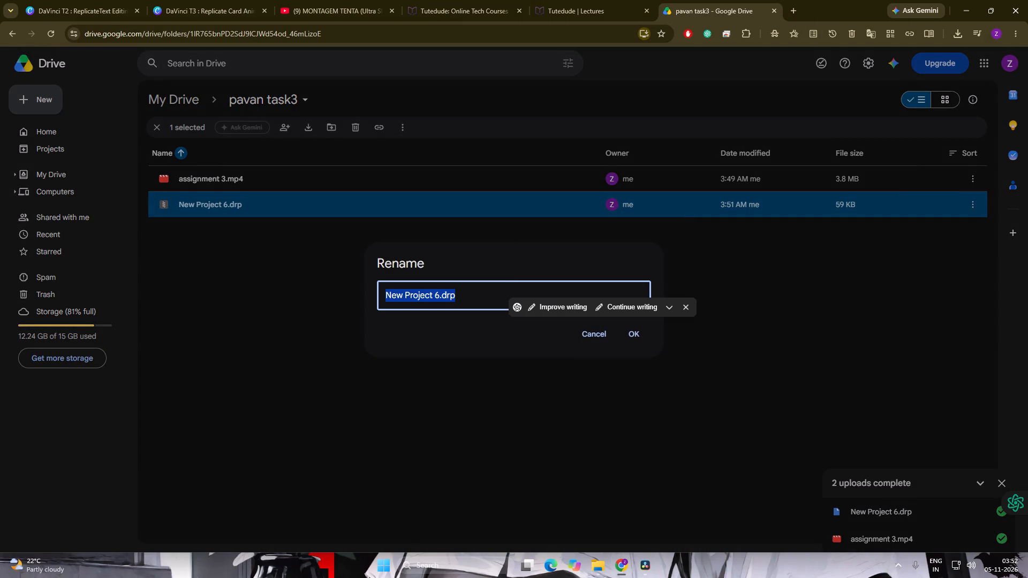
text(assignment)
key(space)
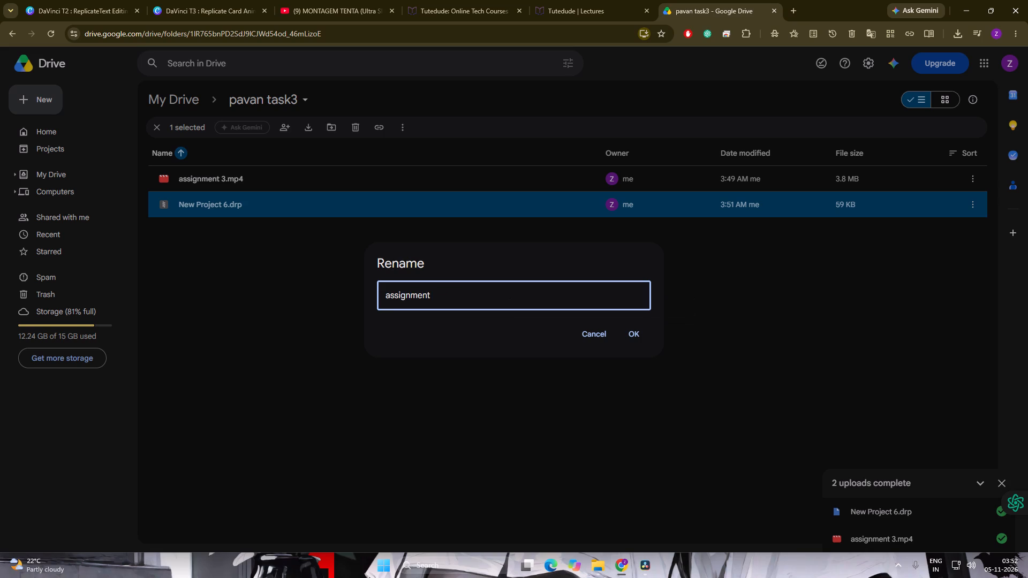
key(3)
key(space)
text(worlflow)
key(Return)
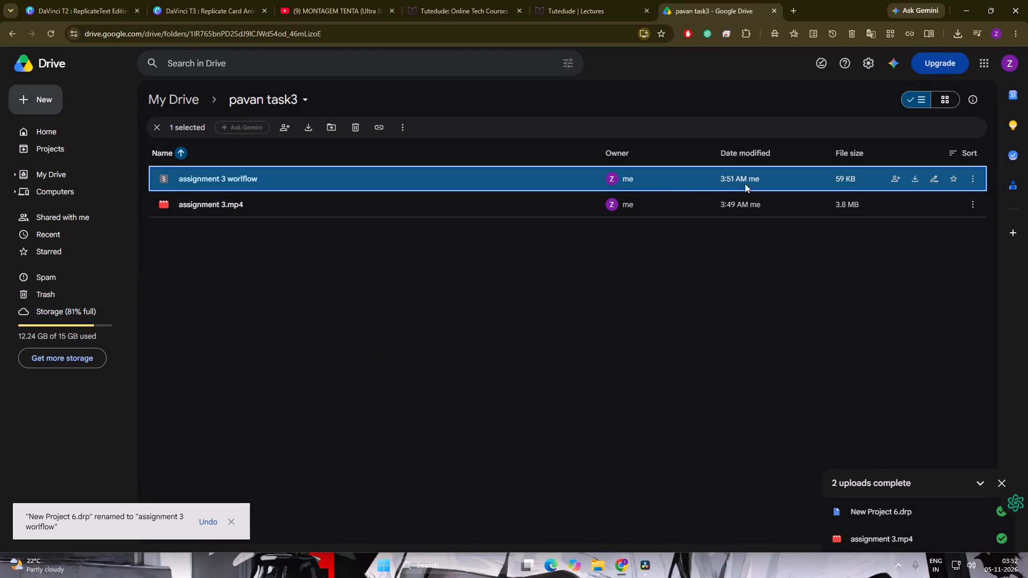
click(929, 178)
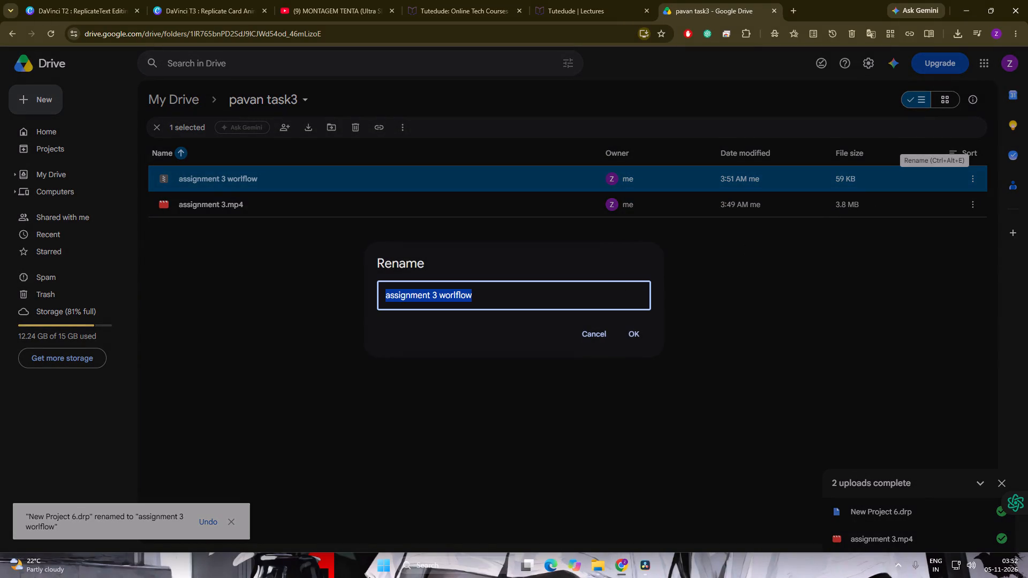
click(457, 294)
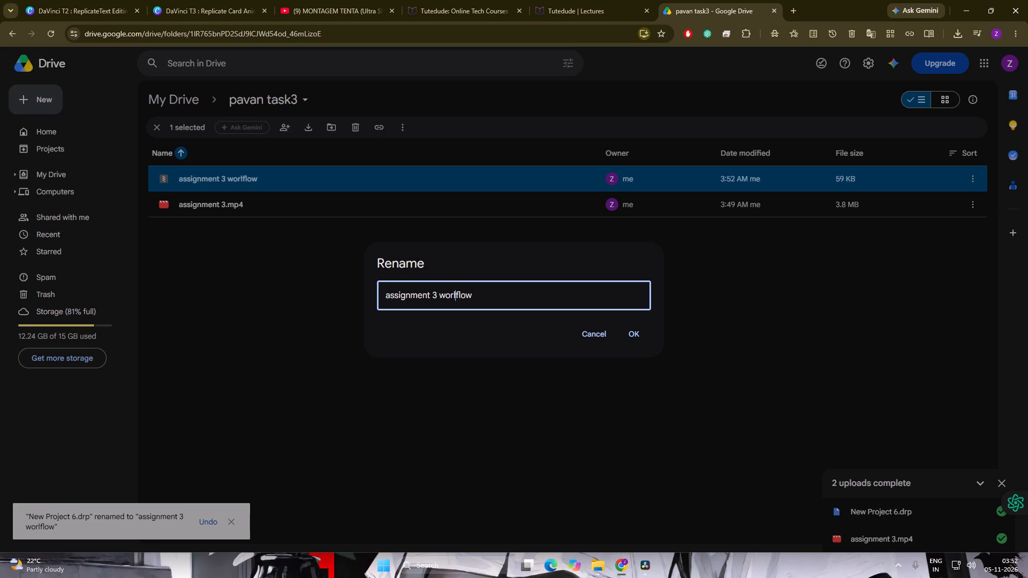
key(BackSpace)
key(k)
click(632, 334)
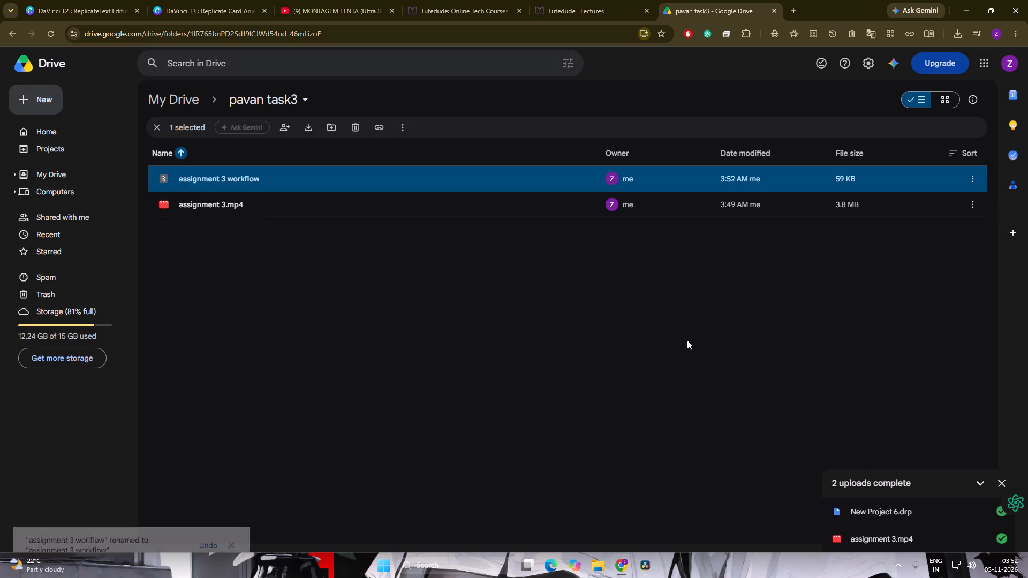
click(705, 336)
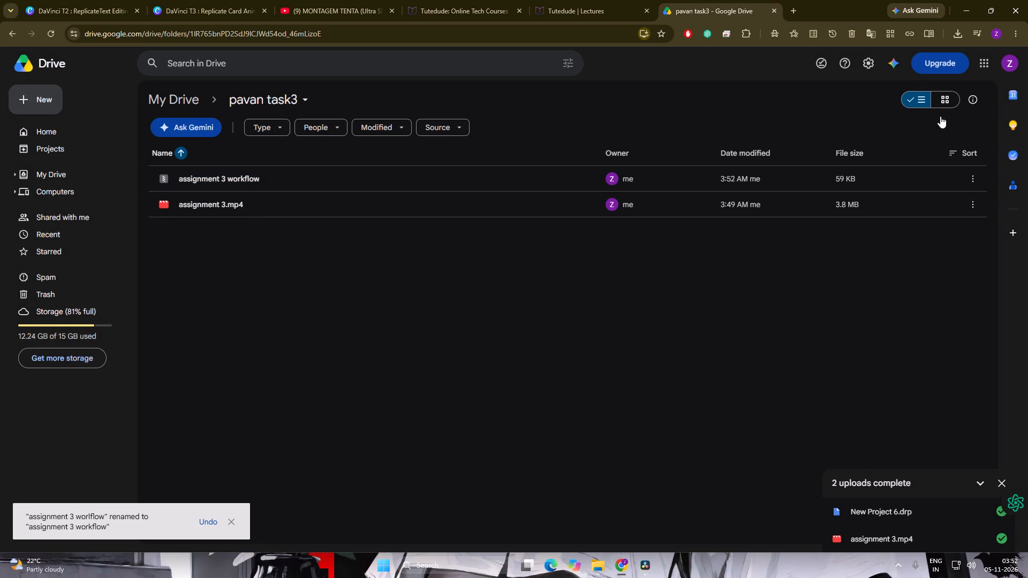
Check the details and access information of the "pavan task3" folder.
click(858, 66)
click(609, 117)
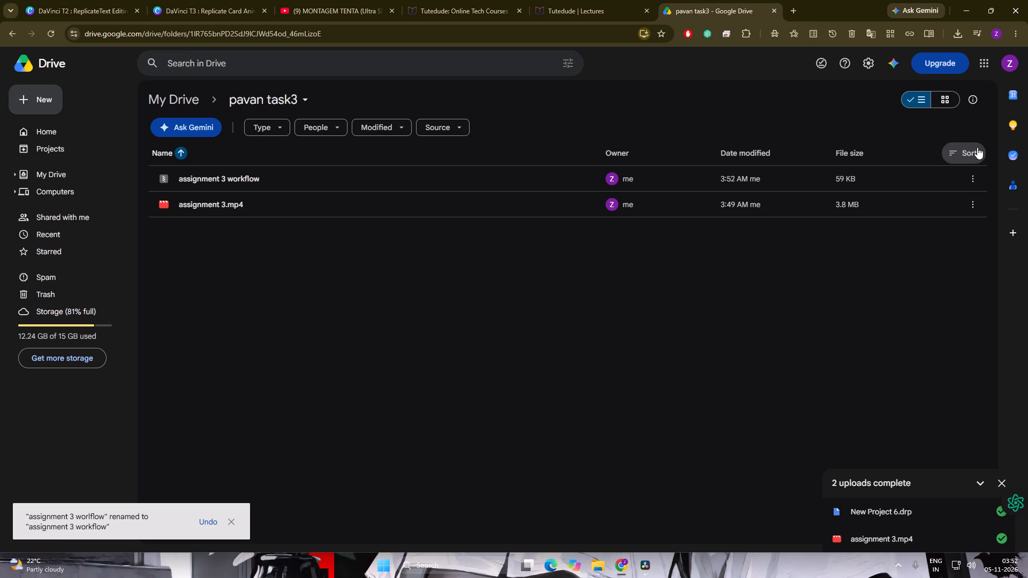
click(974, 148)
click(696, 284)
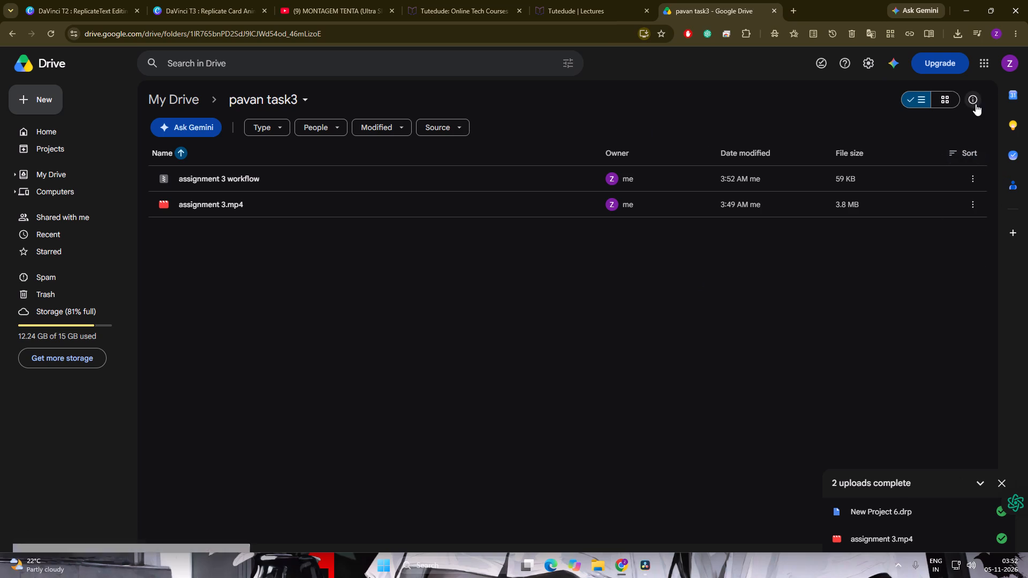
click(976, 104)
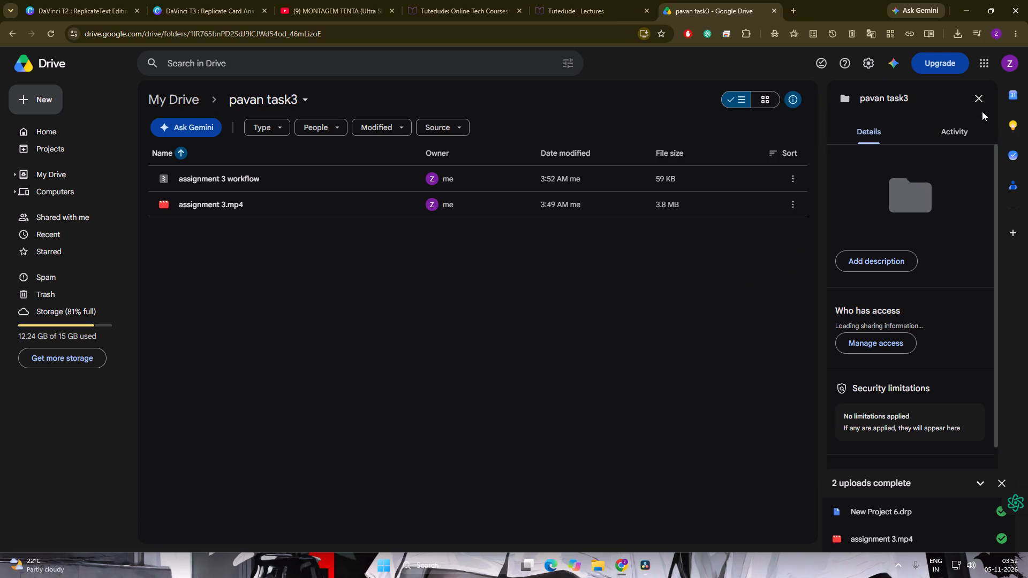
click(982, 111)
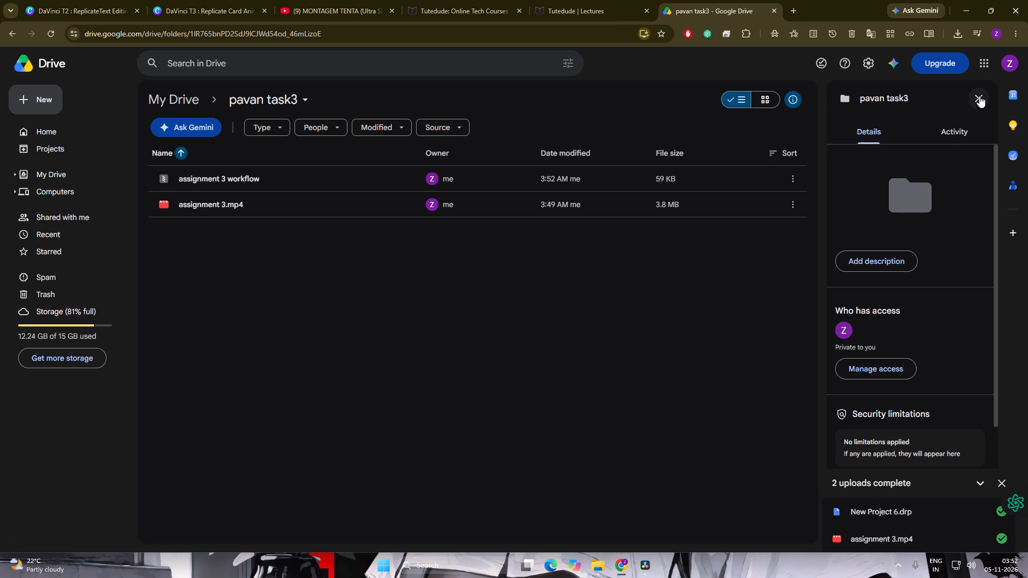
click(979, 96)
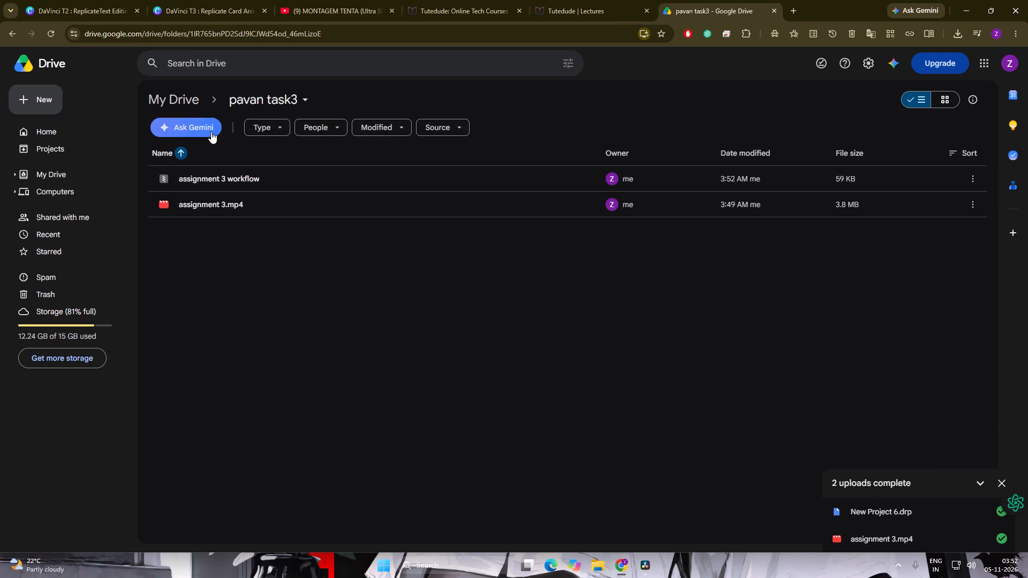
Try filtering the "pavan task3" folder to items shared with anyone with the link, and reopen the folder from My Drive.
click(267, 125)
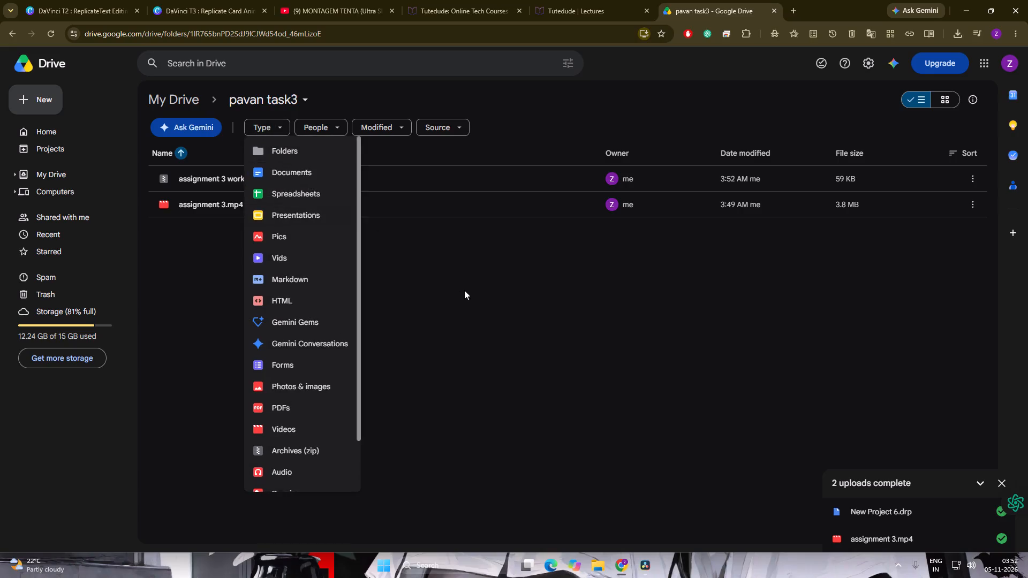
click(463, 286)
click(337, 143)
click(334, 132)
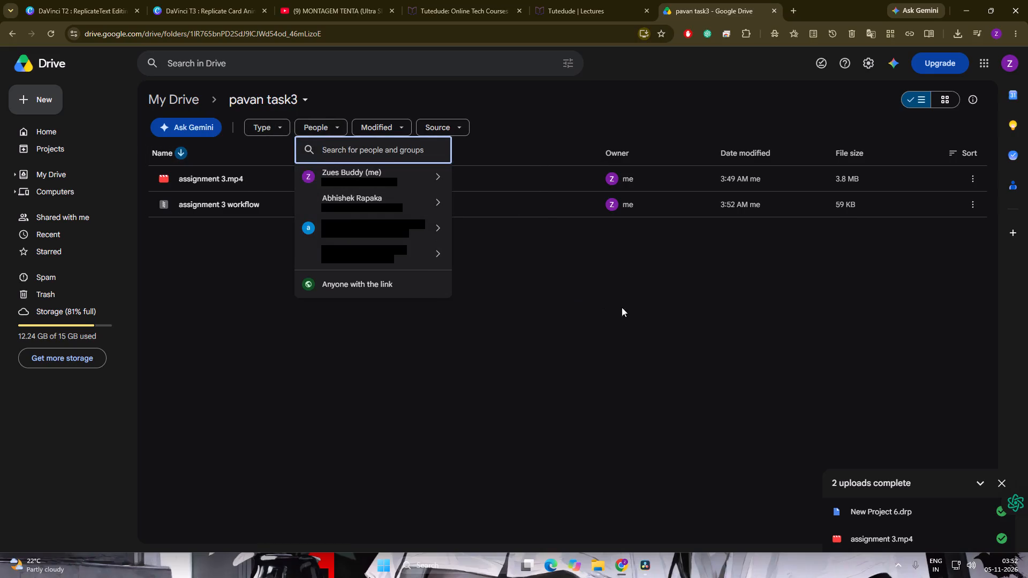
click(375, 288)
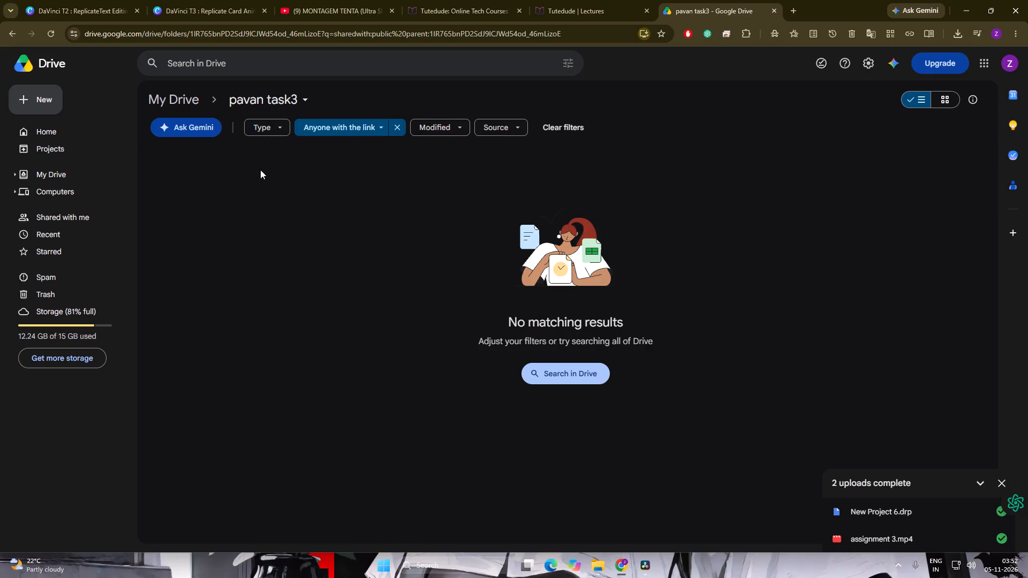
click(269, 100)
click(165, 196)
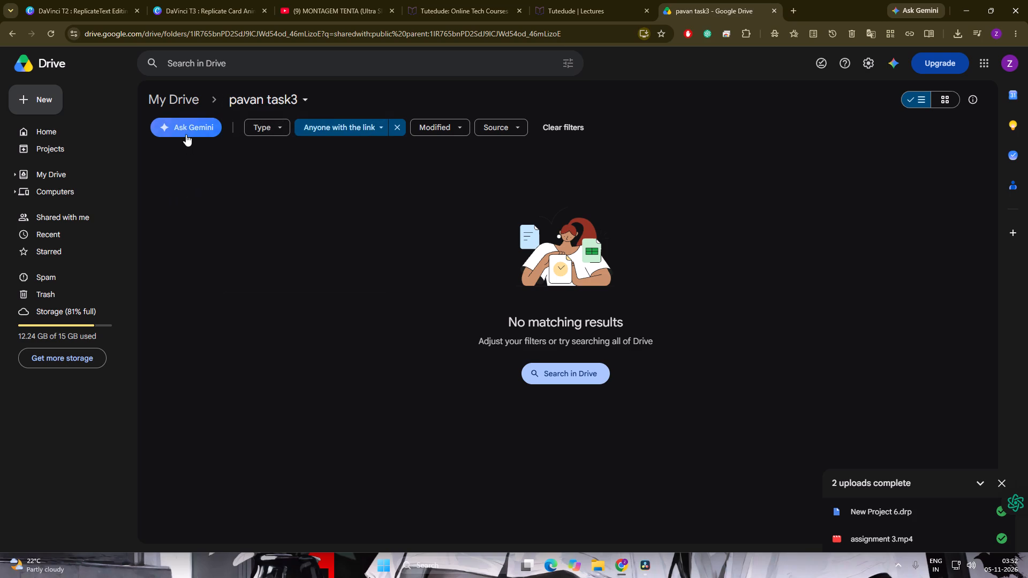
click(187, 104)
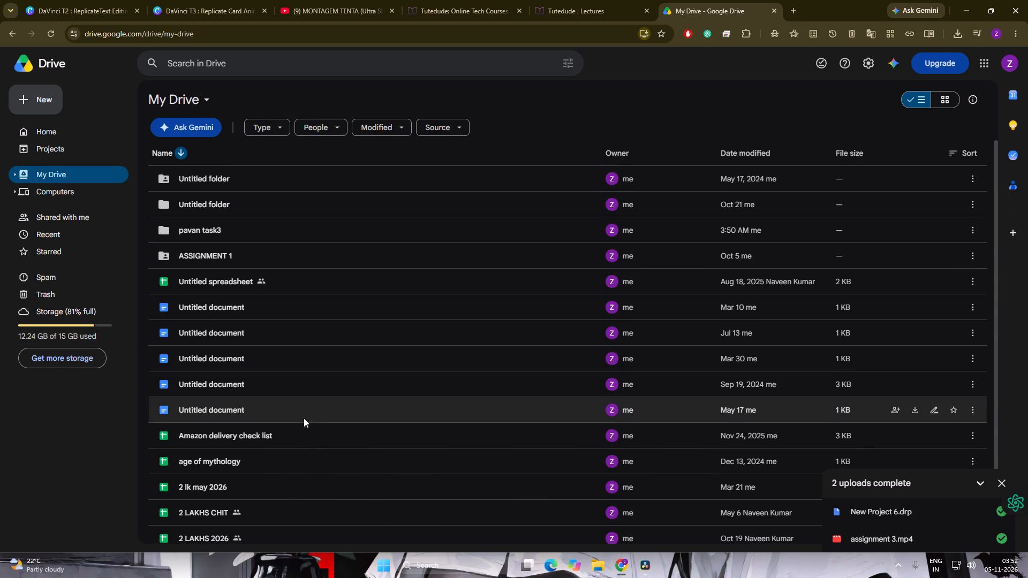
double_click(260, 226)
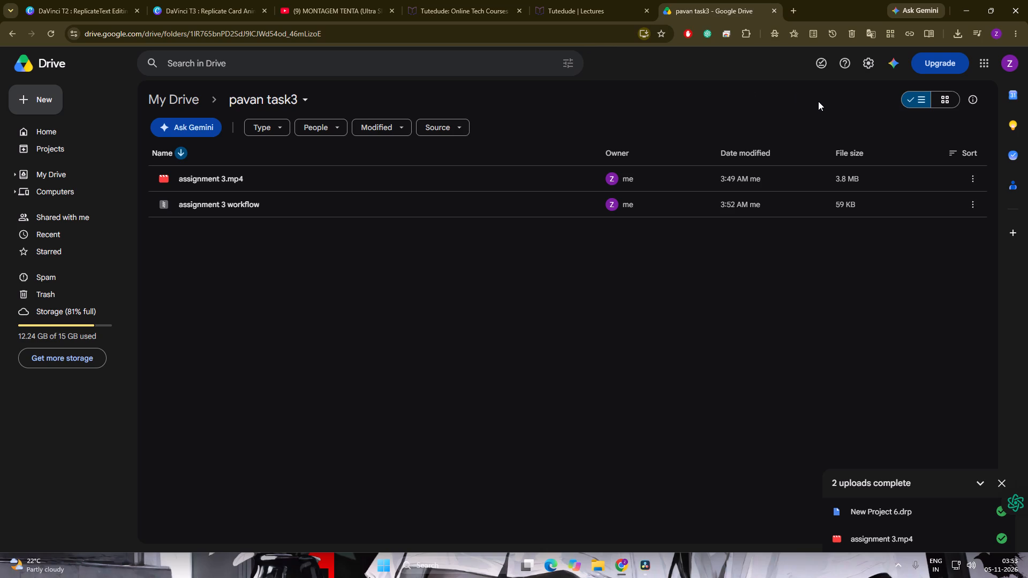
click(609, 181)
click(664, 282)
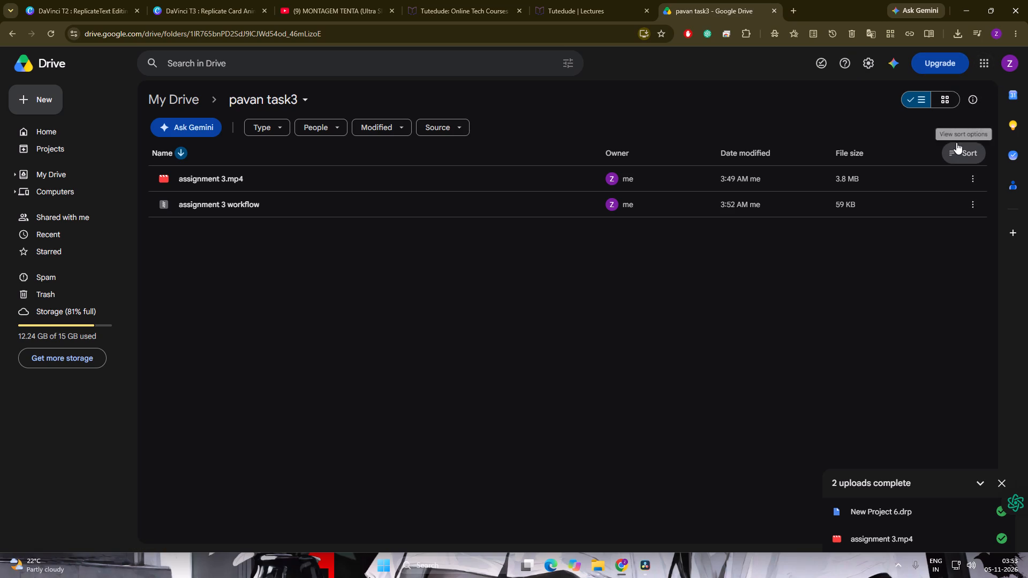
Dismiss the notice about the completed uploads.
click(1002, 478)
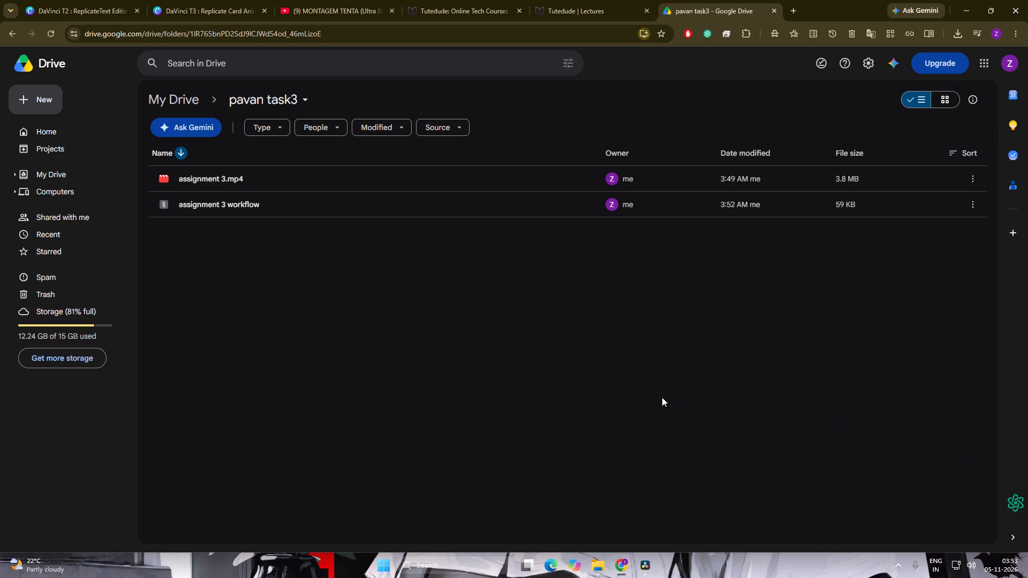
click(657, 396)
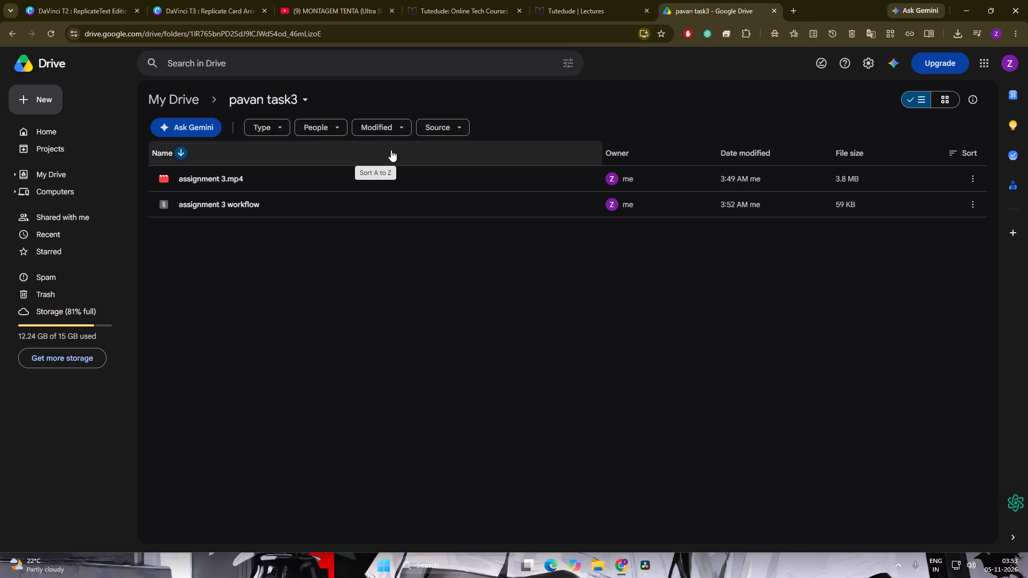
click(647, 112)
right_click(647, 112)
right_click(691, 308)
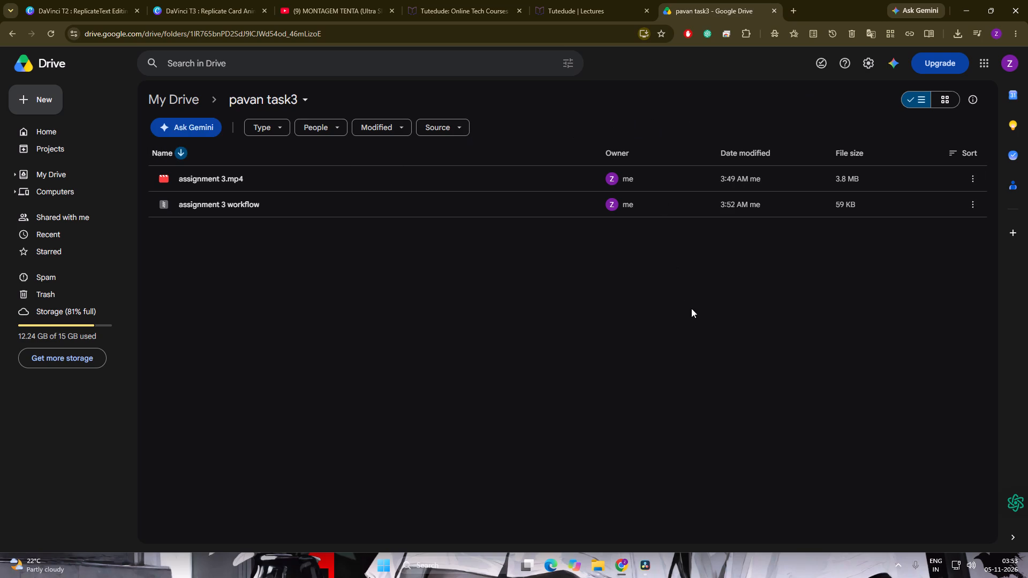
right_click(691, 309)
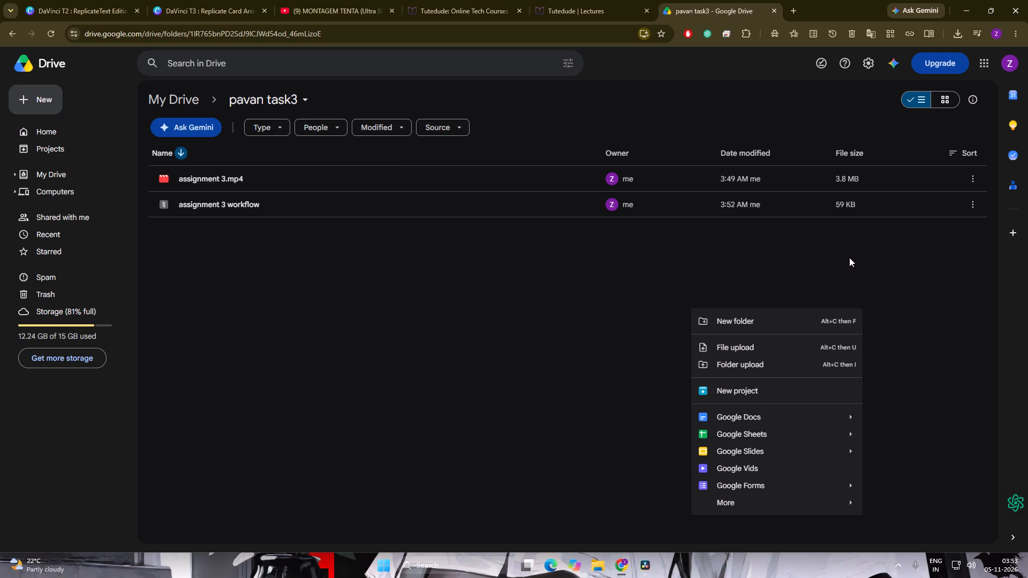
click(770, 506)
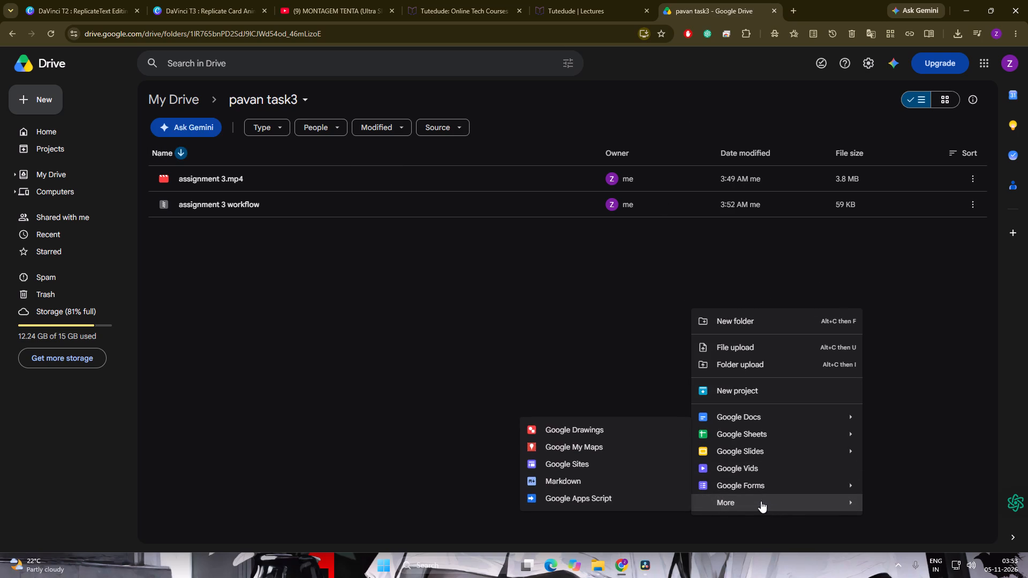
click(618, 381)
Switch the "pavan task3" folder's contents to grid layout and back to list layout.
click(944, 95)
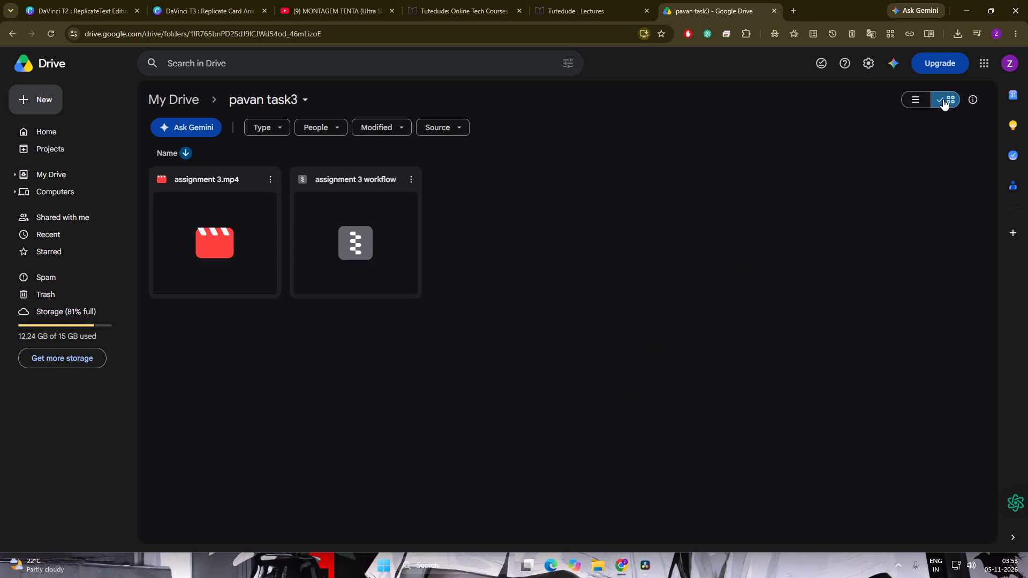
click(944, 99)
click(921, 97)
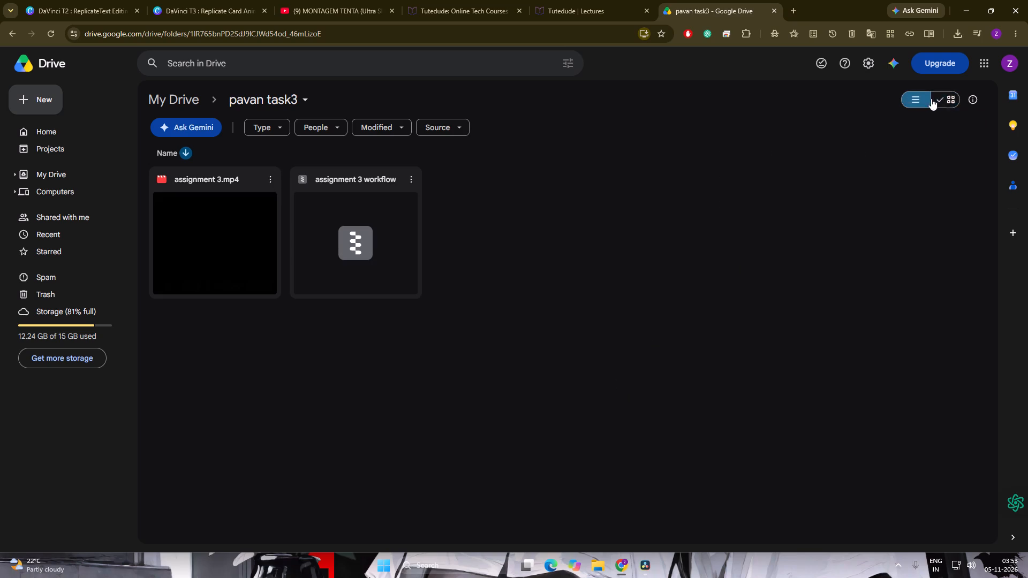
Review the access, security limitations and folder details of the "pavan task3" folder, and close the information view.
click(974, 100)
scroll(936, 225, down, 1)
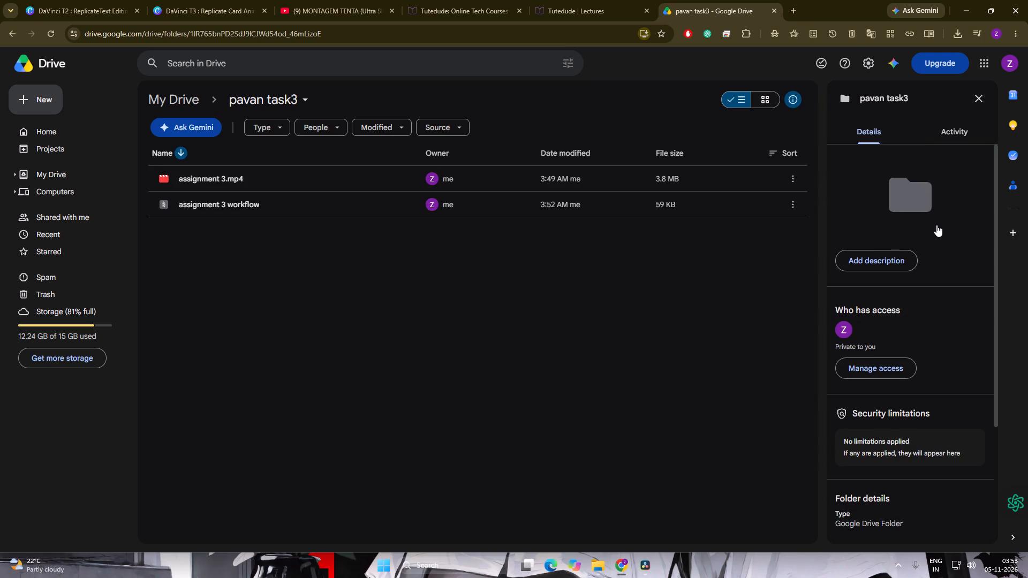
scroll(936, 225, down, 4)
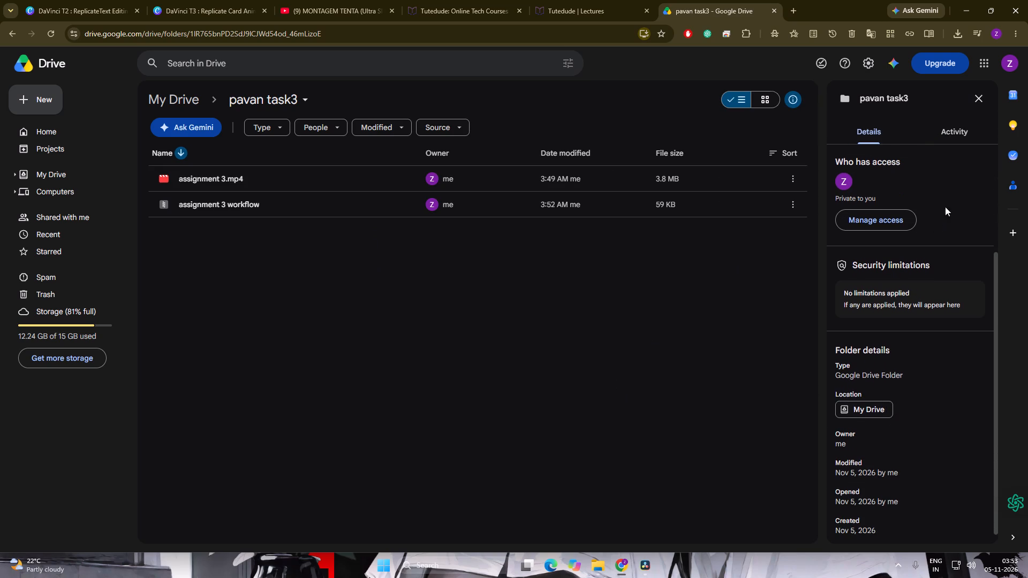
click(986, 106)
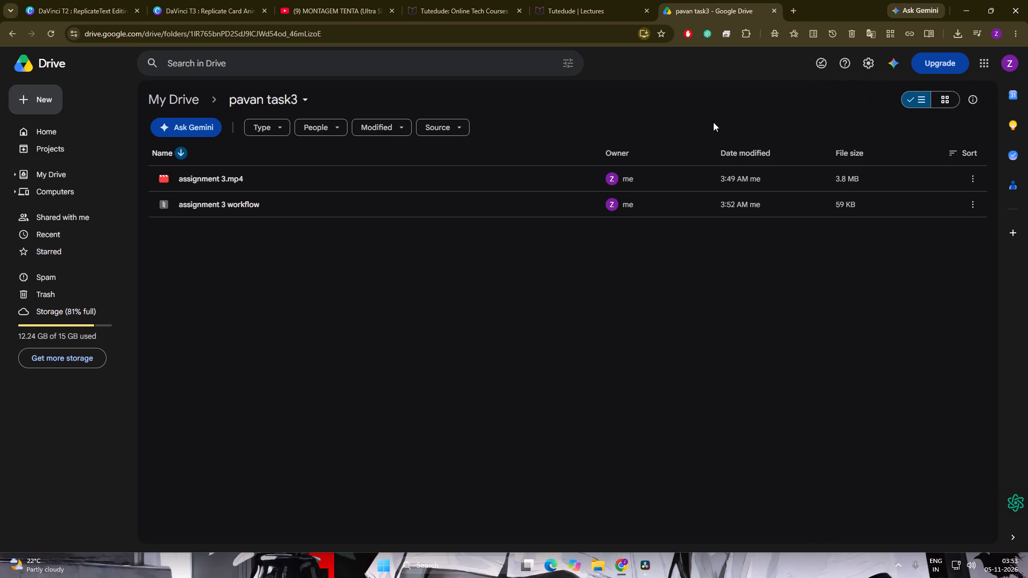
Copy the "pavan task3" folder's web address and open it in a new Incognito window to check outside access.
click(451, 39)
key(ctrl+c)
key(ctrl+c)
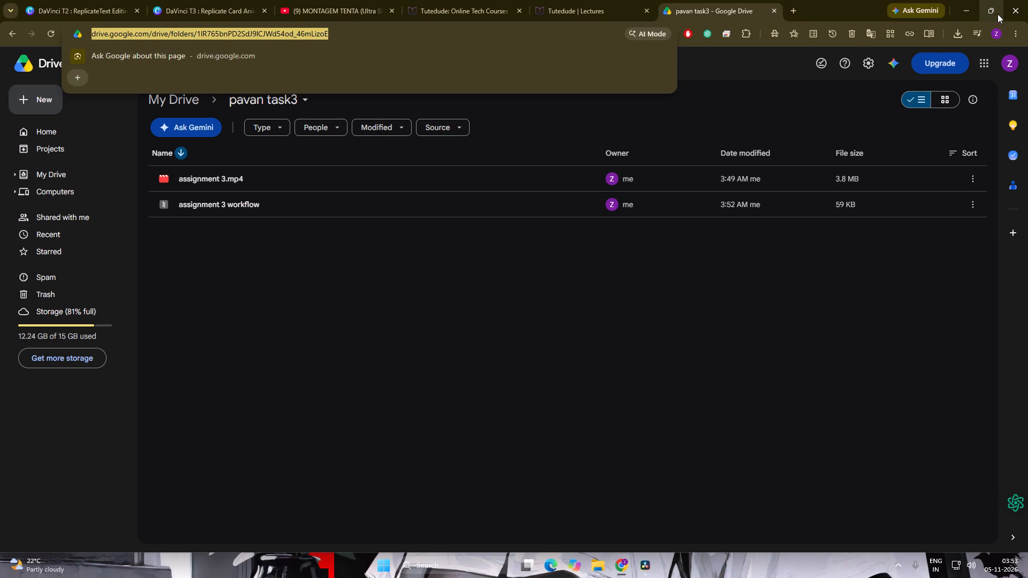
click(1011, 34)
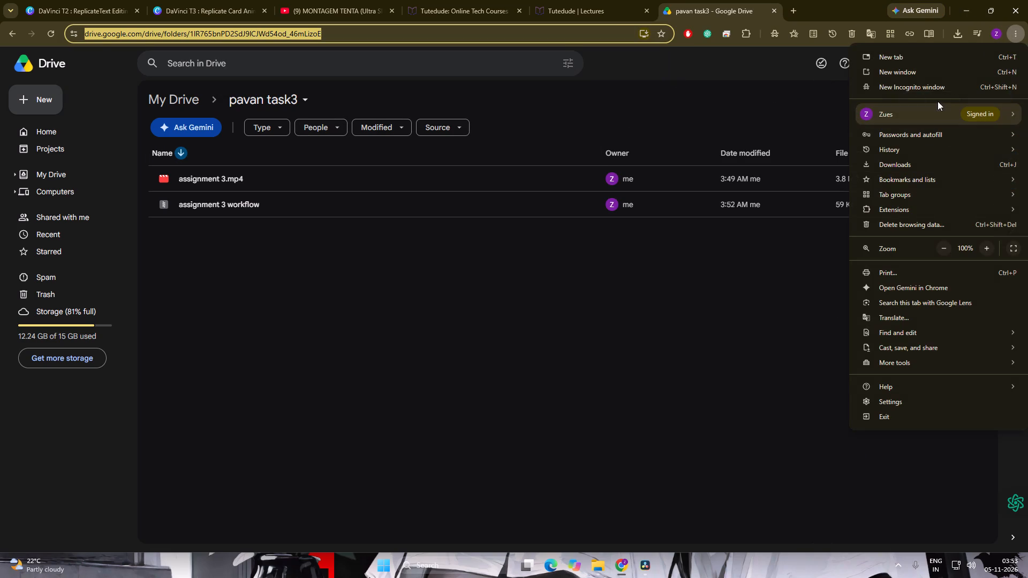
click(937, 90)
key(ctrl+v)
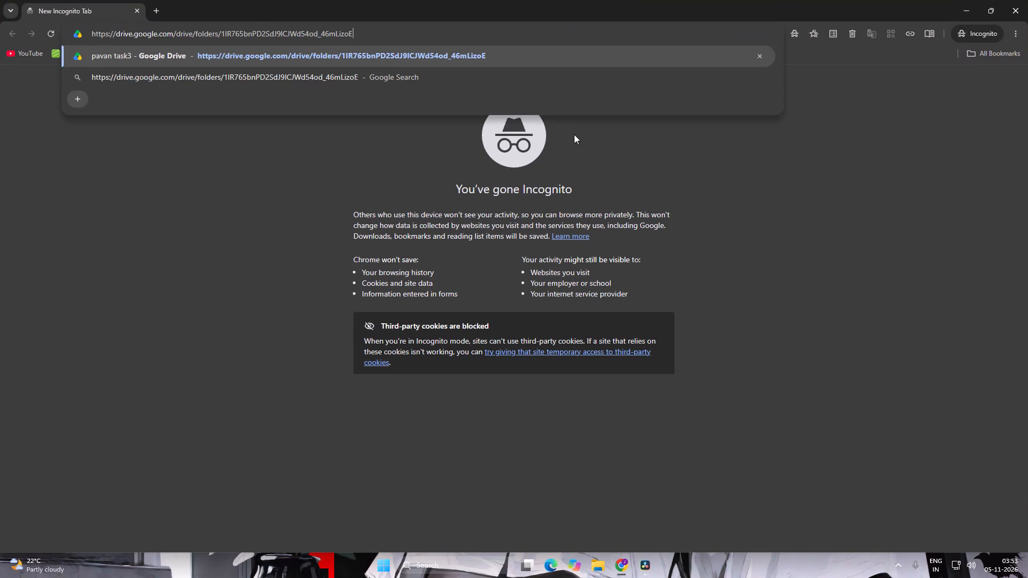
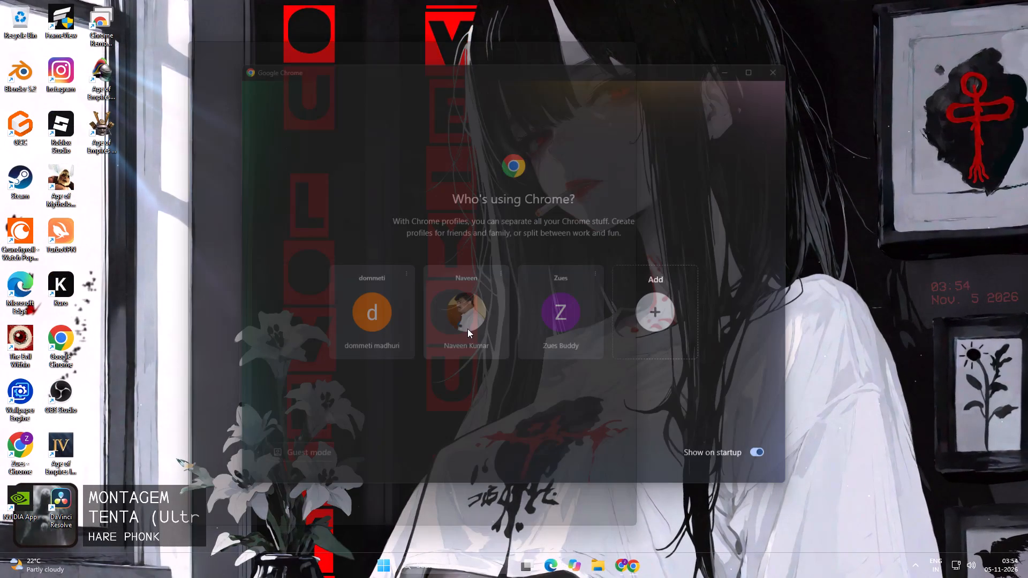
Open the copied "pavan task3" folder address in another Chrome profile to check outside access, and return to the owner's Drive window.
click(628, 28)
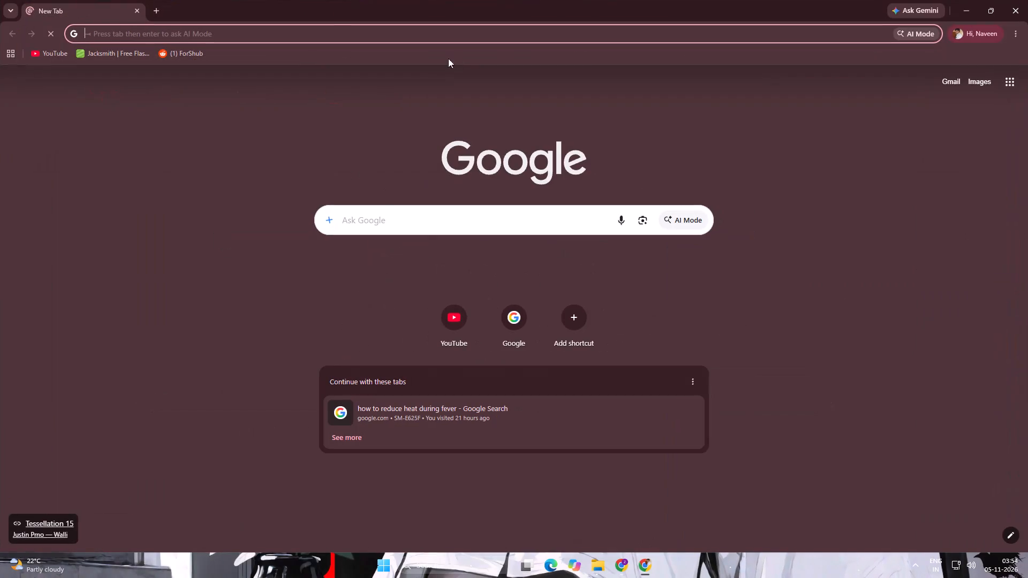
key(ctrl+v)
key(Return)
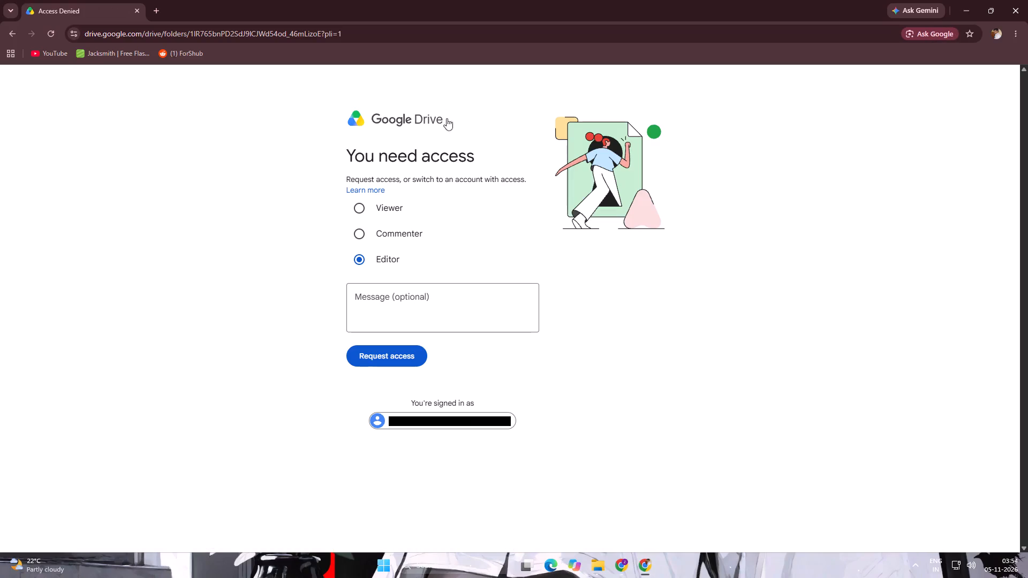
click(601, 288)
click(611, 573)
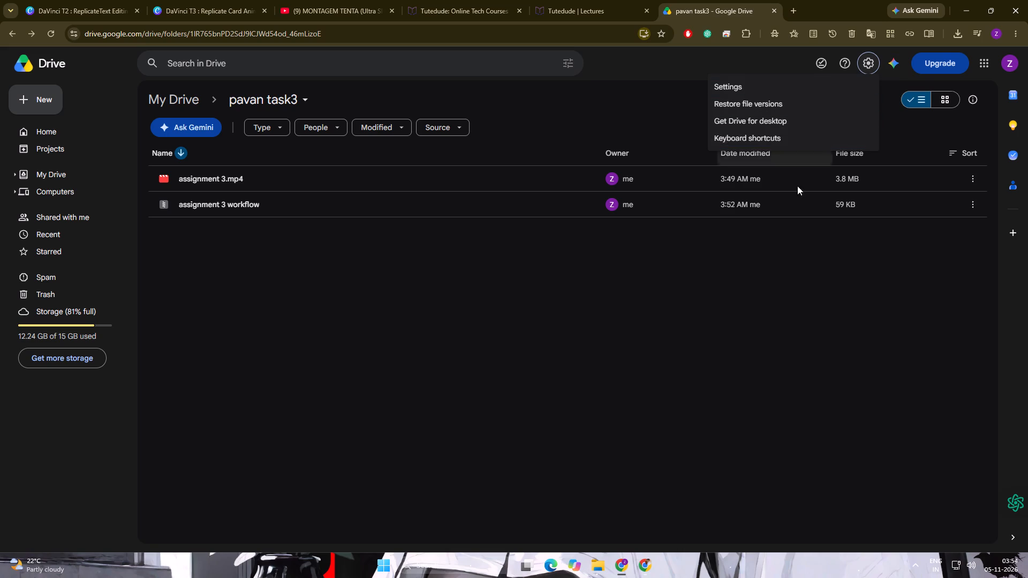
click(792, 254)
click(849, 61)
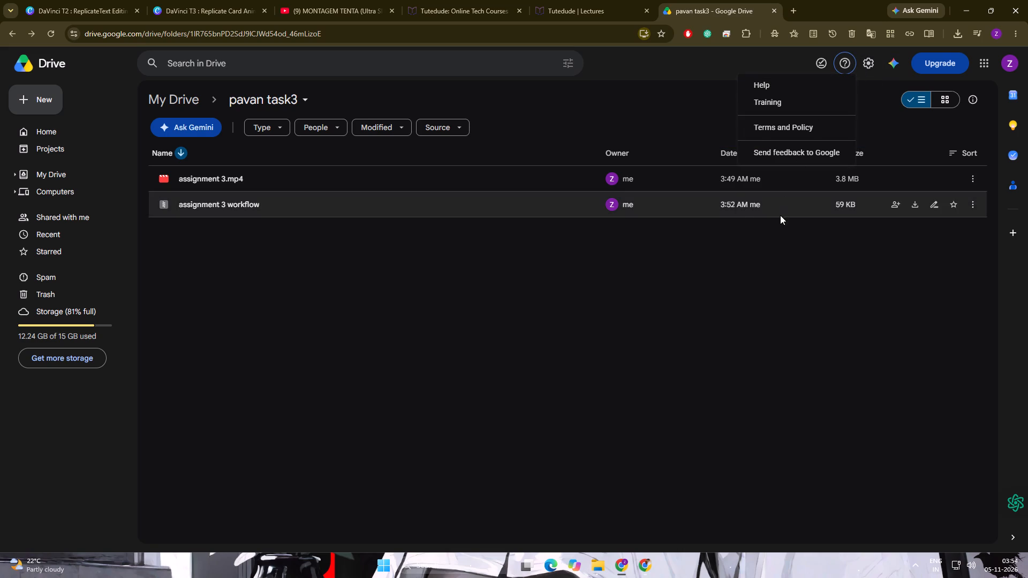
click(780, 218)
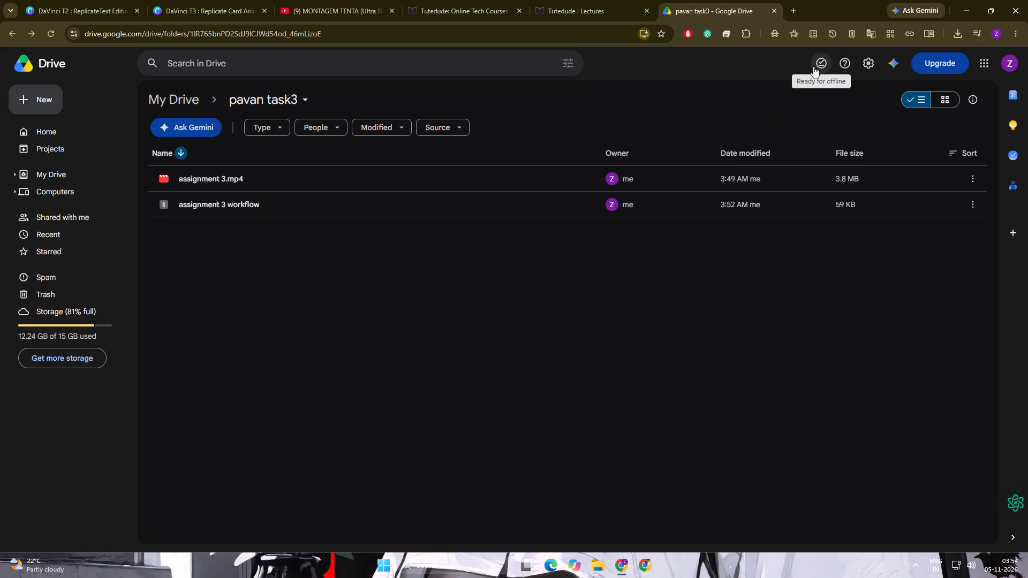
Turn on offline preview in Google Drive.
click(813, 66)
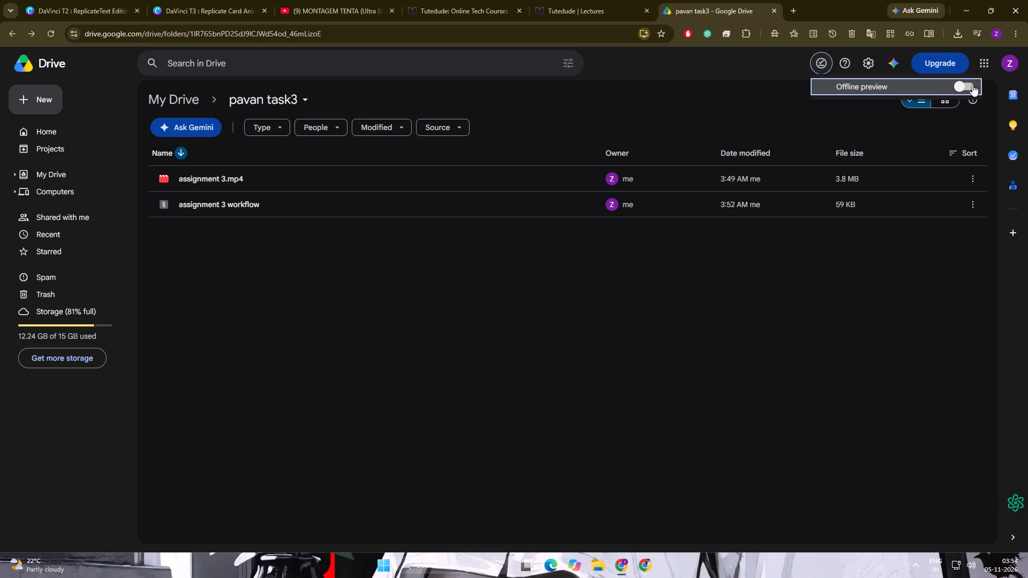
click(965, 83)
click(392, 260)
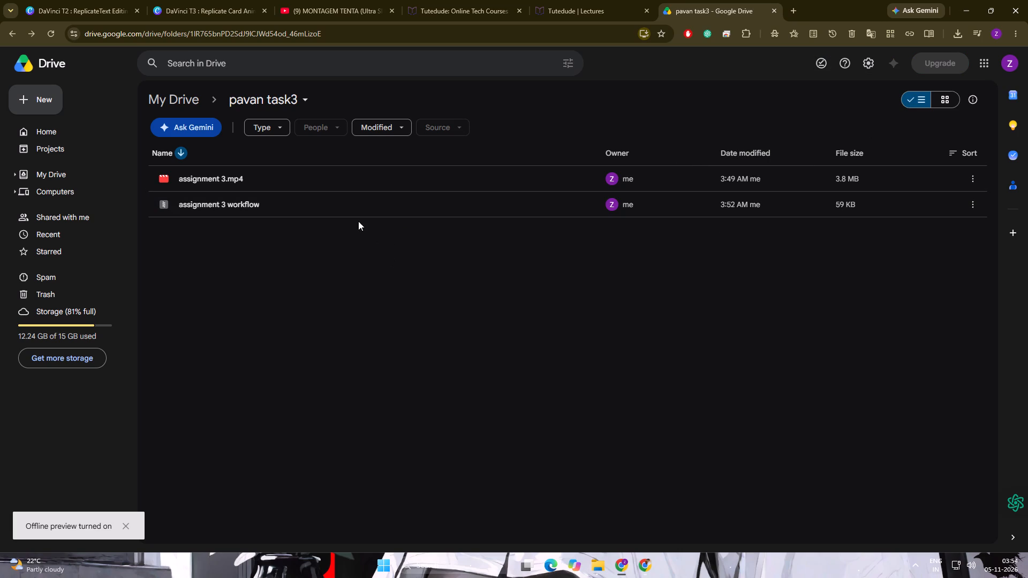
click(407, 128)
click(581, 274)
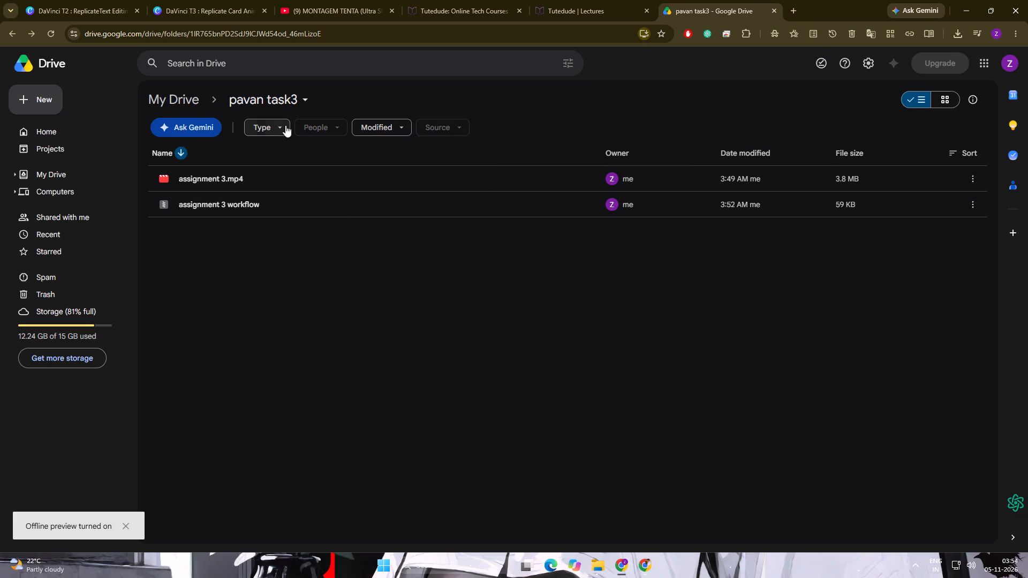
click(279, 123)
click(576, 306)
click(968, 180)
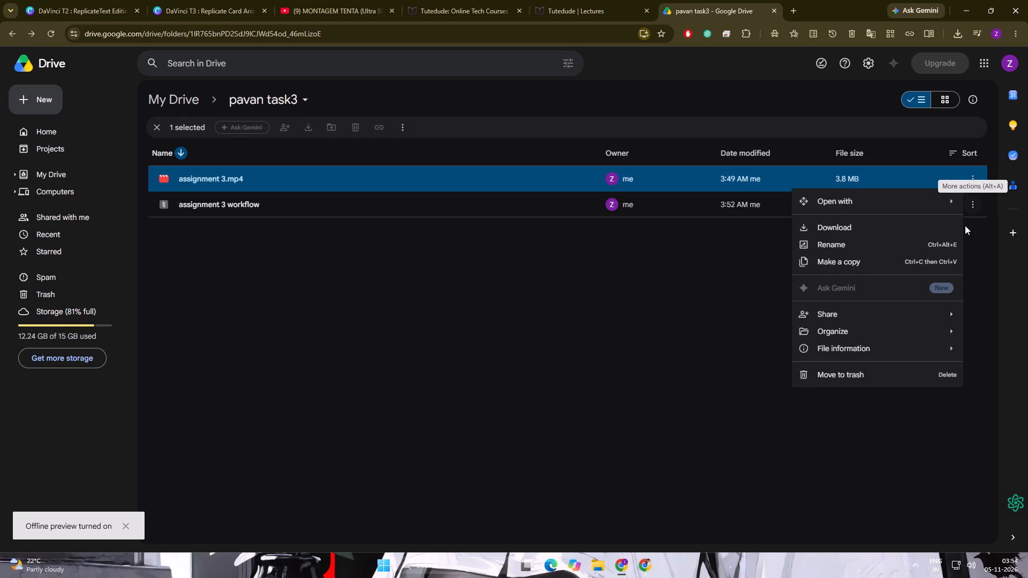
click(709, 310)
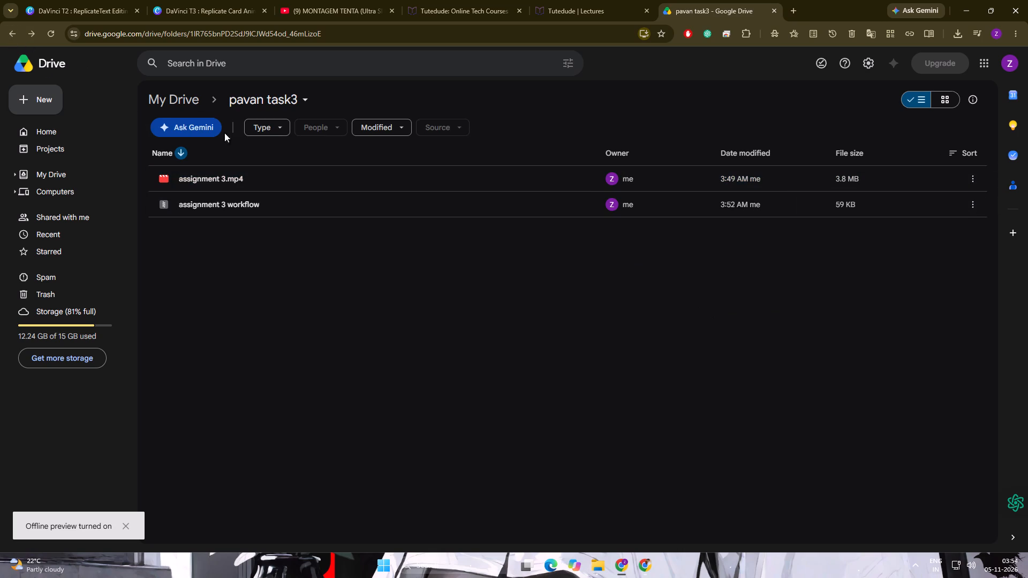
Share the "pavan task3" folder from My Drive with anyone with the link as Viewer, and copy its sharing link.
click(183, 100)
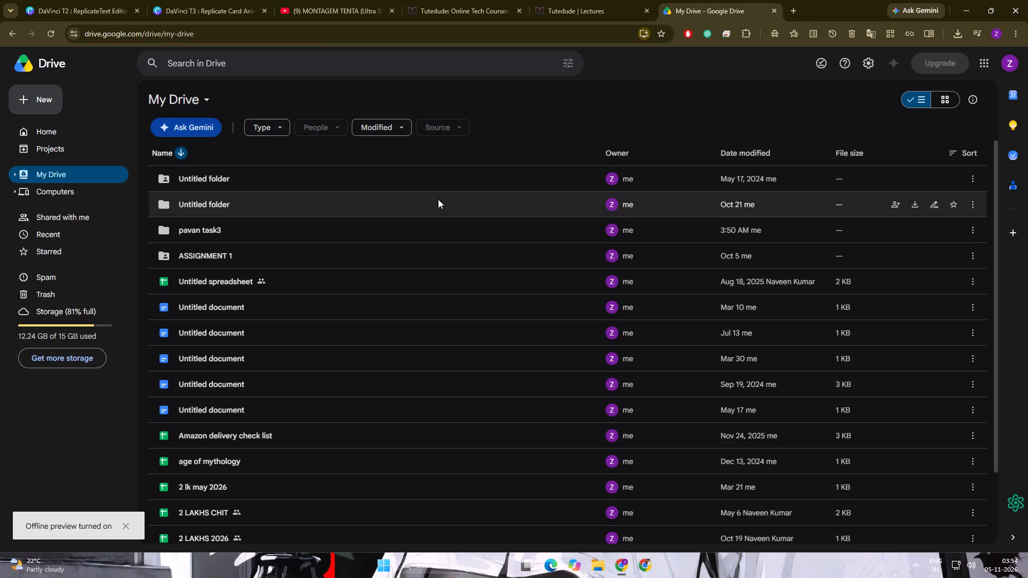
click(972, 231)
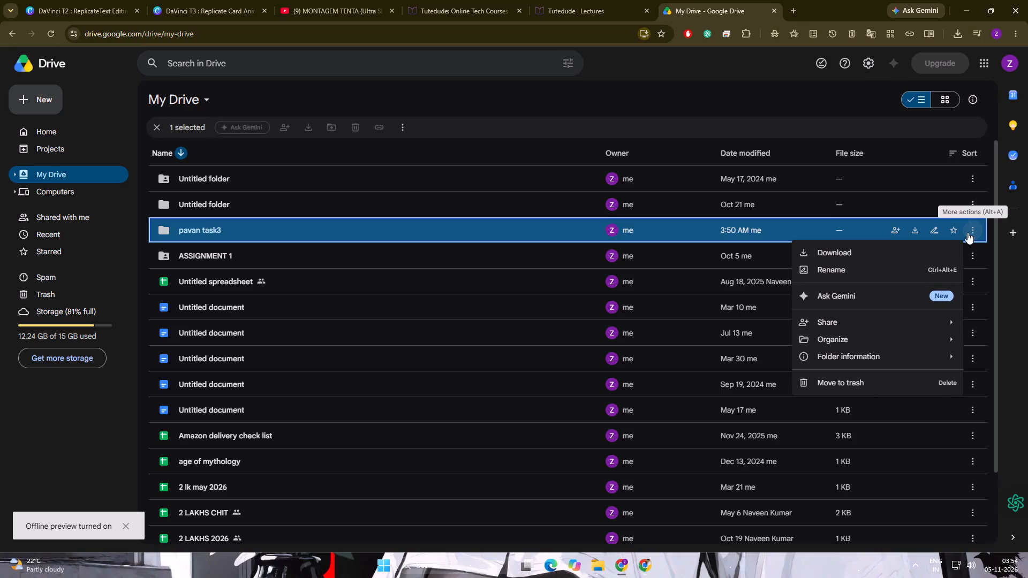
click(912, 323)
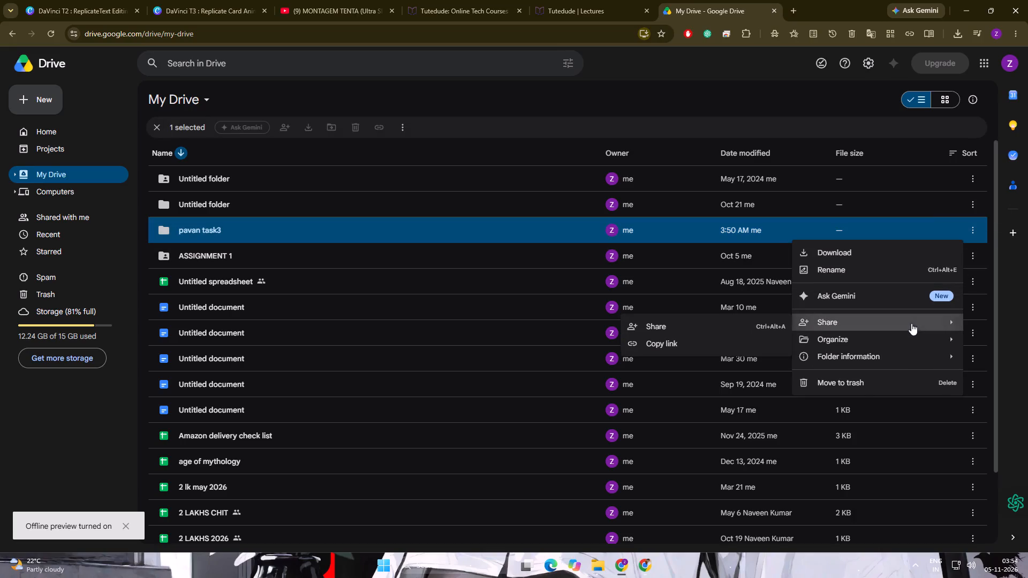
click(755, 330)
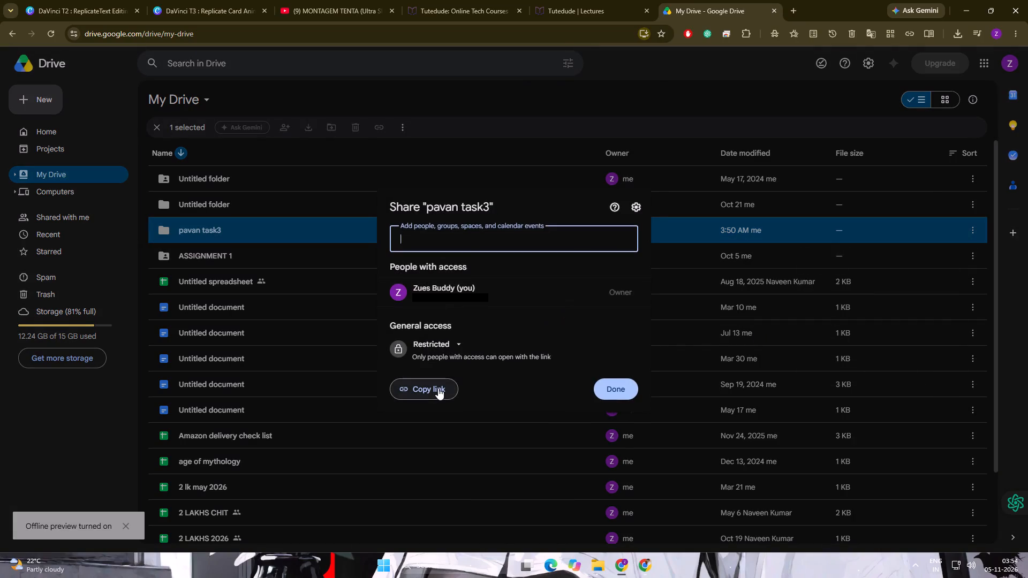
click(438, 388)
click(452, 344)
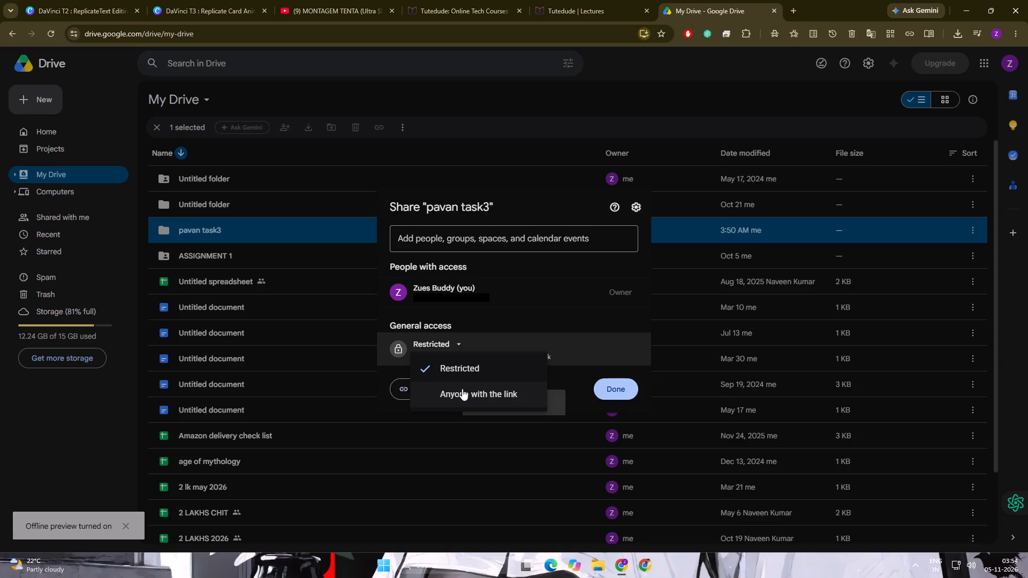
click(462, 389)
click(430, 392)
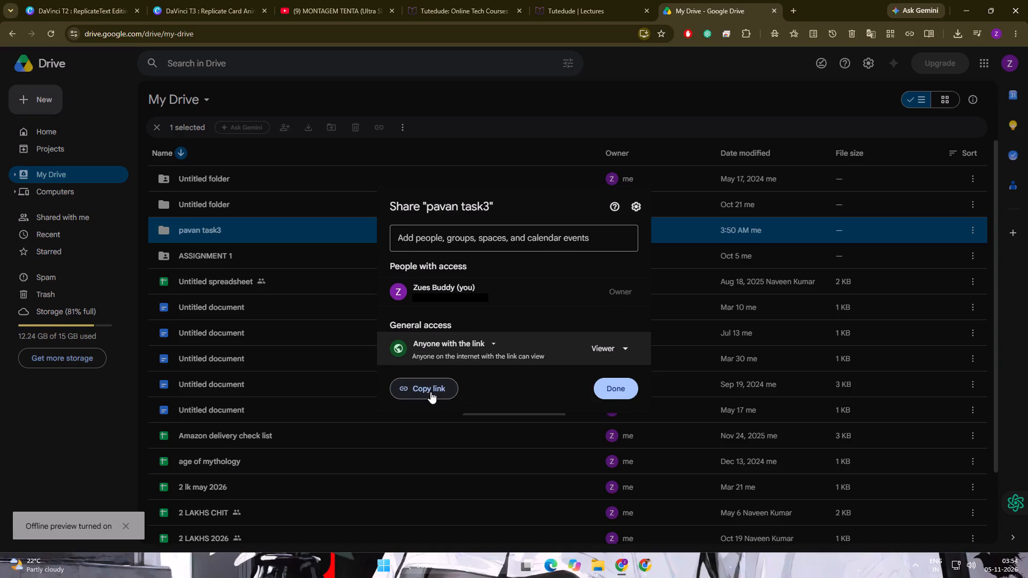
triple_click(430, 392)
click(430, 392)
click(613, 386)
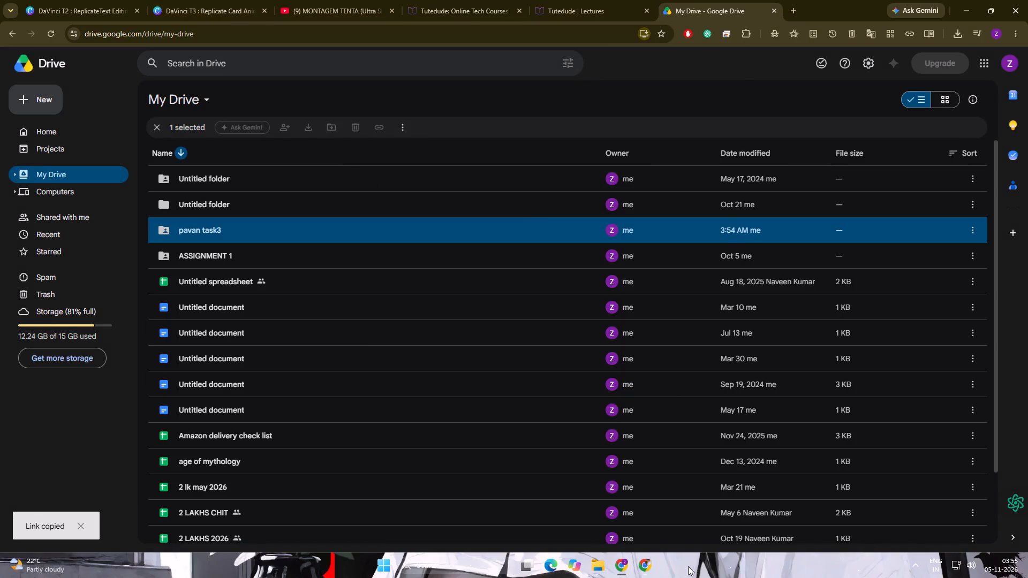
Open the copied sharing link in a fresh tab of the other Chrome profile to check access, and close that window.
click(640, 572)
click(157, 11)
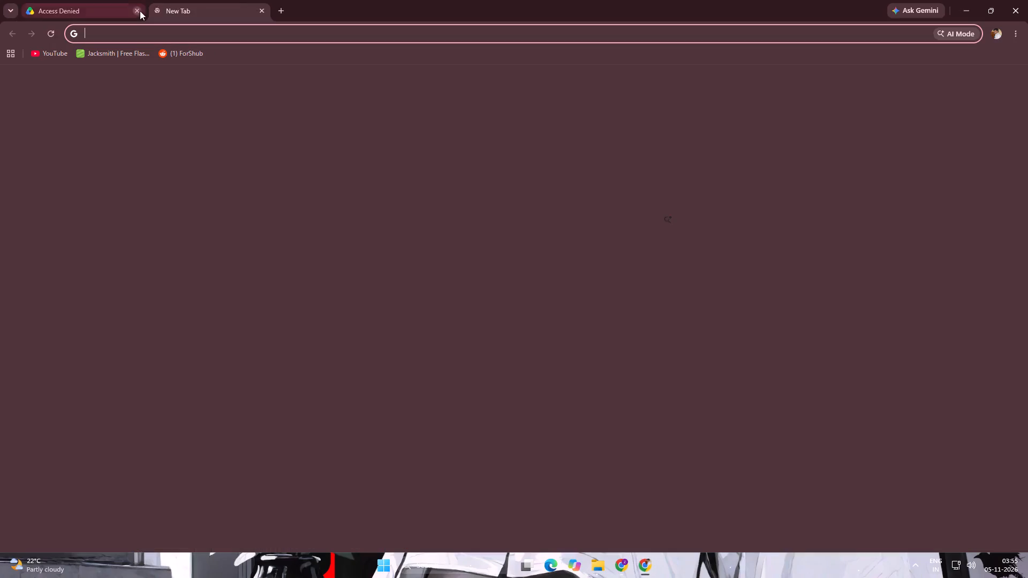
click(140, 11)
key(ctrl+v)
key(Return)
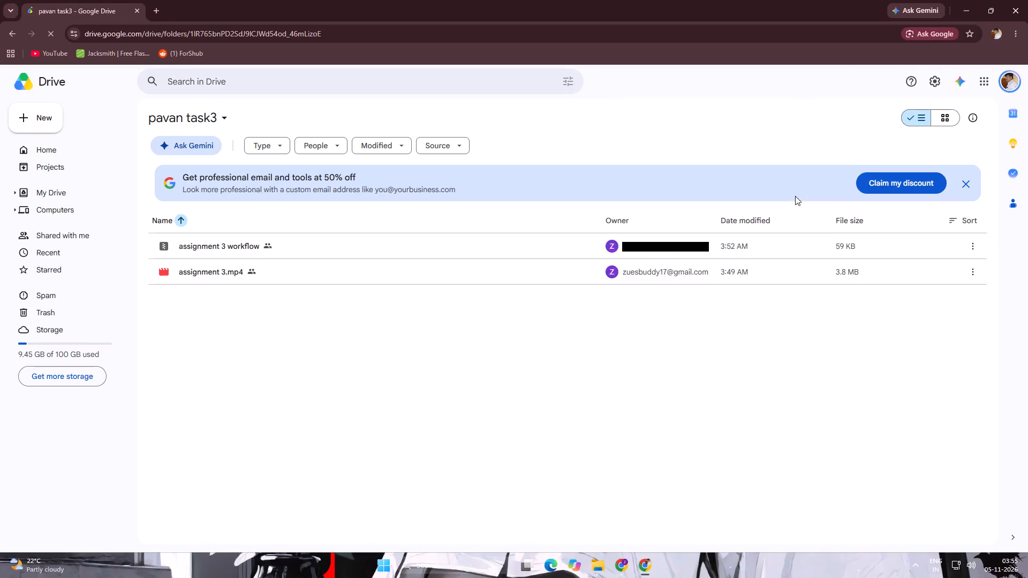
click(572, 337)
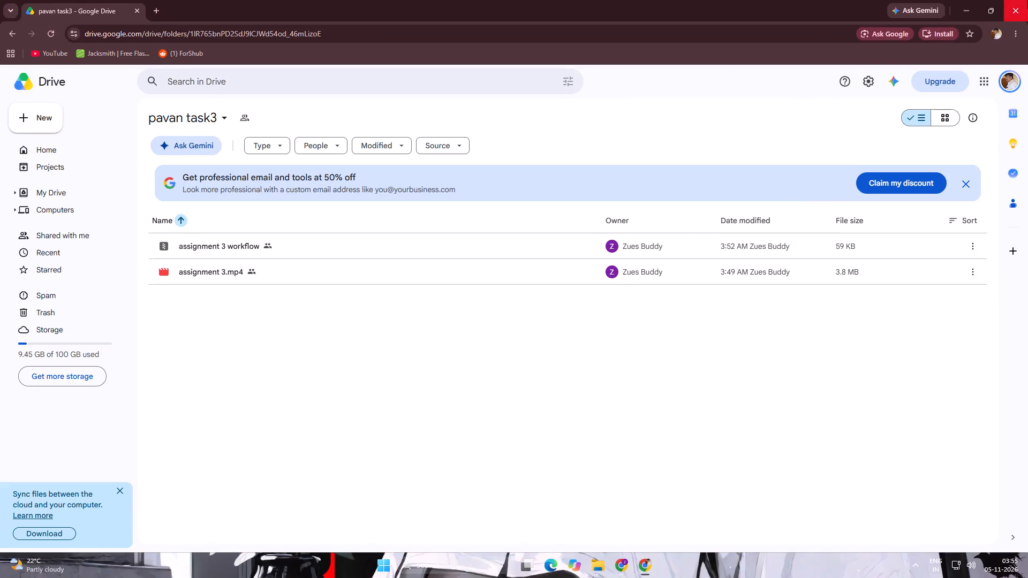
click(1027, 0)
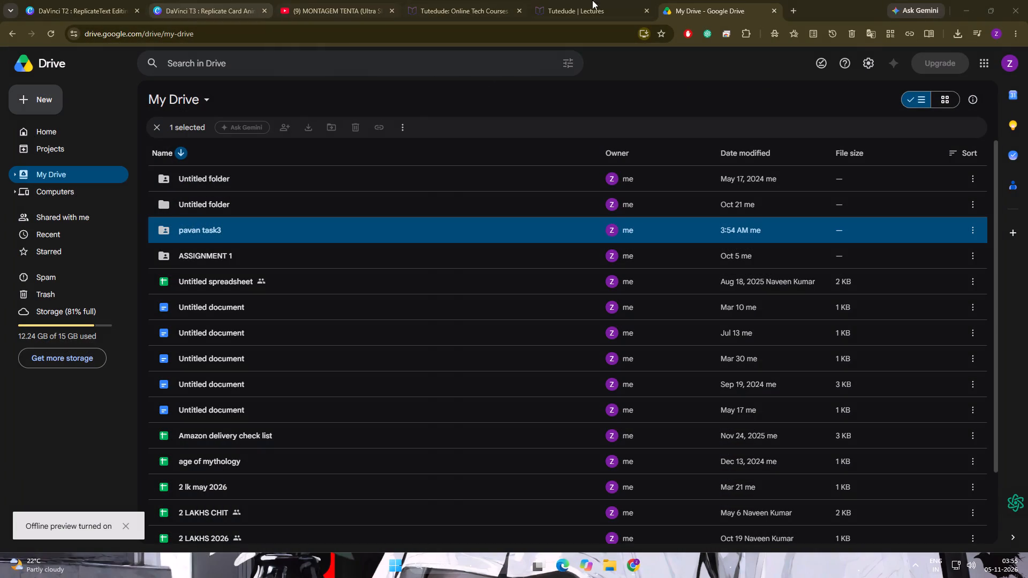
Submit the copied Drive folder link as the work for Tutedude's Assignment 4, Replicate Card Animation.
click(600, 0)
click(524, 278)
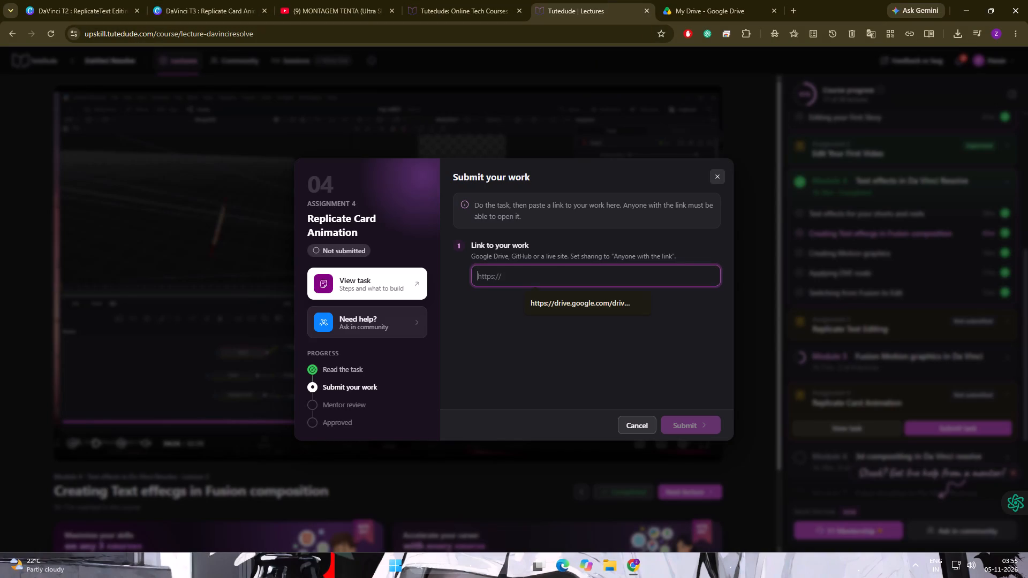
key(ctrl+v)
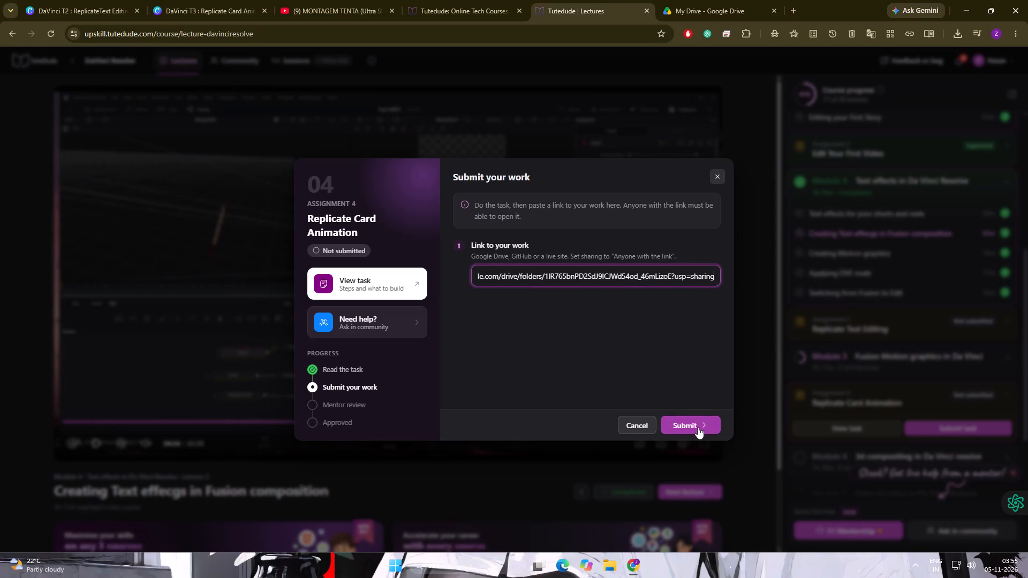
click(698, 427)
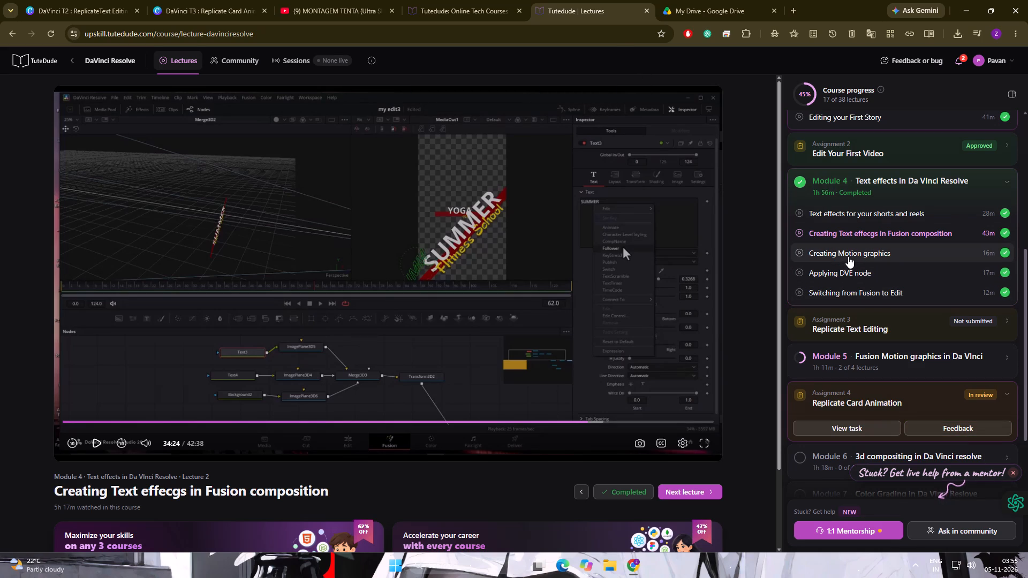
Close all remaining browser tabs, including Tutedude, Google Drive, the DaVinci task pages and the YouTube music video.
double_click(520, 10)
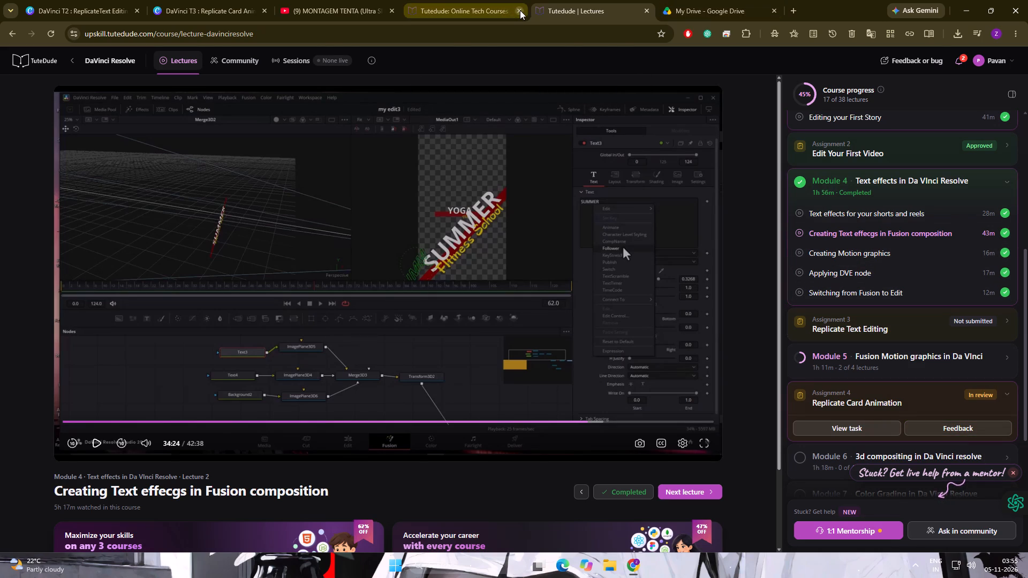
click(571, 100)
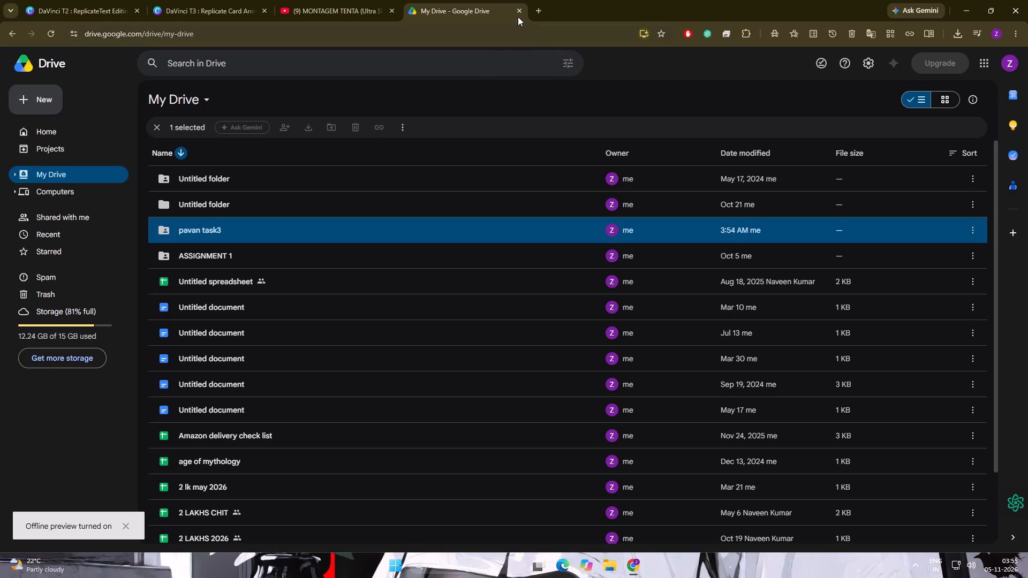
click(520, 13)
click(264, 11)
click(139, 13)
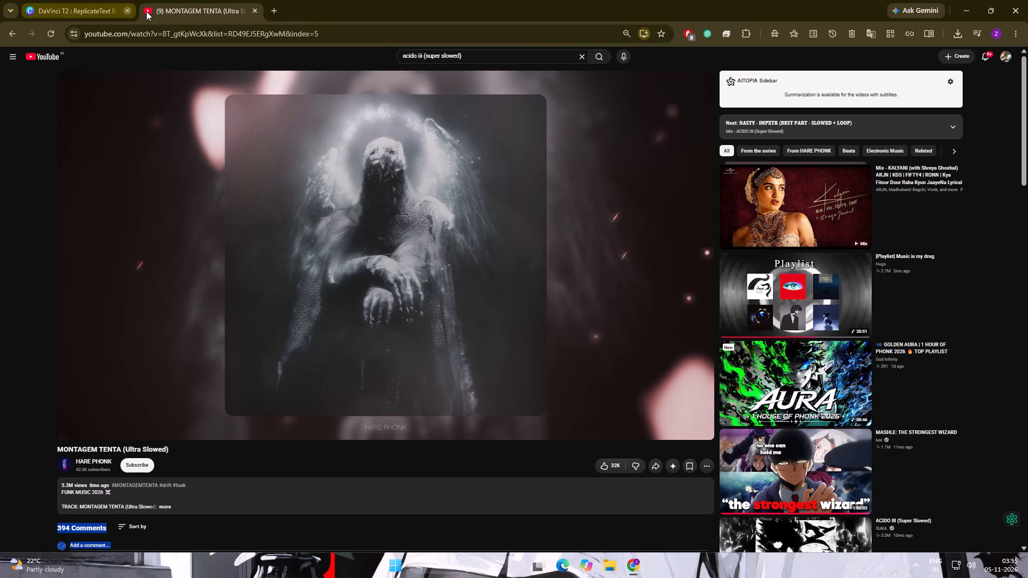
click(135, 11)
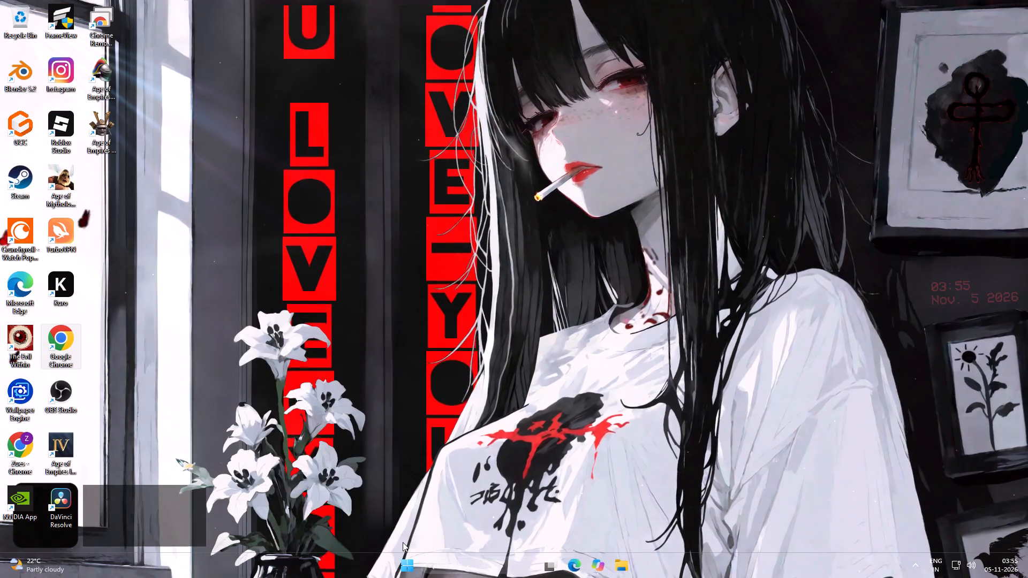
Open the computer's power options.
click(402, 555)
click(630, 530)
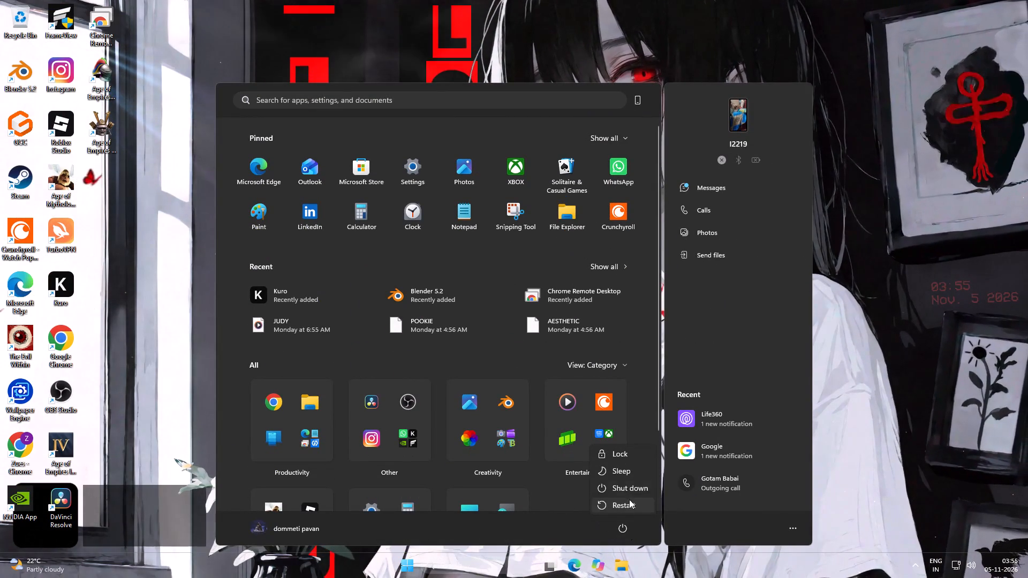